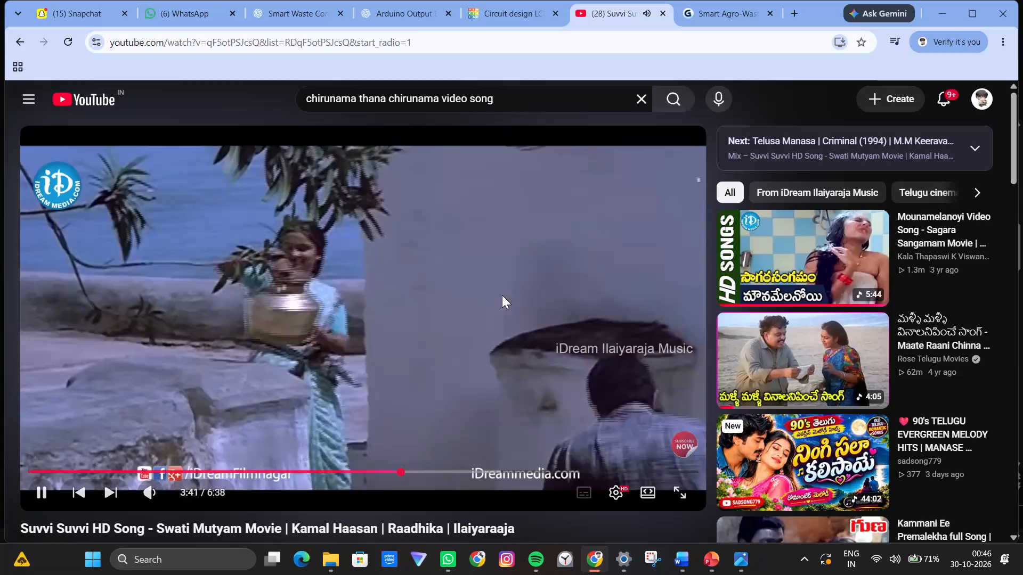
Switch to the Smart_Agricultural_Waste presentation in PowerPoint and copy the heading text "Proposed Solution" from slide 3.
{"action": "left_click", "coordinate": [713, 561]}
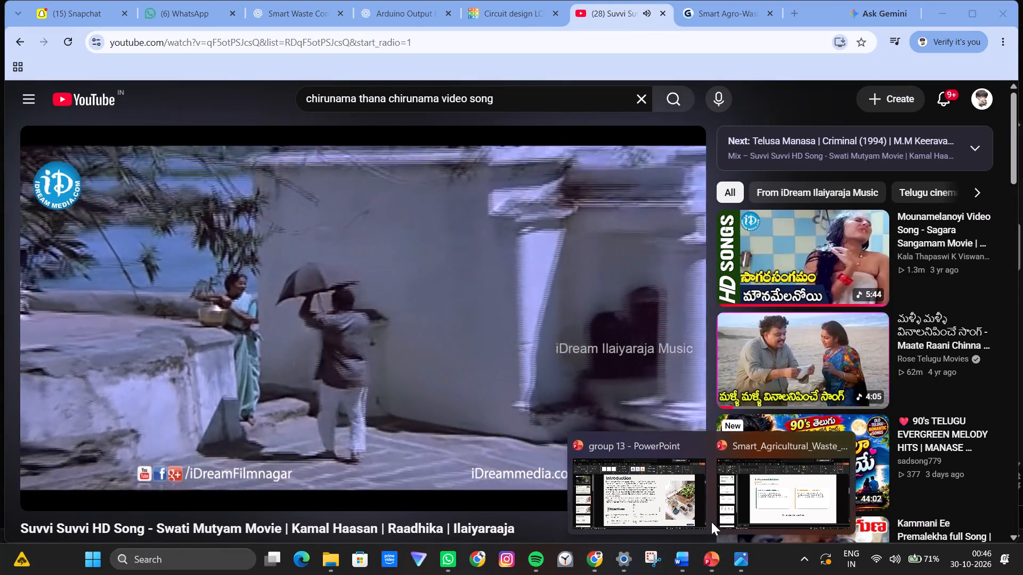
{"action": "left_click", "coordinate": [749, 504]}
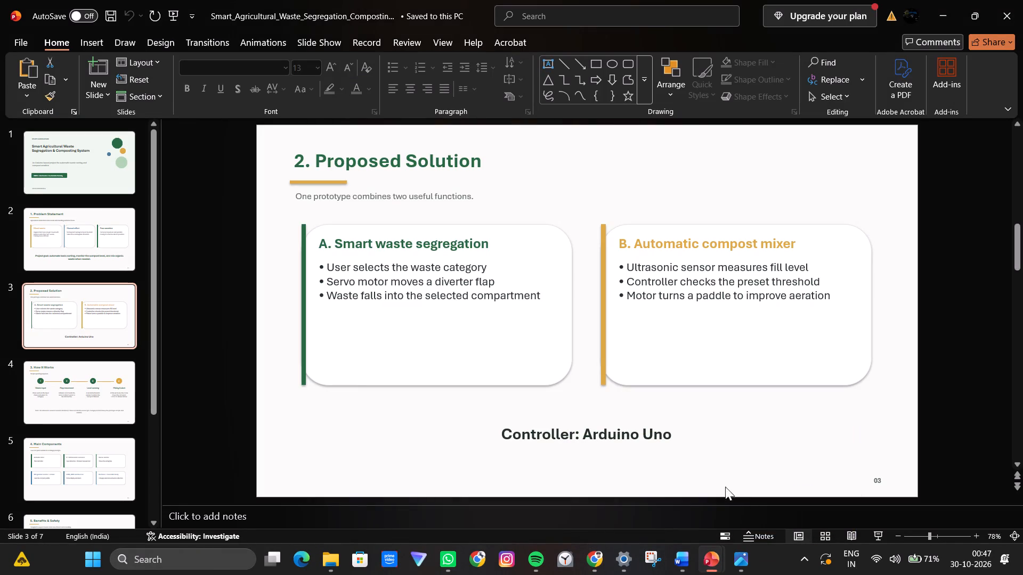
{"action": "left_click_drag", "start_coordinate": [316, 161], "coordinate": [477, 184]}
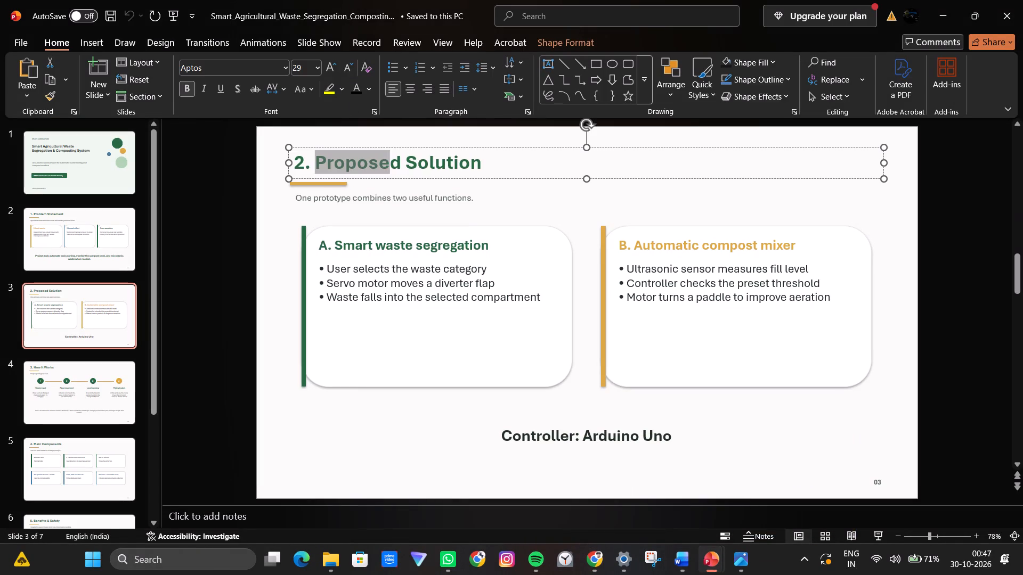
{"action": "left_click_drag", "start_coordinate": [477, 184], "coordinate": [483, 184]}
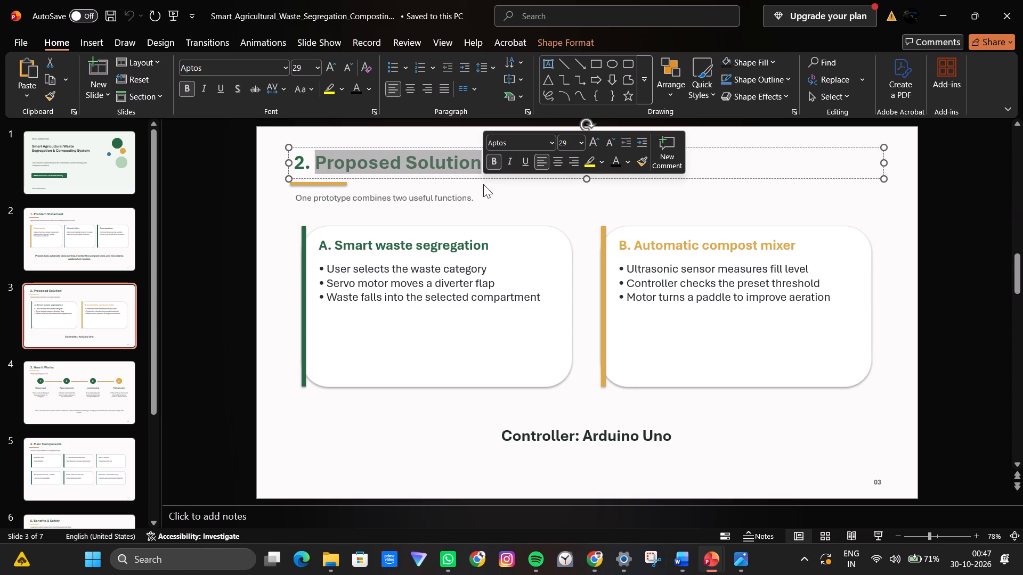
{"action": "key", "text": "ctrl+c"}
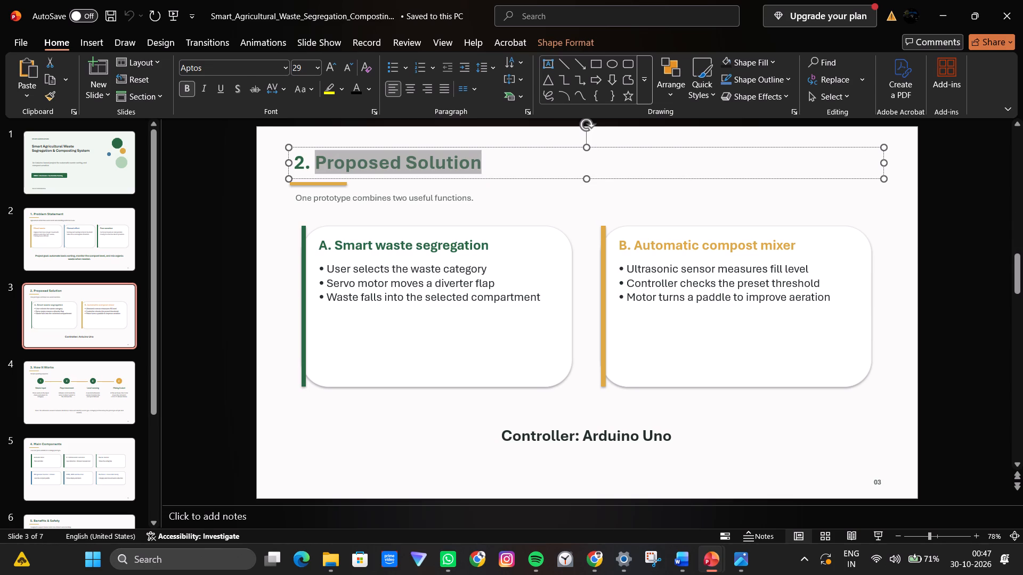
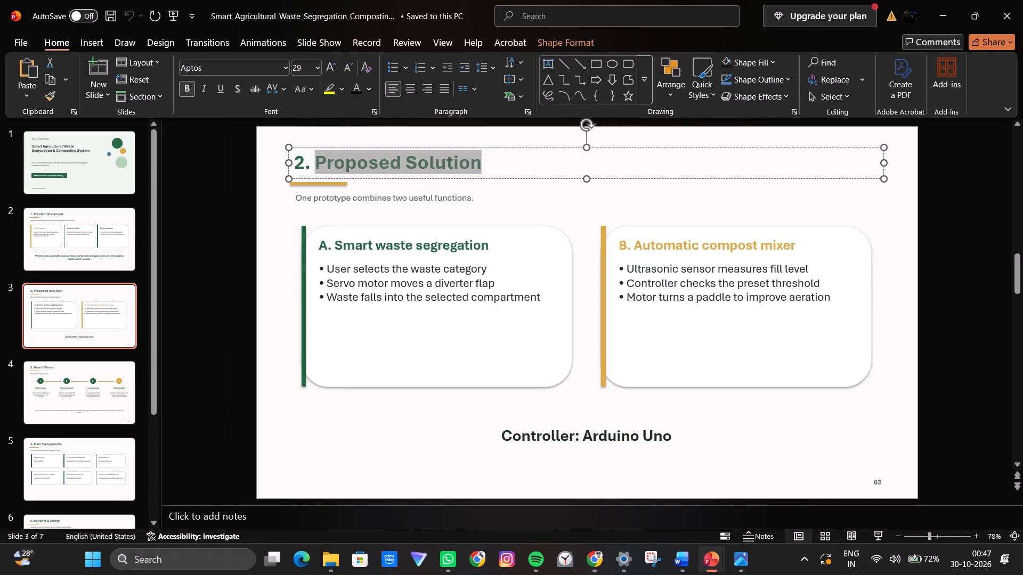
In the group 13 presentation, paste the copied "Proposed Solution" text in place of the "Introducti" part of slide 3's title.
{"action": "key", "text": "ctrl+c"}
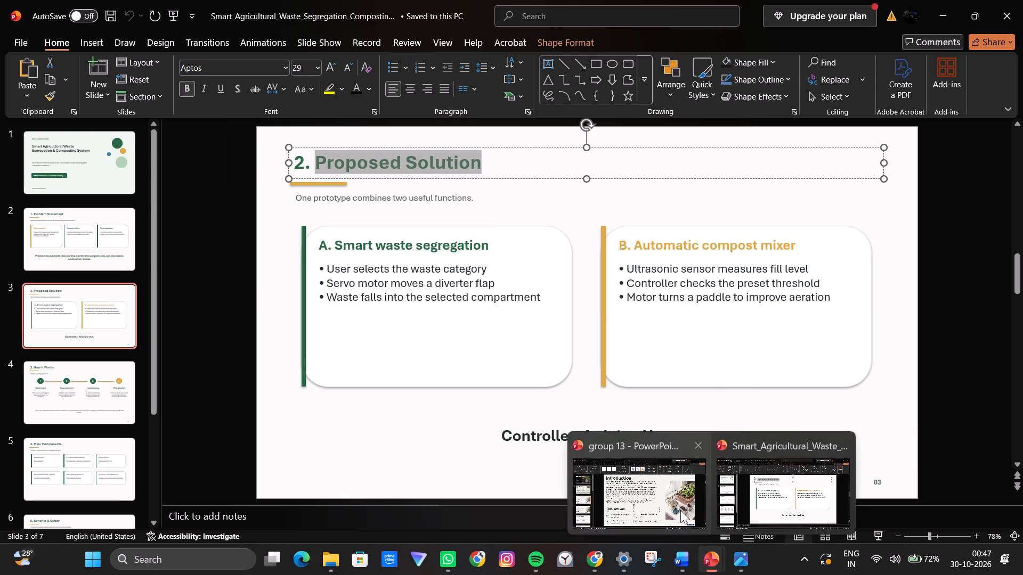
{"action": "left_click", "coordinate": [676, 507]}
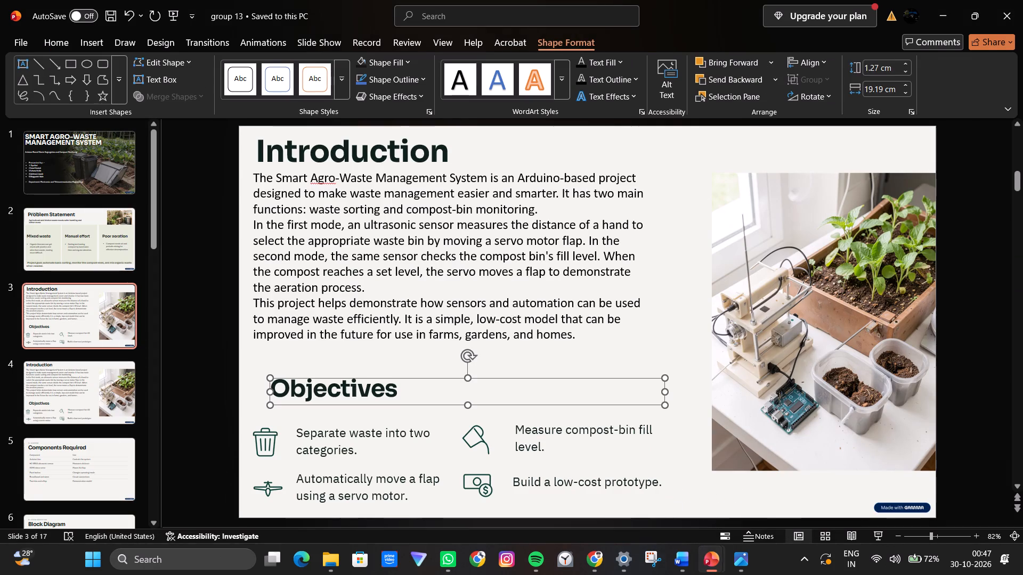
{"action": "left_click_drag", "start_coordinate": [253, 149], "coordinate": [420, 159]}
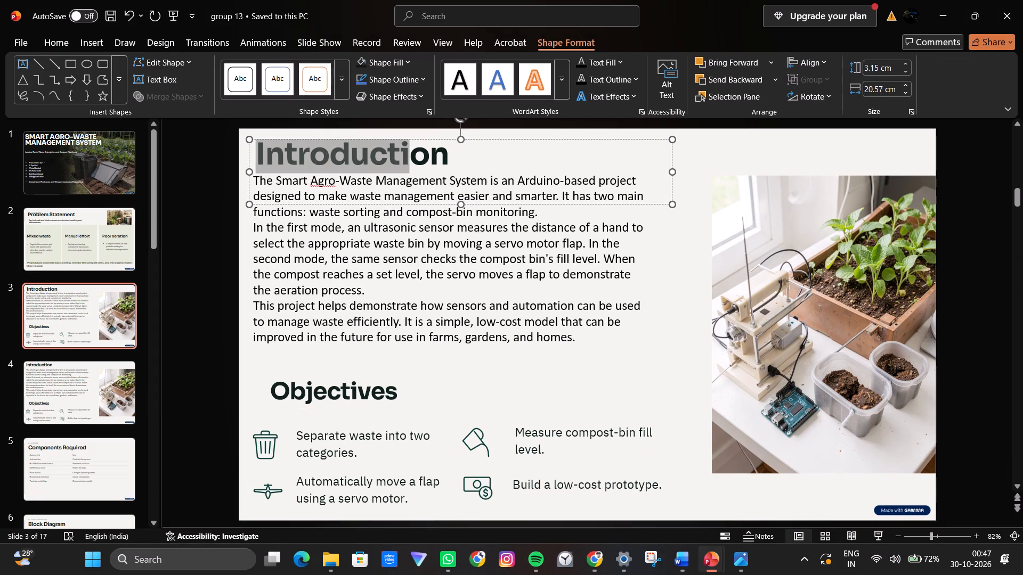
{"action": "left_click_drag", "start_coordinate": [420, 159], "coordinate": [423, 160]}
{"action": "key", "text": "BackSpace"}
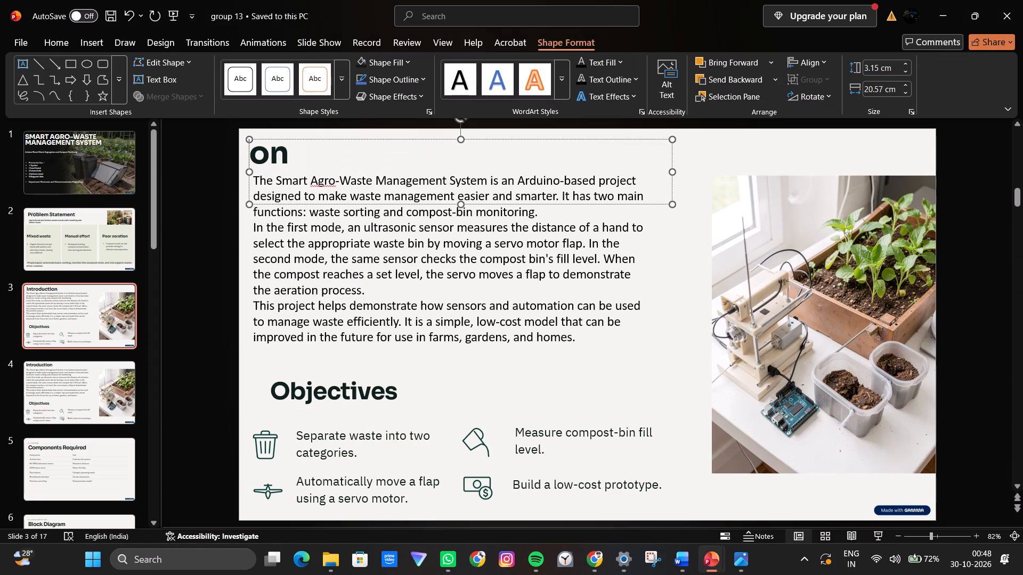
{"action": "key", "text": "ctrl+v"}
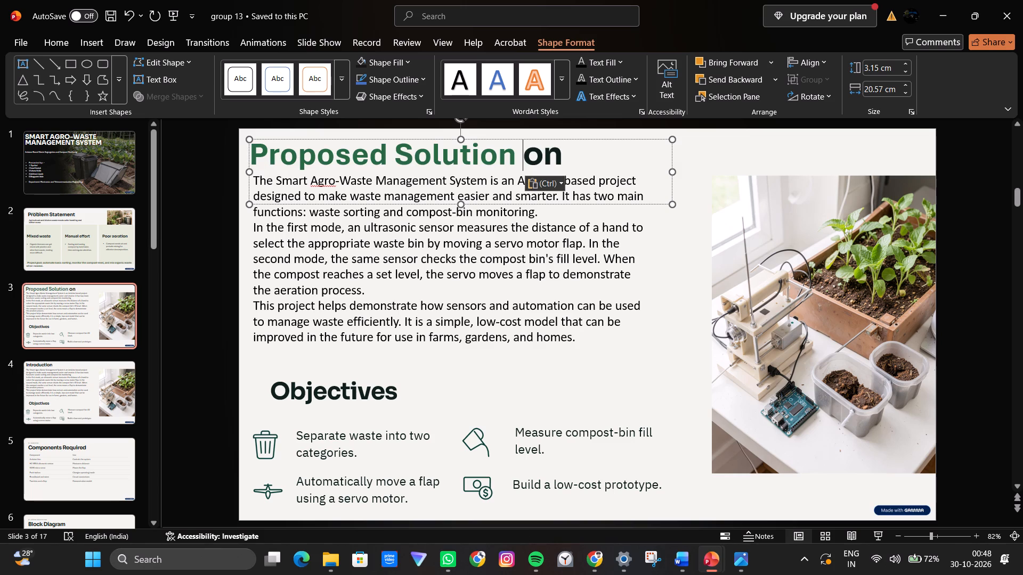
Apply the formatting of the title's leftover "on" to the pasted "Proposed Solution" text with Format Painter.
{"action": "left_click_drag", "start_coordinate": [550, 155], "coordinate": [539, 153]}
{"action": "left_click_drag", "start_coordinate": [539, 153], "coordinate": [532, 153]}
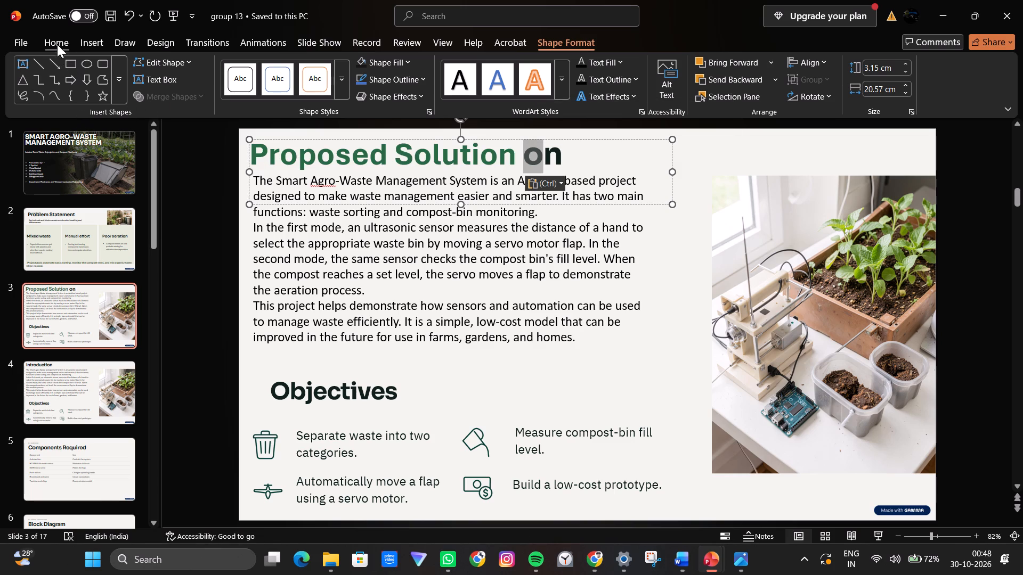
{"action": "left_click", "coordinate": [56, 42]}
{"action": "left_click", "coordinate": [58, 89]}
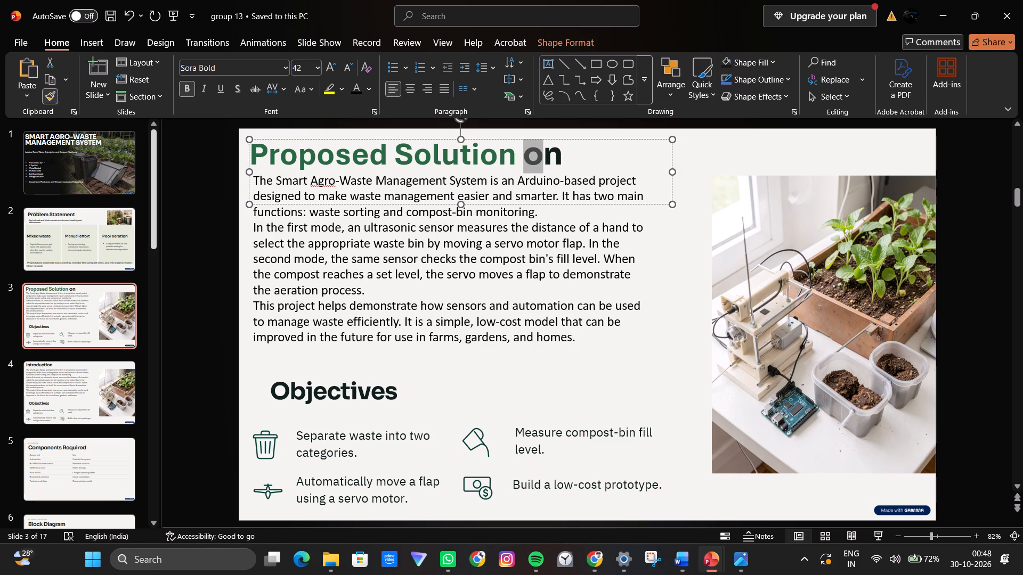
{"action": "left_click_drag", "start_coordinate": [518, 157], "coordinate": [319, 151]}
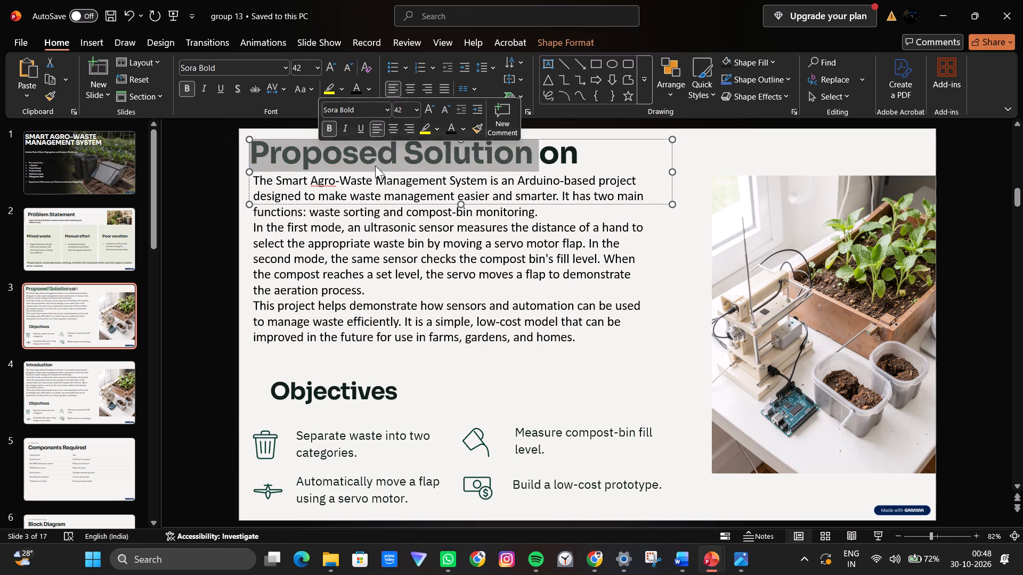
Delete the leftover "on" from the end of the "Proposed Solution" title.
{"action": "left_click", "coordinate": [579, 161]}
{"action": "left_click", "coordinate": [580, 147]}
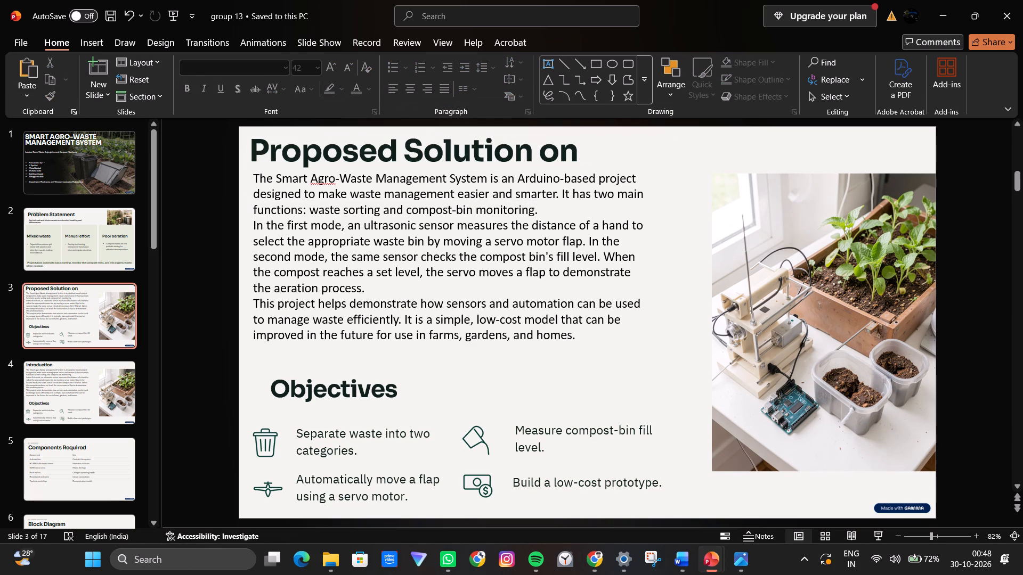
{"action": "left_click", "coordinate": [570, 153]}
{"action": "key", "text": "BackSpace"}
{"action": "key", "text": "BackSpace"}
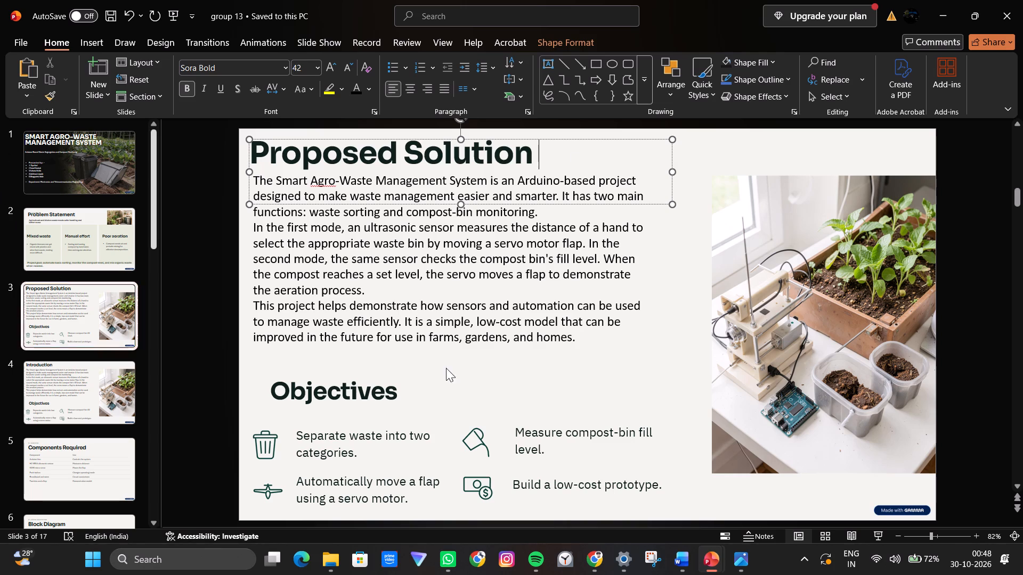
Delete all the introduction body text below the "Proposed Solution" title.
{"action": "left_click_drag", "start_coordinate": [594, 338], "coordinate": [540, 321]}
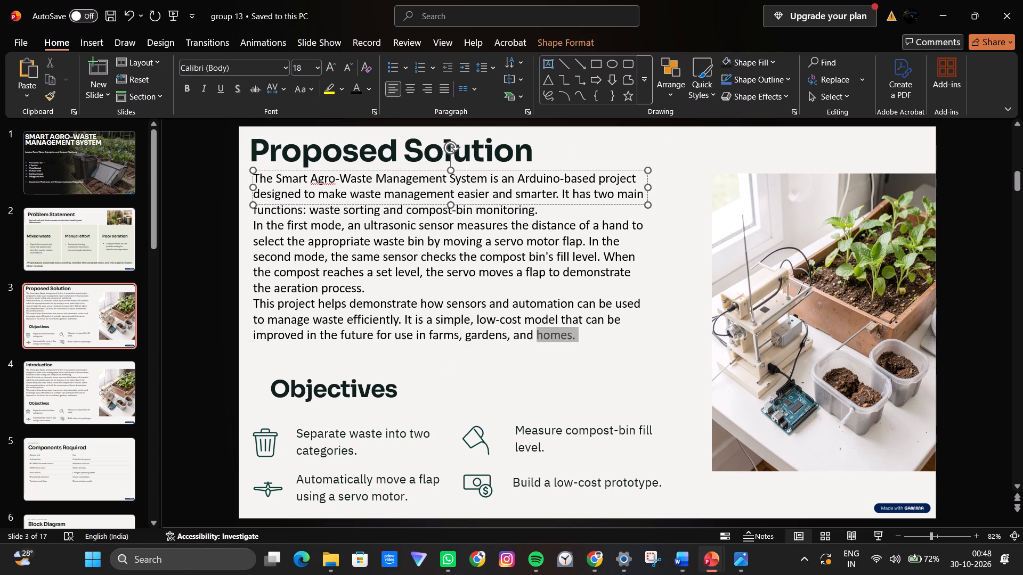
{"action": "left_click_drag", "start_coordinate": [540, 321], "coordinate": [257, 173]}
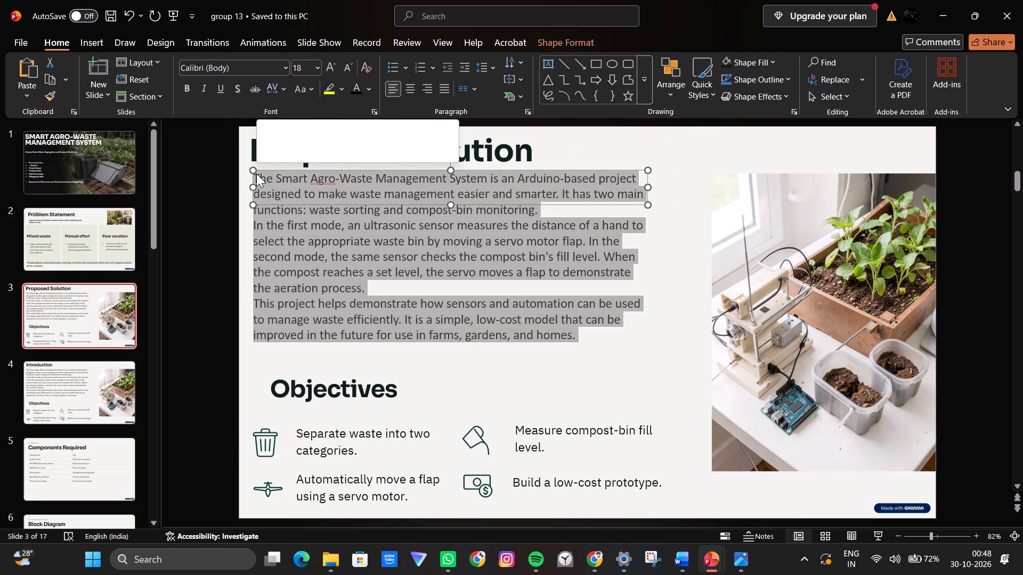
{"action": "key", "text": "BackSpace"}
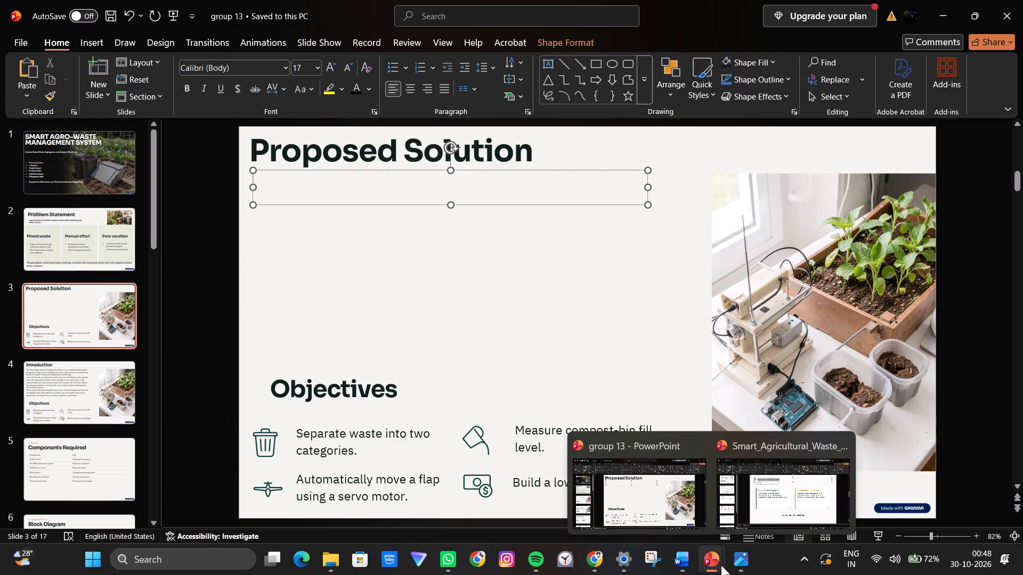
Switch to the Smart_Agricultural_Waste presentation and copy the heading "A. Smart waste segregation" from slide 3.
{"action": "left_click", "coordinate": [754, 512]}
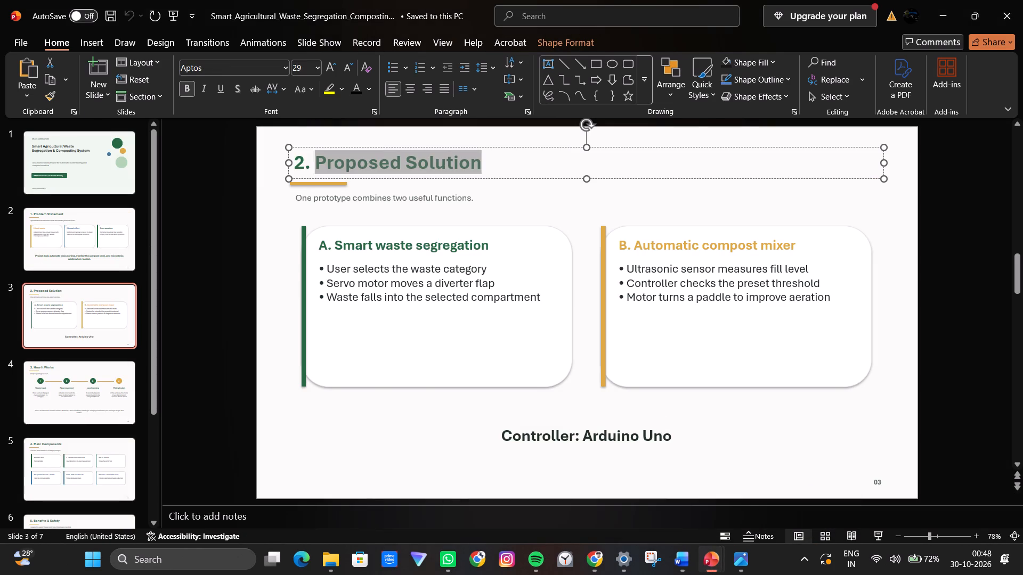
{"action": "left_click_drag", "start_coordinate": [320, 244], "coordinate": [467, 305]}
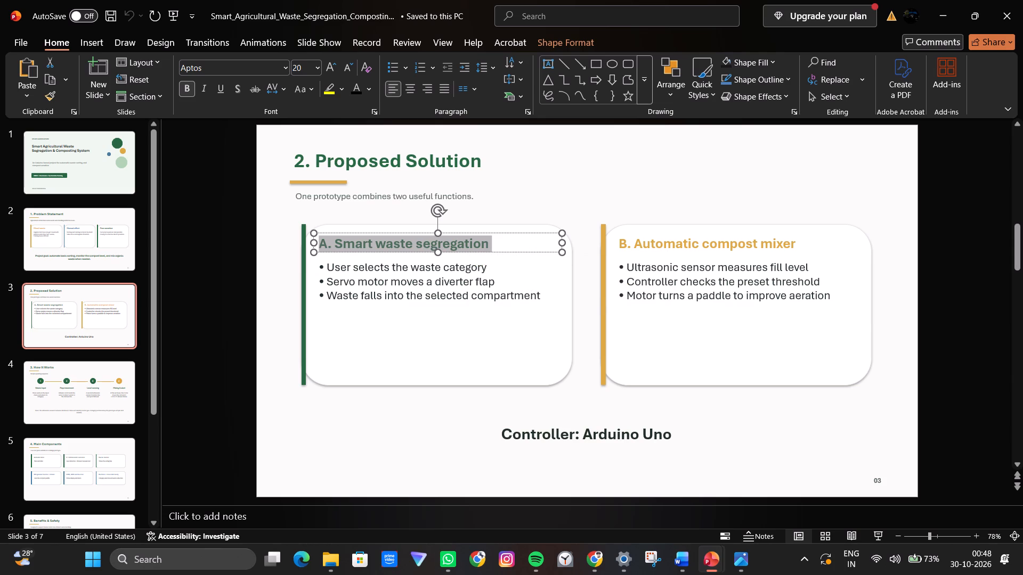
{"action": "key", "text": "ctrl+c"}
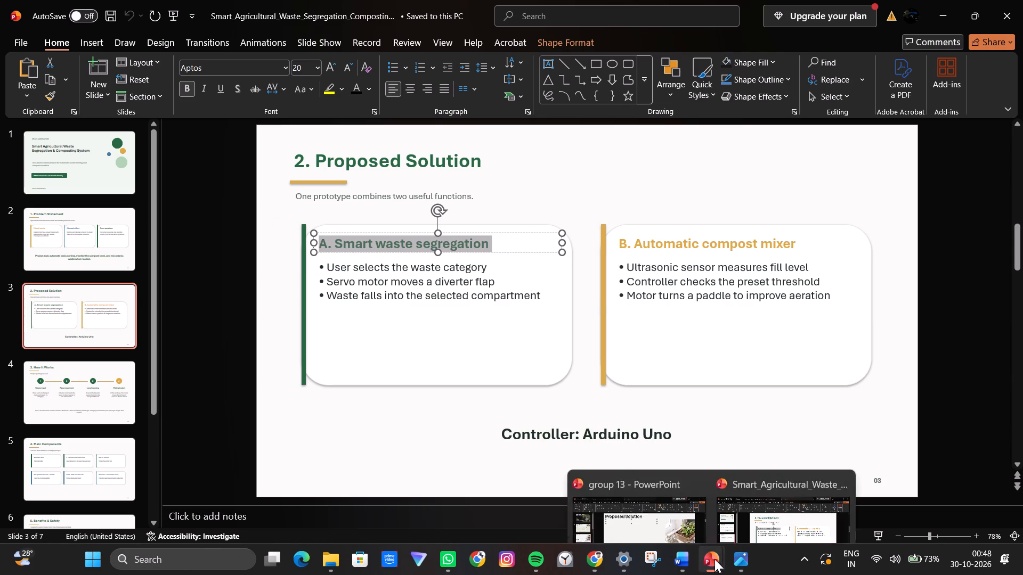
Back in the group 13 presentation, move the "Objectives" heading up beneath the title and narrow its text box to fit the word.
{"action": "left_click", "coordinate": [677, 504]}
{"action": "left_click", "coordinate": [321, 389]}
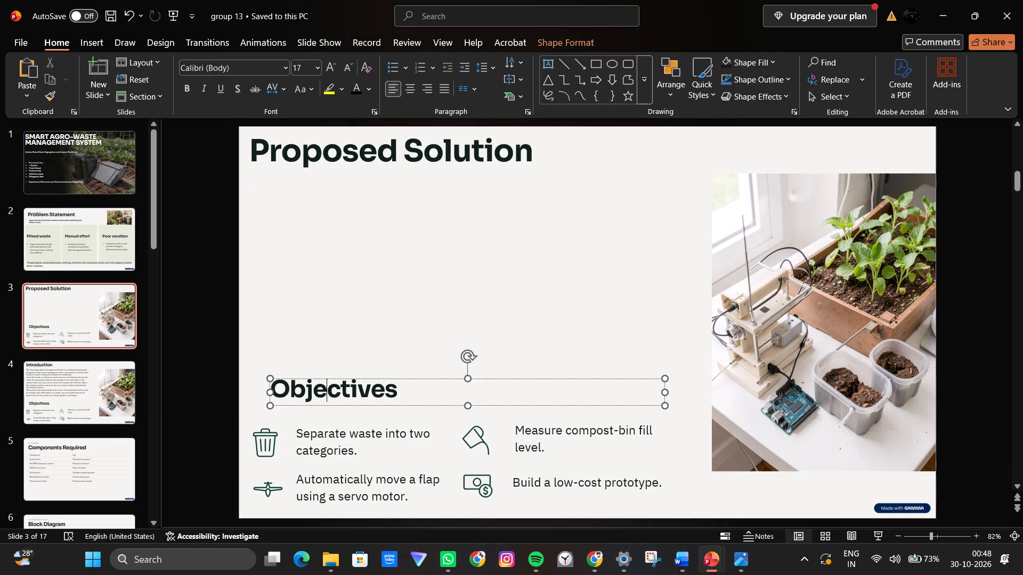
{"action": "left_click_drag", "start_coordinate": [343, 379], "coordinate": [320, 224]}
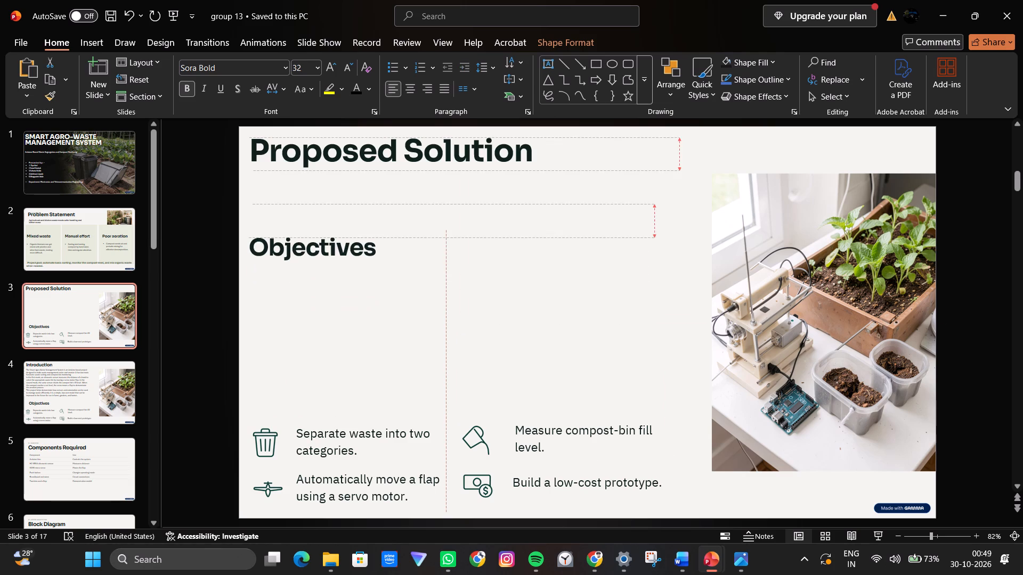
{"action": "left_click_drag", "start_coordinate": [320, 224], "coordinate": [316, 211]}
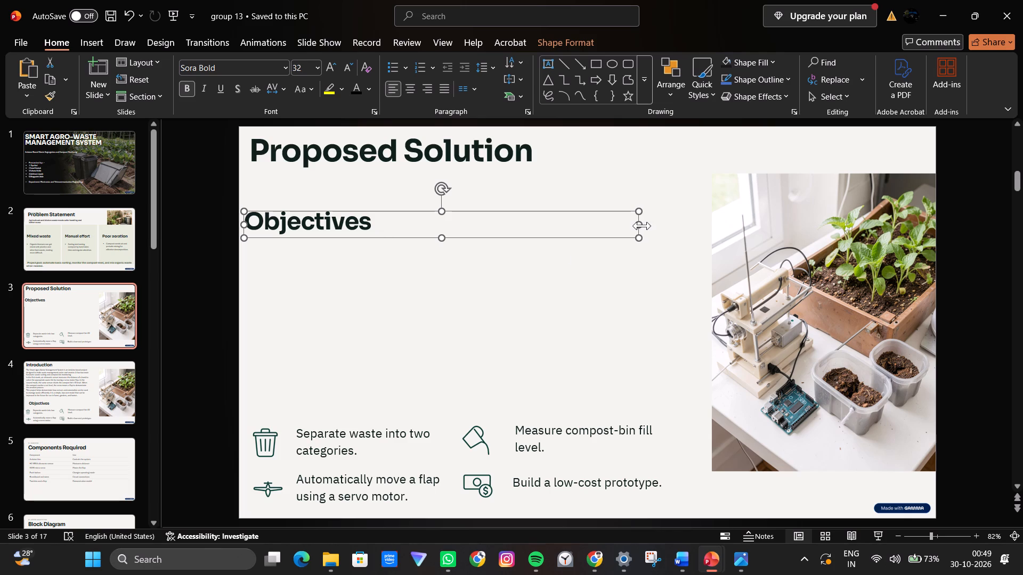
{"action": "left_click_drag", "start_coordinate": [642, 224], "coordinate": [381, 218]}
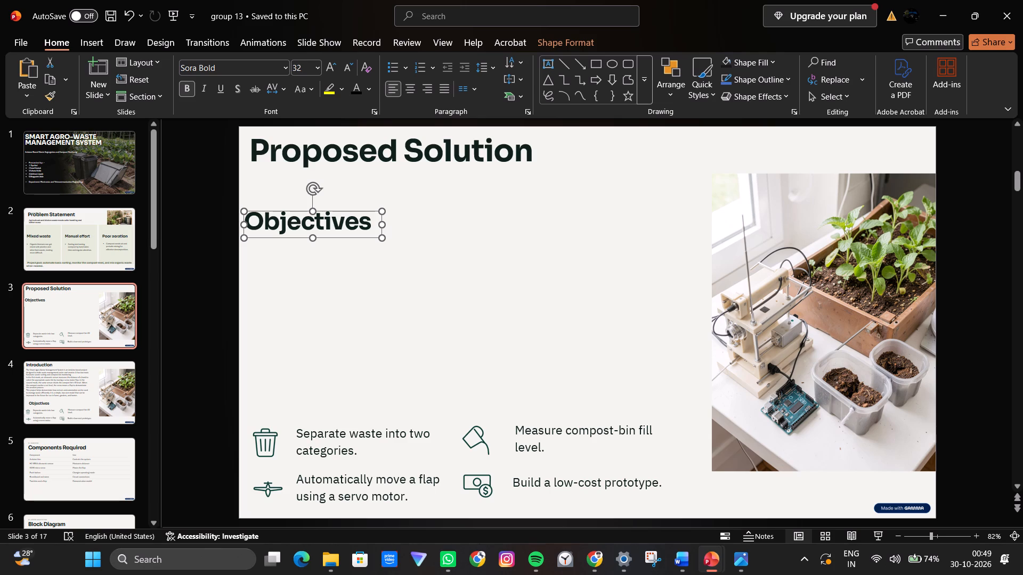
{"action": "left_click", "coordinate": [340, 253]}
Delete the trash bin and airplane icons beside the two left-hand objective texts.
{"action": "left_click", "coordinate": [267, 434]}
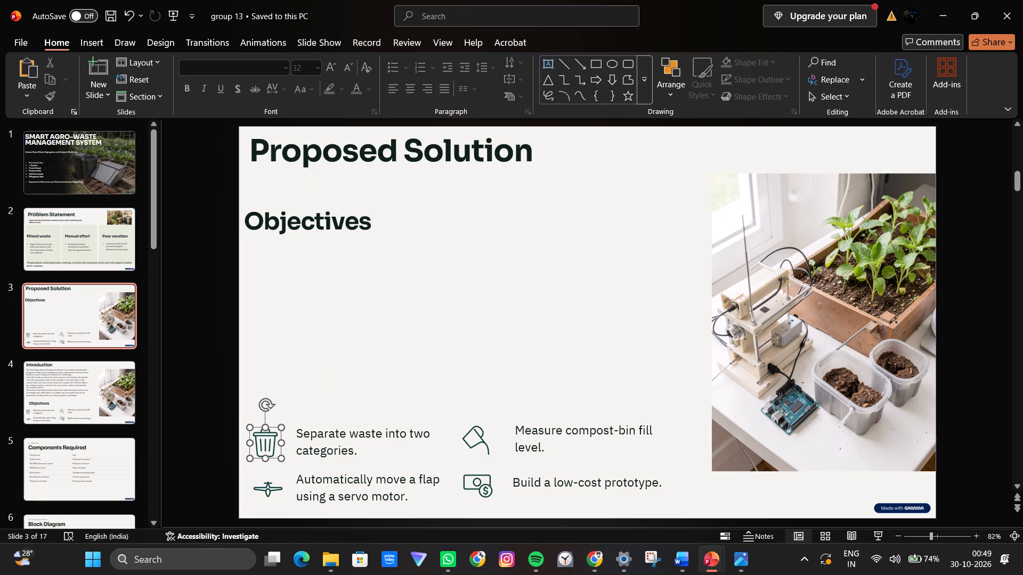
{"action": "key", "text": "Delete"}
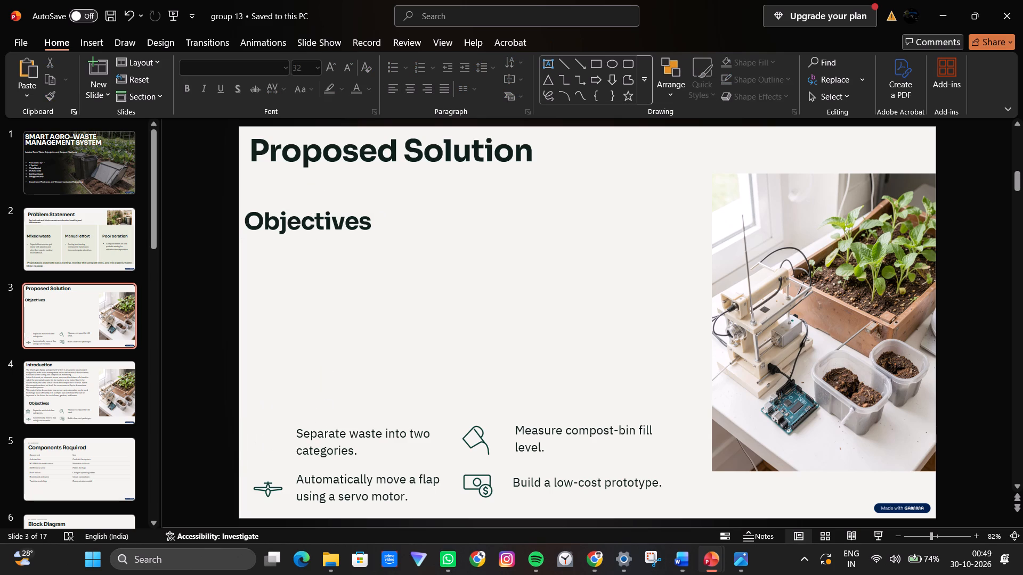
{"action": "left_click", "coordinate": [273, 490]}
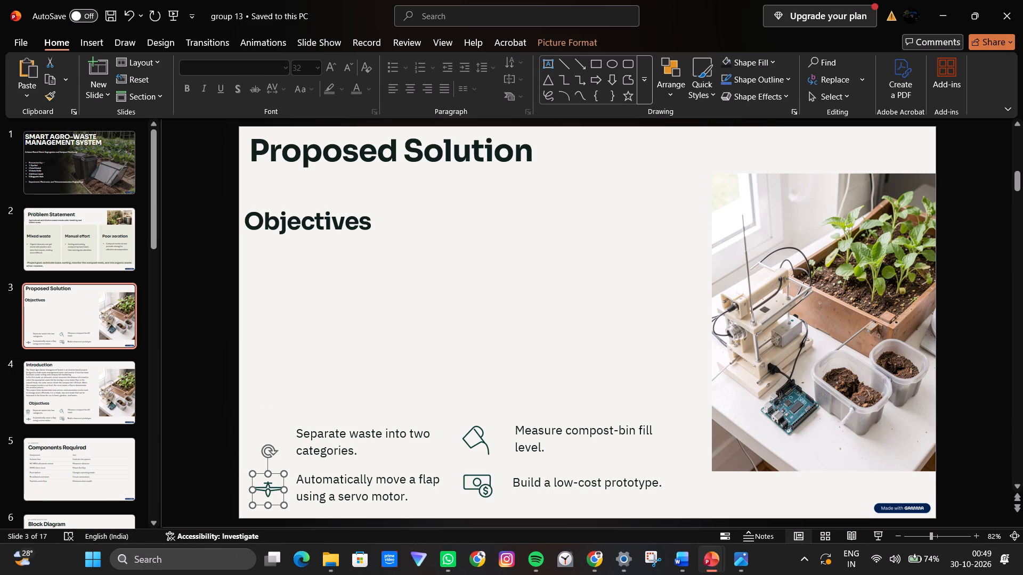
{"action": "key", "text": "Delete"}
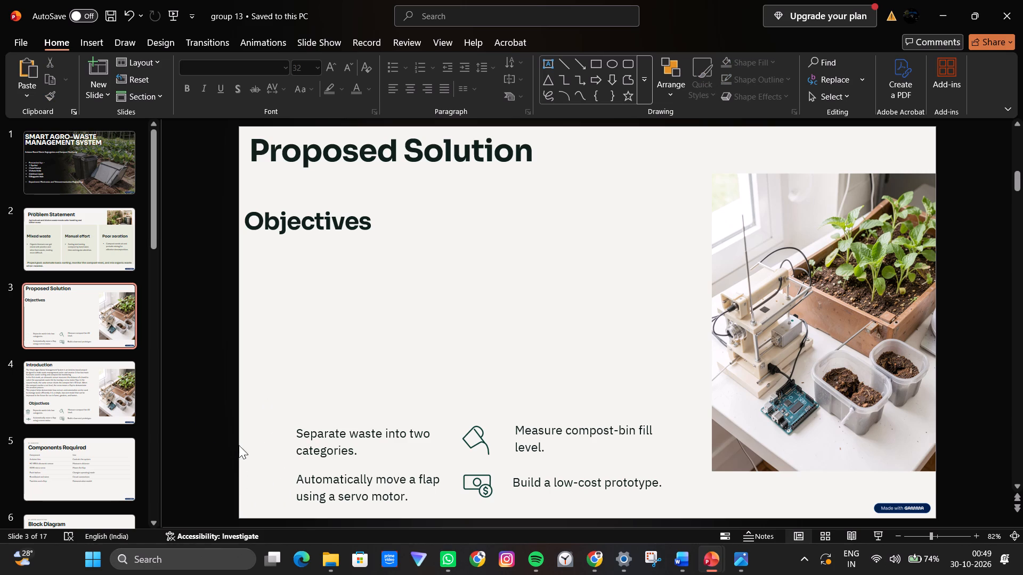
Move the "Separate waste into two categories." text box up directly beneath the "Objectives" heading.
{"action": "left_click", "coordinate": [325, 446]}
{"action": "left_click", "coordinate": [334, 429]}
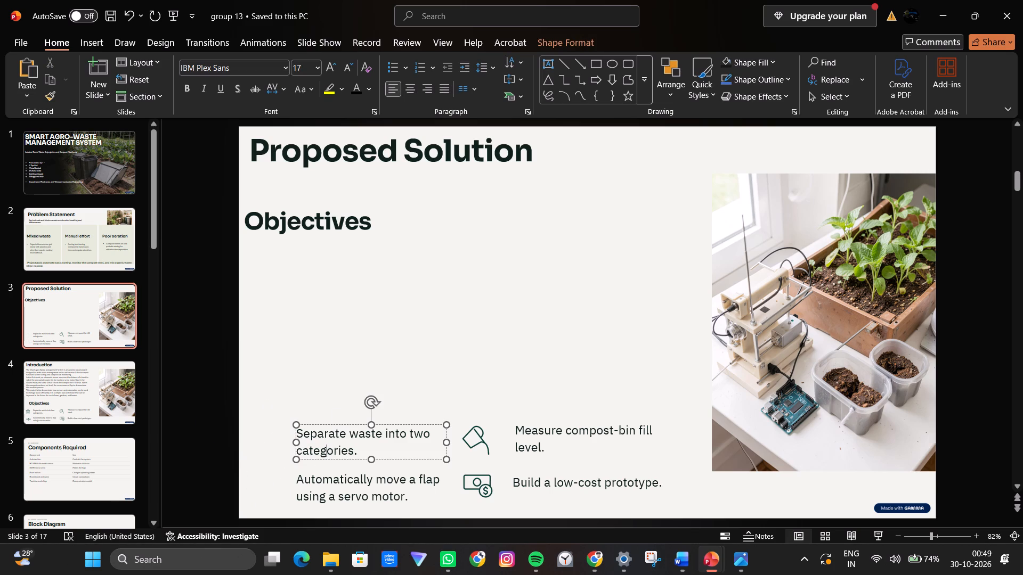
{"action": "left_click_drag", "start_coordinate": [339, 424], "coordinate": [300, 248]}
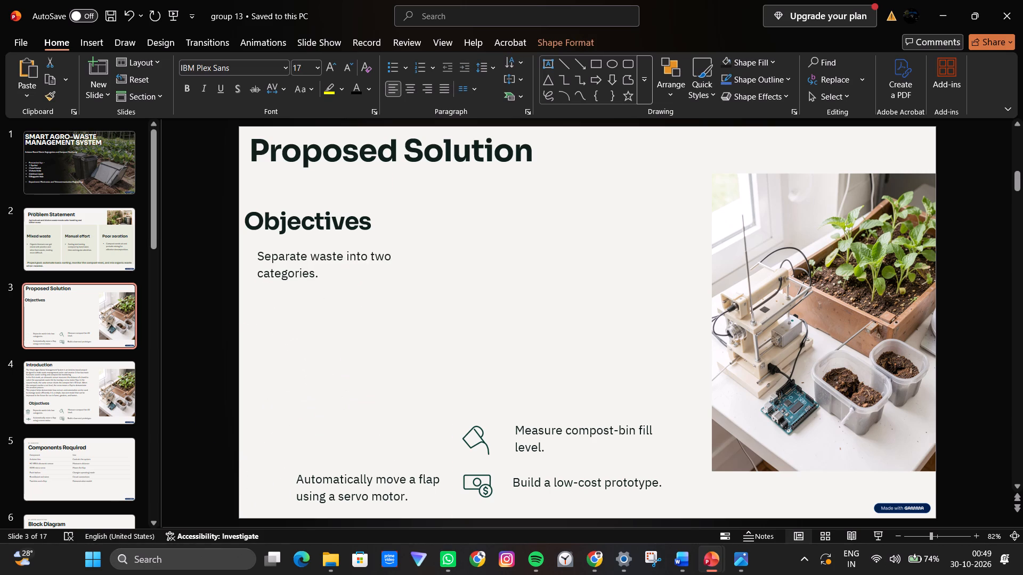
{"action": "left_click_drag", "start_coordinate": [300, 248], "coordinate": [299, 247]}
Set the font size of the "Objectives" heading to 28.
{"action": "left_click", "coordinate": [309, 219]}
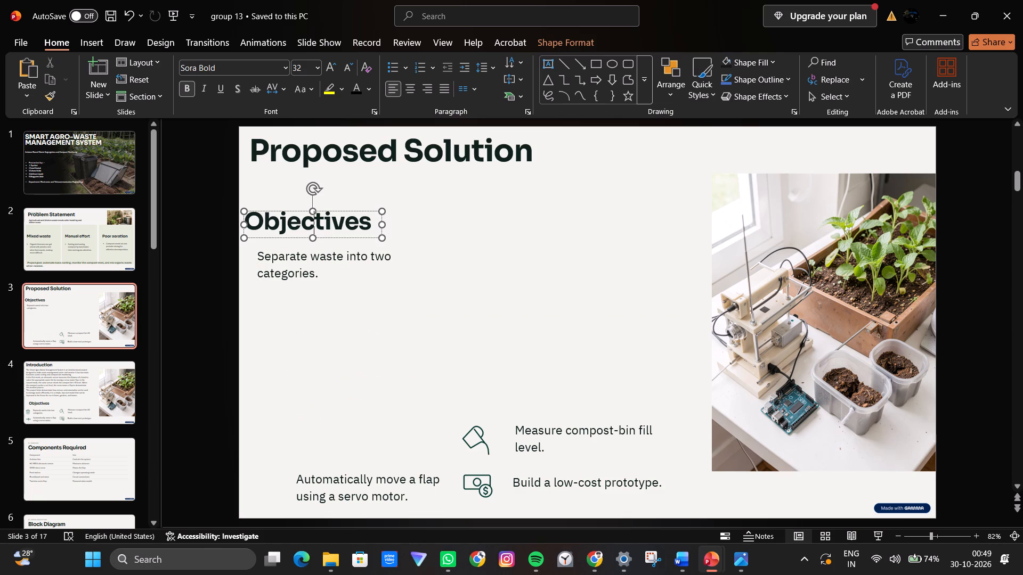
{"action": "left_click", "coordinate": [323, 212]}
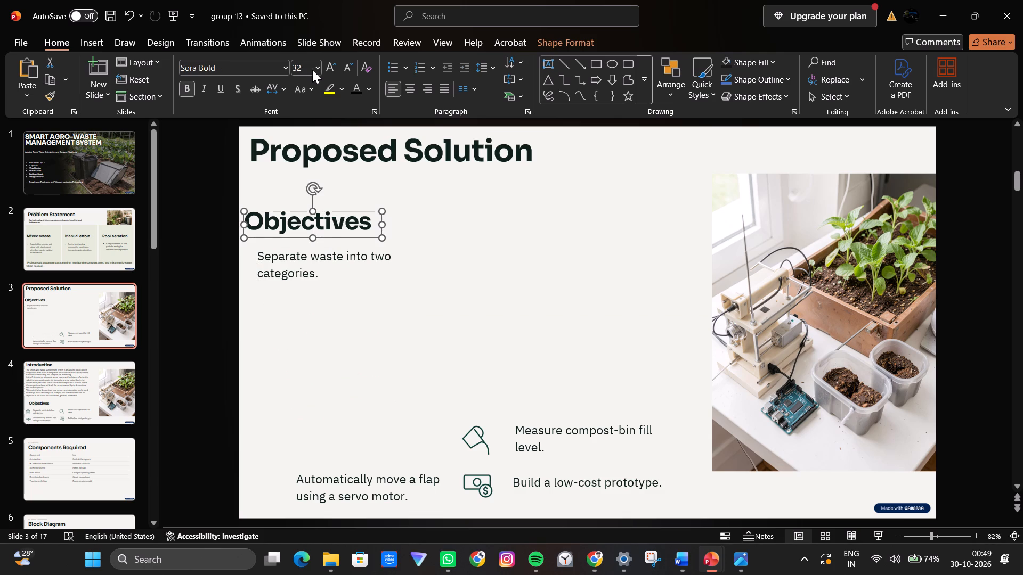
{"action": "left_click", "coordinate": [314, 69]}
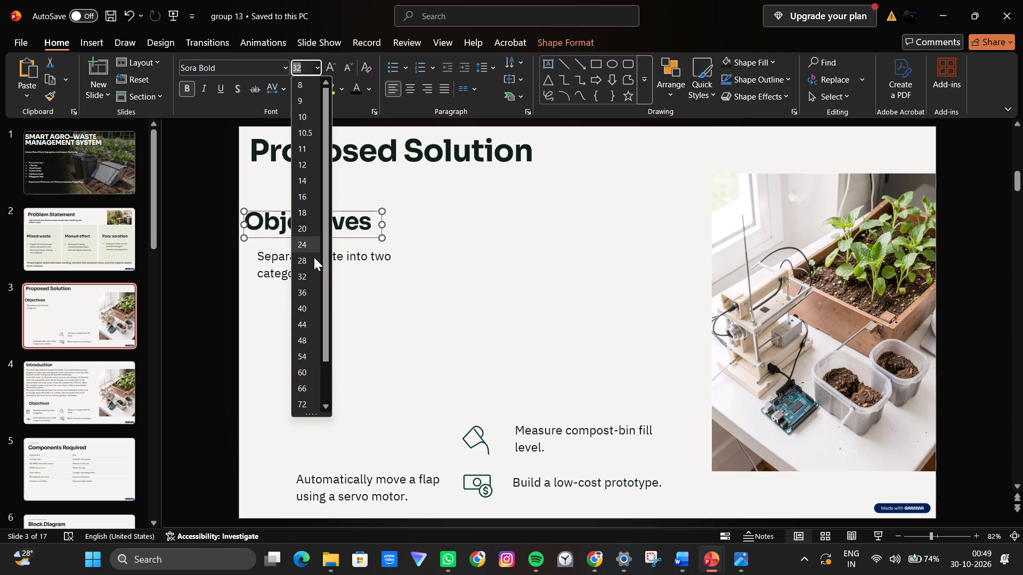
{"action": "left_click", "coordinate": [299, 258]}
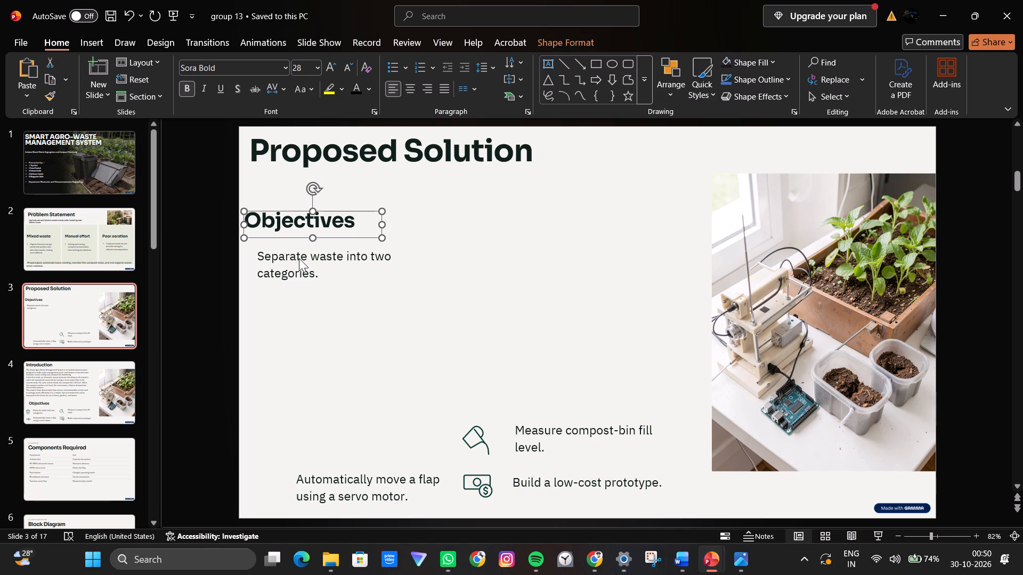
Shift the "Objectives" heading slightly so its left edge lines up with the "Proposed Solution" title.
{"action": "left_click", "coordinate": [304, 267]}
{"action": "left_click", "coordinate": [338, 220]}
{"action": "left_click", "coordinate": [367, 207]}
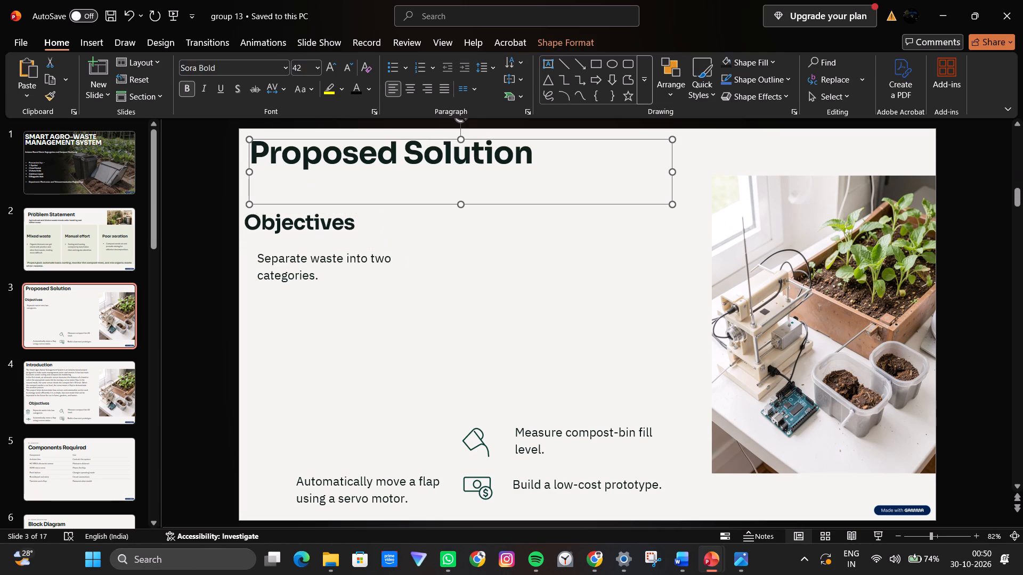
{"action": "left_click", "coordinate": [349, 218]}
{"action": "left_click", "coordinate": [364, 211]}
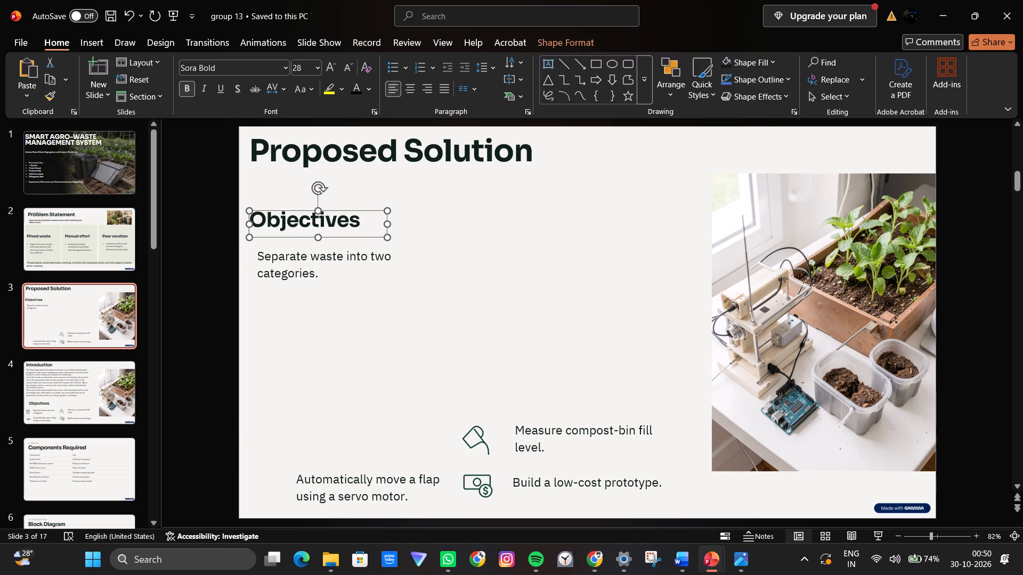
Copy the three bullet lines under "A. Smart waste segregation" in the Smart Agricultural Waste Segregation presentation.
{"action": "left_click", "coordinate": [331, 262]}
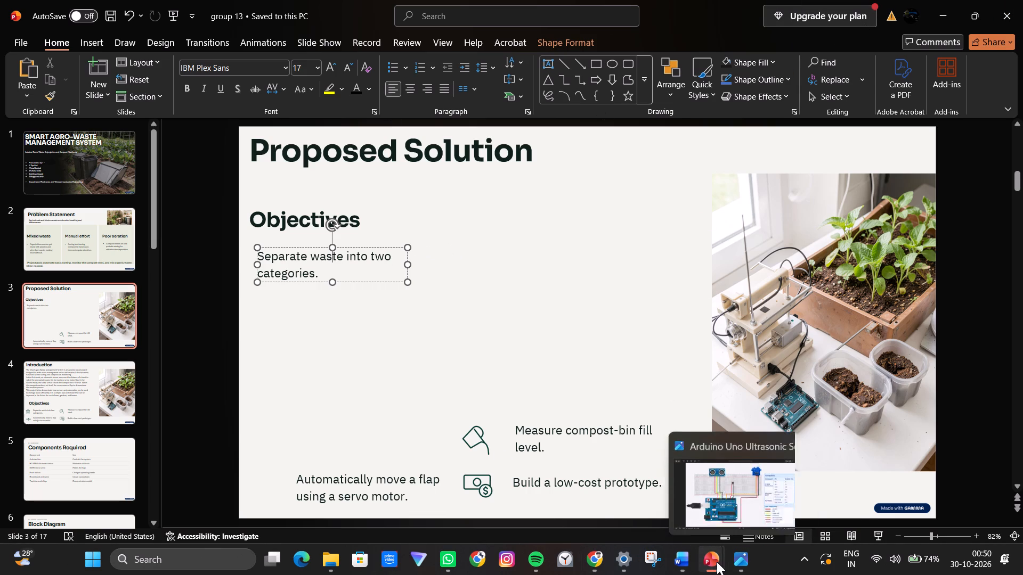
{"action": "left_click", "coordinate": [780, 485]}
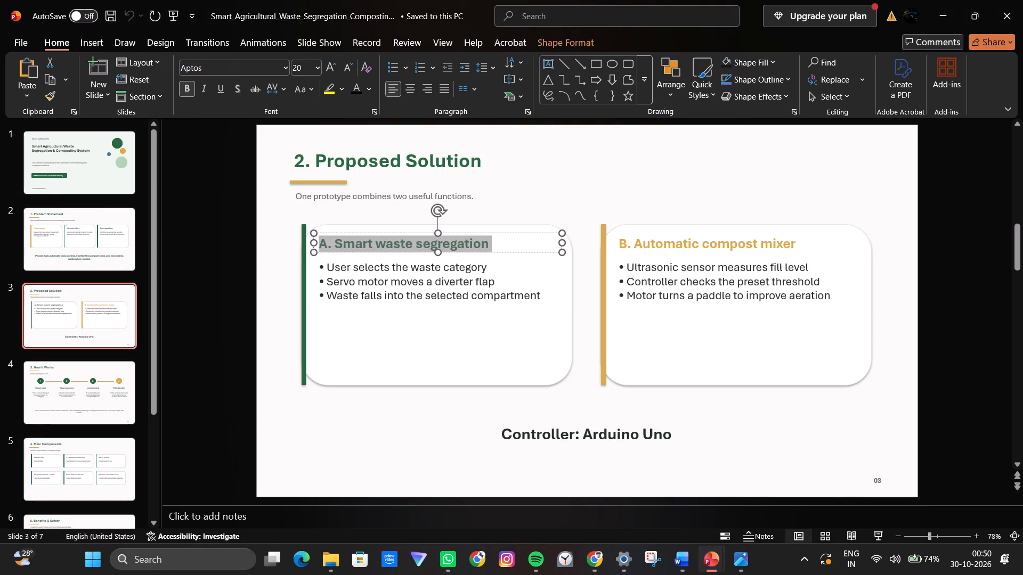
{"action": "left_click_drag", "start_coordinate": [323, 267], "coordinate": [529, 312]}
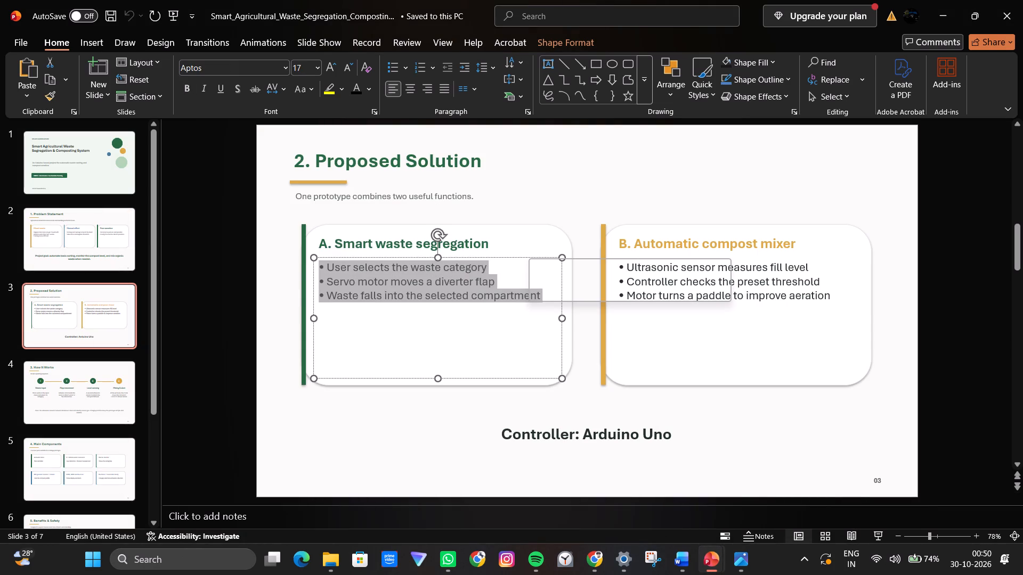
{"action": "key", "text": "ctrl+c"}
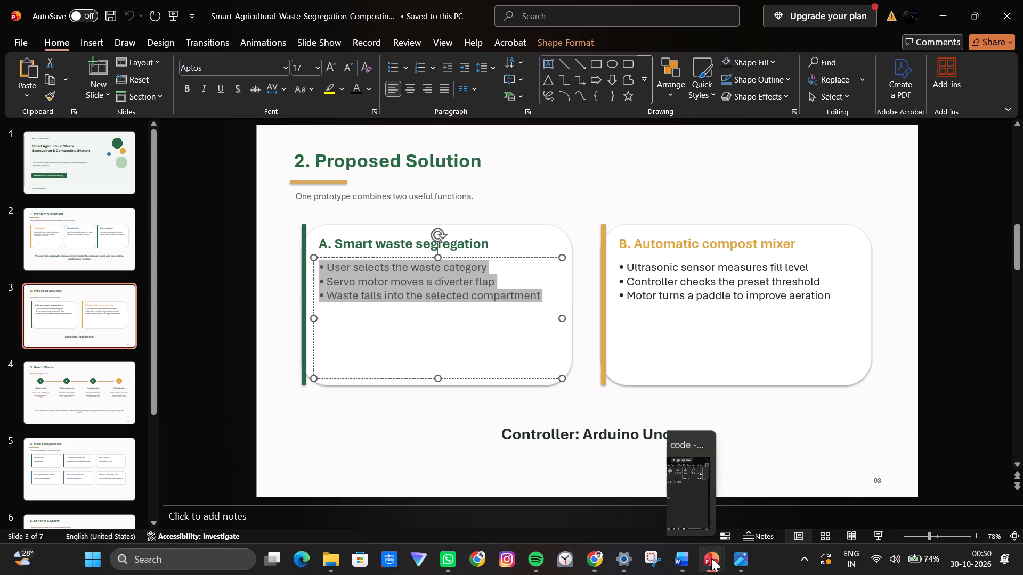
In the group 13 presentation, delete the "Separate waste into two categories." and "Automatically move a flap using a servo motor." text boxes from slide 3.
{"action": "left_click", "coordinate": [683, 525]}
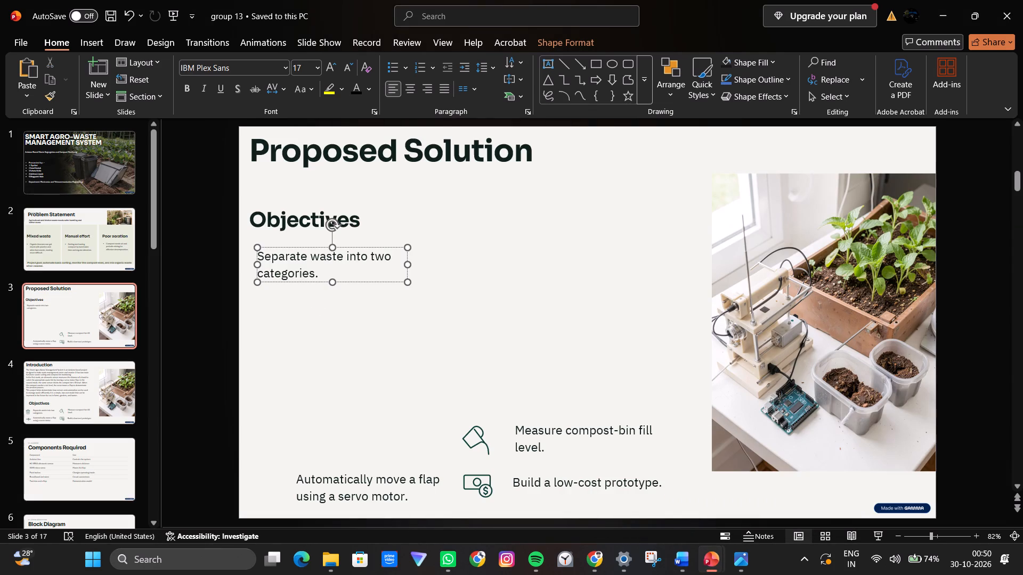
{"action": "left_click", "coordinate": [374, 245]}
{"action": "key", "text": "Delete"}
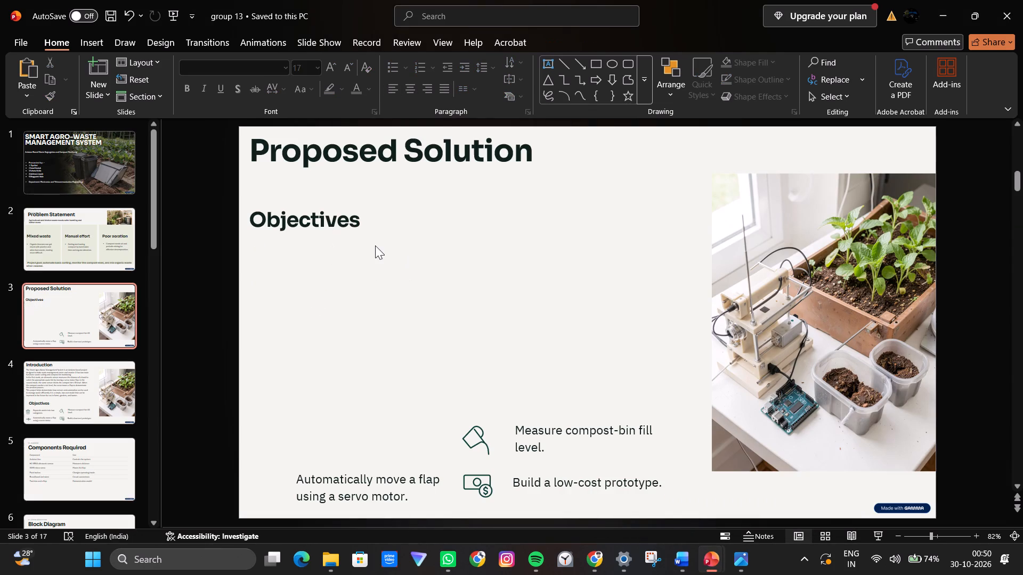
{"action": "left_click", "coordinate": [378, 492]}
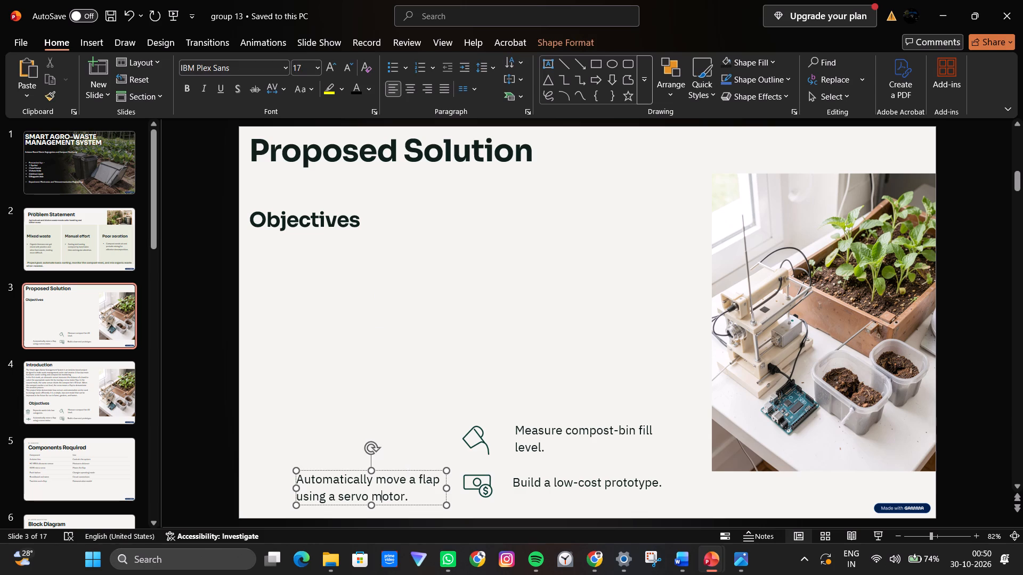
{"action": "left_click", "coordinate": [407, 469]}
{"action": "key", "text": "Delete"}
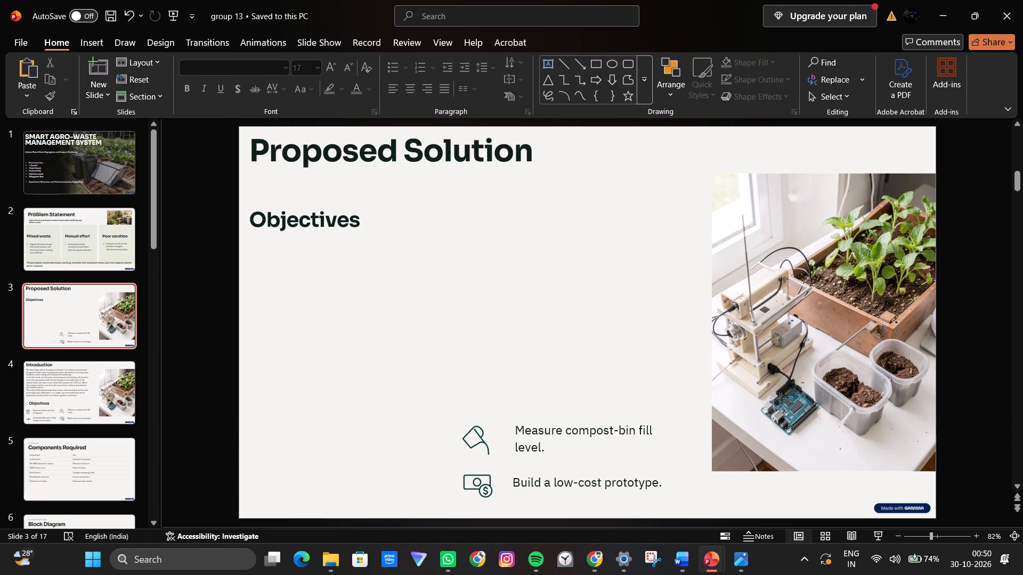
Delete the two remaining icons and the "Measure compost-bin fill level." and "Build a low-cost prototype." text boxes.
{"action": "left_click", "coordinate": [476, 432]}
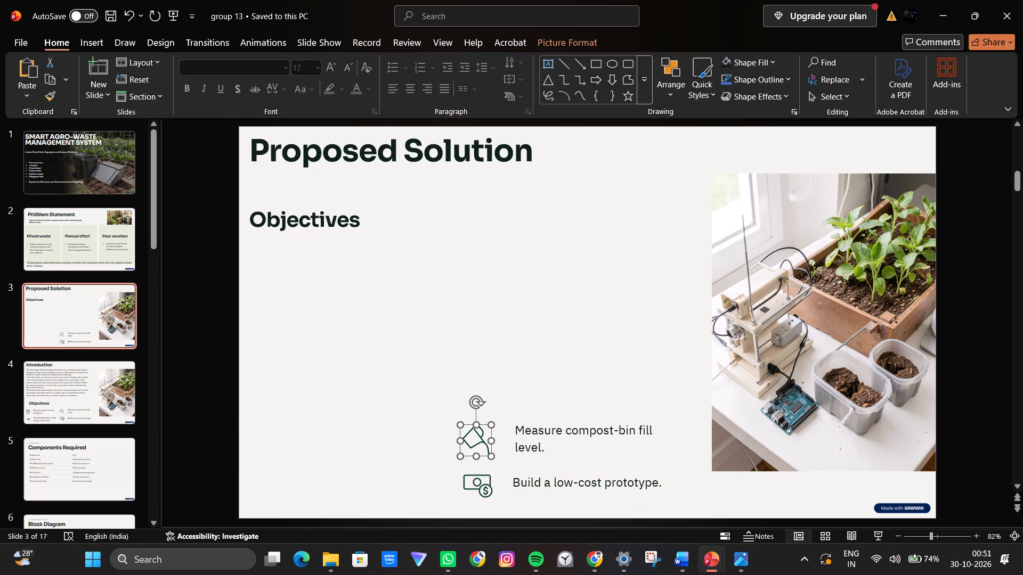
{"action": "key", "text": "Delete"}
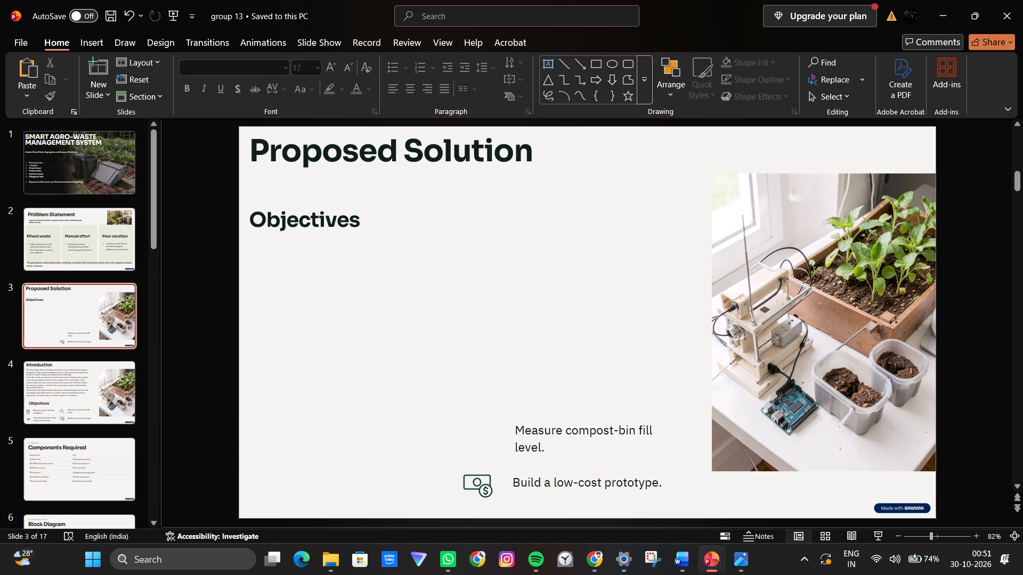
{"action": "left_click", "coordinate": [485, 483]}
{"action": "key", "text": "Delete"}
{"action": "left_click", "coordinate": [580, 433]}
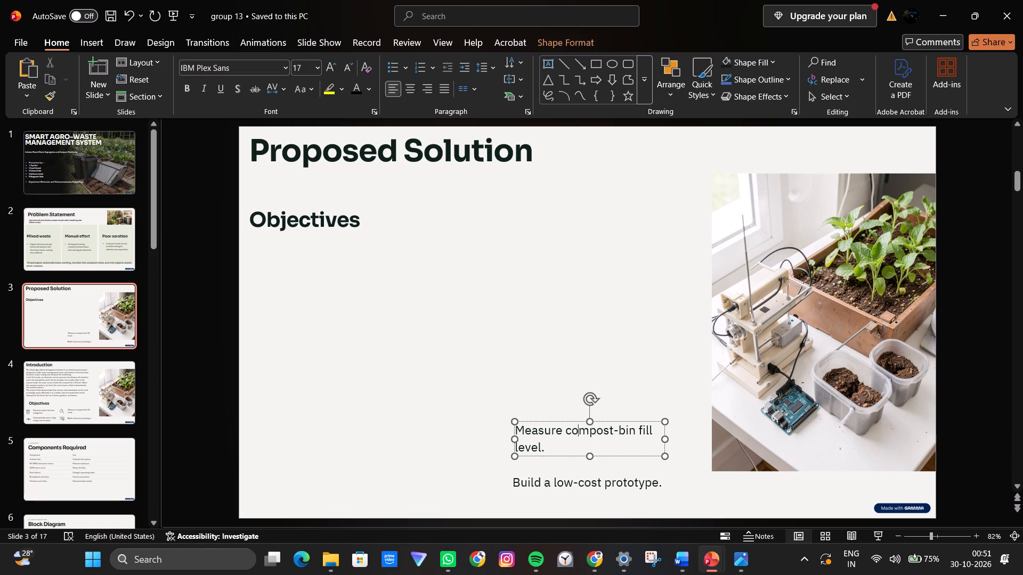
{"action": "left_click", "coordinate": [609, 420]}
{"action": "key", "text": "Delete"}
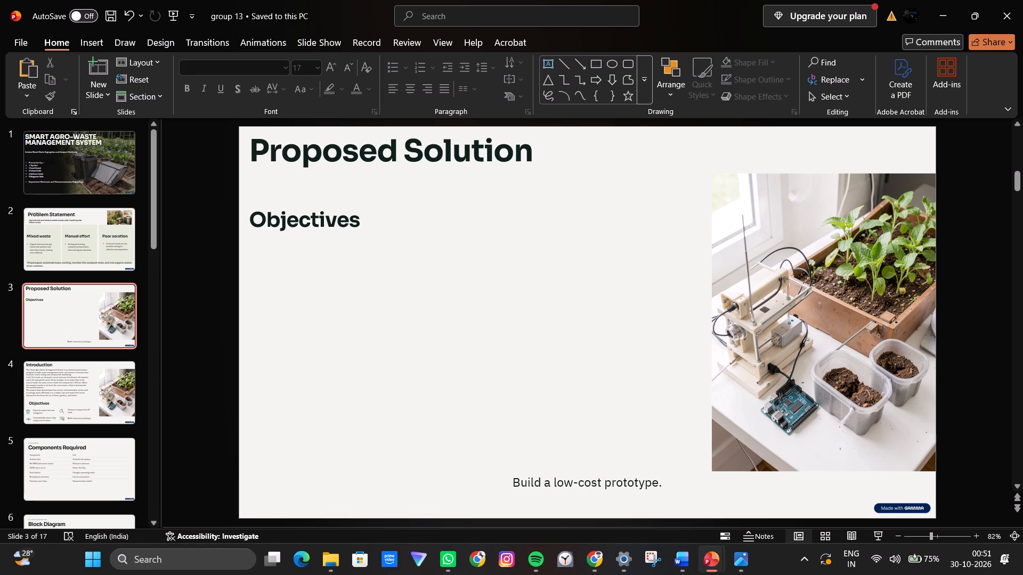
{"action": "left_click", "coordinate": [613, 480]}
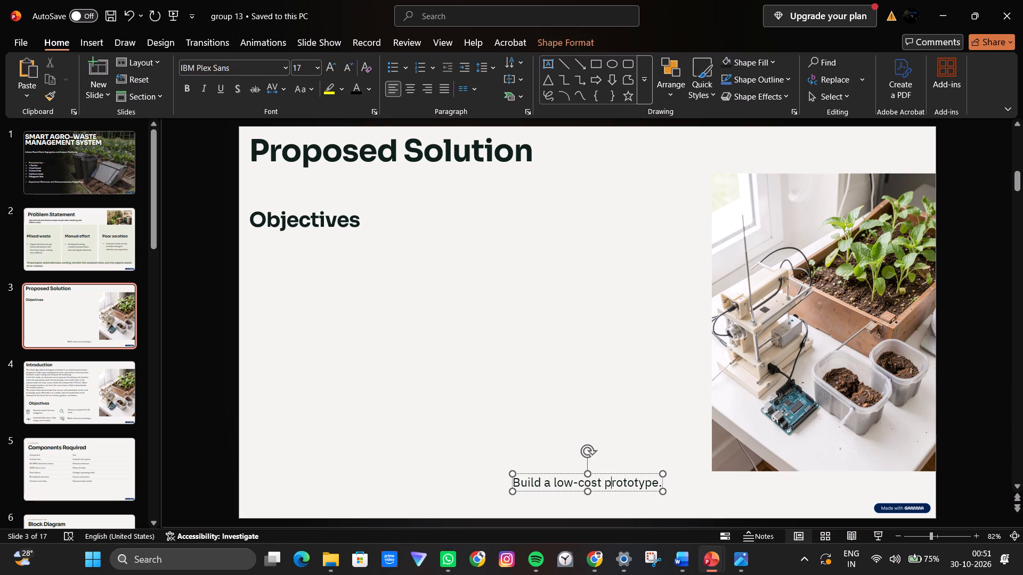
{"action": "left_click", "coordinate": [621, 475]}
{"action": "key", "text": "Delete"}
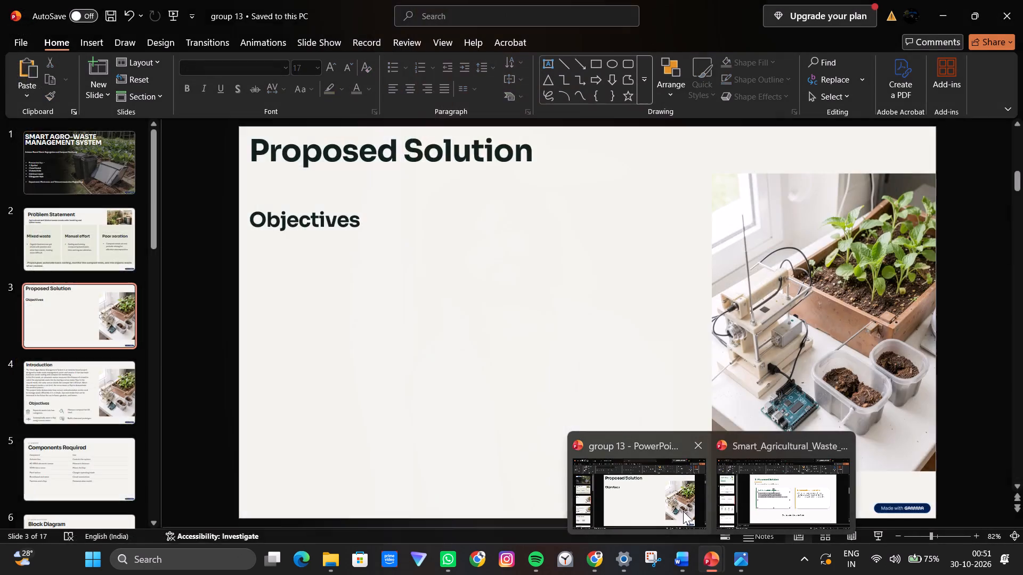
Copy the "Smart waste segregation" bullet text box from the Smart Agricultural Waste Segregation presentation and paste it onto slide 3 of group 13.
{"action": "left_click", "coordinate": [789, 499]}
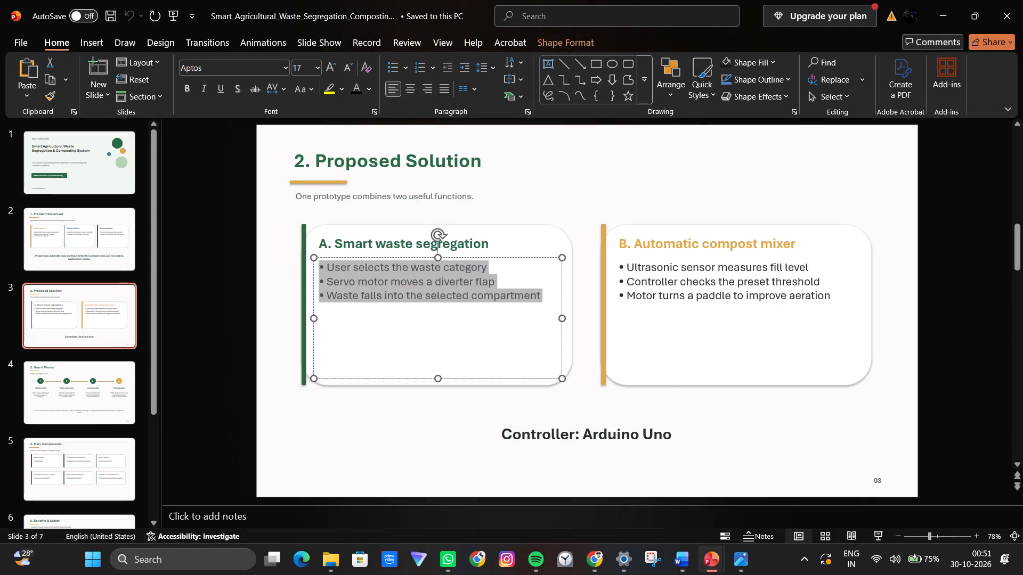
{"action": "left_click", "coordinate": [547, 259]}
{"action": "right_click", "coordinate": [547, 259]}
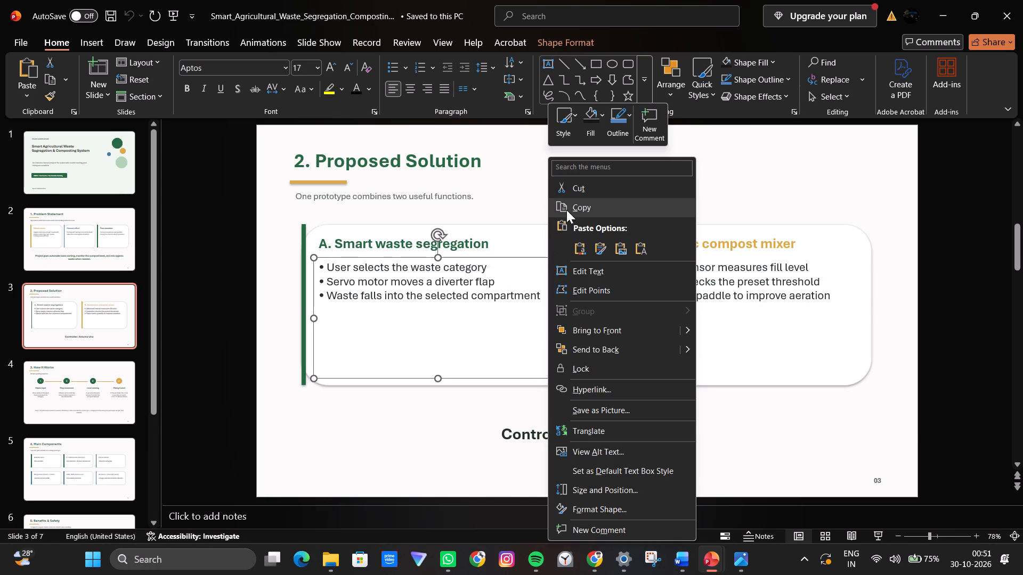
{"action": "left_click", "coordinate": [567, 206]}
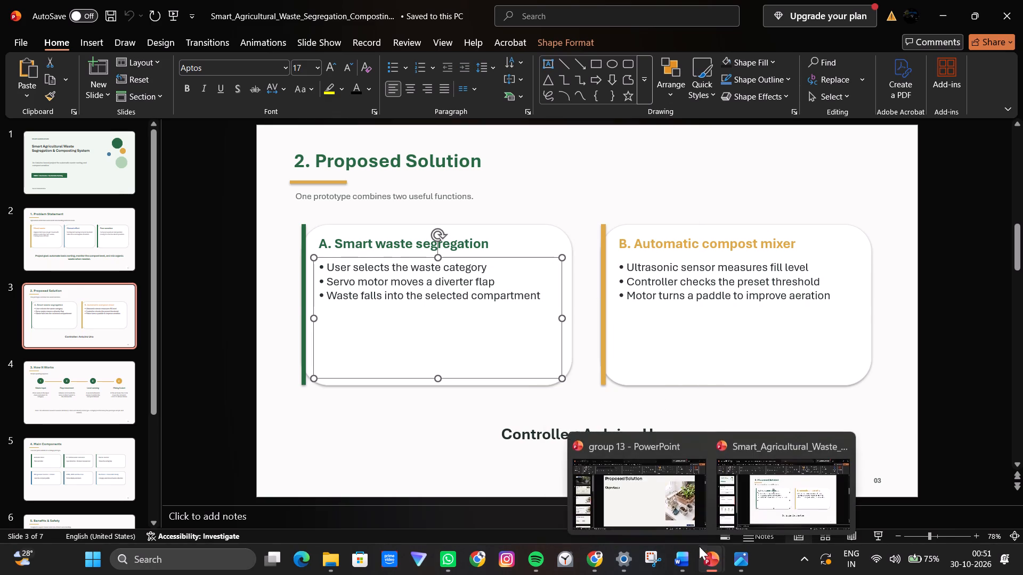
{"action": "left_click", "coordinate": [655, 512]}
{"action": "left_click", "coordinate": [295, 277]}
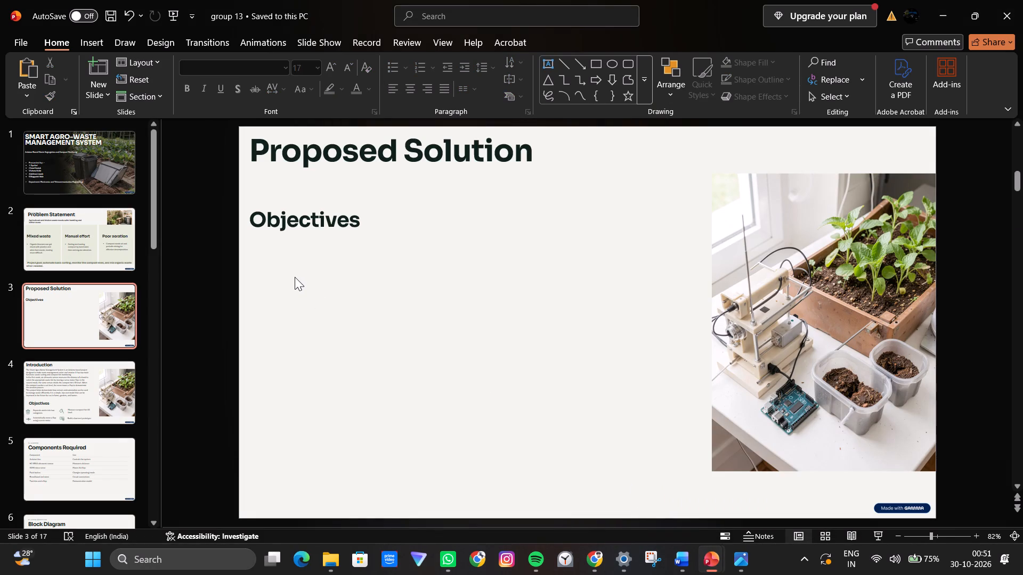
{"action": "key", "text": "ctrl+v"}
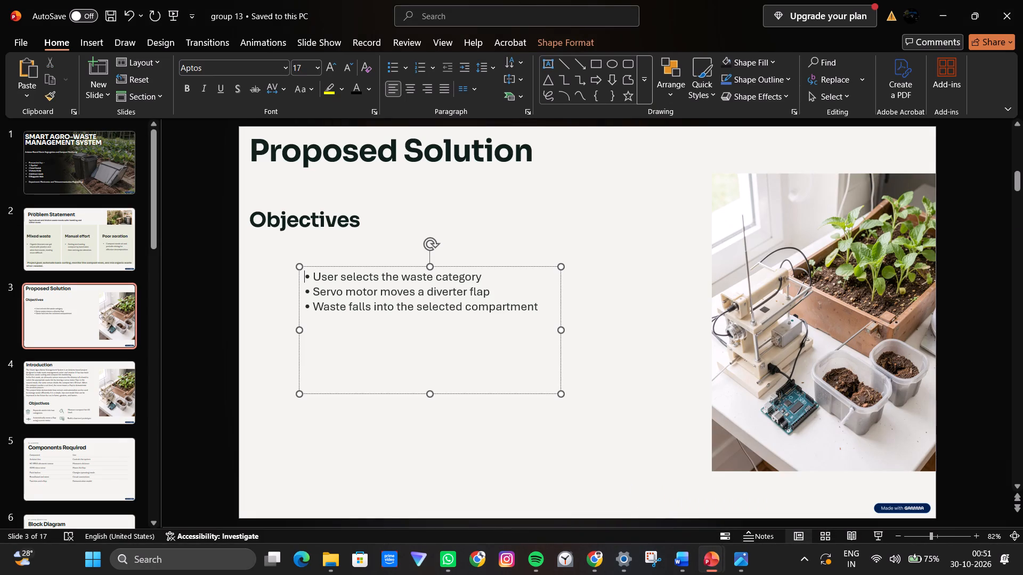
Move the pasted bullet text box directly beneath the "Objectives" heading and narrow it so the last bullet wraps onto two lines.
{"action": "left_click_drag", "start_coordinate": [376, 267], "coordinate": [329, 247]}
{"action": "left_click", "coordinate": [325, 245]}
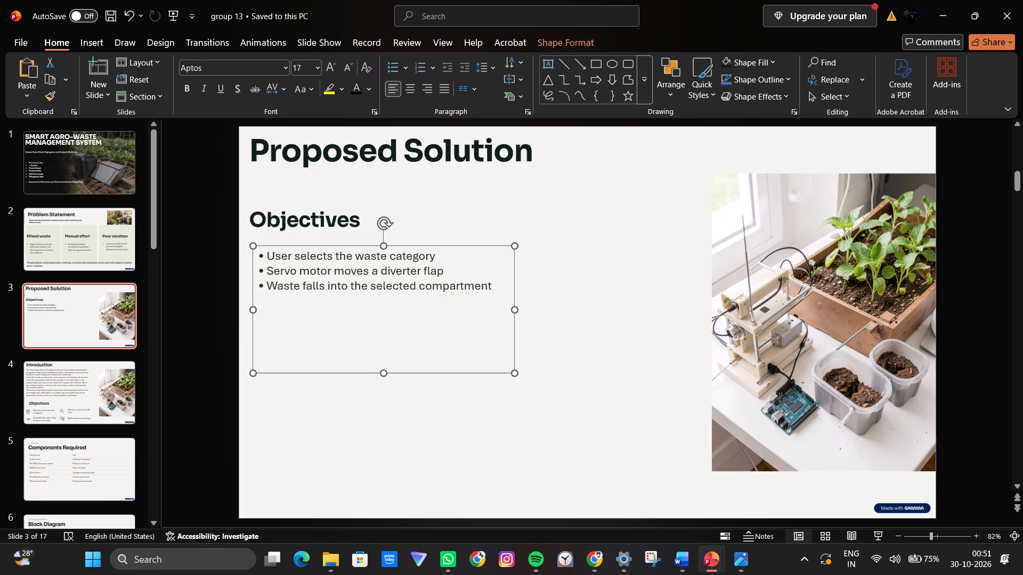
{"action": "left_click_drag", "start_coordinate": [512, 310], "coordinate": [457, 301]}
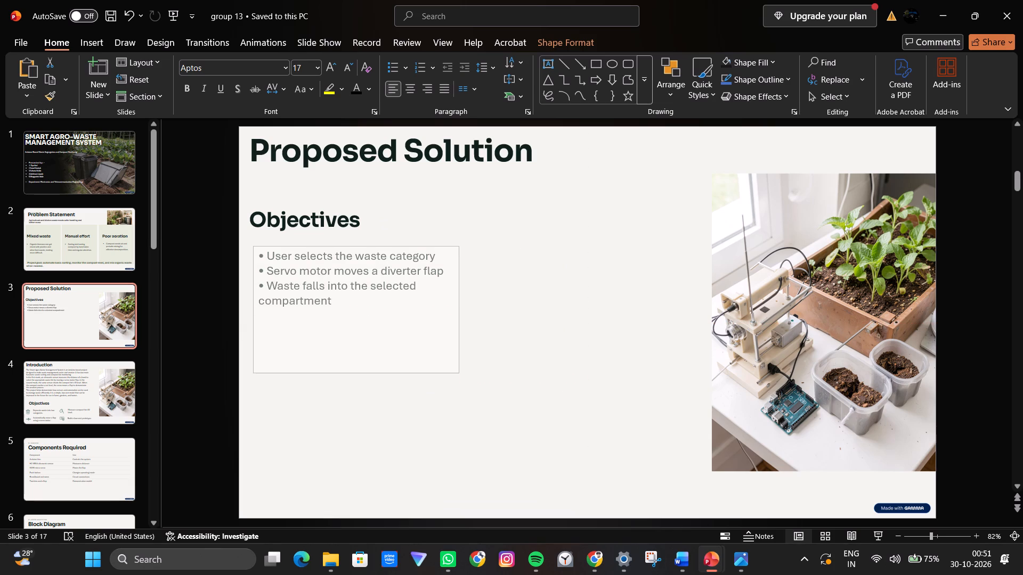
{"action": "left_click_drag", "start_coordinate": [457, 301], "coordinate": [451, 301]}
{"action": "left_click", "coordinate": [474, 348]}
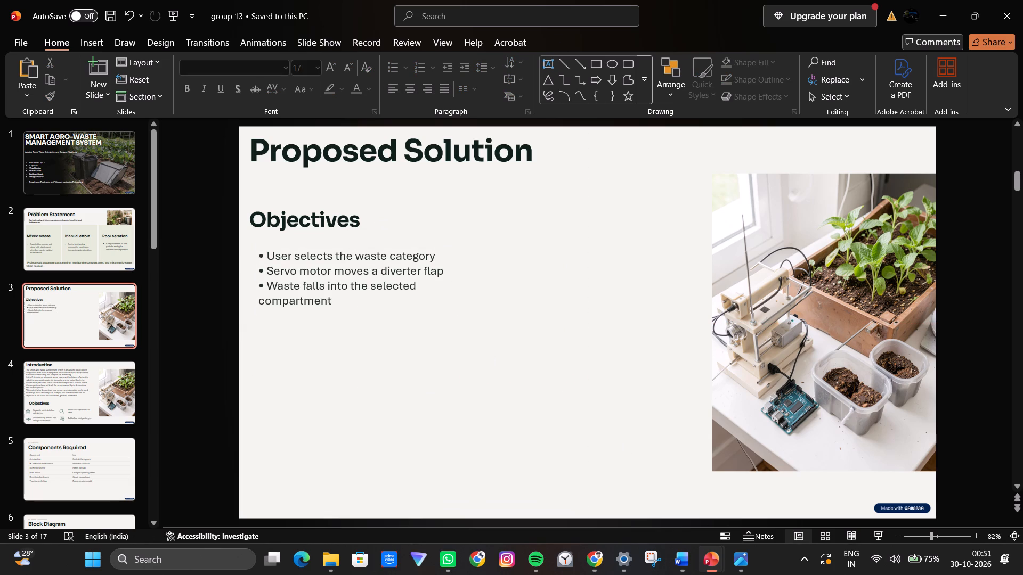
Copy the "B. Automatic compost mixer" heading box from the Smart Agricultural Waste Segregation presentation and paste it onto slide 3 of group 13.
{"action": "left_click", "coordinate": [765, 498]}
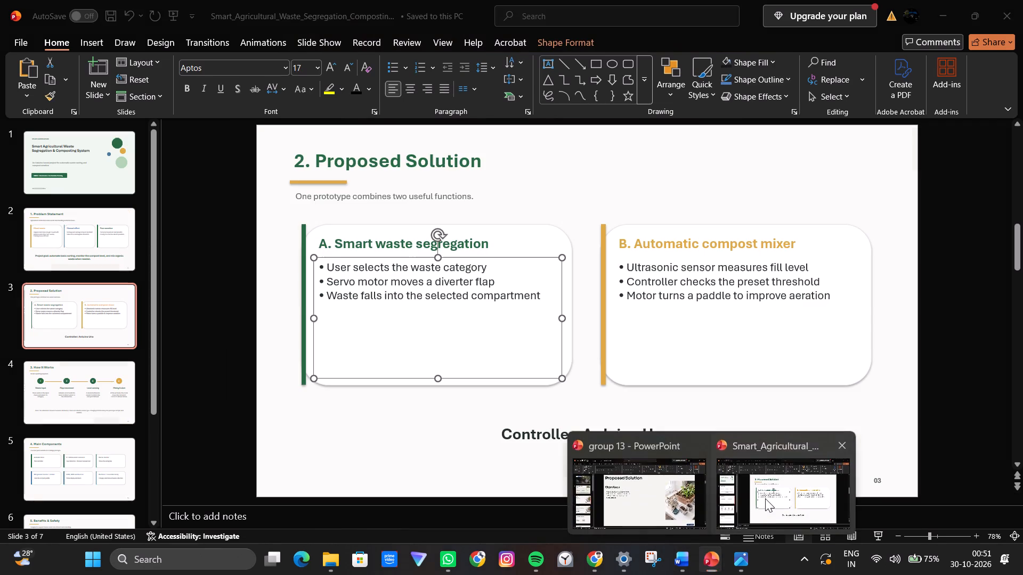
{"action": "left_click", "coordinate": [702, 249]}
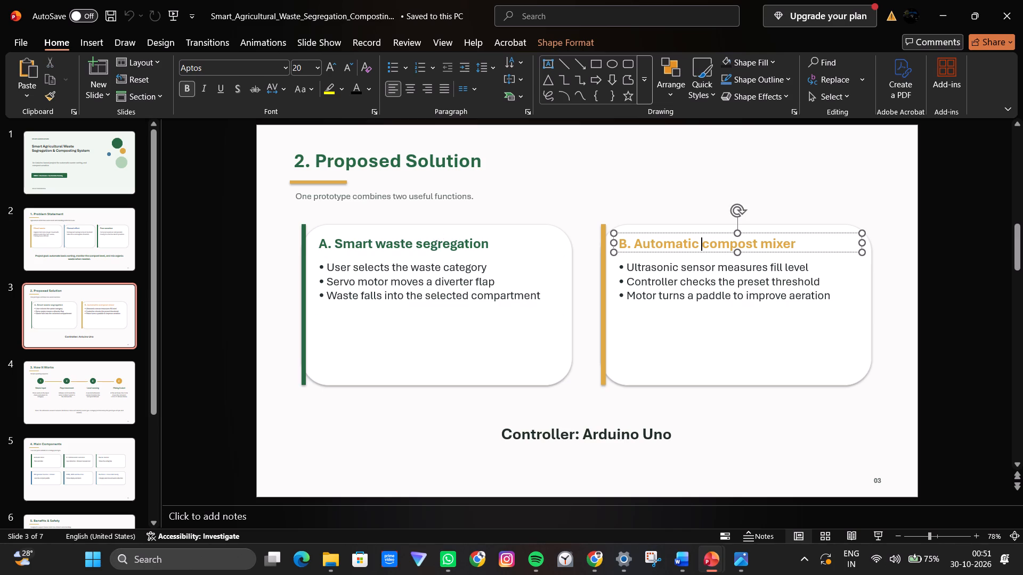
{"action": "left_click", "coordinate": [711, 232]}
{"action": "right_click", "coordinate": [711, 231]}
{"action": "left_click", "coordinate": [746, 207]}
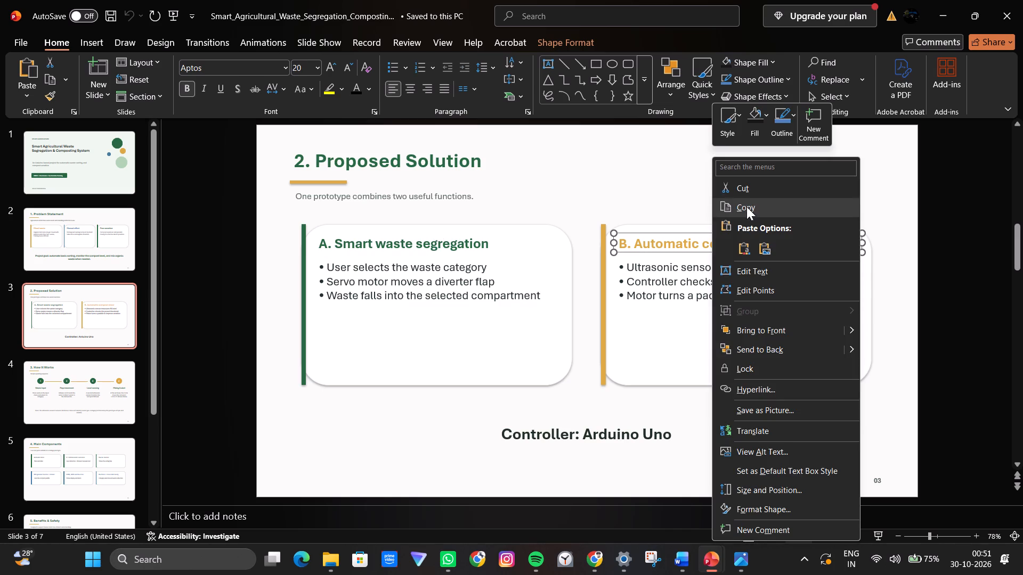
{"action": "left_click", "coordinate": [648, 497]}
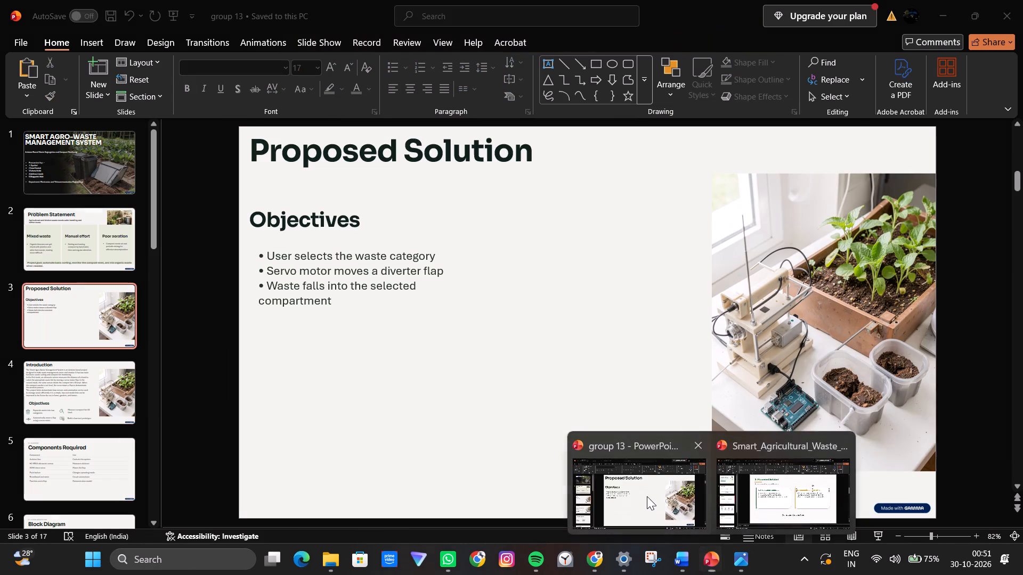
{"action": "left_click", "coordinate": [517, 219]}
{"action": "right_click", "coordinate": [517, 219]}
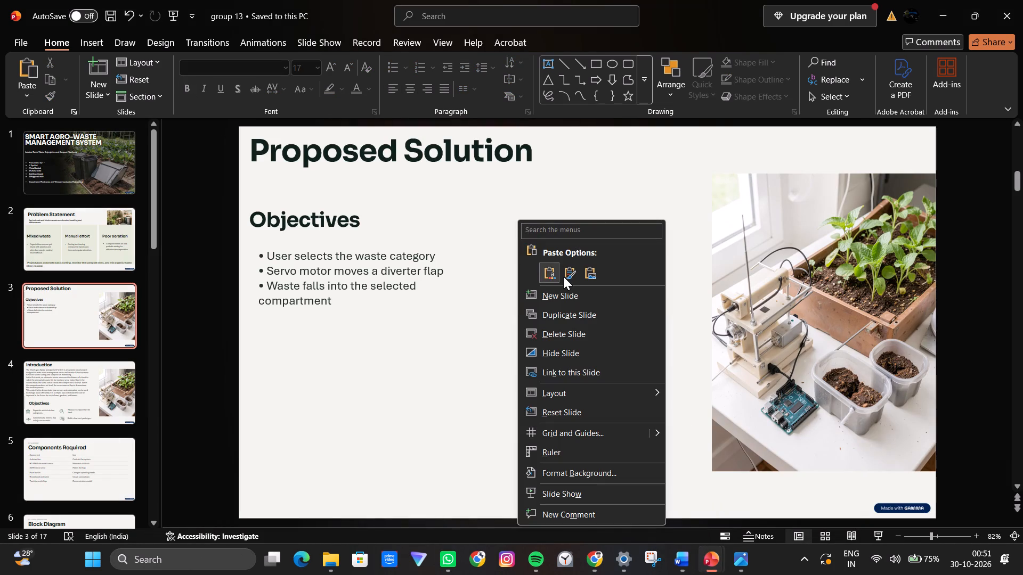
{"action": "left_click", "coordinate": [549, 275]}
Move the "B. Automatic compost mixer" heading level with the "Objectives" heading, in the space between it and the photo.
{"action": "left_click_drag", "start_coordinate": [659, 241], "coordinate": [620, 241]}
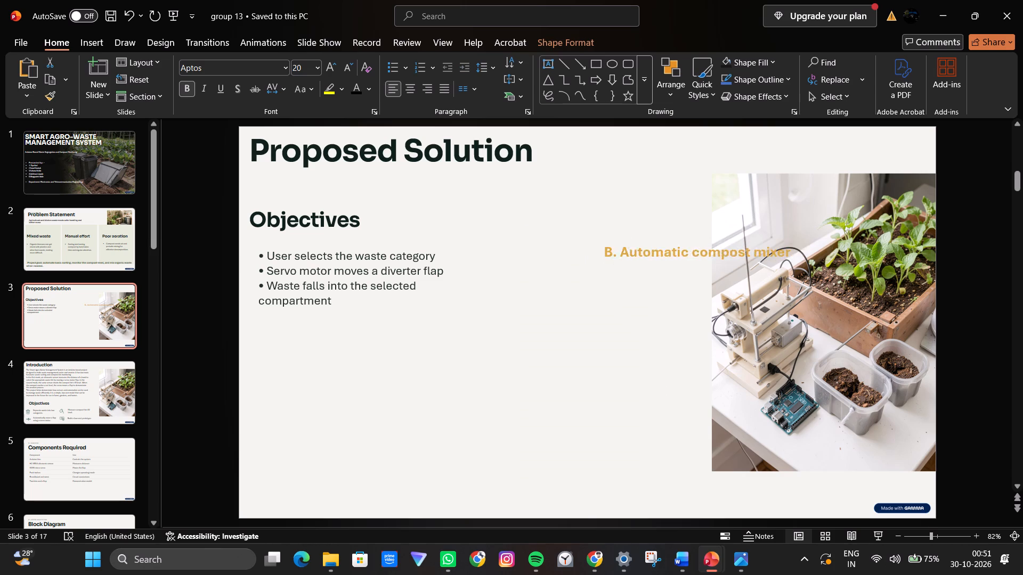
{"action": "left_click_drag", "start_coordinate": [620, 241], "coordinate": [565, 229]}
{"action": "triple_click", "coordinate": [509, 197]}
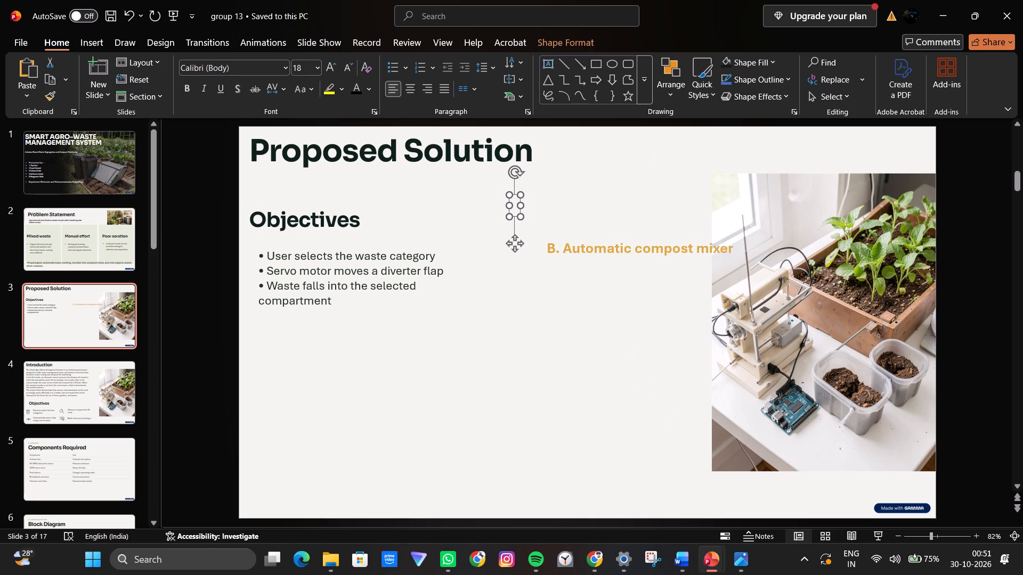
{"action": "left_click", "coordinate": [622, 254]}
{"action": "left_click_drag", "start_coordinate": [617, 238], "coordinate": [613, 230]}
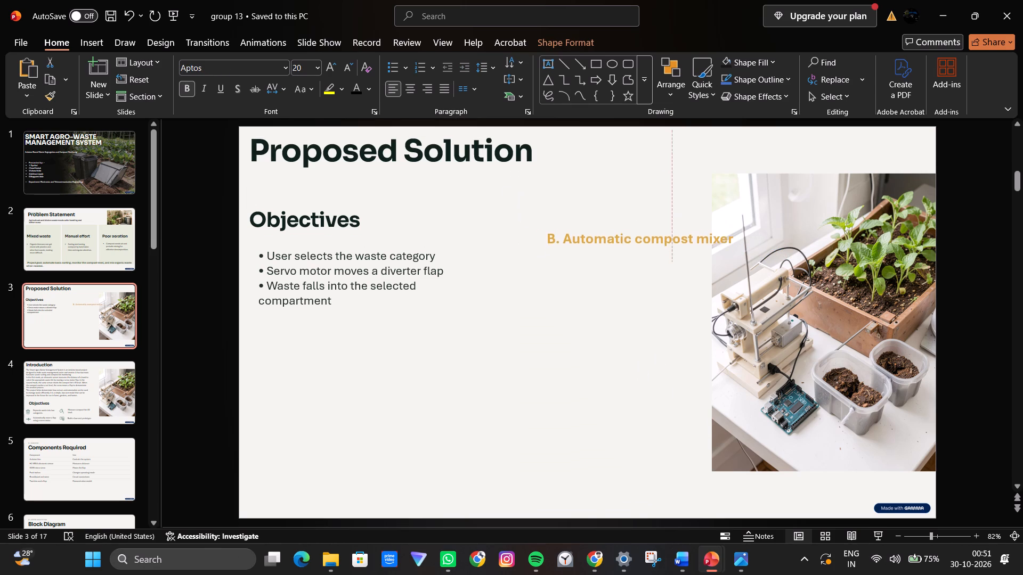
{"action": "left_click_drag", "start_coordinate": [613, 230], "coordinate": [573, 207]}
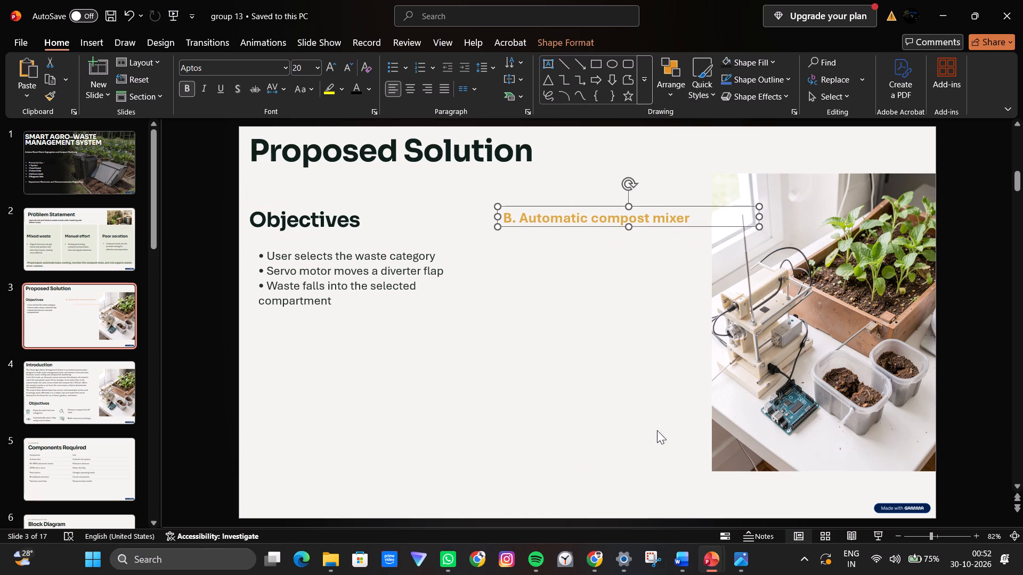
Switch to the "2. Proposed Solution" slide in the Smart Agricultural Waste Segregation presentation.
{"action": "left_click", "coordinate": [661, 511]}
{"action": "left_click", "coordinate": [727, 520]}
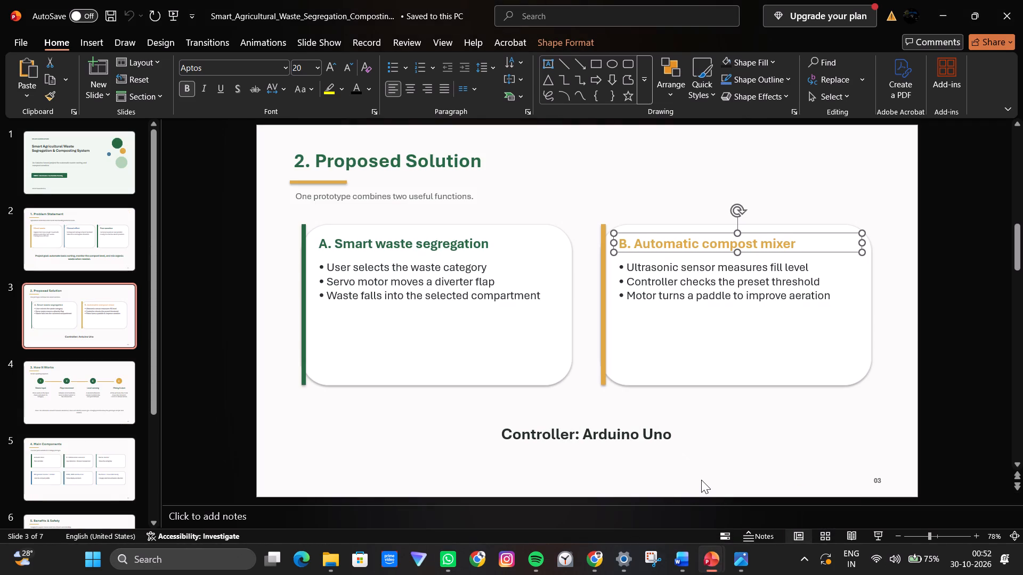
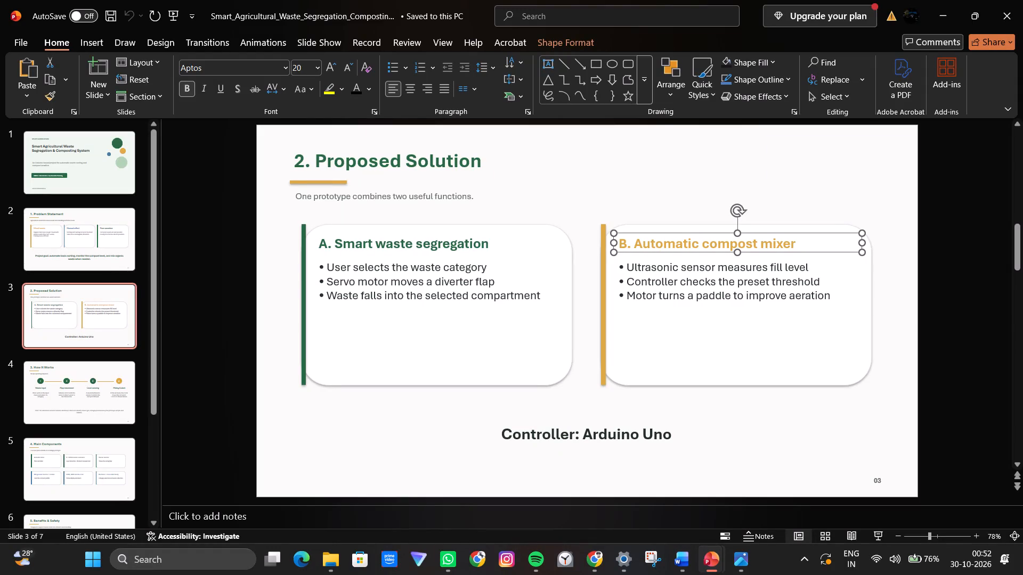
Copy the "A. Smart waste segregation" heading box from the "2. Proposed Solution" slide and return to the group 13 presentation.
{"action": "left_click", "coordinate": [459, 243]}
{"action": "right_click", "coordinate": [483, 231]}
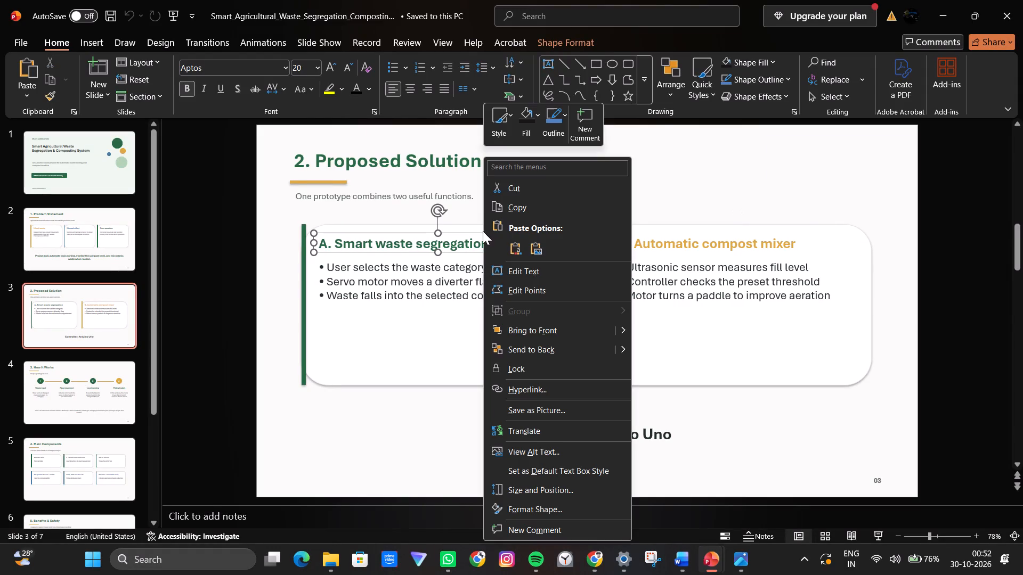
{"action": "left_click", "coordinate": [527, 204]}
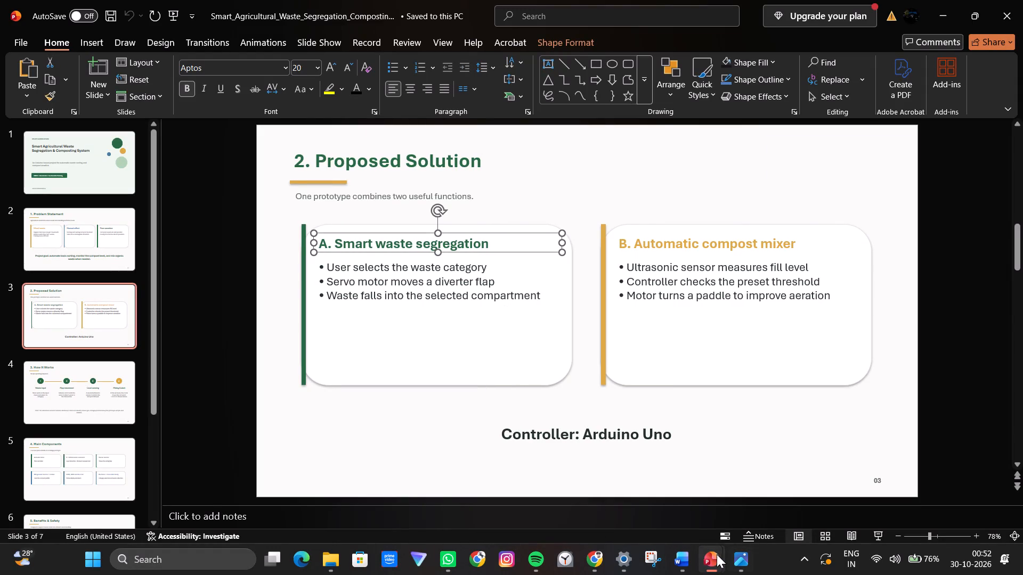
{"action": "left_click", "coordinate": [717, 554]}
{"action": "left_click", "coordinate": [674, 519]}
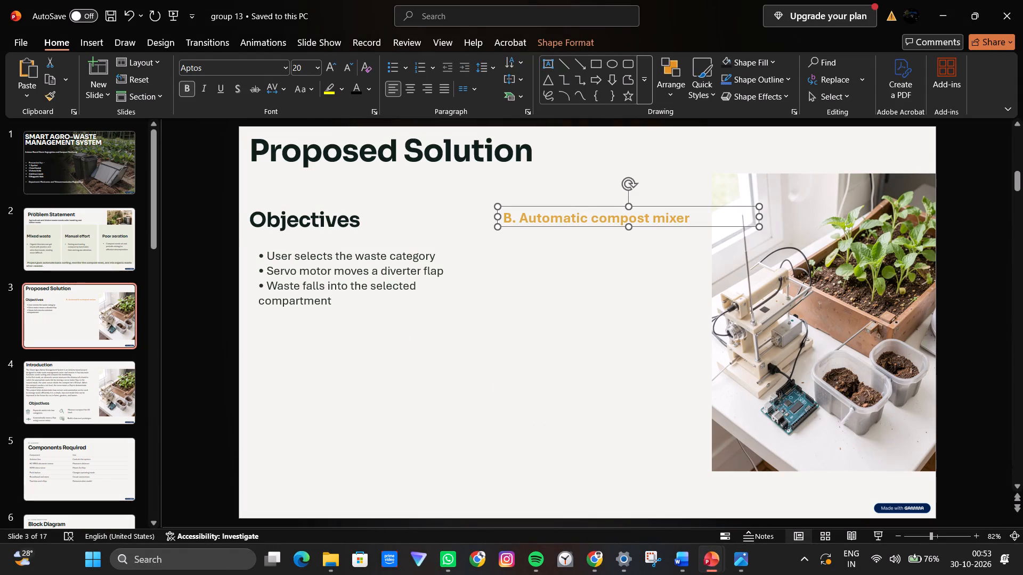
Move the "Objectives" heading below the bullets and paste the copied "A. Smart waste segregation" heading in its former place above the bullets.
{"action": "left_click", "coordinate": [340, 226]}
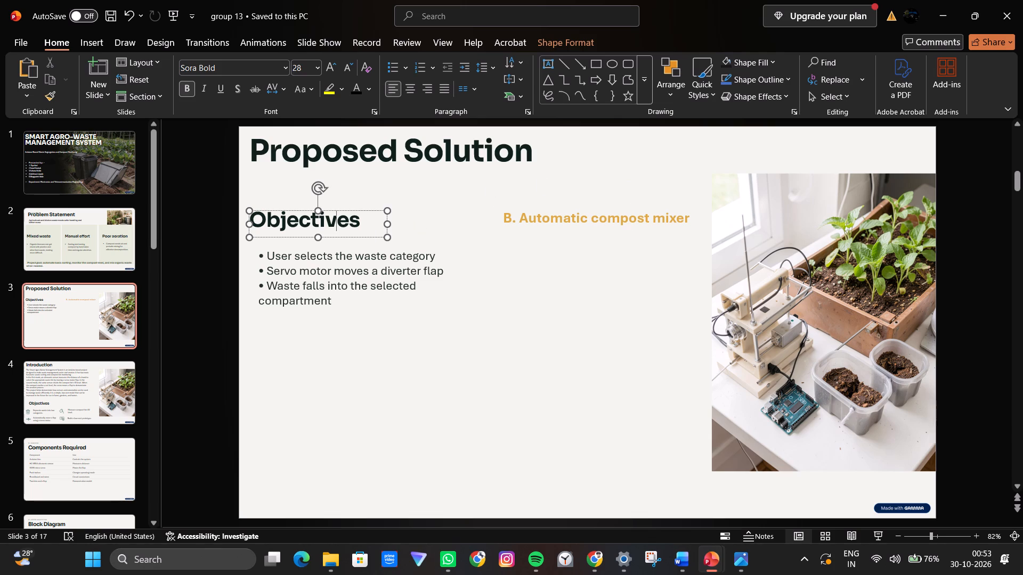
{"action": "left_click_drag", "start_coordinate": [372, 210], "coordinate": [435, 357]}
{"action": "right_click", "coordinate": [347, 210]}
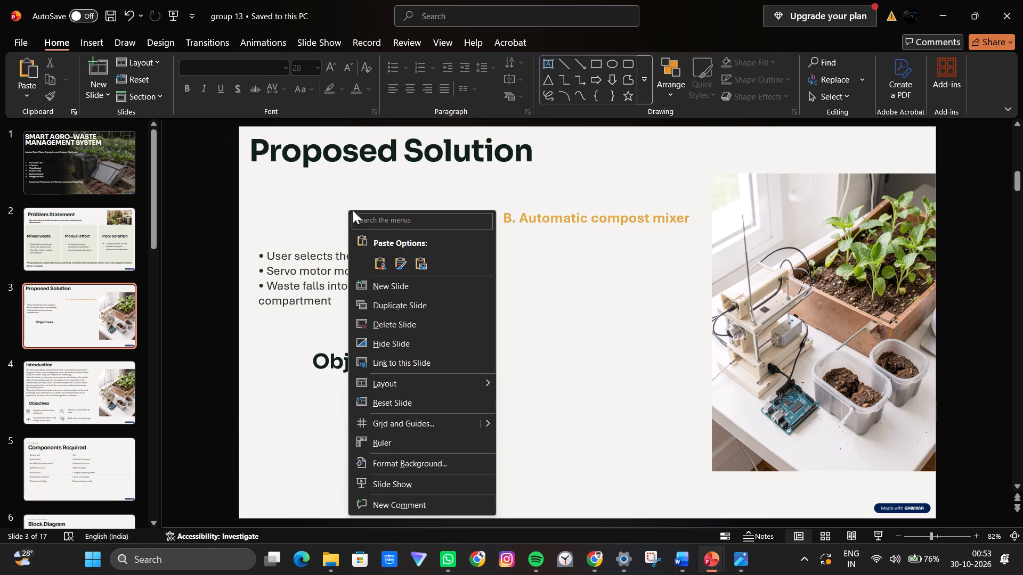
{"action": "left_click", "coordinate": [382, 262]}
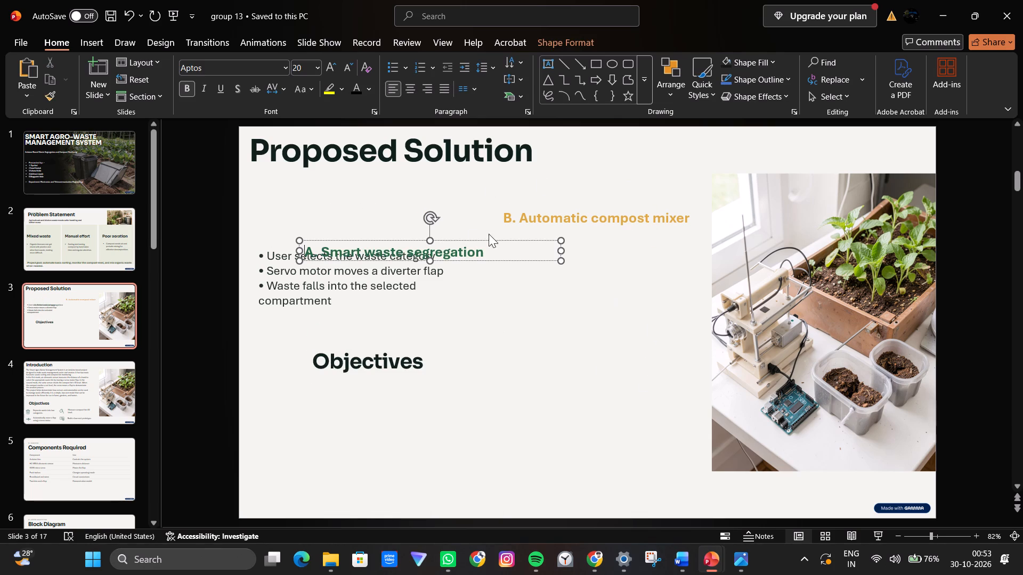
{"action": "left_click_drag", "start_coordinate": [470, 241], "coordinate": [391, 182]}
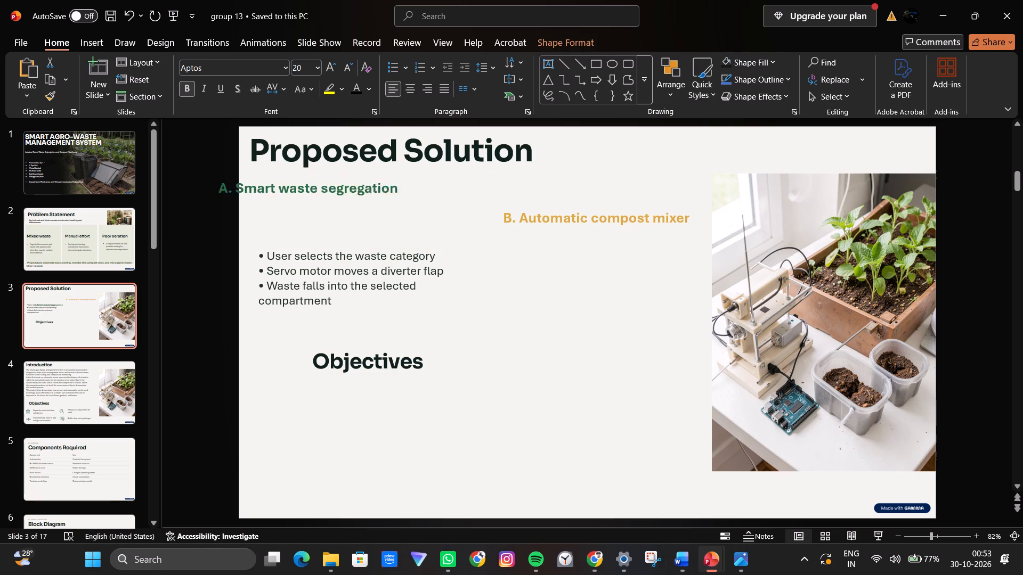
{"action": "left_click_drag", "start_coordinate": [391, 182], "coordinate": [420, 202]}
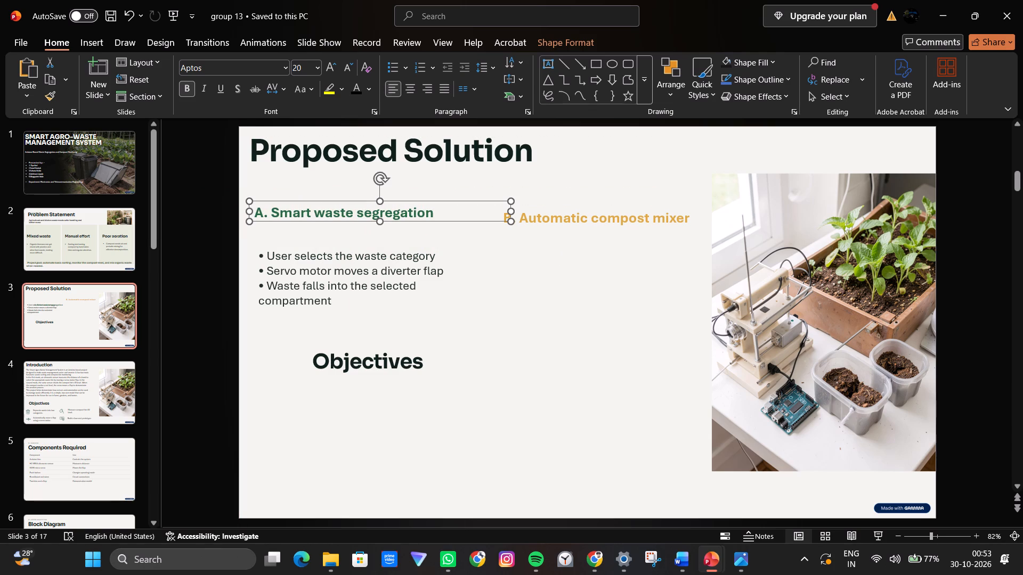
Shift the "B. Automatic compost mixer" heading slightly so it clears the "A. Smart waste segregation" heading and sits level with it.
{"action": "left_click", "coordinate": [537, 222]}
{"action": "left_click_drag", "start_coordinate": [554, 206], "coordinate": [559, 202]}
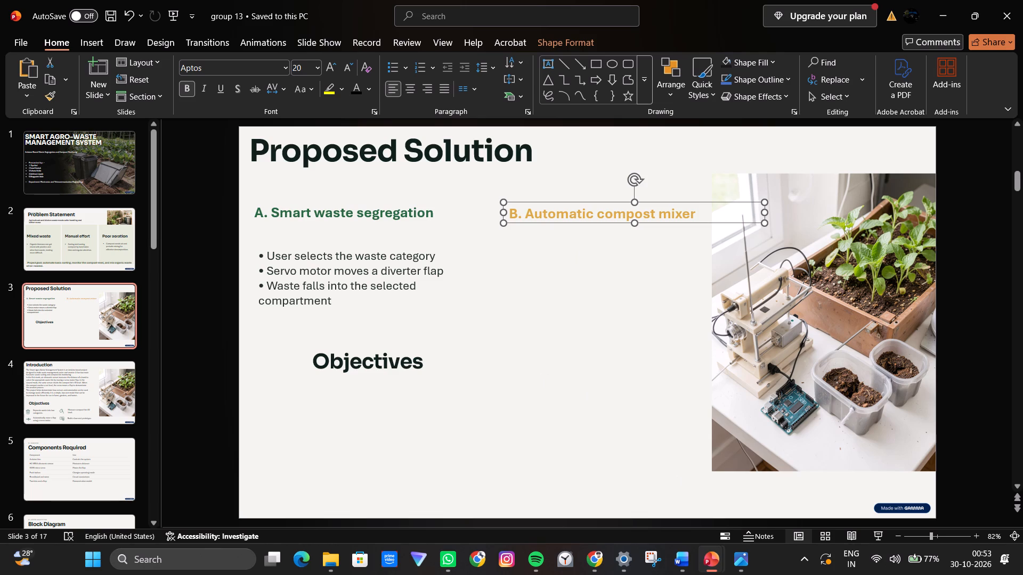
Delete the "Objectives" heading from slide 3.
{"action": "left_click", "coordinate": [369, 362]}
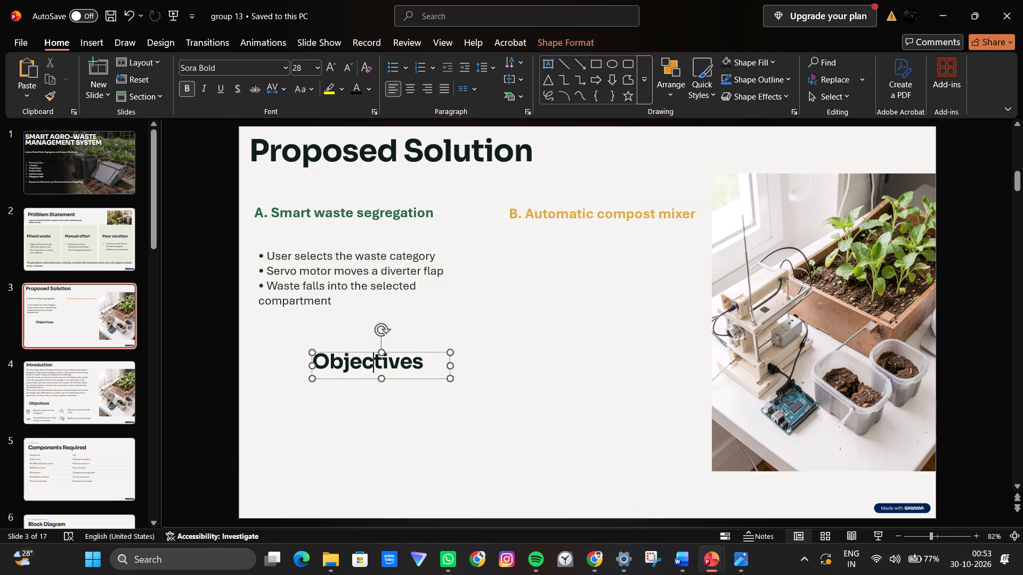
{"action": "left_click", "coordinate": [420, 352]}
{"action": "key", "text": "Delete"}
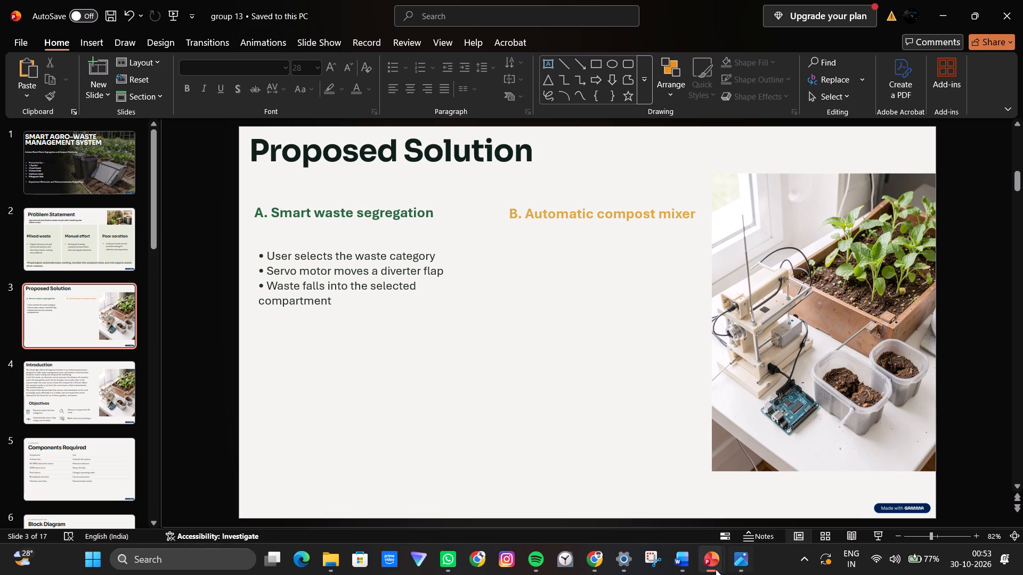
Copy the bullet text box under "B. Automatic compost mixer" from the Smart Agricultural Waste Segregation presentation and paste it onto slide 3 of group 13.
{"action": "left_click", "coordinate": [775, 470]}
{"action": "left_click", "coordinate": [668, 291]}
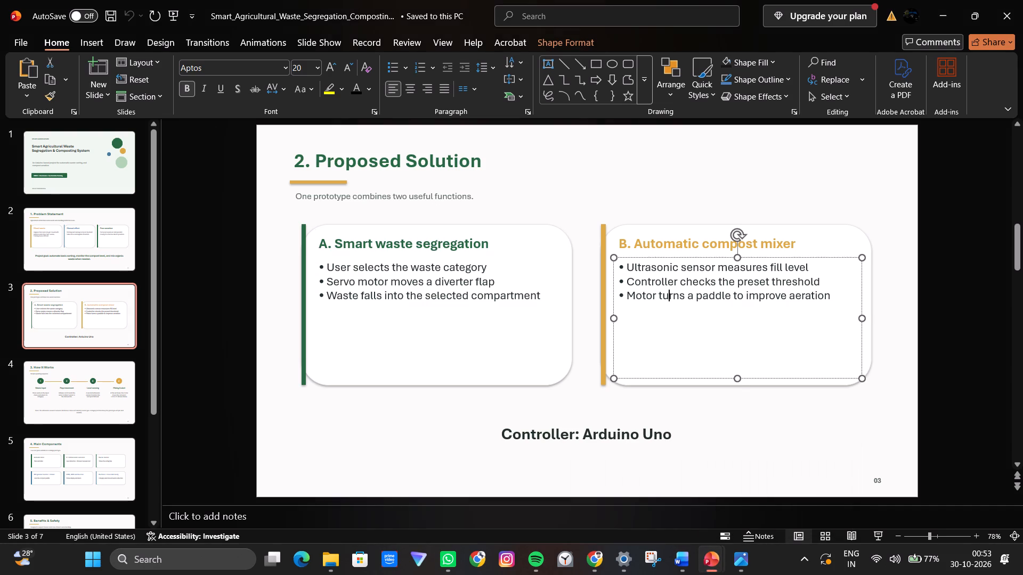
{"action": "right_click", "coordinate": [675, 260]}
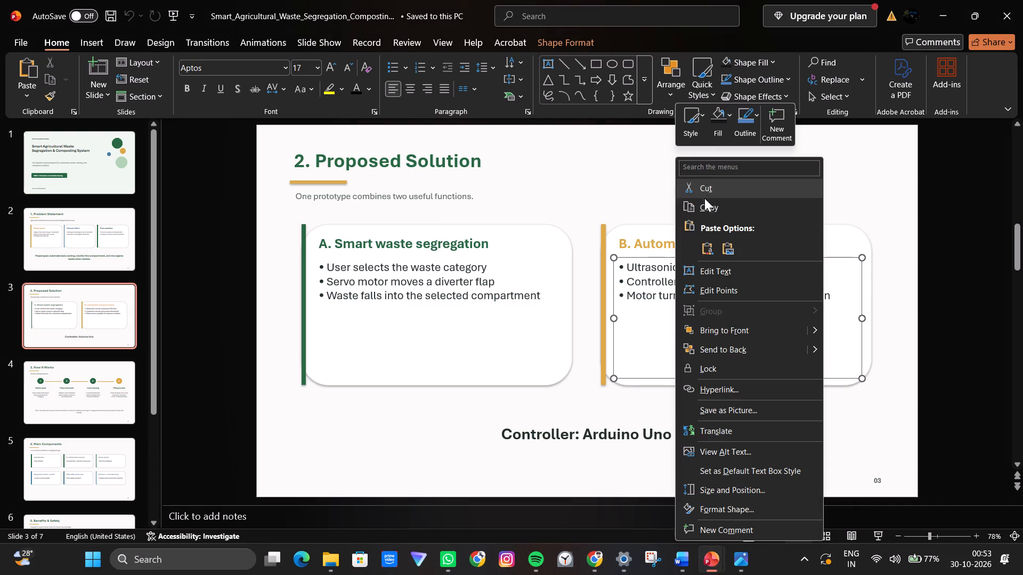
{"action": "left_click", "coordinate": [701, 207]}
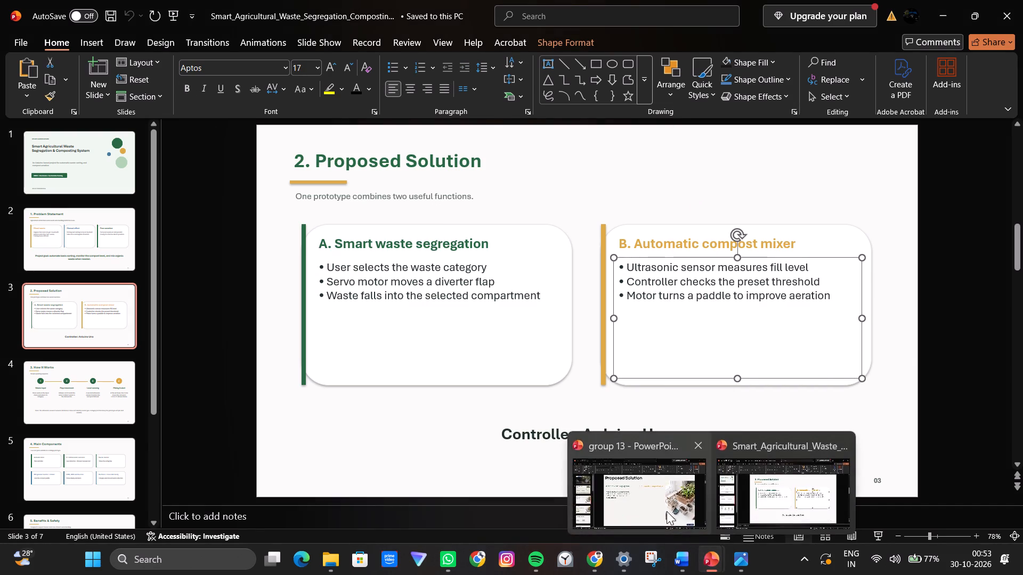
{"action": "left_click", "coordinate": [667, 511]}
{"action": "right_click", "coordinate": [578, 341]}
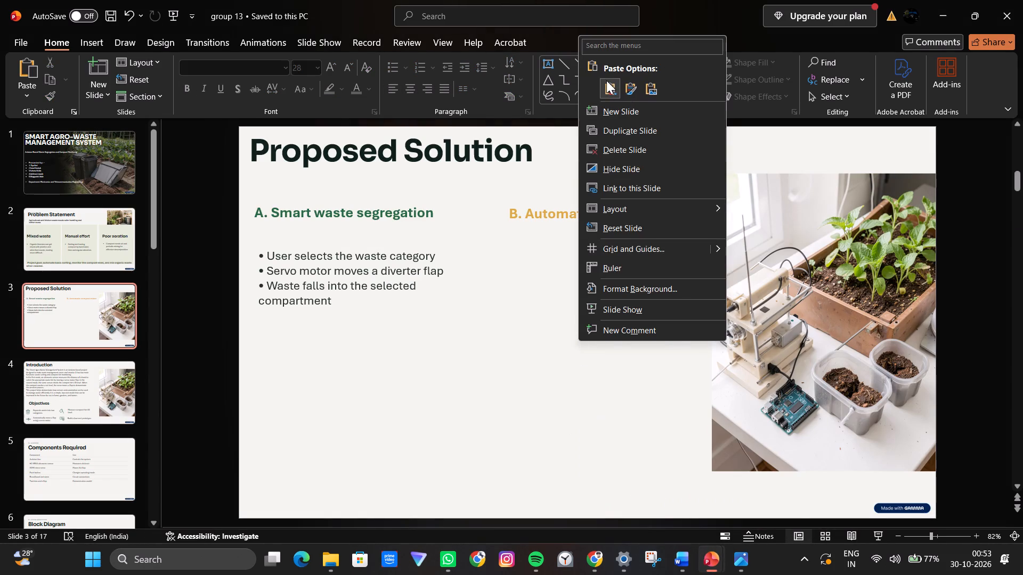
{"action": "left_click", "coordinate": [606, 80]}
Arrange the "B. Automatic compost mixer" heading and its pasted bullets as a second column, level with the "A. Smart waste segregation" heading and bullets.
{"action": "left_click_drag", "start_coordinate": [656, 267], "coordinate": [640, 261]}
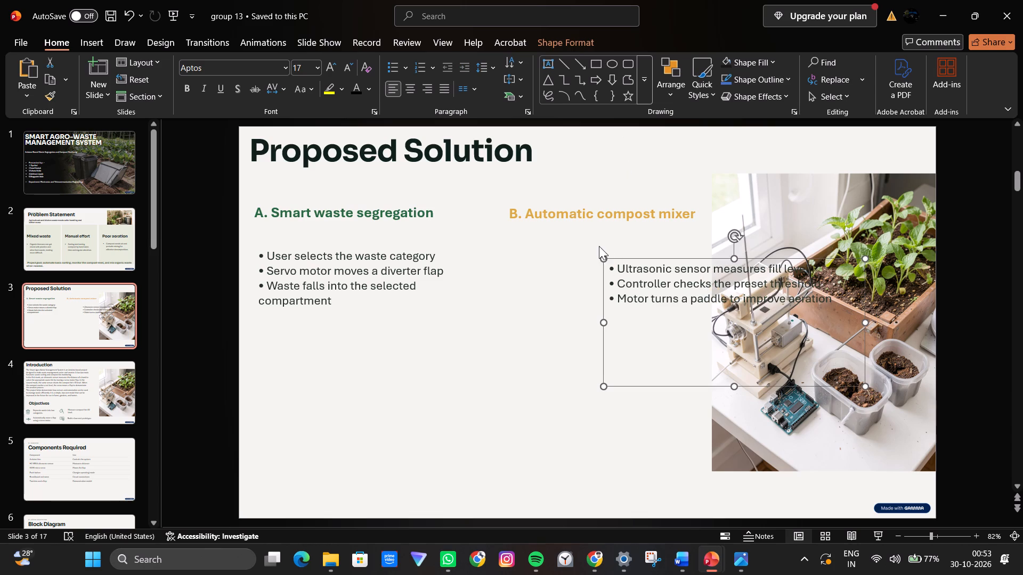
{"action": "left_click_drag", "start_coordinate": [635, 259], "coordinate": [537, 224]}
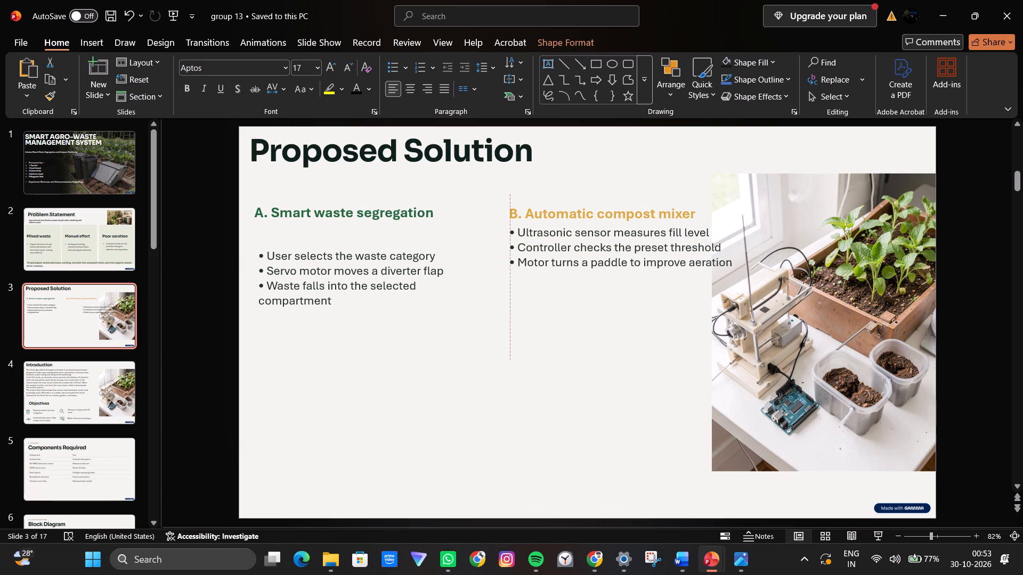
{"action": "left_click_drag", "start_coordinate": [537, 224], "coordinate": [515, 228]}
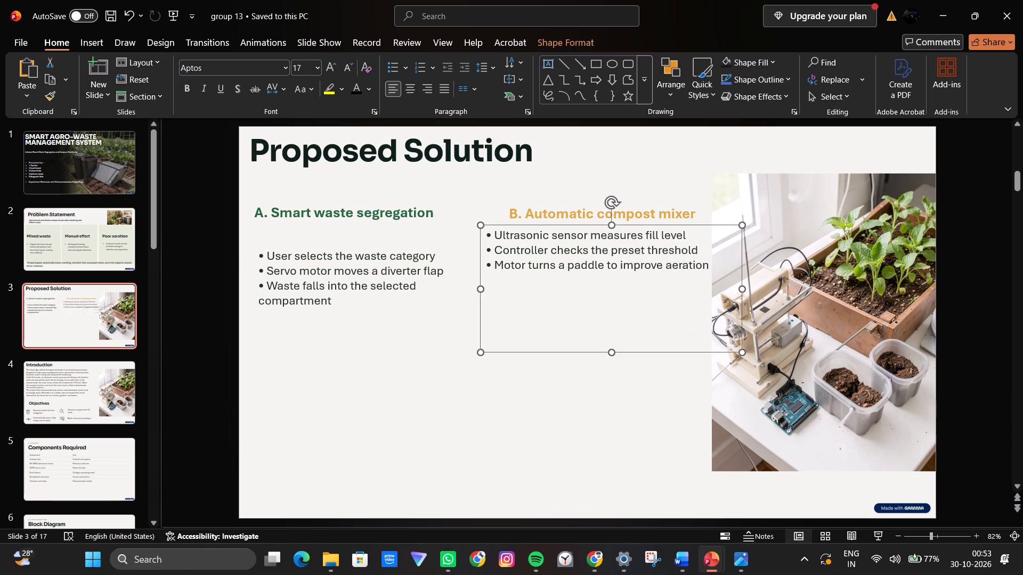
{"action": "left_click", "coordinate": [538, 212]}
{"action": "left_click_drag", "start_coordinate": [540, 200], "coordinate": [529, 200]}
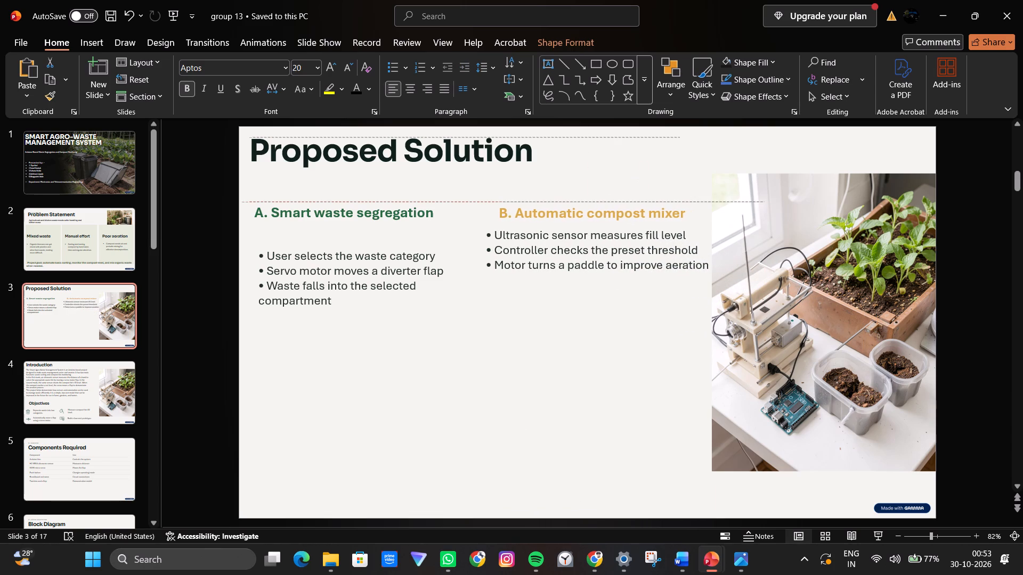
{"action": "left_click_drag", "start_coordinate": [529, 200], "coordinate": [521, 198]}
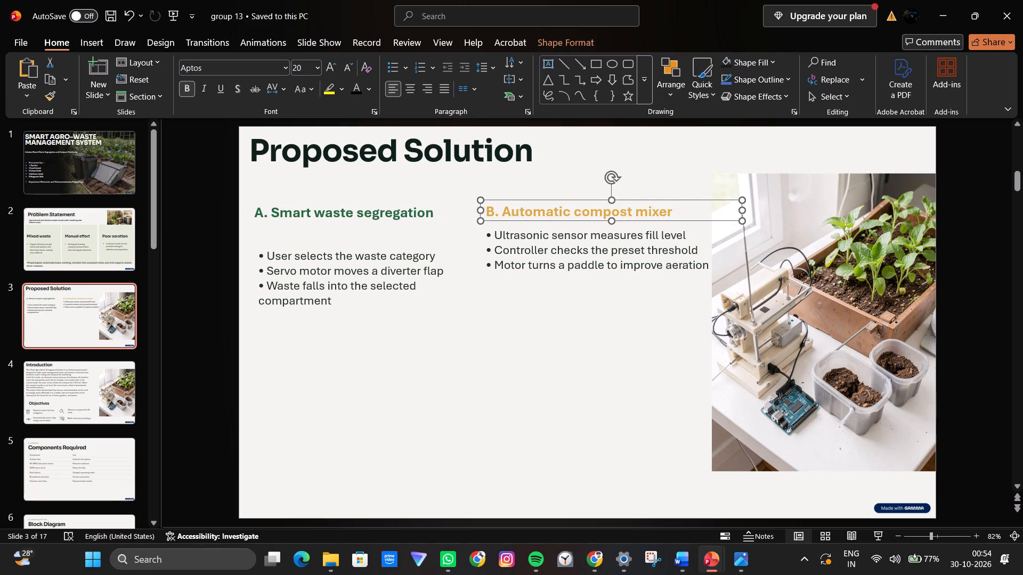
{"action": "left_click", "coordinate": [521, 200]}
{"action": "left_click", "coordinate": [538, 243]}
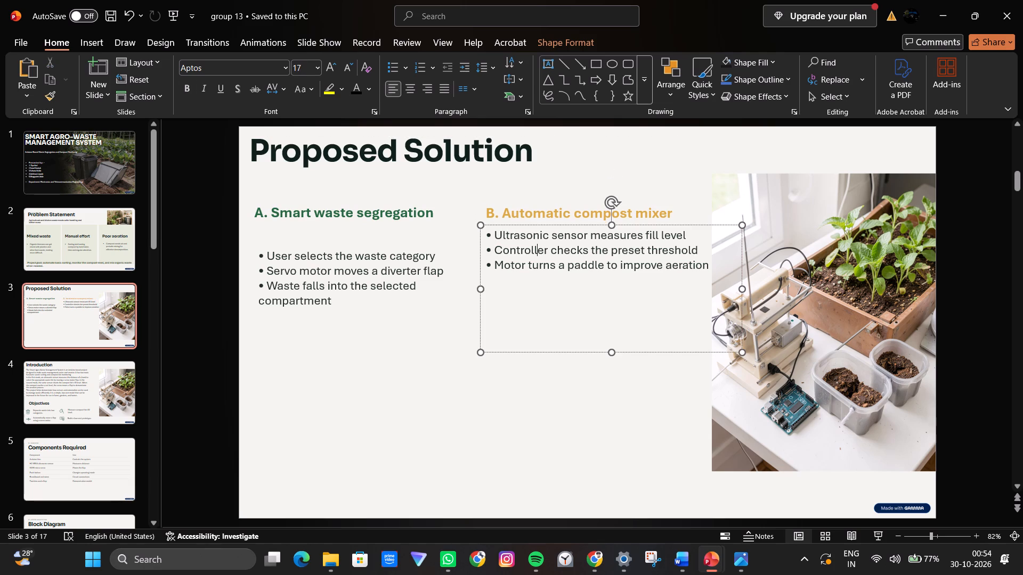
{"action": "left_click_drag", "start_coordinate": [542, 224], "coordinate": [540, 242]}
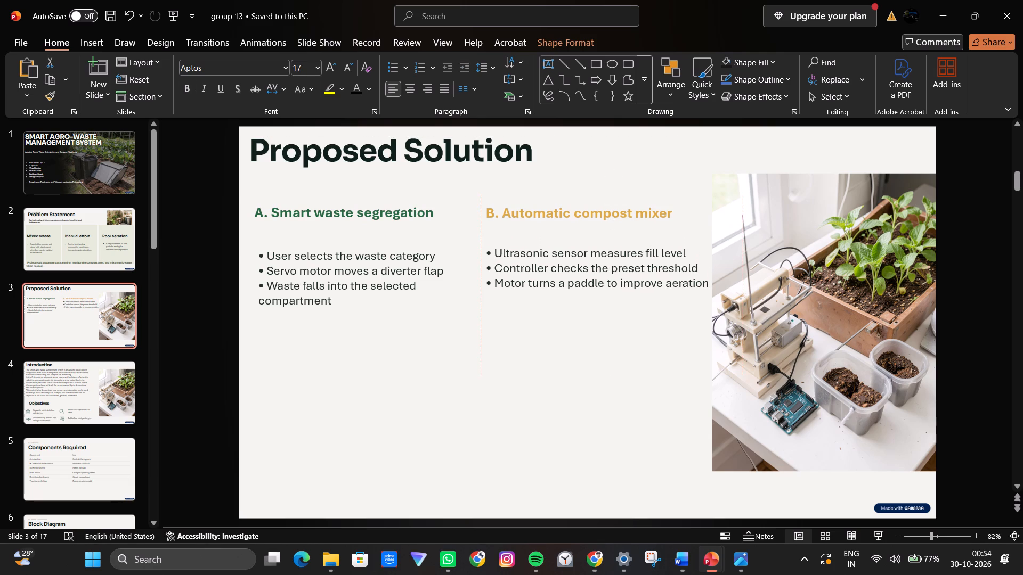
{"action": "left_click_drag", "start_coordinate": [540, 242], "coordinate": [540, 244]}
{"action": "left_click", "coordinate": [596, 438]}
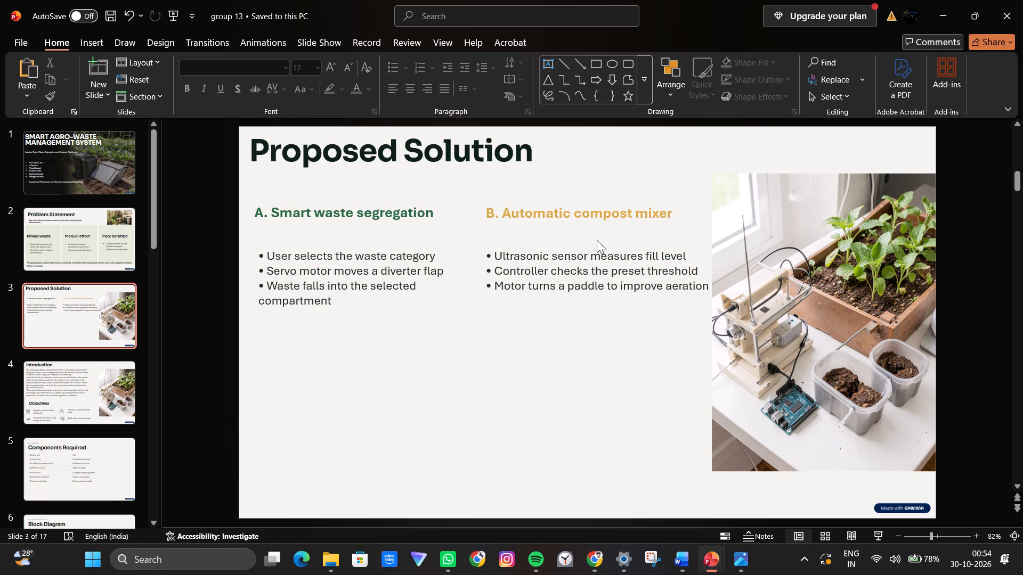
Move the "B. Automatic compost mixer" heading and its bullets beneath the waste segregation bullets, stacking both sections in one column.
{"action": "left_click", "coordinate": [547, 217]}
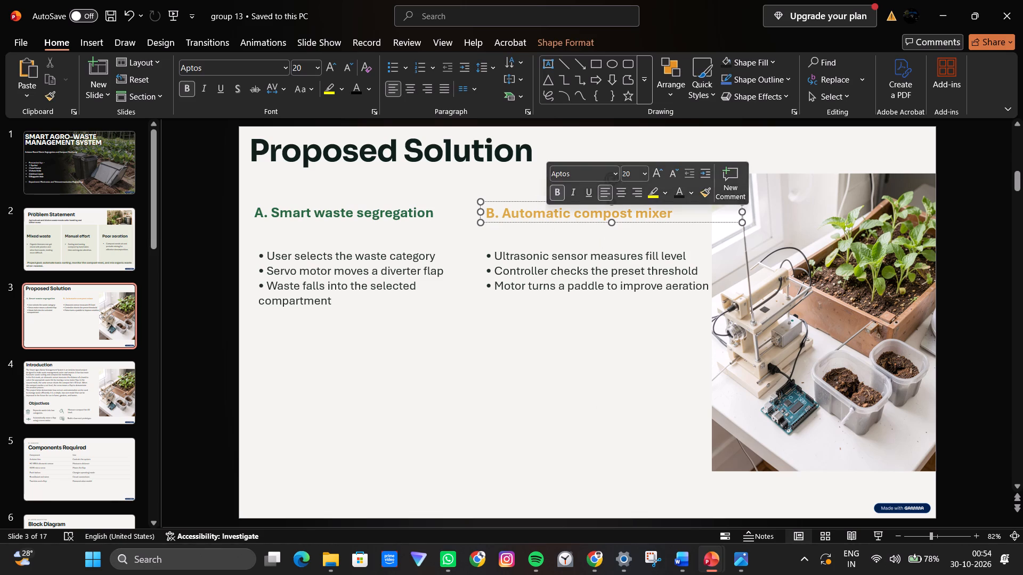
{"action": "left_click_drag", "start_coordinate": [532, 201], "coordinate": [306, 321]}
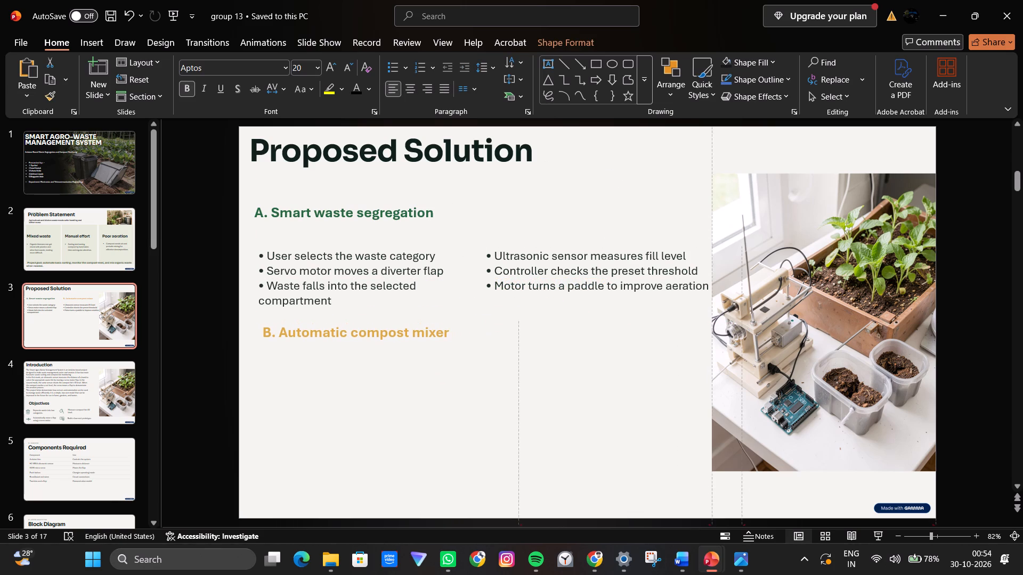
{"action": "left_click_drag", "start_coordinate": [306, 321], "coordinate": [305, 321]}
{"action": "left_click", "coordinate": [513, 276]}
{"action": "left_click_drag", "start_coordinate": [532, 245], "coordinate": [533, 252]}
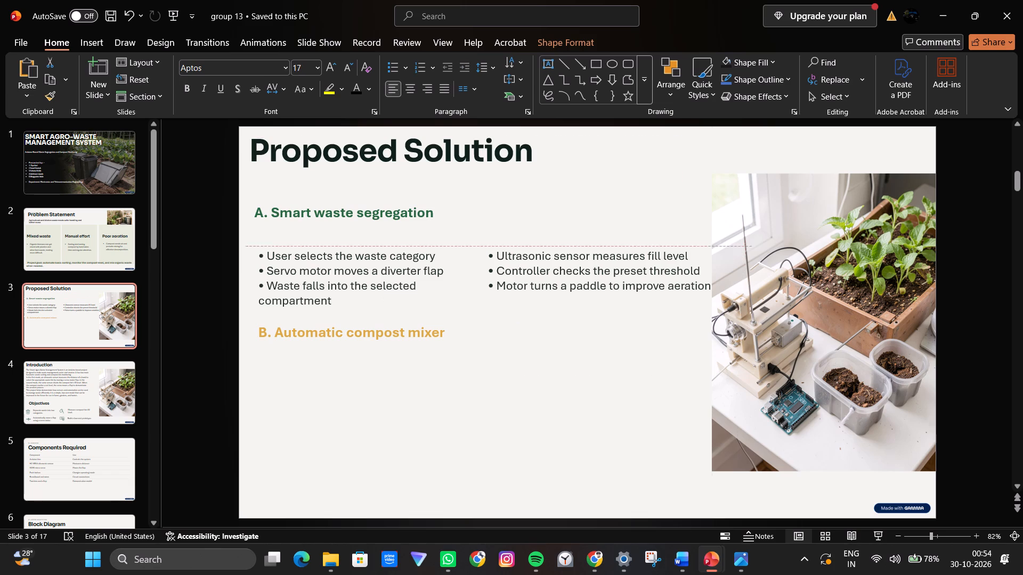
{"action": "left_click_drag", "start_coordinate": [533, 252], "coordinate": [299, 355]}
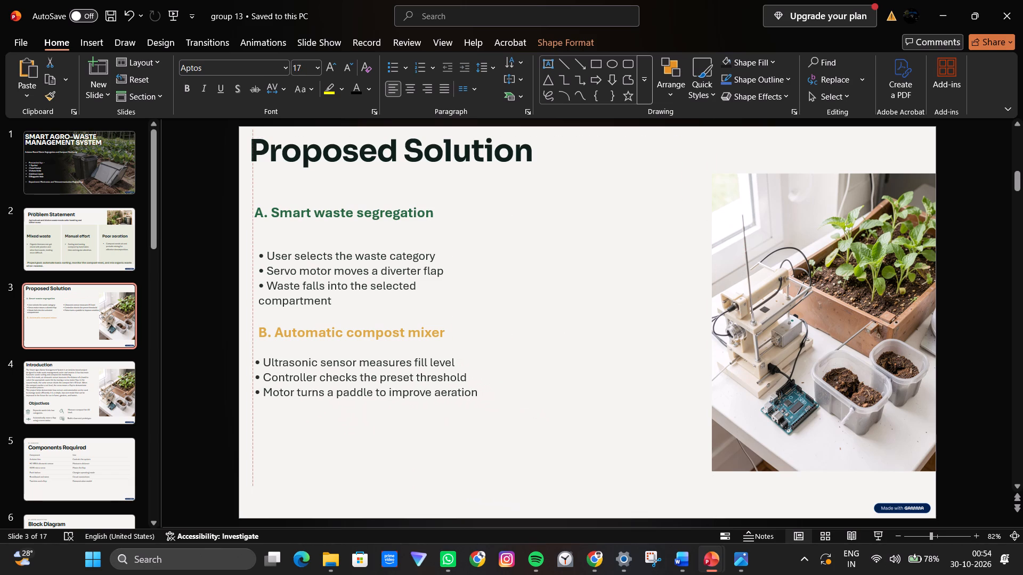
{"action": "left_click_drag", "start_coordinate": [299, 355], "coordinate": [300, 360]}
{"action": "left_click", "coordinate": [495, 274]}
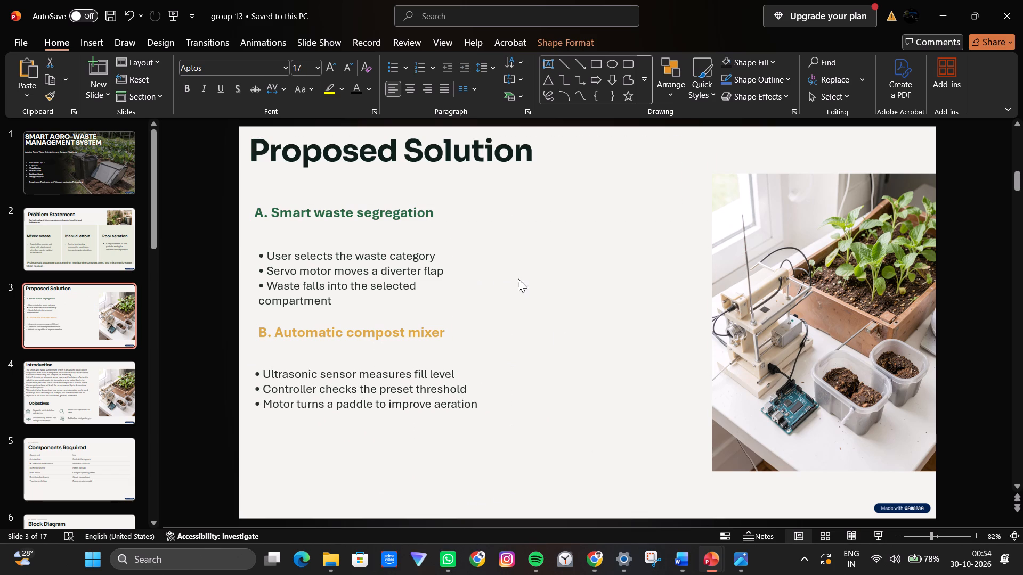
Move the plant and prototype photo lower and slightly in from the slide's edge, and stretch it upward to make it taller.
{"action": "left_click", "coordinate": [776, 277]}
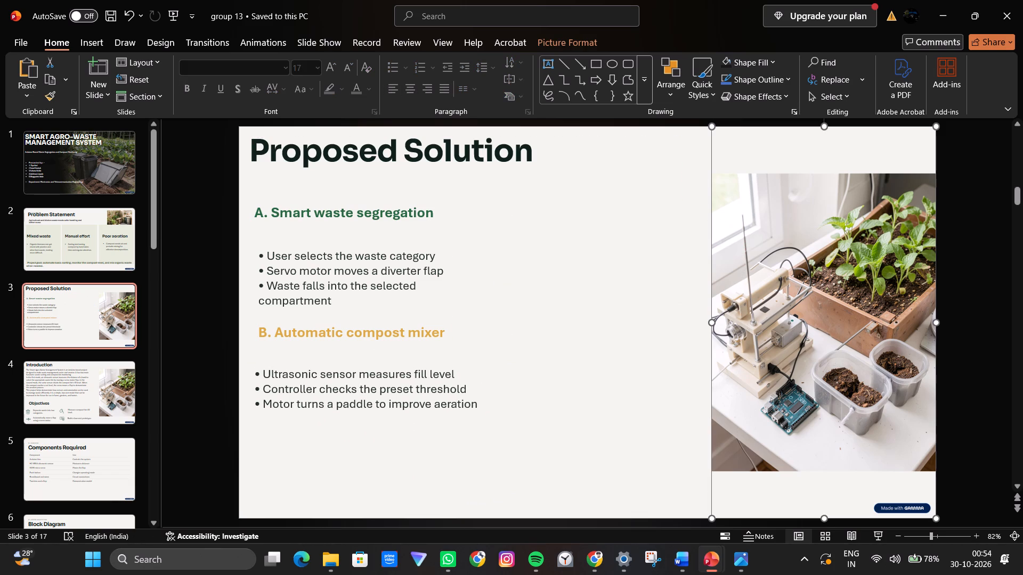
{"action": "left_click_drag", "start_coordinate": [716, 323], "coordinate": [667, 322]}
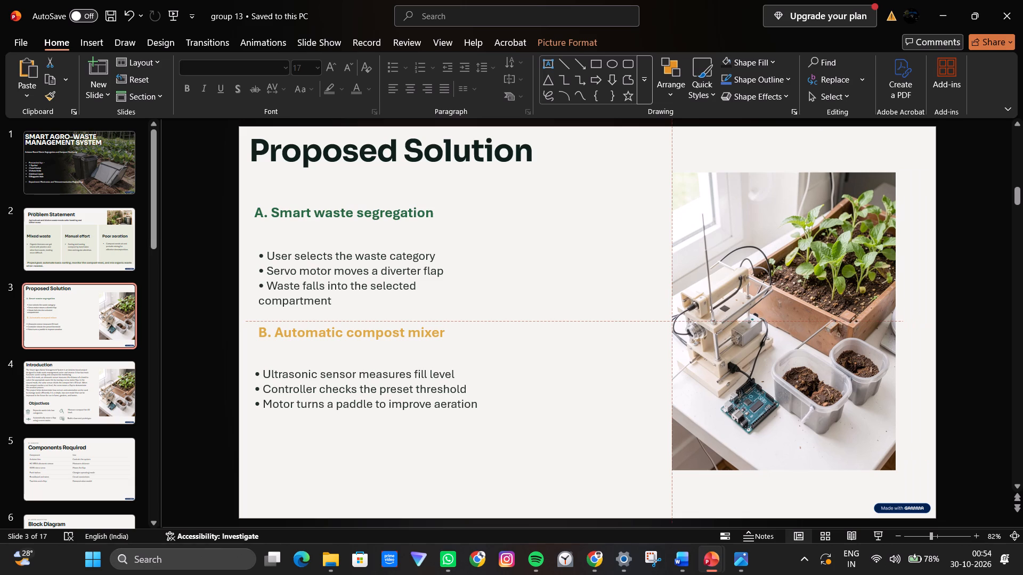
{"action": "left_click_drag", "start_coordinate": [667, 322], "coordinate": [703, 369]}
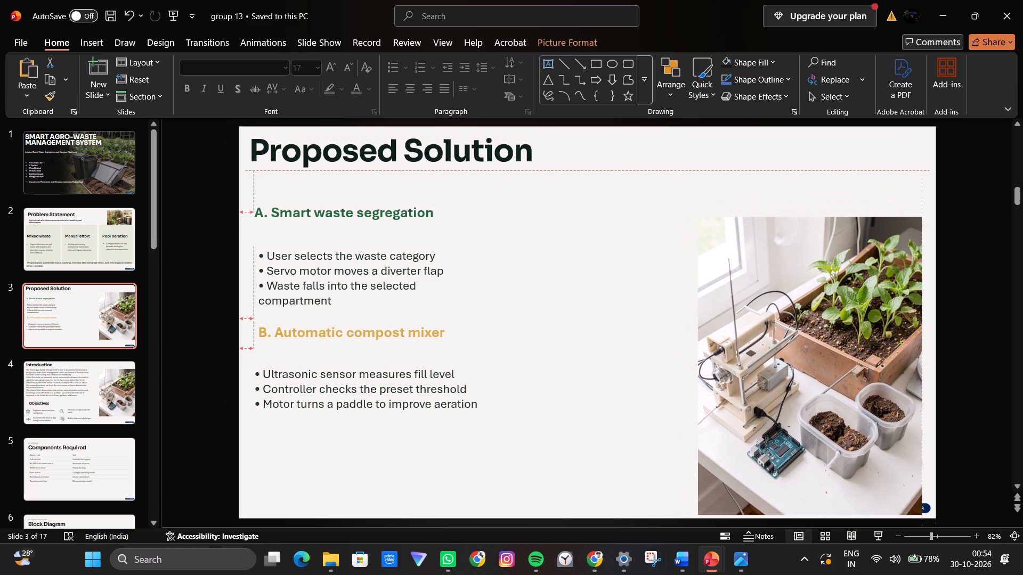
{"action": "left_click_drag", "start_coordinate": [703, 369], "coordinate": [708, 356]}
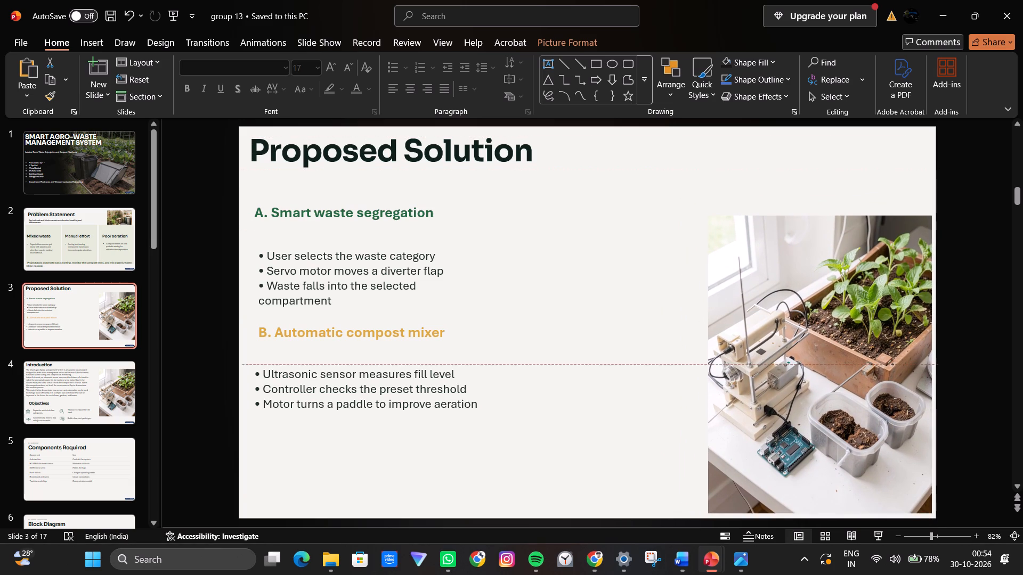
{"action": "left_click_drag", "start_coordinate": [822, 168], "coordinate": [821, 163]}
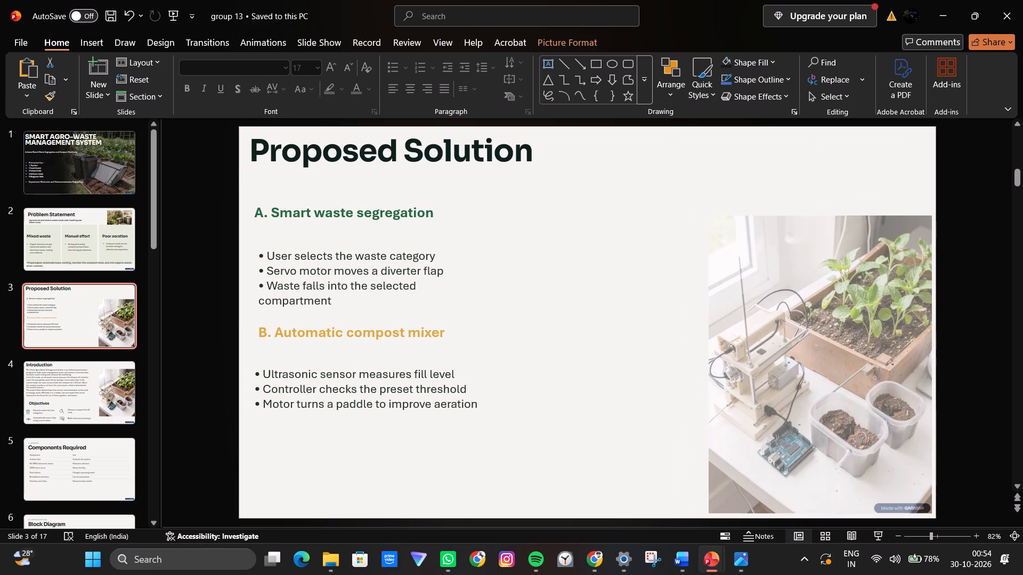
{"action": "left_click_drag", "start_coordinate": [821, 163], "coordinate": [800, 105]}
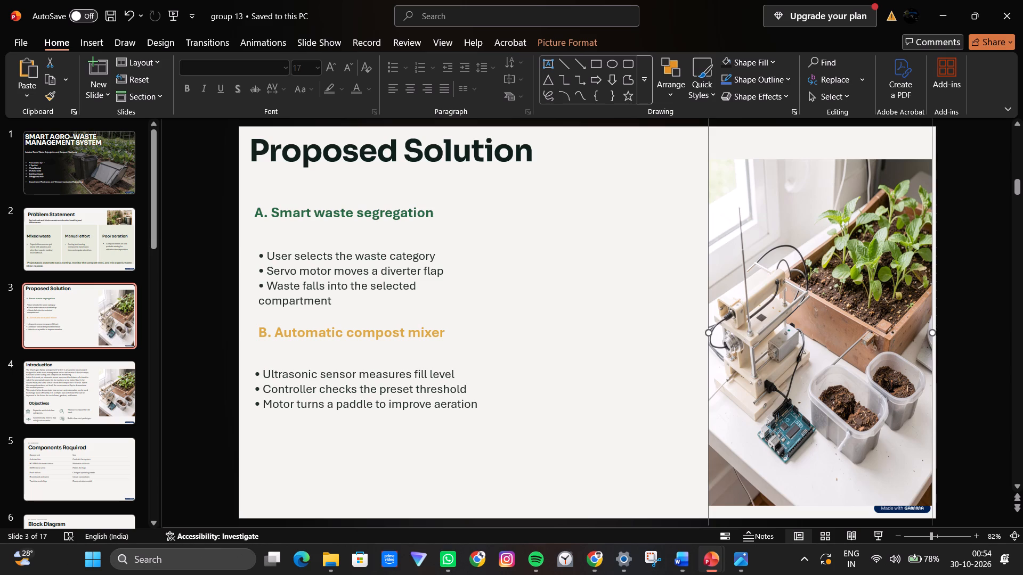
Lower the plant and prototype photo on slide 3 until it reaches the slide's bottom edge.
{"action": "left_click_drag", "start_coordinate": [872, 270], "coordinate": [872, 278]}
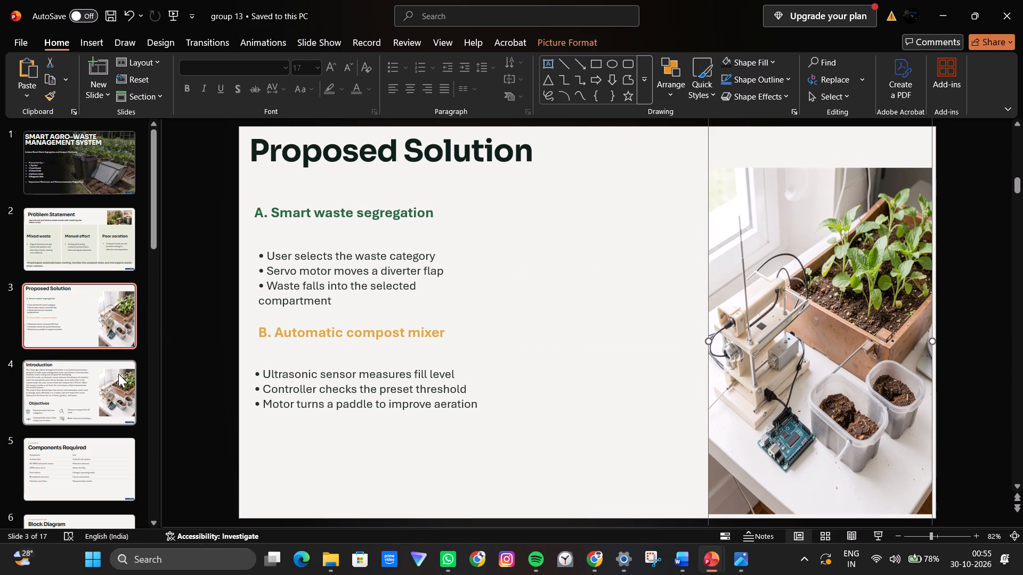
On the Introduction slide, move the plant and prototype photo down near the slide's bottom edge, covering the badge in the corner.
{"action": "left_click", "coordinate": [118, 374]}
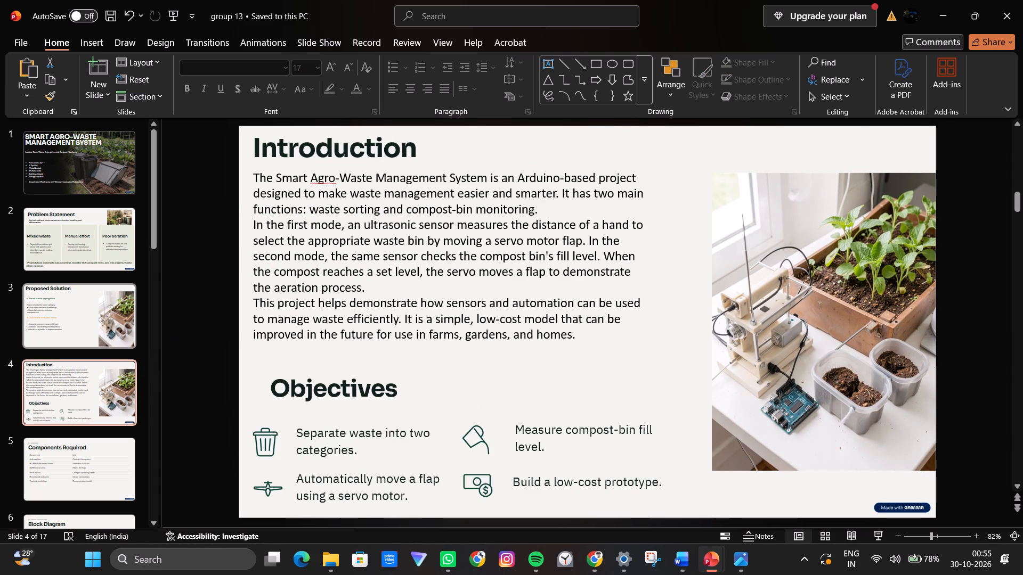
{"action": "left_click", "coordinate": [772, 375]}
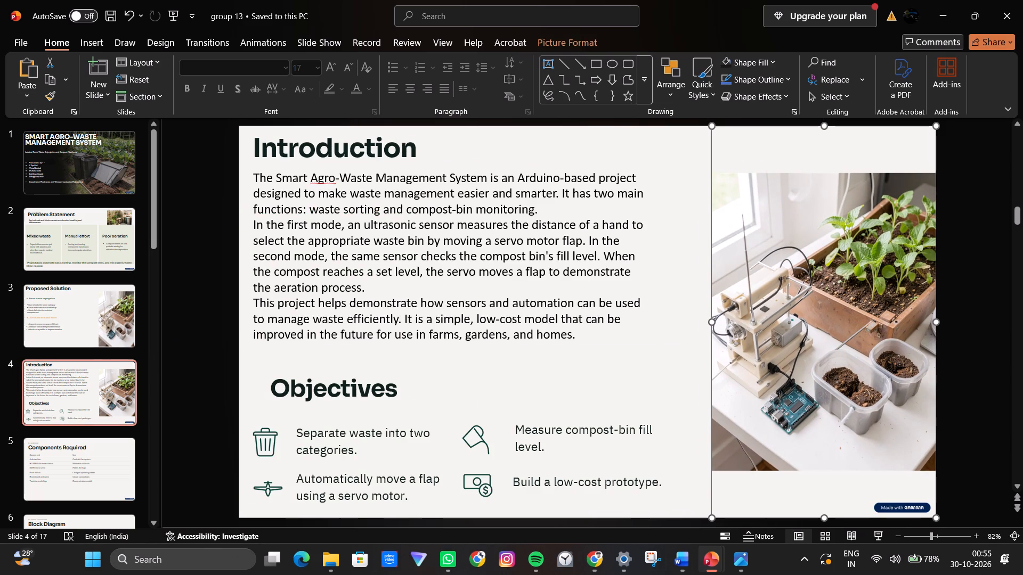
{"action": "left_click_drag", "start_coordinate": [879, 433], "coordinate": [875, 483]}
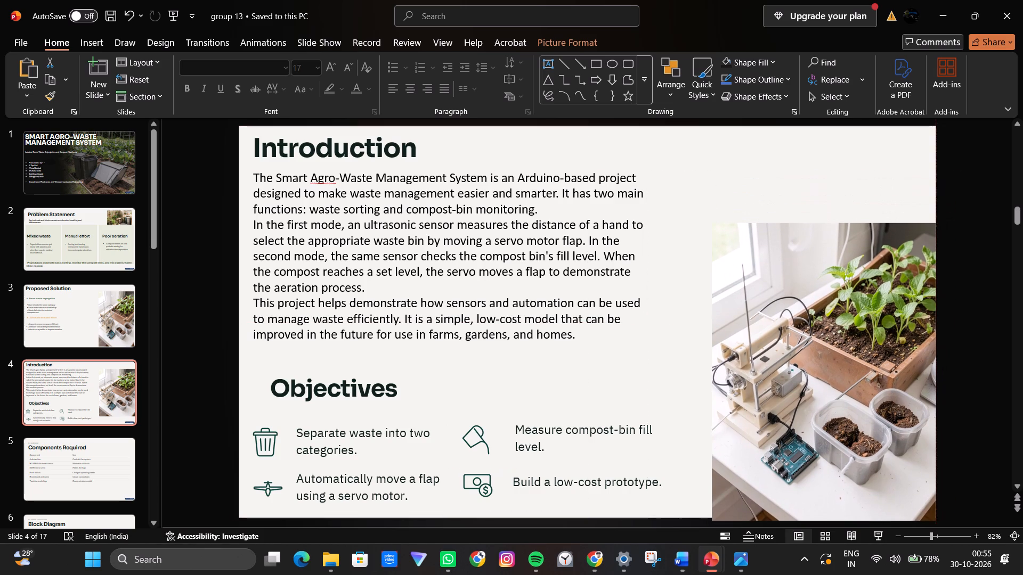
{"action": "left_click_drag", "start_coordinate": [875, 483], "coordinate": [879, 480]}
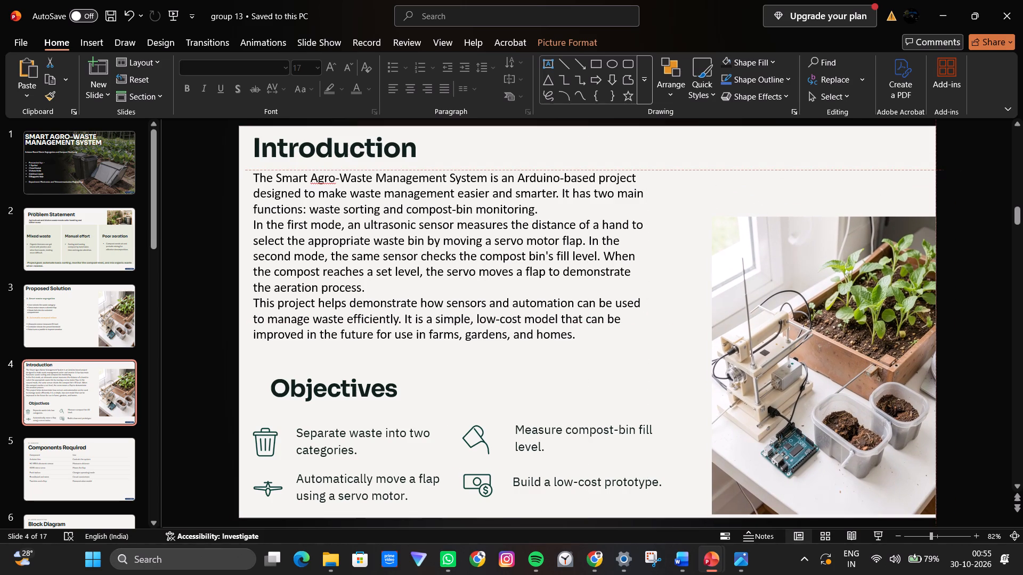
{"action": "left_click_drag", "start_coordinate": [879, 480], "coordinate": [878, 479]}
Review the first four slides of the group 13 presentation.
{"action": "left_click", "coordinate": [56, 237]}
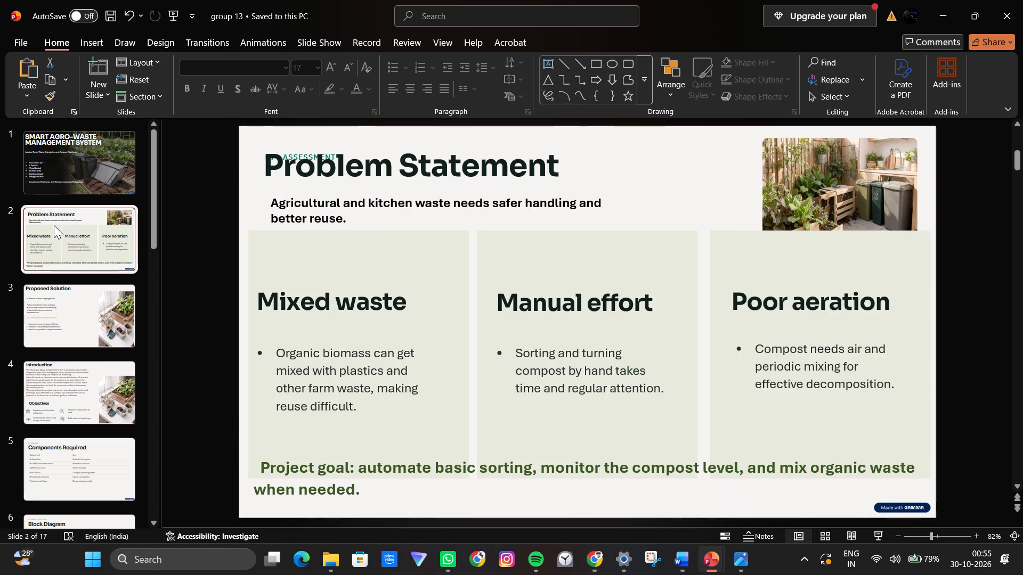
{"action": "left_click", "coordinate": [47, 162]}
{"action": "left_click", "coordinate": [46, 208]}
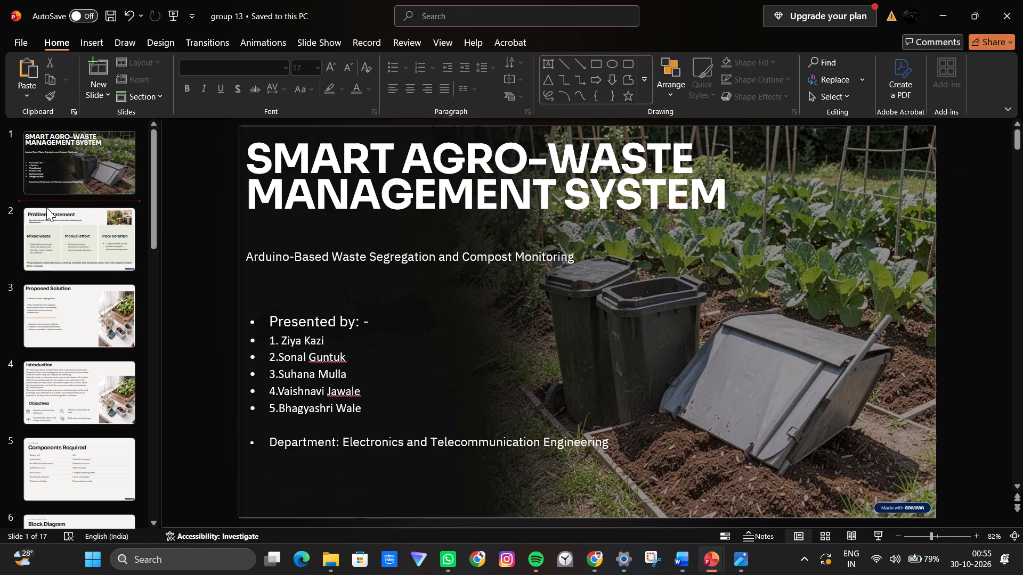
{"action": "left_click", "coordinate": [55, 236]}
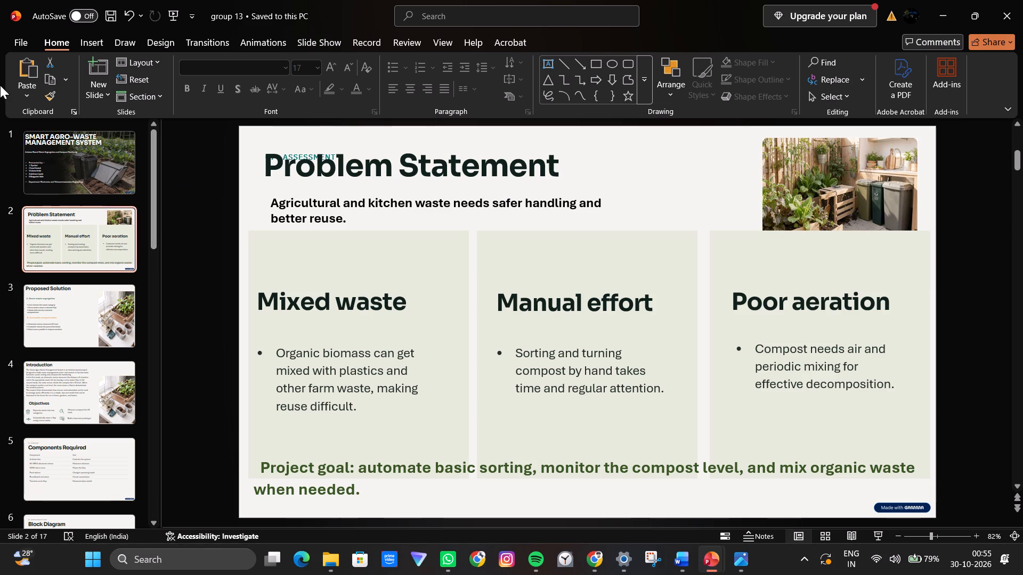
{"action": "left_click", "coordinate": [69, 382]}
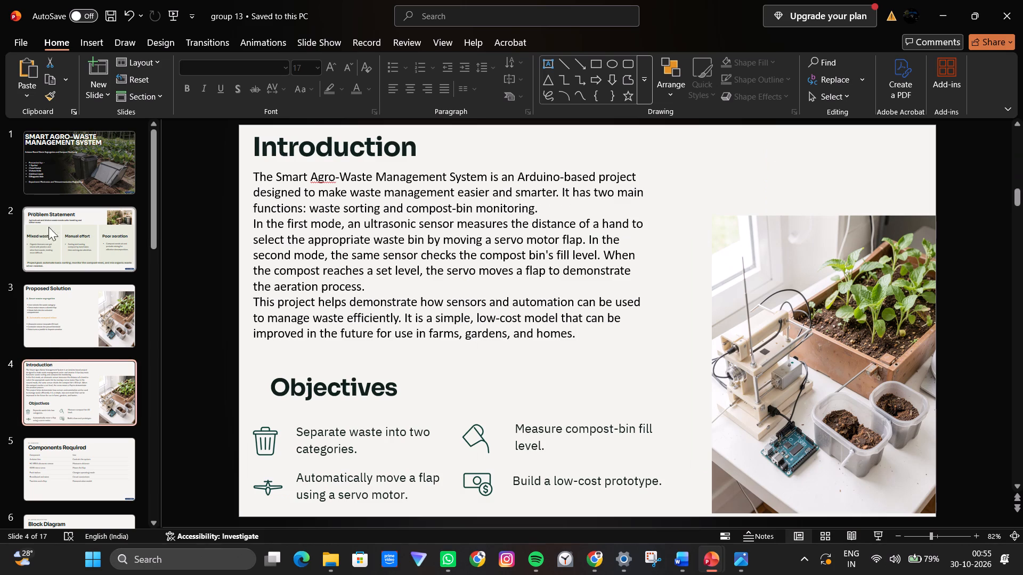
{"action": "left_click", "coordinate": [48, 218]}
{"action": "left_click", "coordinate": [48, 331]}
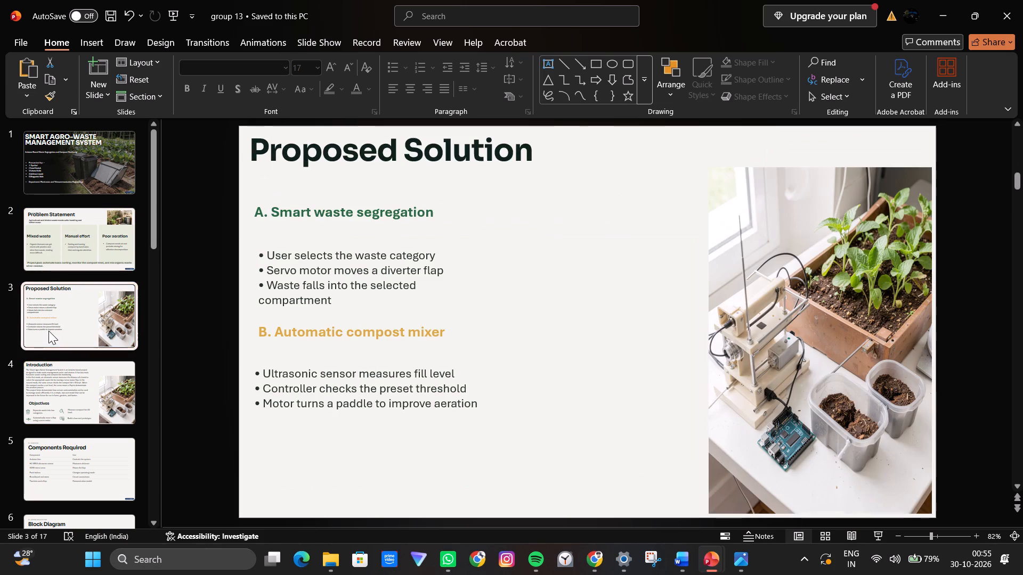
{"action": "left_click", "coordinate": [59, 390]}
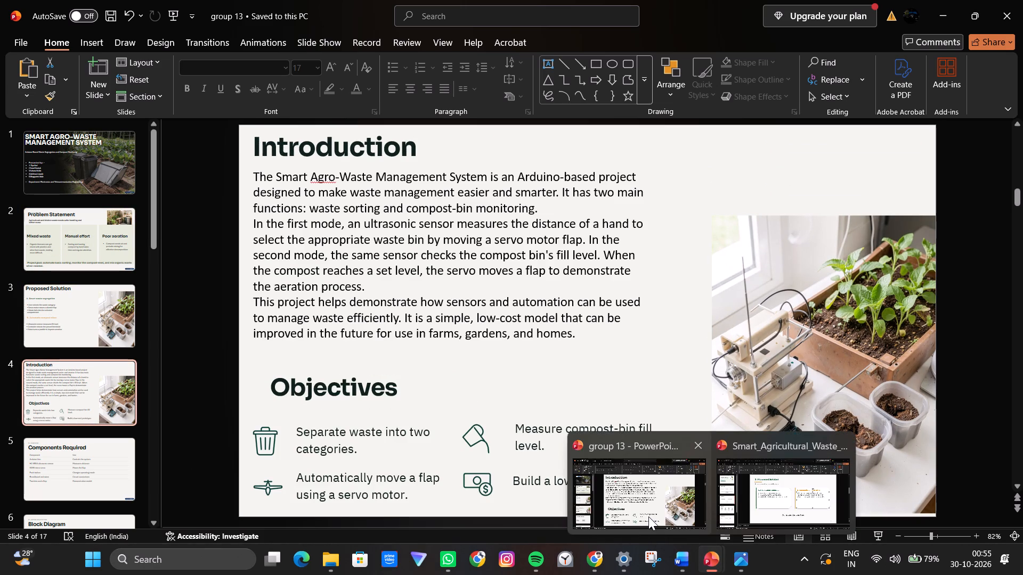
Switch to the Smart Agricultural Waste Segregation presentation and examine the title and content of its slide 4.
{"action": "left_click", "coordinate": [817, 475]}
{"action": "left_click", "coordinate": [69, 396]}
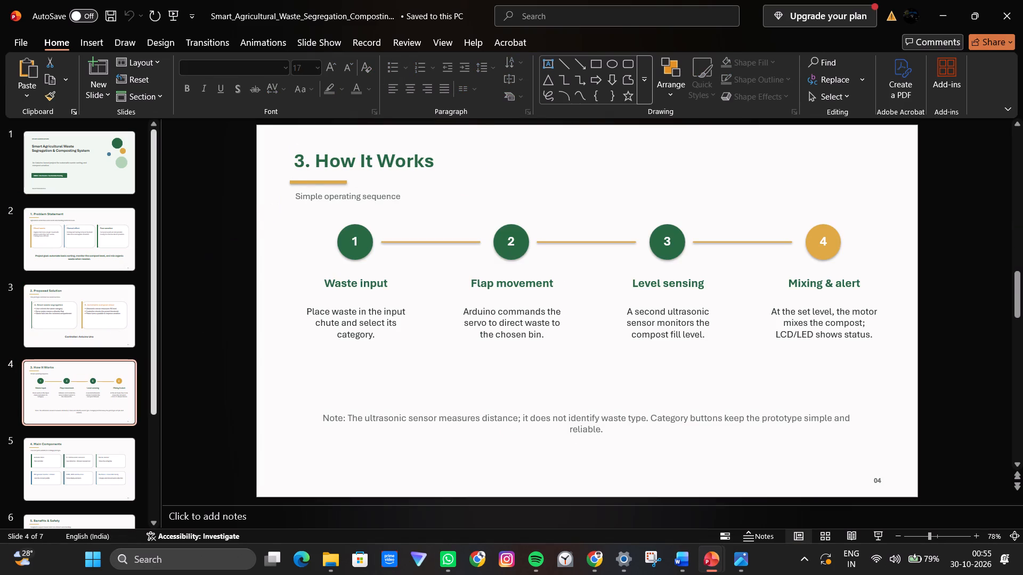
{"action": "left_click_drag", "start_coordinate": [311, 158], "coordinate": [451, 165]}
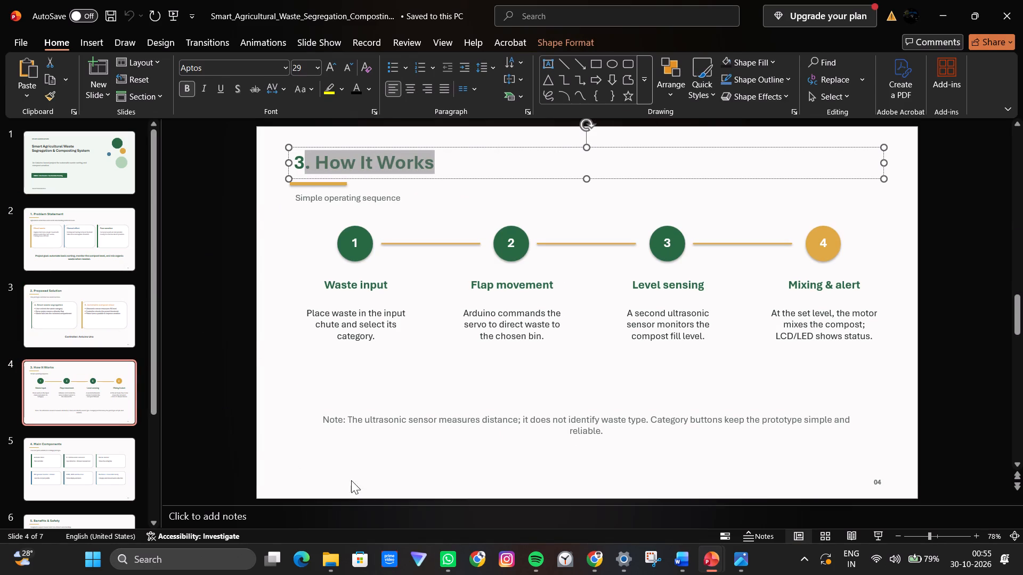
Switch back to group 13 and look through its remaining slides, from the Introduction slide to the closing slides.
{"action": "left_click", "coordinate": [637, 507]}
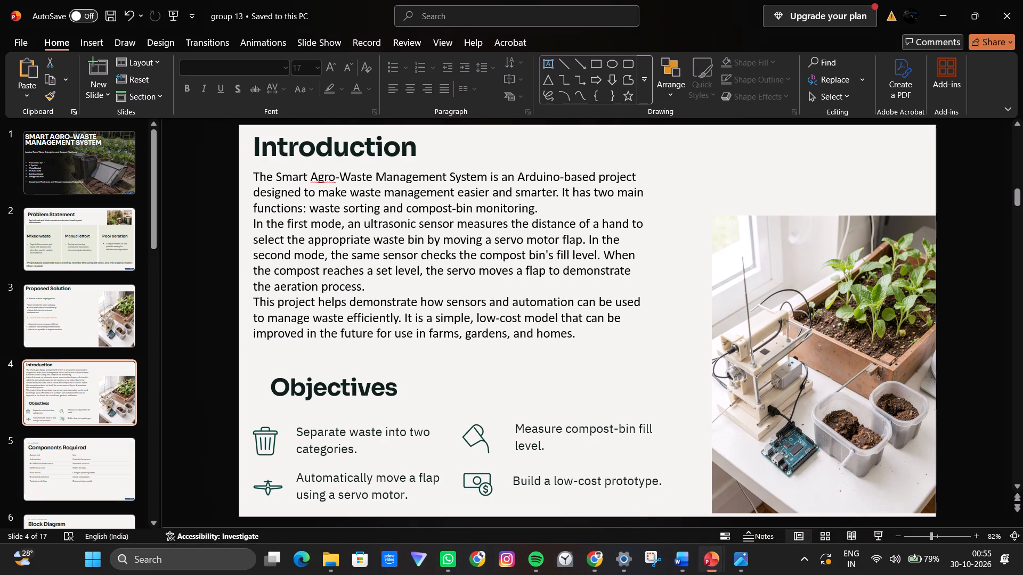
{"action": "left_click", "coordinate": [72, 399]}
{"action": "left_click", "coordinate": [63, 448]}
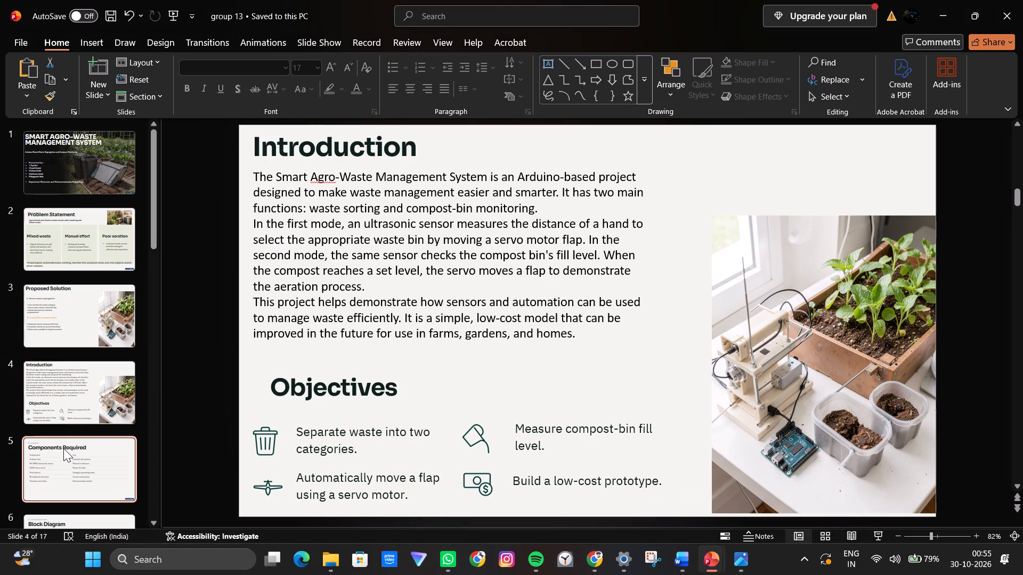
{"action": "scroll", "coordinate": [67, 503], "scroll_direction": "down", "scroll_amount": 2}
{"action": "left_click", "coordinate": [64, 467]}
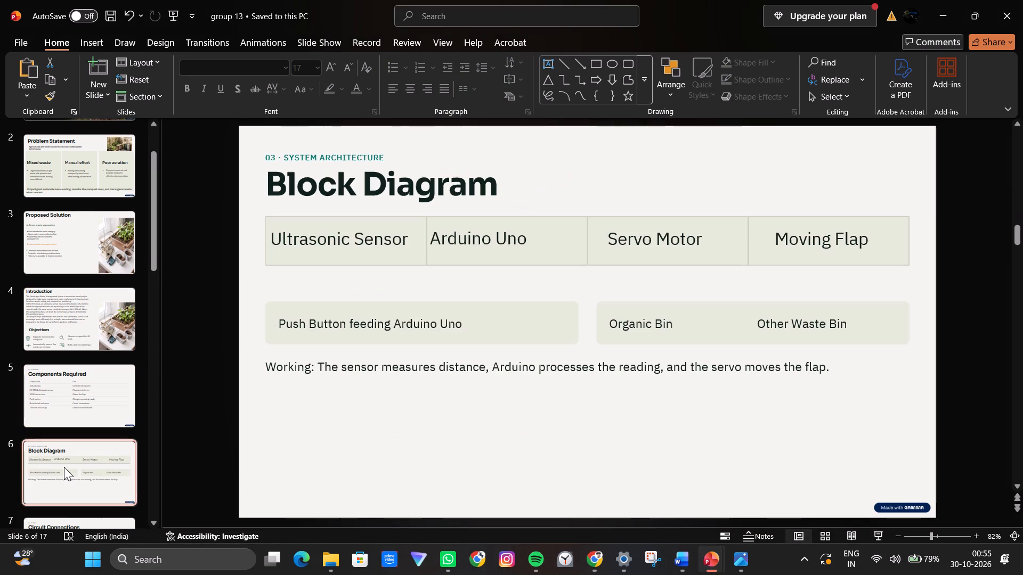
{"action": "scroll", "coordinate": [64, 467], "scroll_direction": "down", "scroll_amount": 3}
{"action": "left_click", "coordinate": [64, 439]}
{"action": "scroll", "coordinate": [64, 439], "scroll_direction": "down", "scroll_amount": 4}
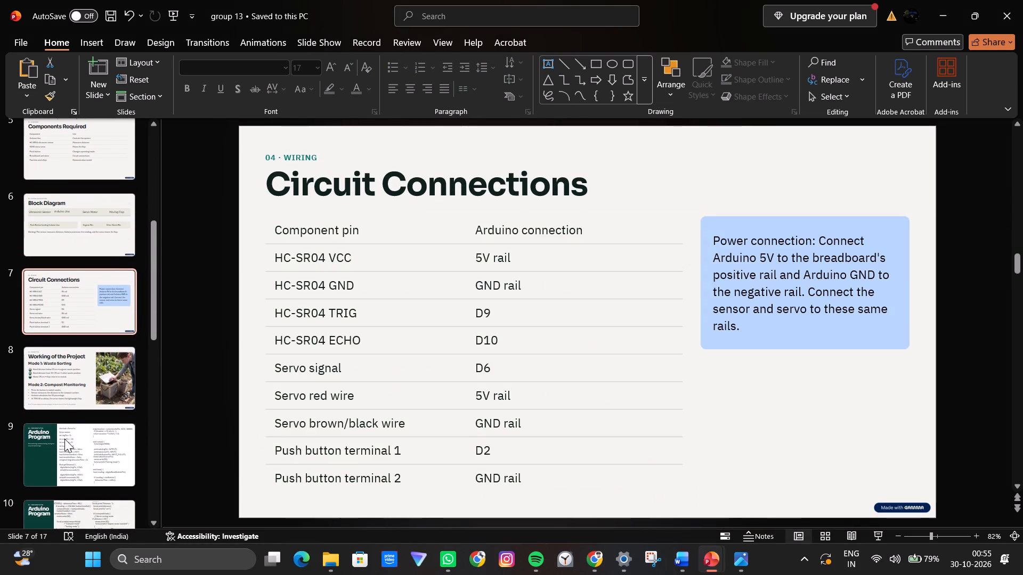
{"action": "left_click", "coordinate": [64, 437]}
{"action": "scroll", "coordinate": [64, 437], "scroll_direction": "down", "scroll_amount": 4}
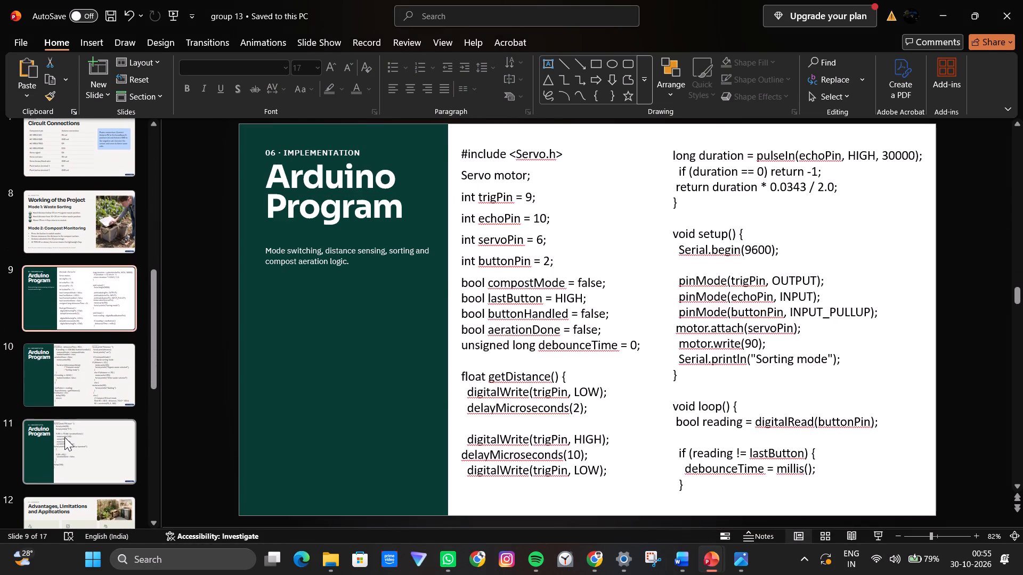
{"action": "left_click", "coordinate": [64, 437]}
{"action": "scroll", "coordinate": [64, 437], "scroll_direction": "down", "scroll_amount": 3}
{"action": "left_click", "coordinate": [64, 432]}
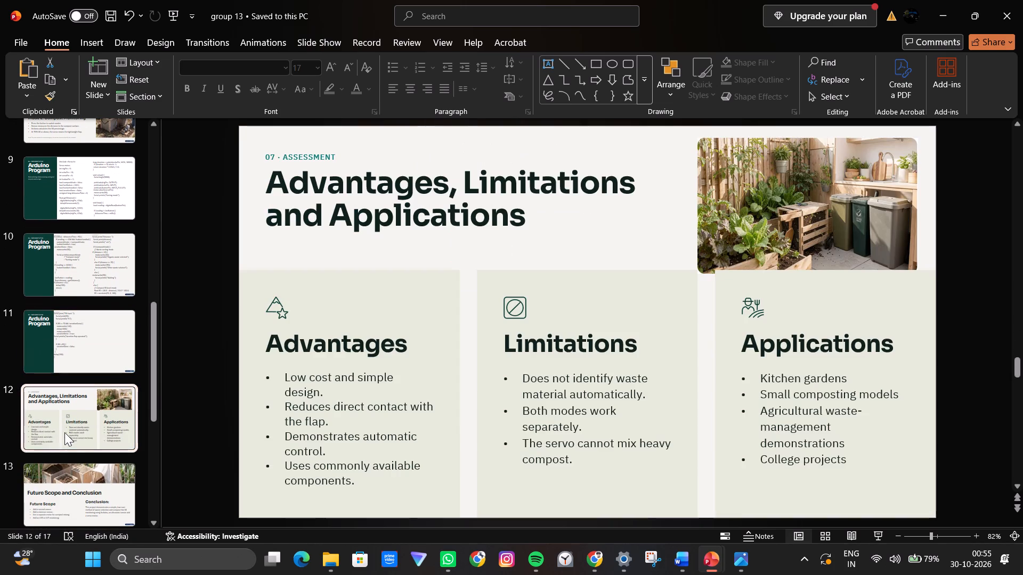
{"action": "scroll", "coordinate": [64, 432], "scroll_direction": "down", "scroll_amount": 2}
{"action": "left_click", "coordinate": [64, 432]}
{"action": "scroll", "coordinate": [64, 432], "scroll_direction": "down", "scroll_amount": 2}
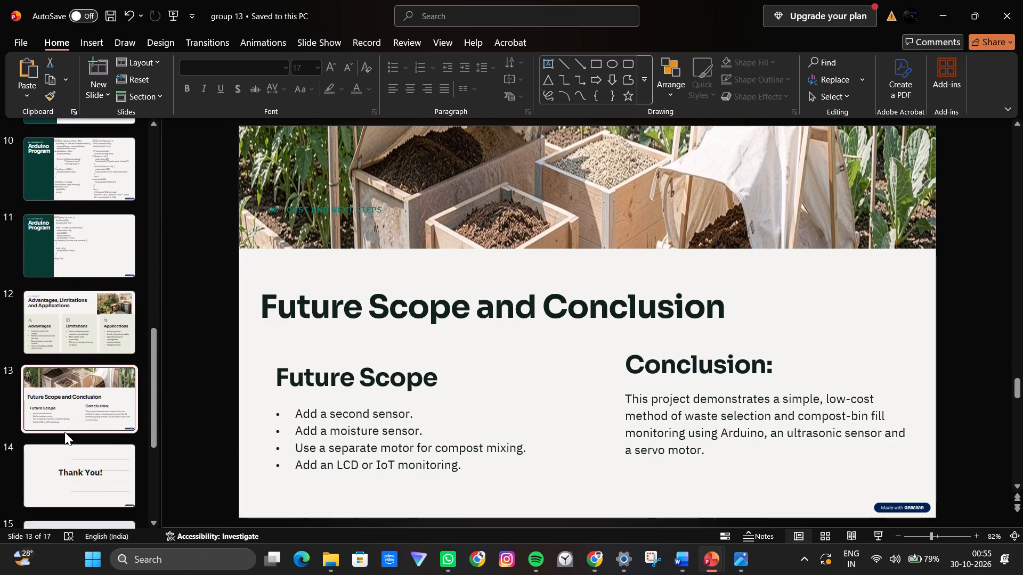
{"action": "scroll", "coordinate": [64, 432], "scroll_direction": "down", "scroll_amount": 1}
{"action": "left_click", "coordinate": [30, 457]}
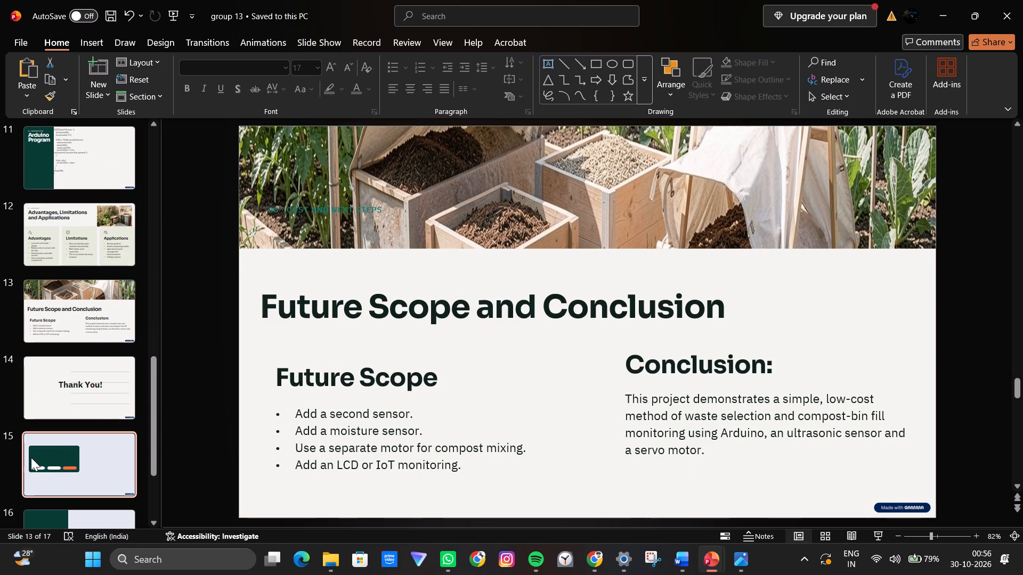
{"action": "scroll", "coordinate": [35, 453], "scroll_direction": "down", "scroll_amount": 5}
{"action": "left_click", "coordinate": [63, 406]}
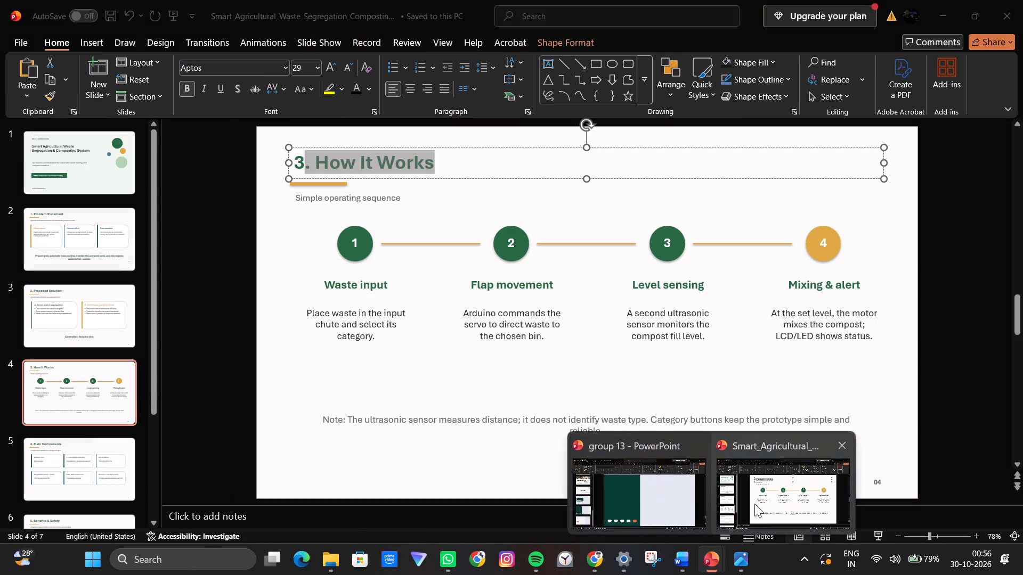
Copy the "3. How It Works" heading text box from slide 4 of the Smart Agricultural Waste Segregation presentation.
{"action": "left_click", "coordinate": [754, 504]}
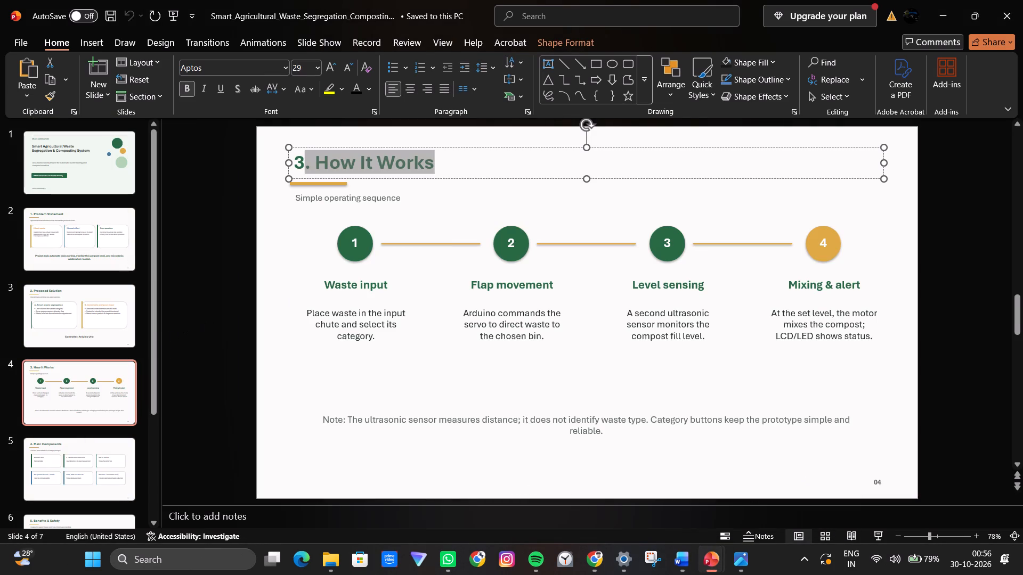
{"action": "left_click", "coordinate": [356, 242]}
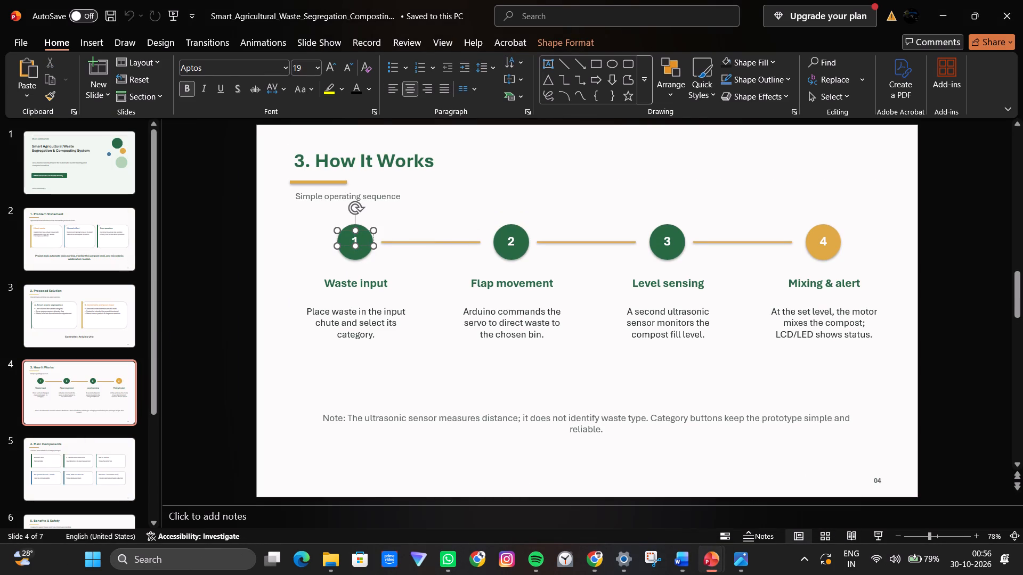
{"action": "left_click", "coordinate": [451, 242]}
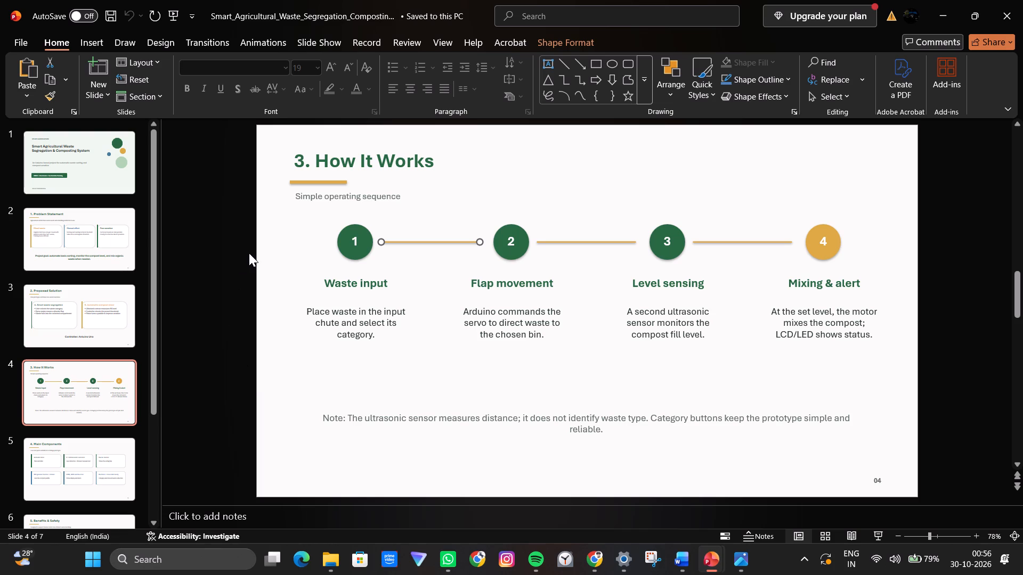
{"action": "left_click", "coordinate": [363, 159]}
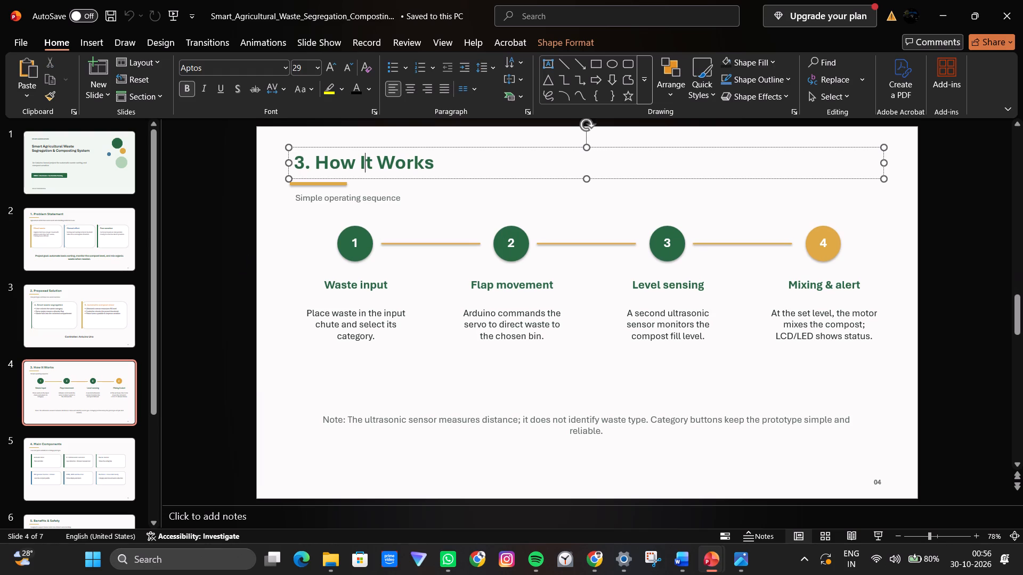
{"action": "right_click", "coordinate": [452, 147]}
{"action": "left_click", "coordinate": [485, 196]}
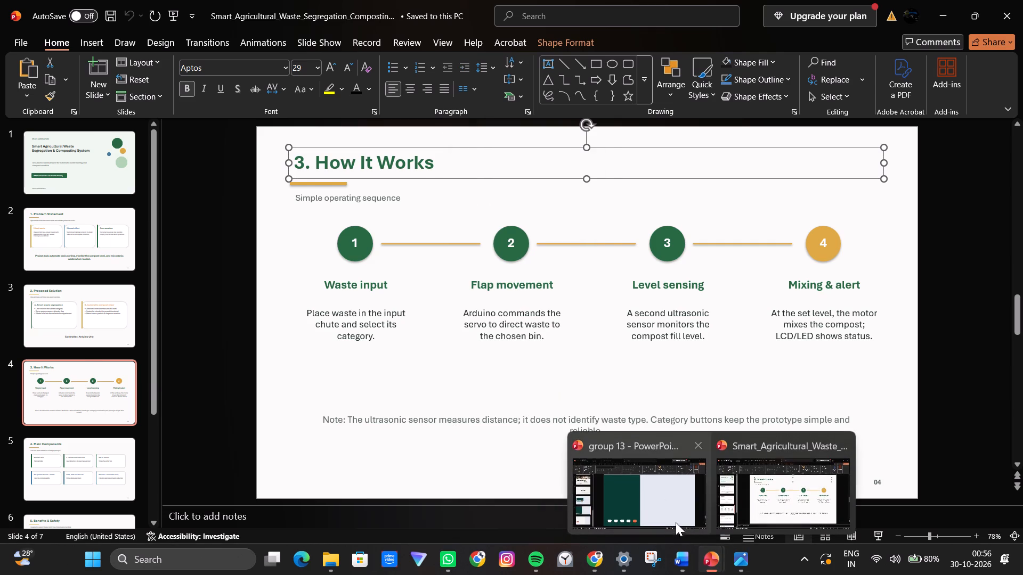
In group 13, erase the "Introduction" title on slide 4 down to its first two letters.
{"action": "left_click", "coordinate": [674, 520]}
{"action": "scroll", "coordinate": [473, 318], "scroll_direction": "up", "scroll_amount": 5}
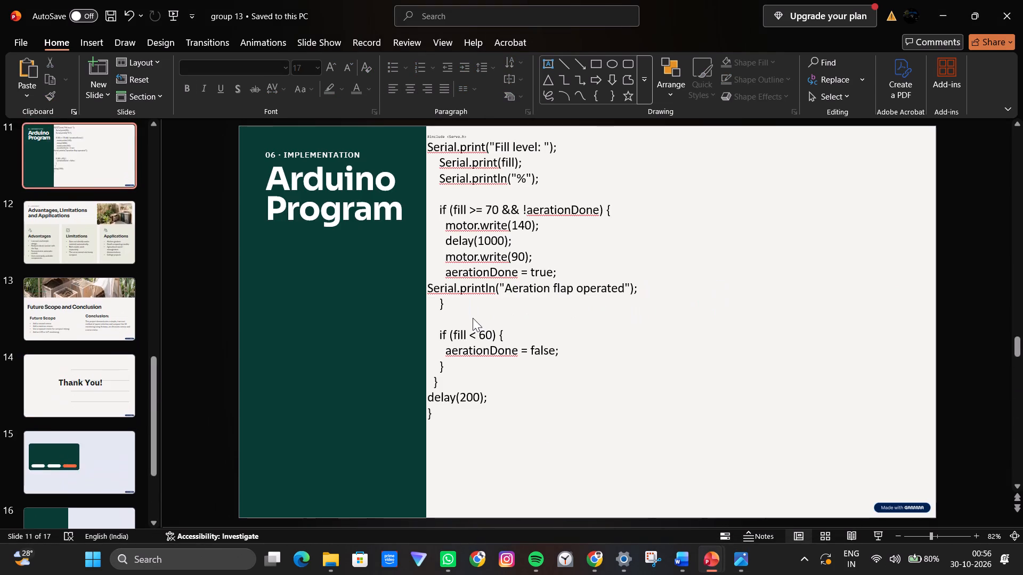
{"action": "scroll", "coordinate": [473, 317], "scroll_direction": "up", "scroll_amount": 7}
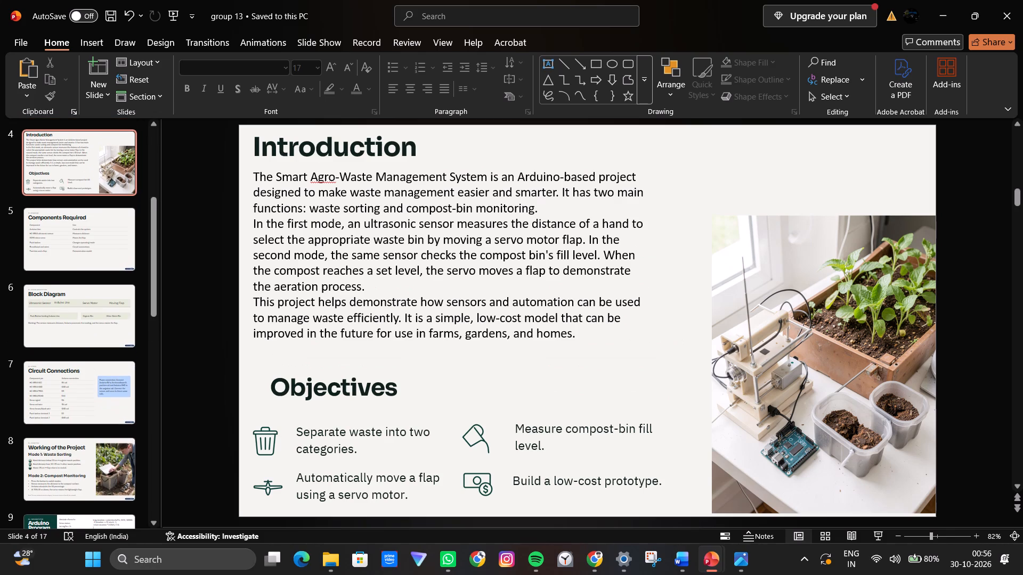
{"action": "left_click", "coordinate": [365, 144]}
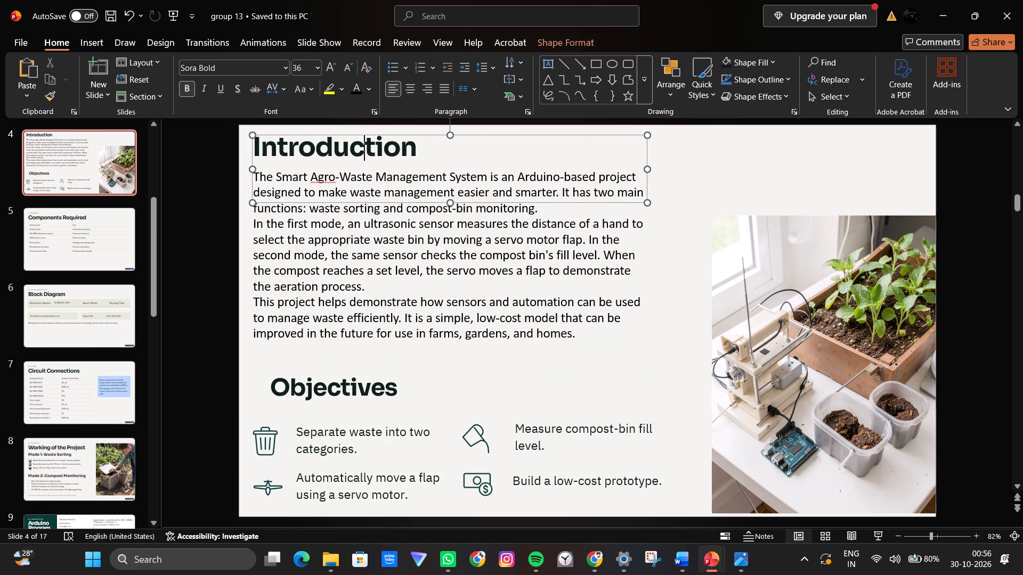
{"action": "left_click", "coordinate": [419, 147]}
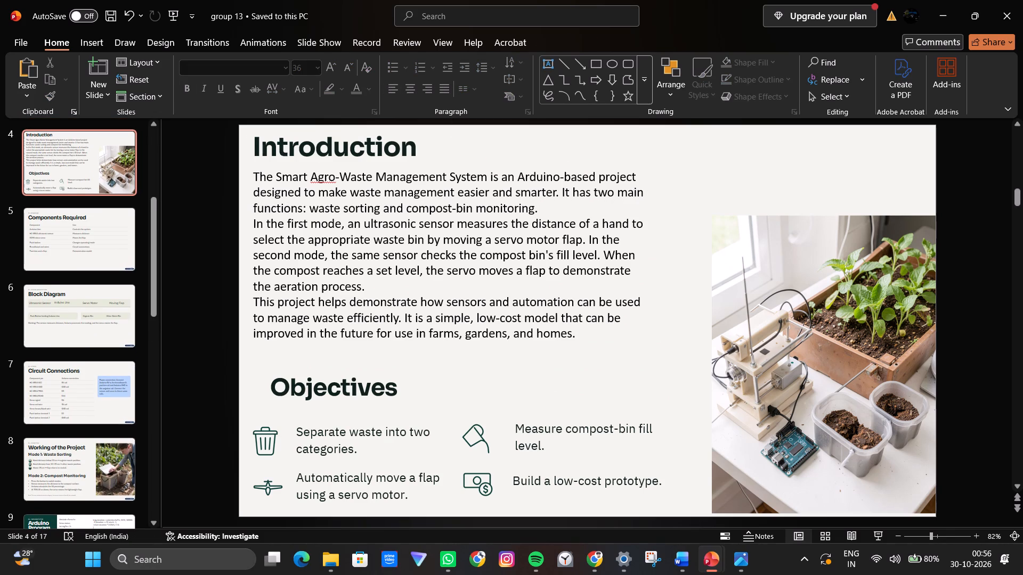
{"action": "left_click", "coordinate": [413, 150]}
{"action": "key", "text": "BackSpace"}
{"action": "key", "text": "BackSpace"}
{"action": "key", "text": "BackSpace"}
{"action": "key", "text": "BackSpace"}
{"action": "key", "text": "BackSpace"}
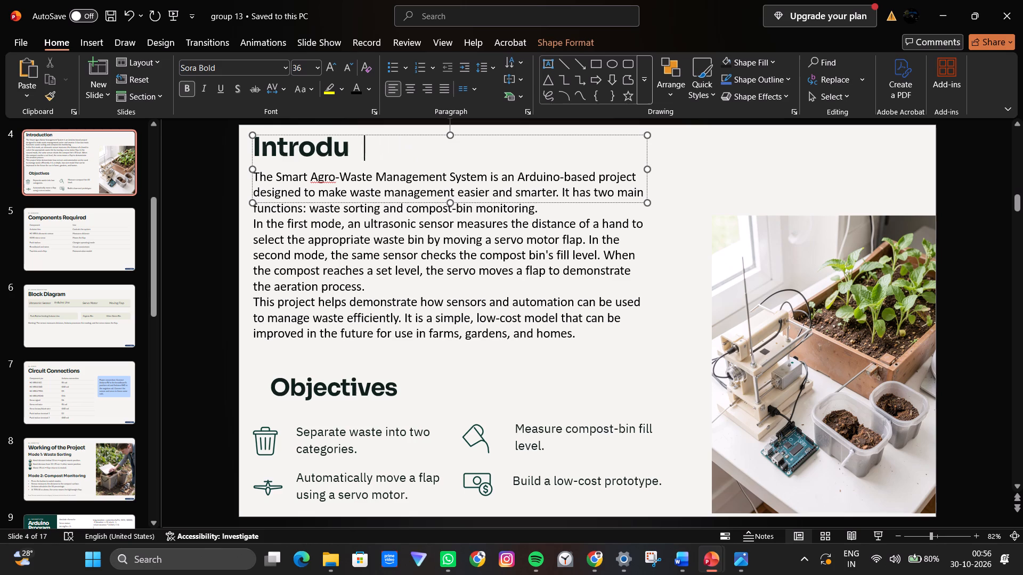
{"action": "key", "text": "BackSpace"}
{"action": "key", "text": "BackSpace"}
{"action": "key", "text": "BackSpace"}
{"action": "key", "text": "BackSpace"}
{"action": "key", "text": "BackSpace"}
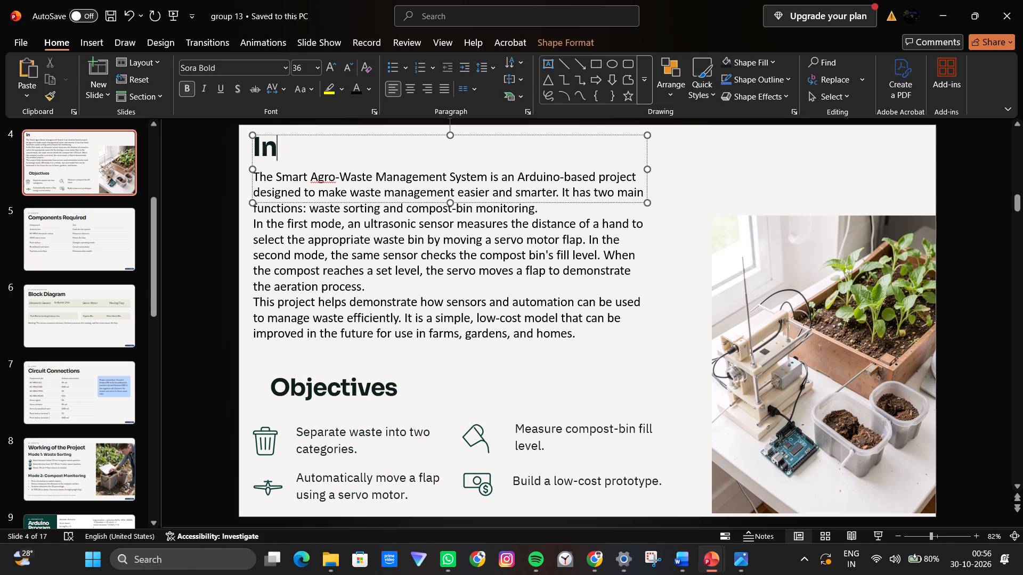
Paste the copied "3. How It Works" heading on slide 4 and place it just beside the leftover "In" title text.
{"action": "key", "text": "ctrl+v"}
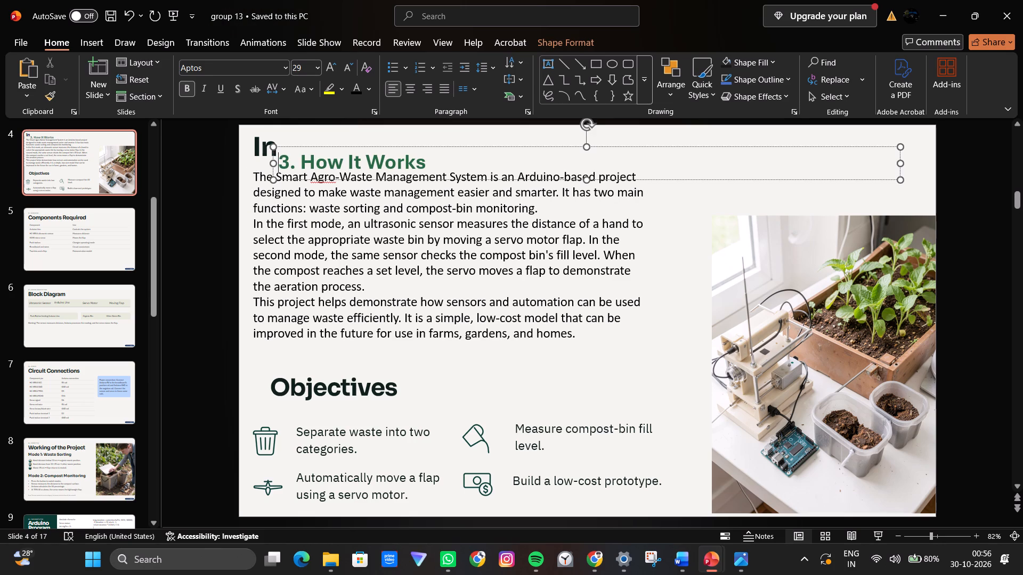
{"action": "left_click_drag", "start_coordinate": [397, 146], "coordinate": [384, 124]}
{"action": "left_click", "coordinate": [261, 147]}
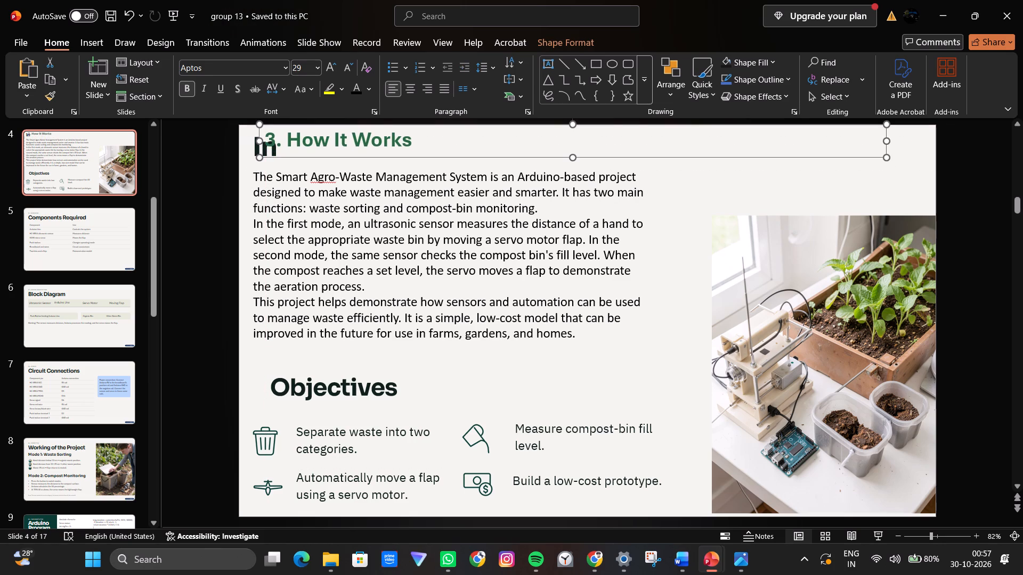
{"action": "left_click", "coordinate": [257, 150]}
{"action": "left_click_drag", "start_coordinate": [289, 157], "coordinate": [321, 163]}
Copy the formatting of the leftover "In" title text onto the "3. How It Works" heading with Format Painter, giving it Sora Bold 36.
{"action": "left_click", "coordinate": [275, 142]}
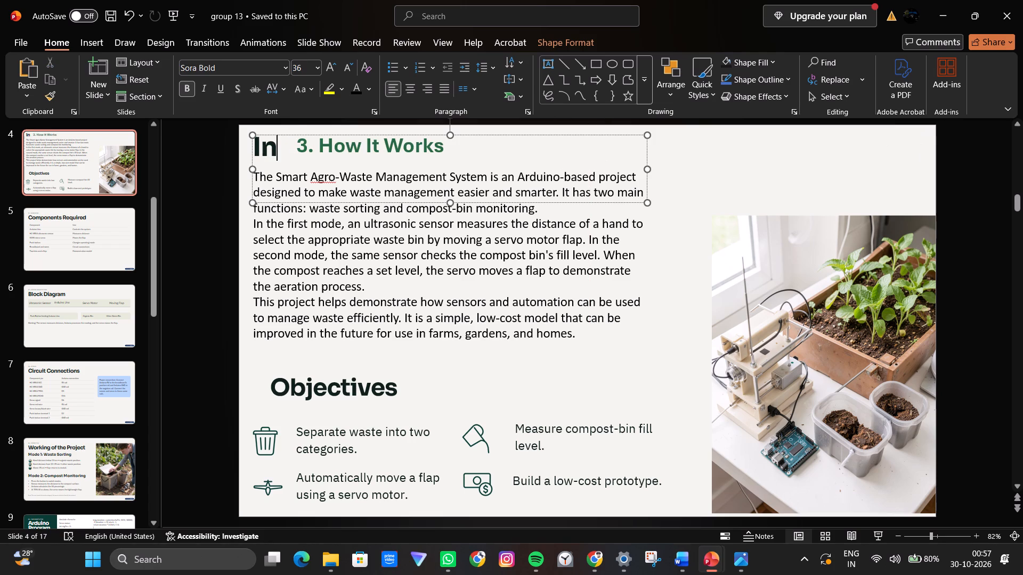
{"action": "left_click_drag", "start_coordinate": [275, 142], "coordinate": [240, 144]}
{"action": "left_click", "coordinate": [54, 92]}
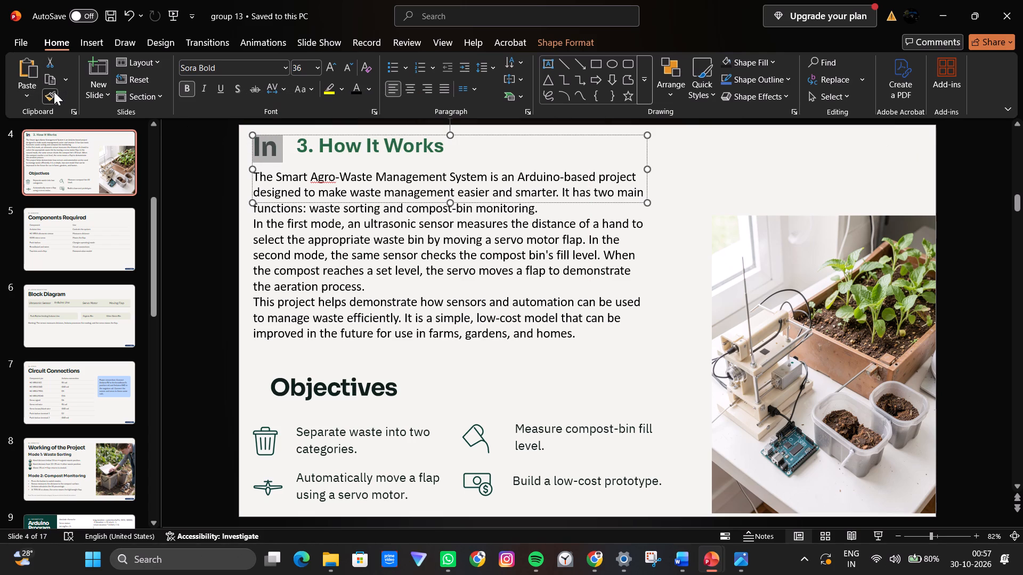
{"action": "left_click_drag", "start_coordinate": [453, 149], "coordinate": [448, 158]}
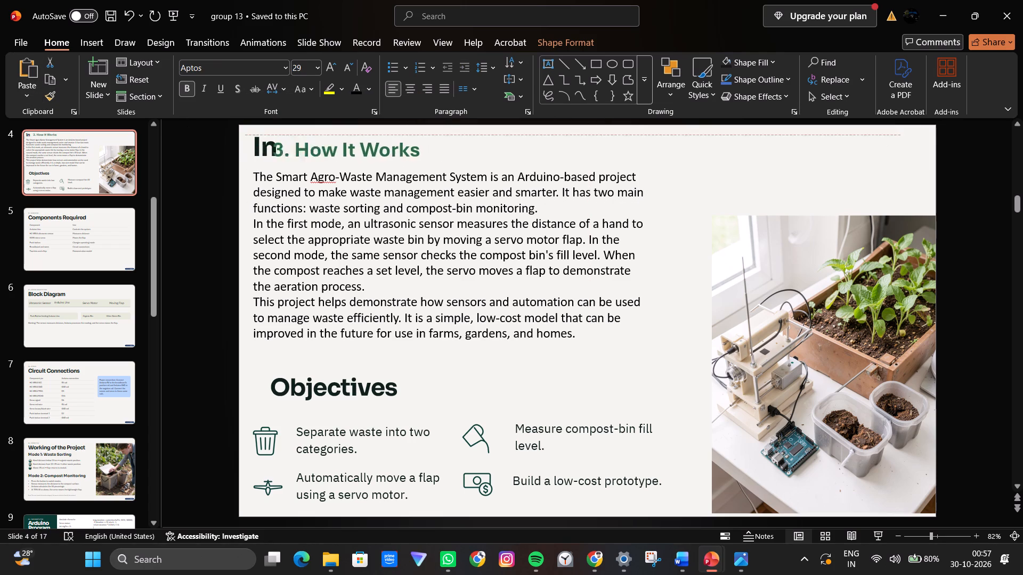
{"action": "left_click_drag", "start_coordinate": [448, 158], "coordinate": [478, 163]}
{"action": "left_click", "coordinate": [275, 140]}
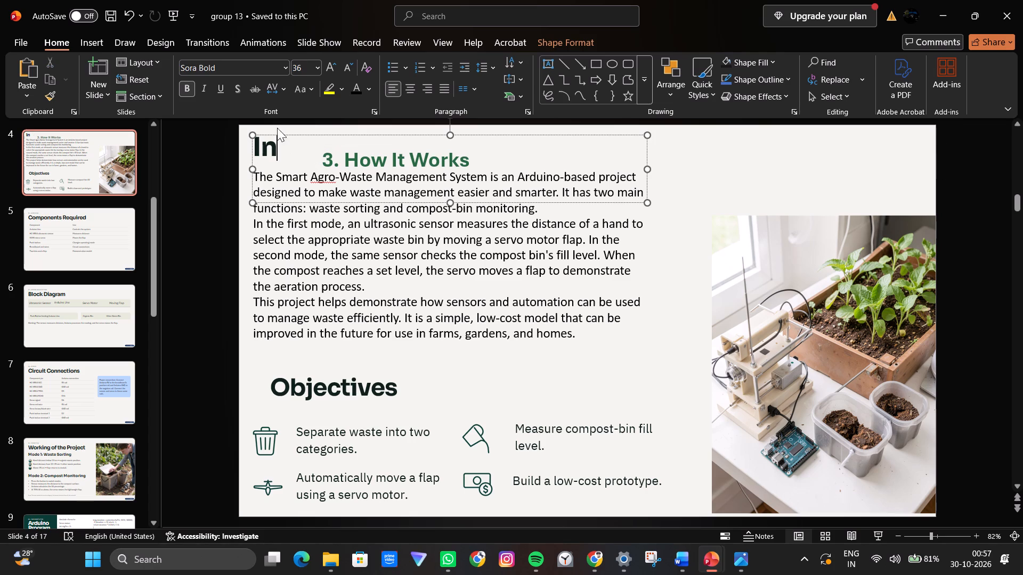
{"action": "left_click", "coordinate": [280, 133]}
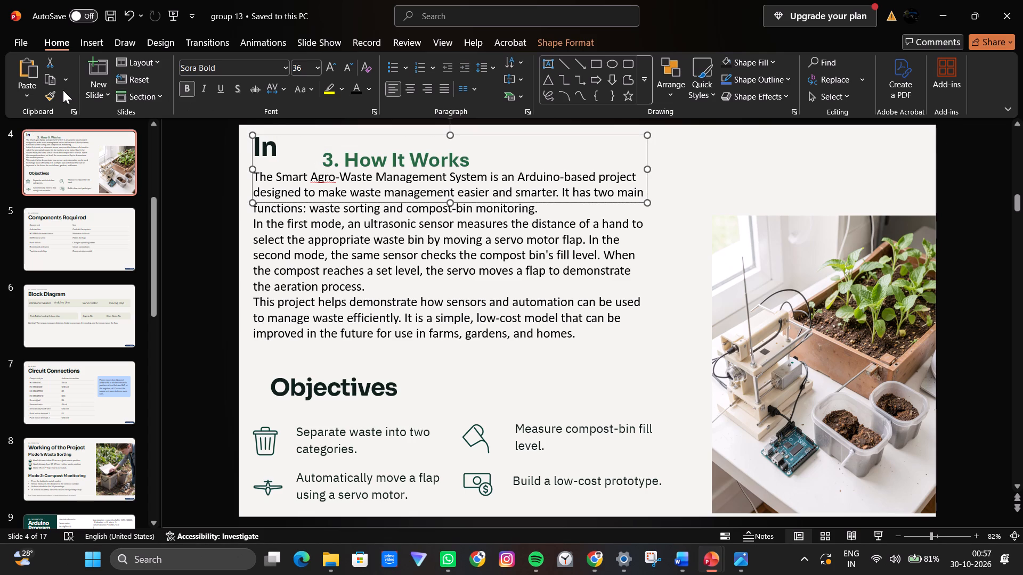
{"action": "left_click", "coordinate": [61, 92]}
{"action": "left_click", "coordinate": [46, 97]}
{"action": "left_click_drag", "start_coordinate": [465, 152], "coordinate": [457, 153]}
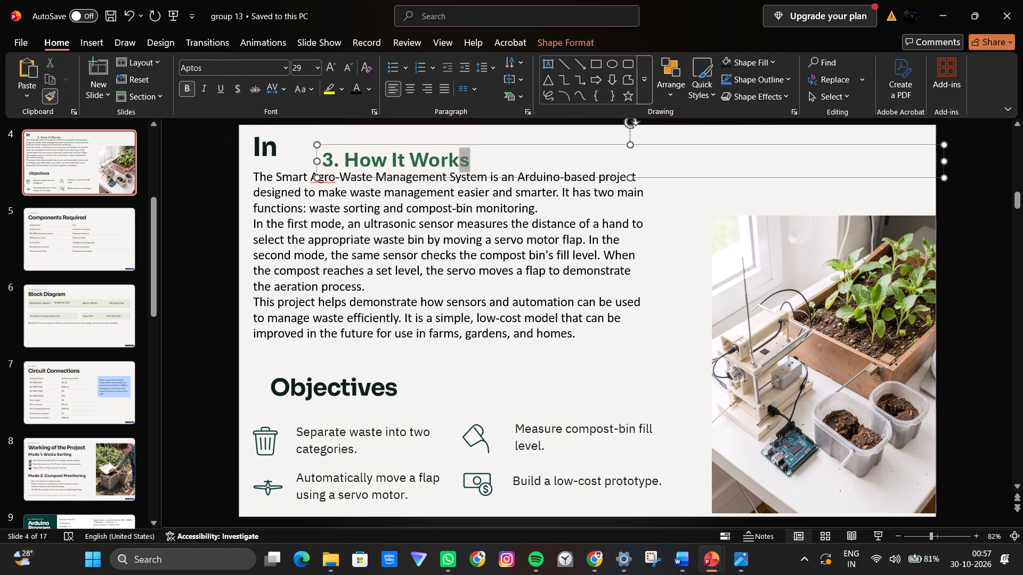
{"action": "left_click_drag", "start_coordinate": [457, 153], "coordinate": [355, 146]}
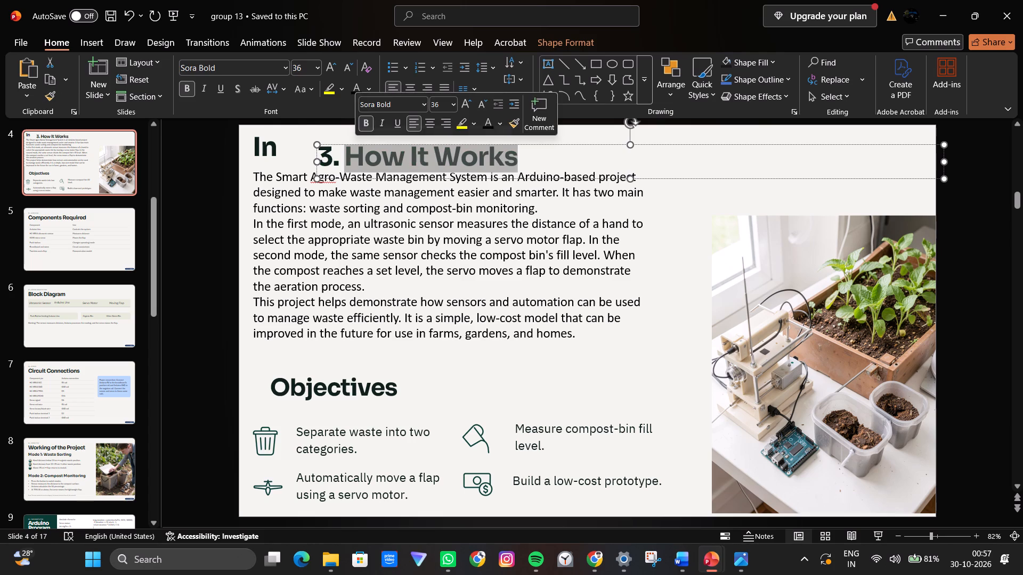
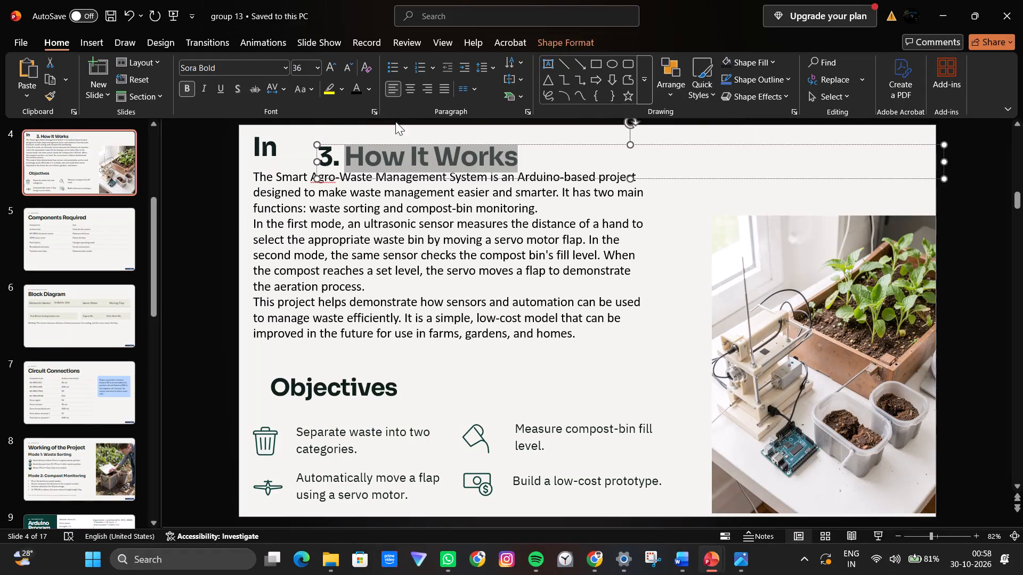
Delete the leftover "In" title text box from slide 4, keeping the "3. How It Works" heading.
{"action": "left_click", "coordinate": [284, 146]}
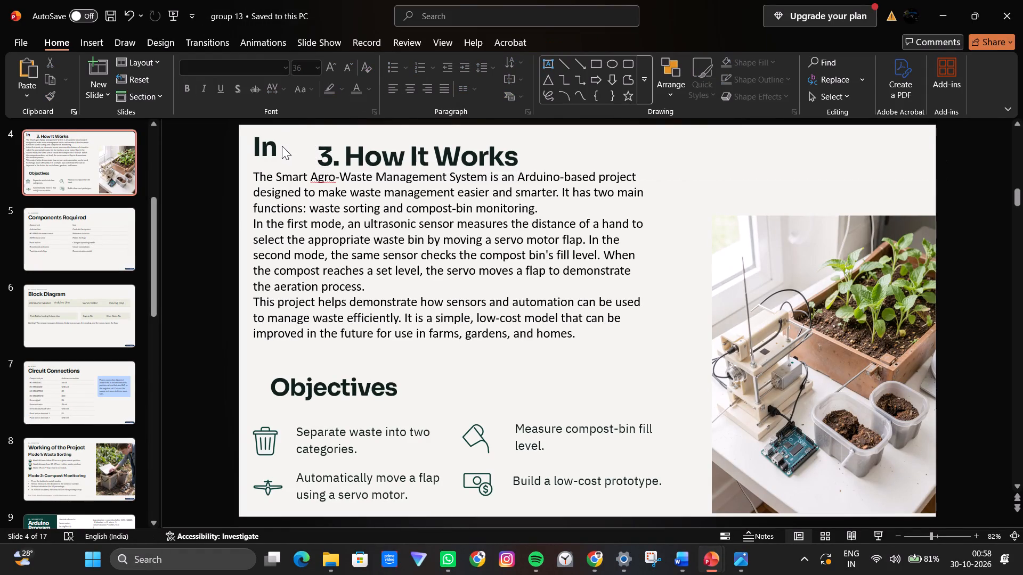
{"action": "left_click", "coordinate": [266, 141]}
{"action": "left_click", "coordinate": [280, 133]}
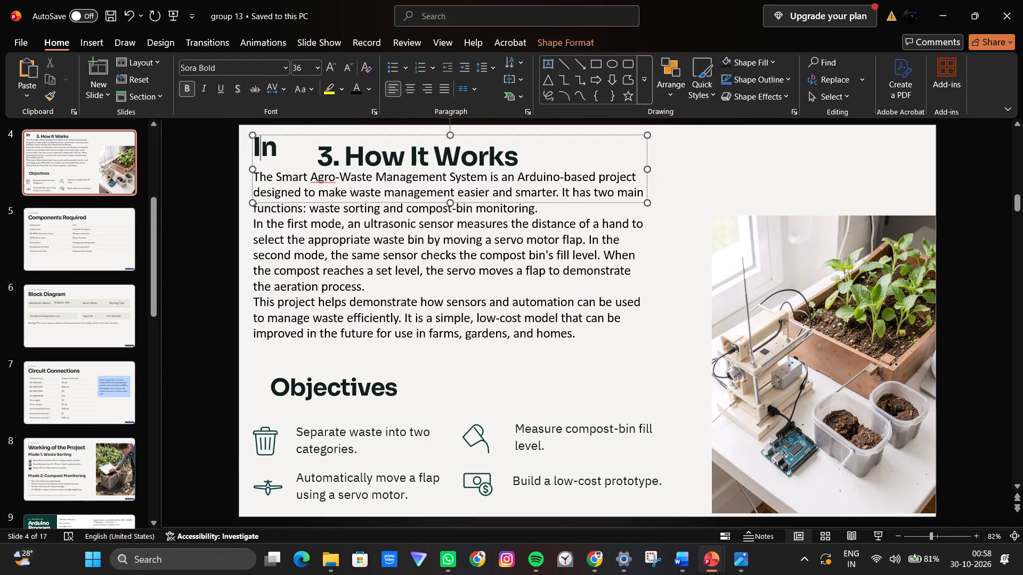
{"action": "key", "text": "Delete"}
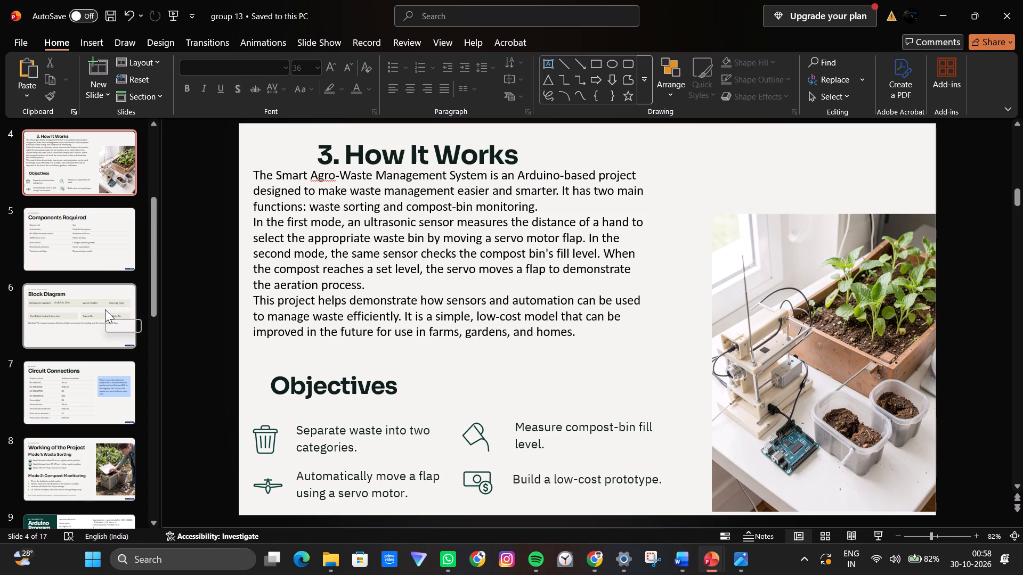
On slide 7, Circuit Connections, delete the blue "Power connection" callout, both its background shape and its text box.
{"action": "left_click", "coordinate": [100, 373]}
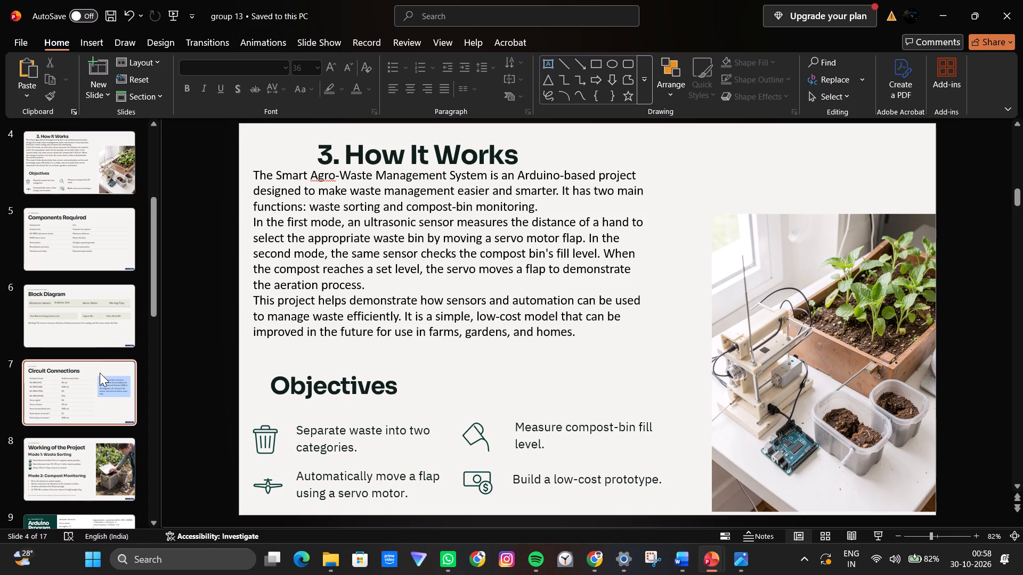
{"action": "left_click", "coordinate": [719, 297]}
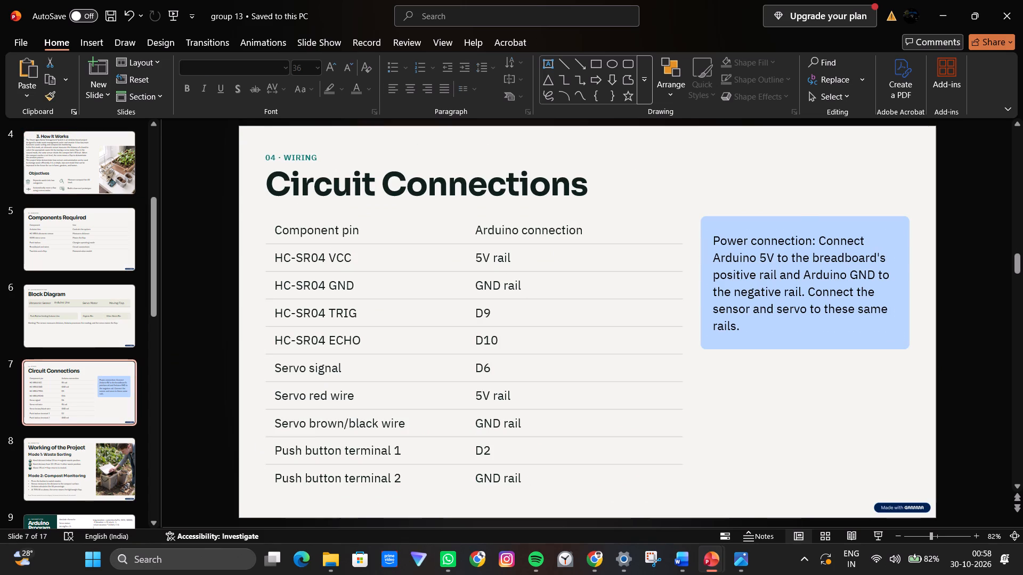
{"action": "left_click", "coordinate": [707, 282]}
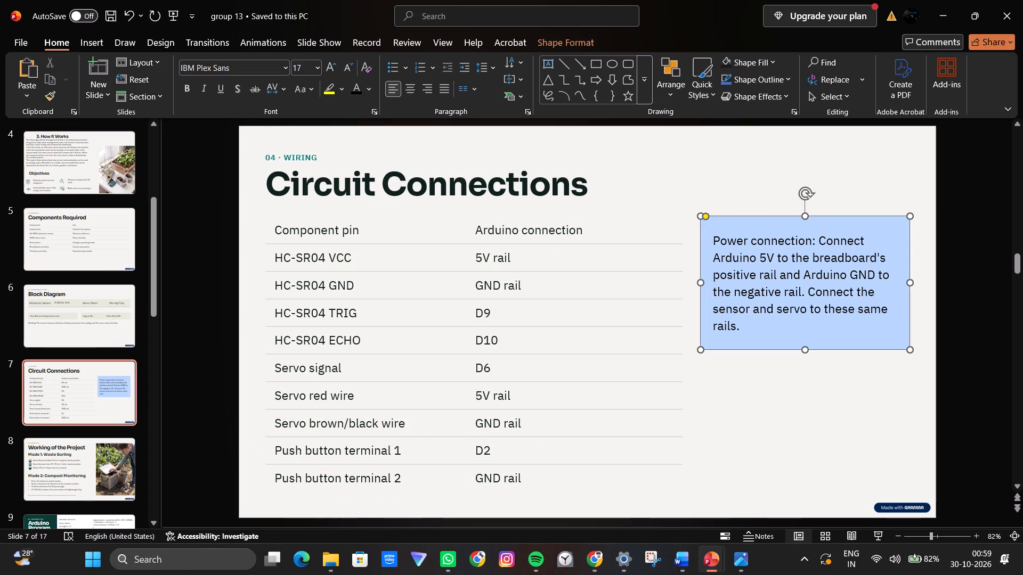
{"action": "key", "text": "Delete"}
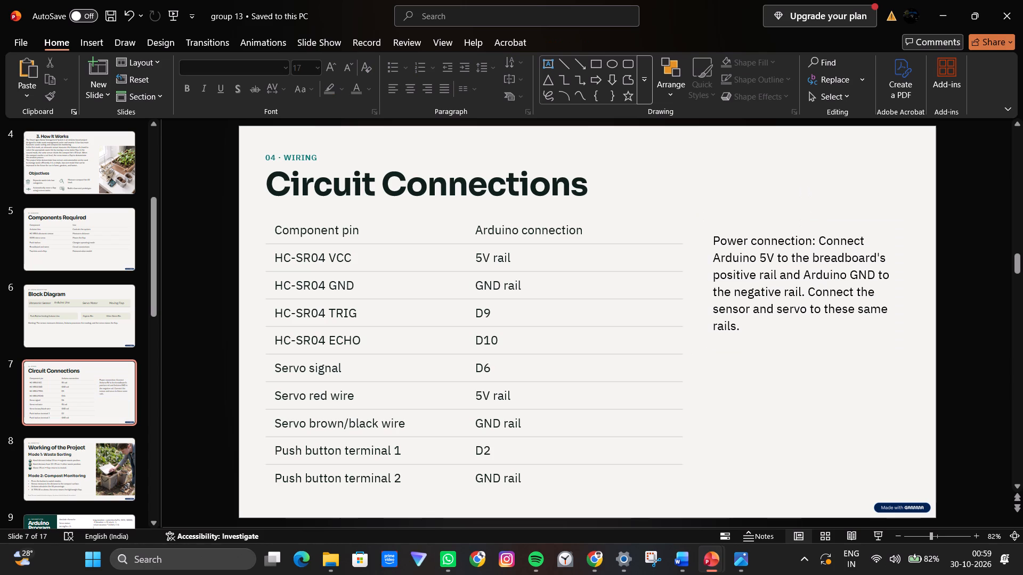
{"action": "left_click", "coordinate": [716, 271]}
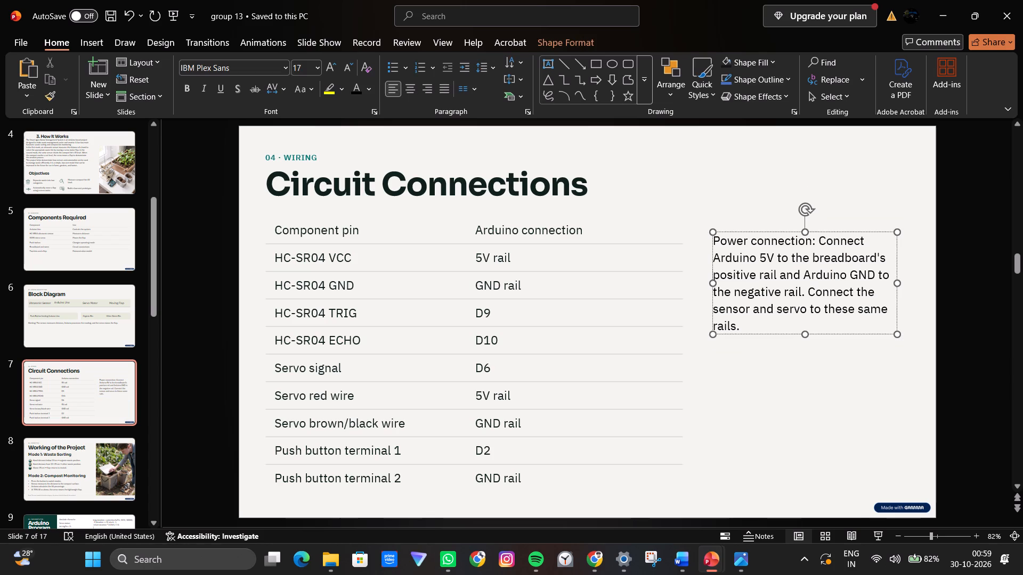
{"action": "left_click", "coordinate": [720, 232]}
{"action": "key", "text": "Delete"}
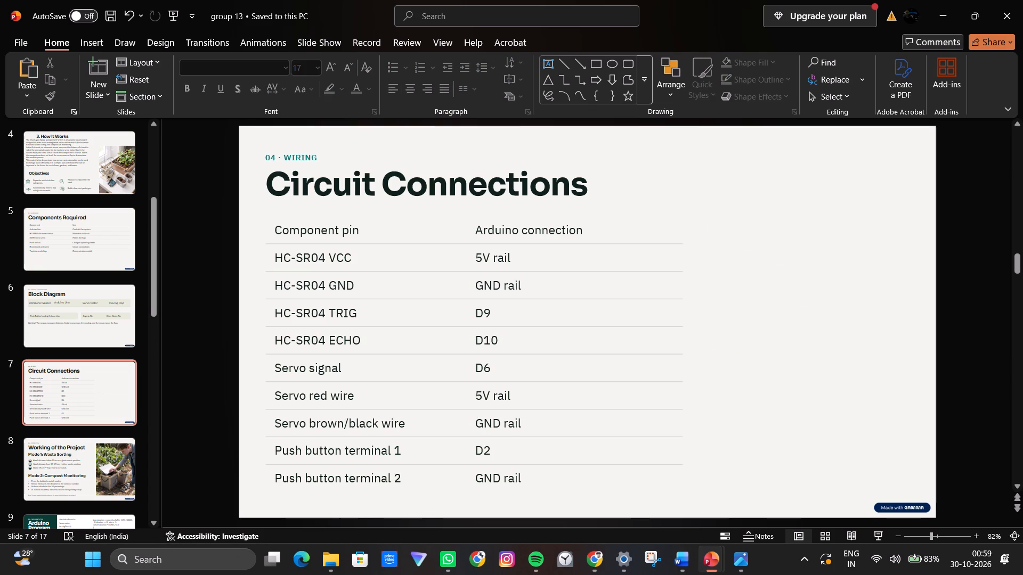
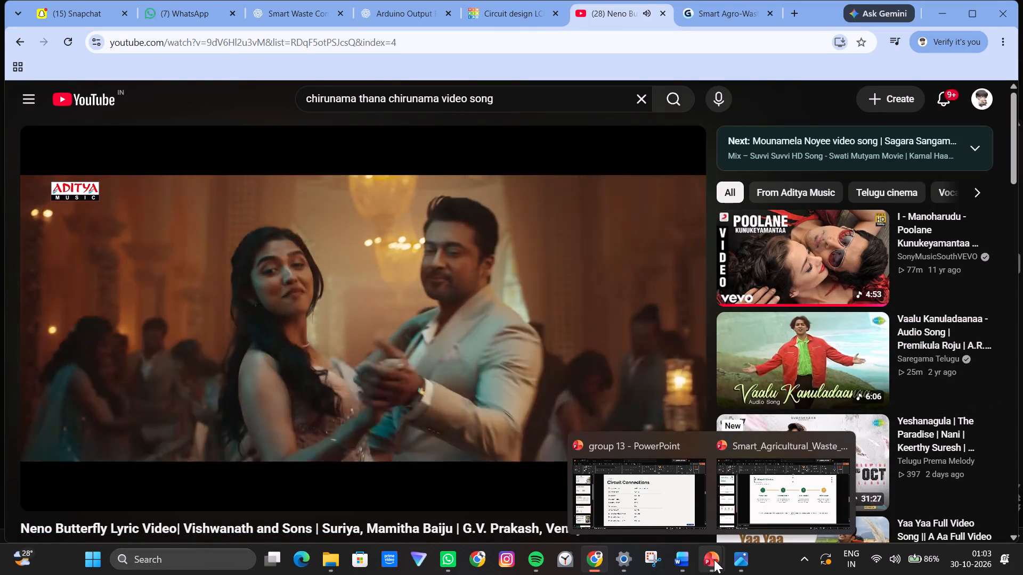
Switch to the Smart_Agricultural_Waste presentation and review its Main Components, Benefits & Safety, and Conclusion slides.
{"action": "left_click", "coordinate": [749, 500]}
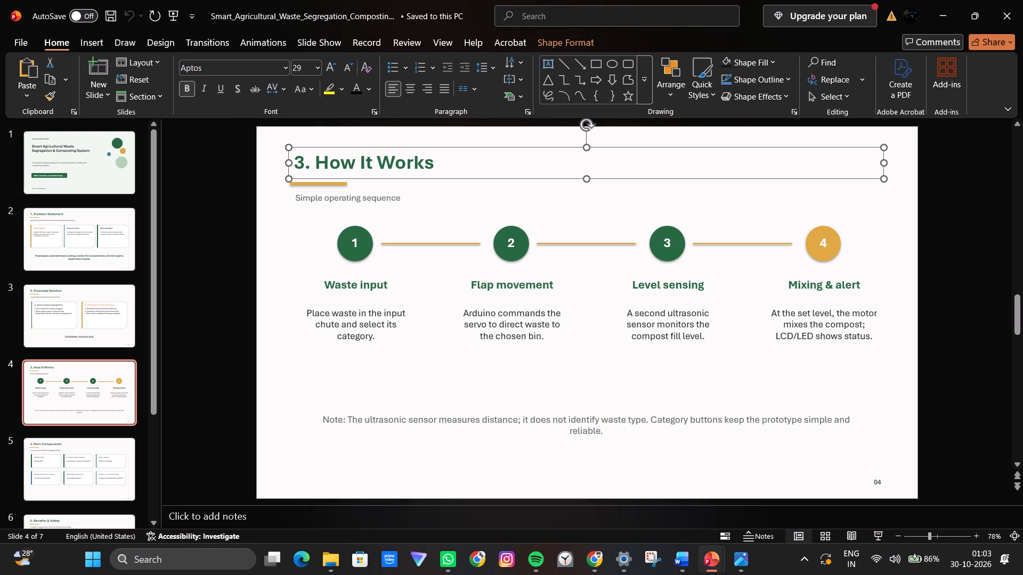
{"action": "left_click", "coordinate": [99, 448]}
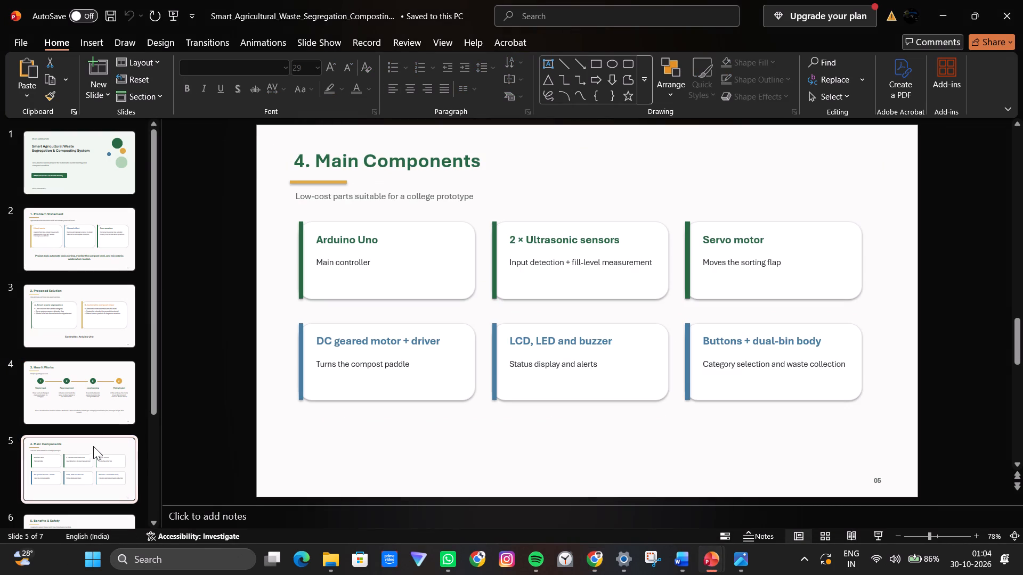
{"action": "scroll", "coordinate": [93, 442], "scroll_direction": "down", "scroll_amount": 3}
{"action": "left_click", "coordinate": [93, 441]}
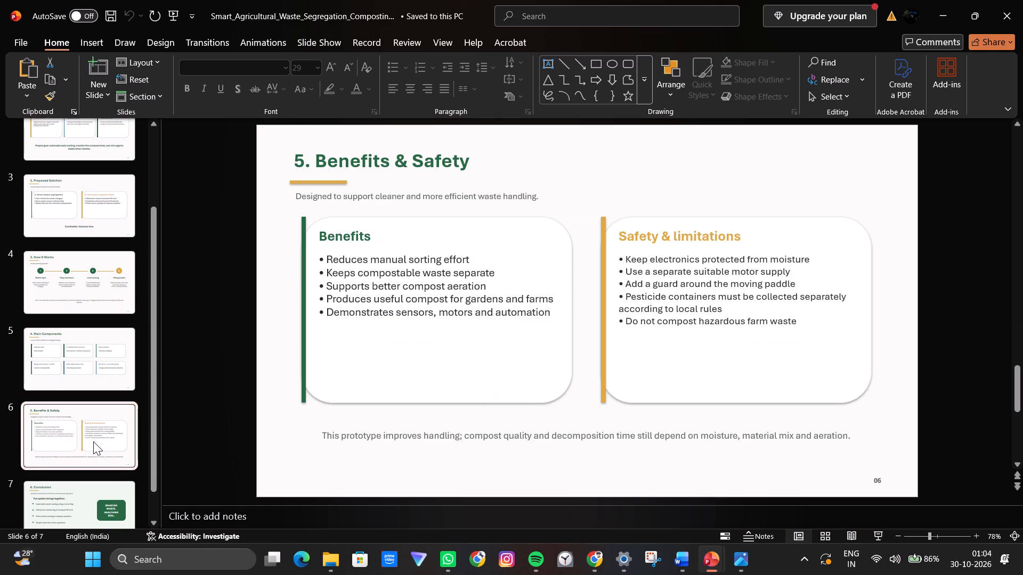
{"action": "scroll", "coordinate": [93, 441], "scroll_direction": "down", "scroll_amount": 1}
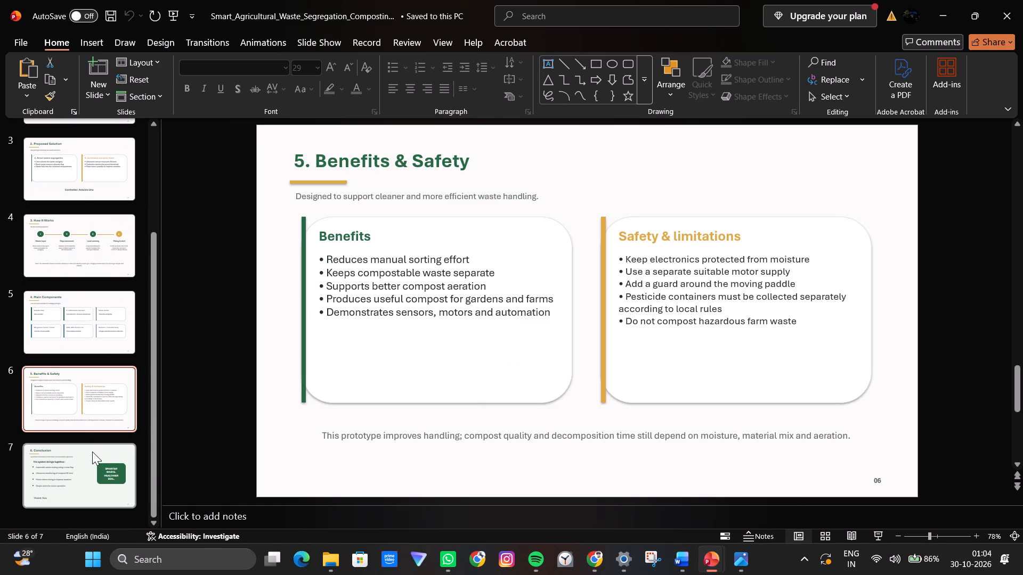
{"action": "left_click", "coordinate": [92, 452]}
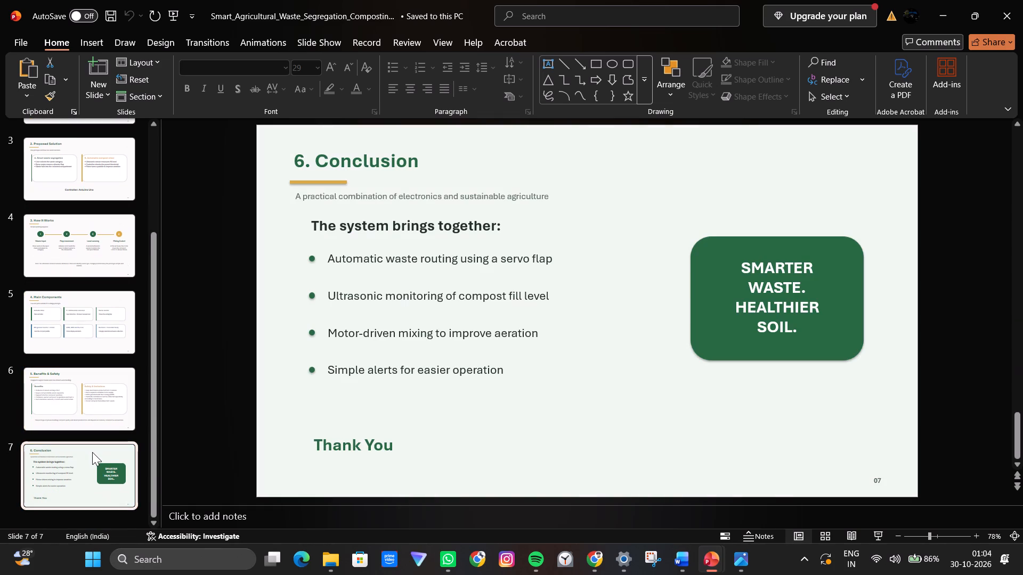
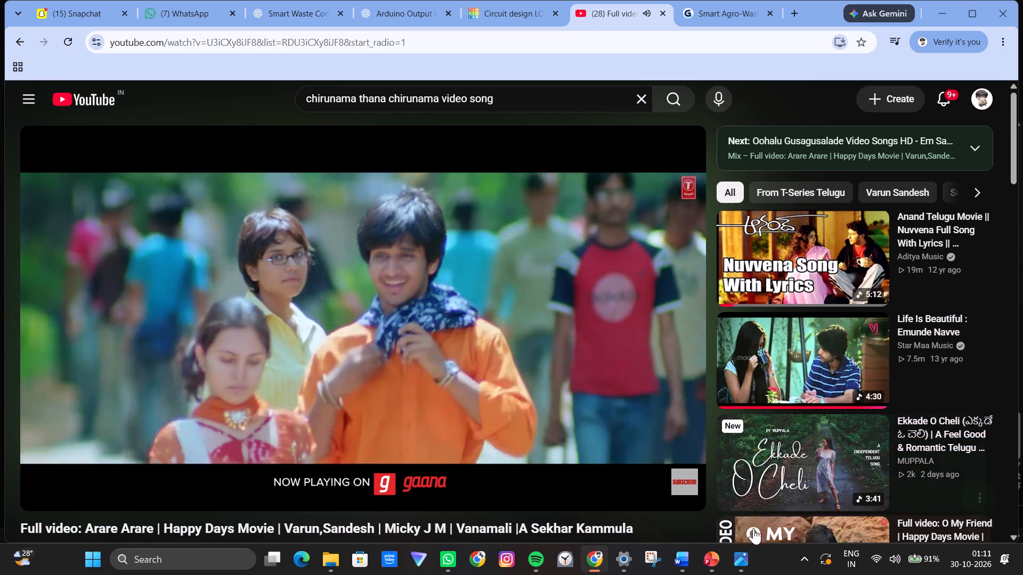
Switch to the Smart_Agricultural_Waste presentation and copy the "5. Benefits & Safety" title box from slide 6.
{"action": "left_click", "coordinate": [705, 556]}
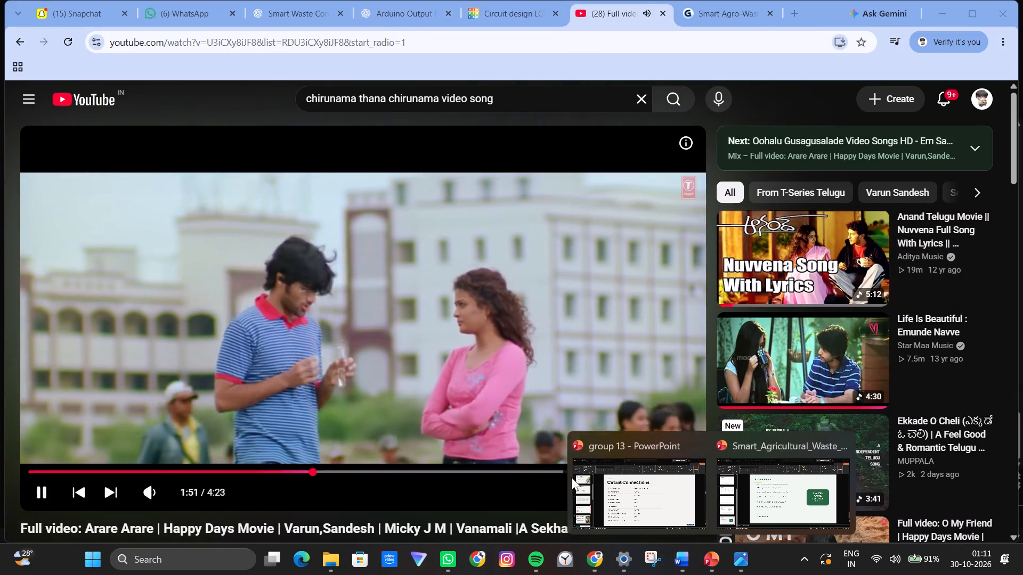
{"action": "left_click", "coordinate": [757, 479]}
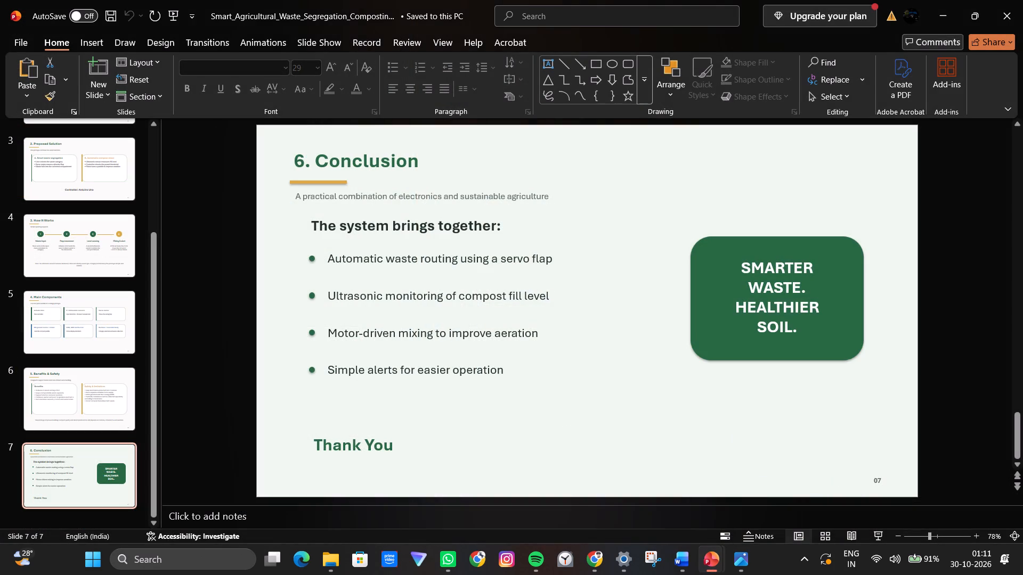
{"action": "left_click", "coordinate": [90, 308]}
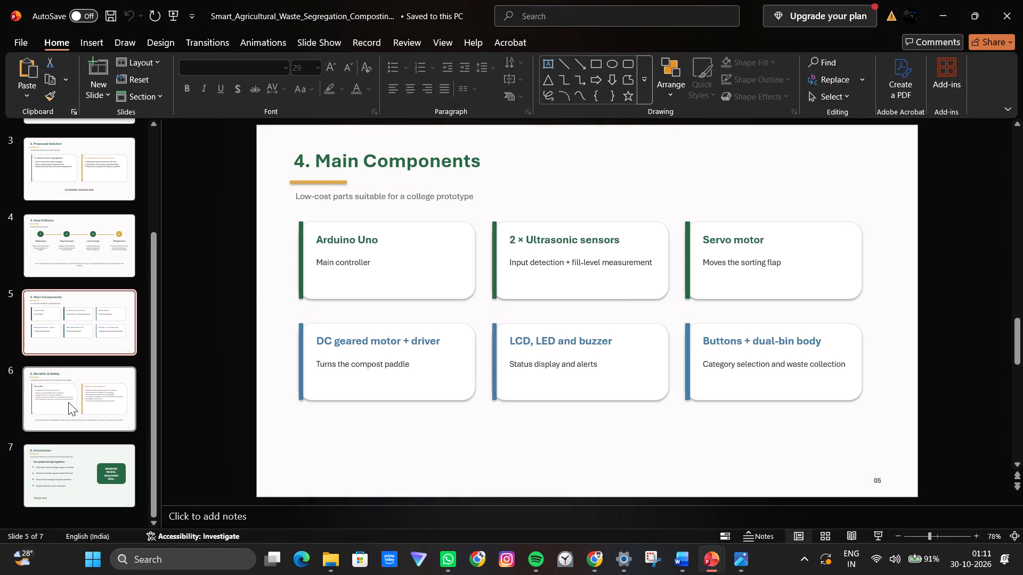
{"action": "left_click", "coordinate": [68, 405]}
{"action": "left_click", "coordinate": [85, 481]}
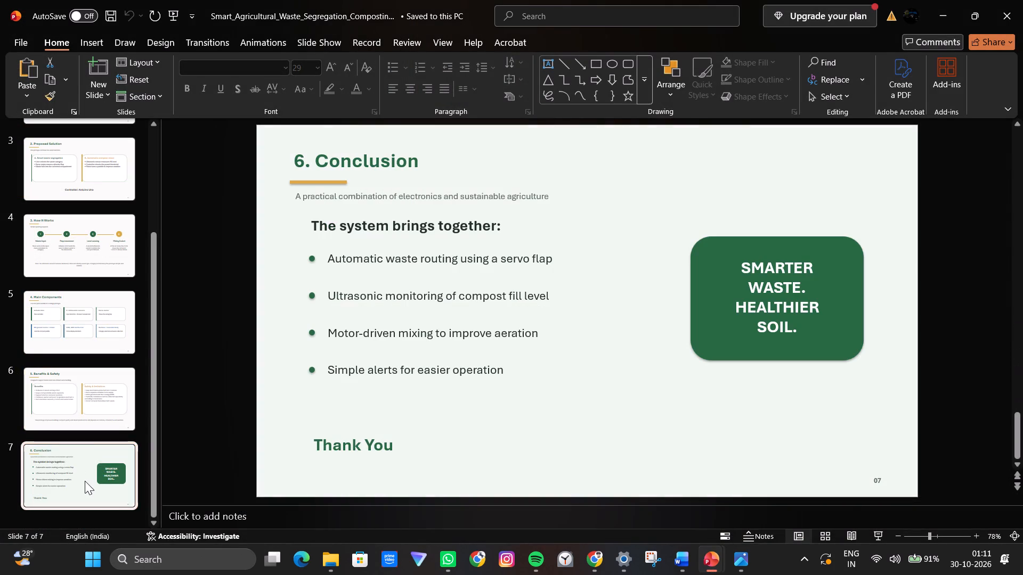
{"action": "left_click", "coordinate": [92, 406]}
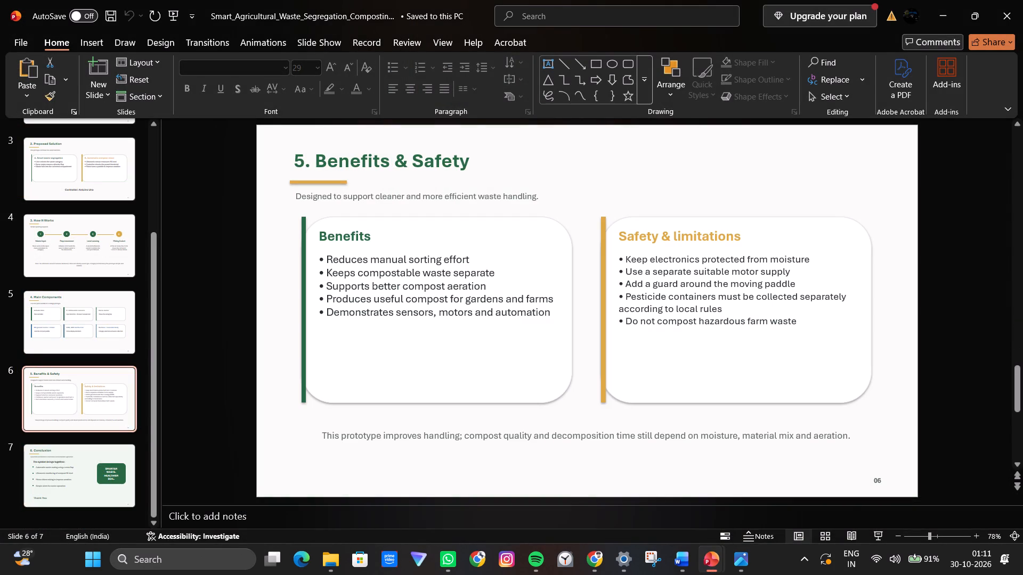
{"action": "left_click", "coordinate": [319, 161]}
{"action": "left_click", "coordinate": [335, 146]}
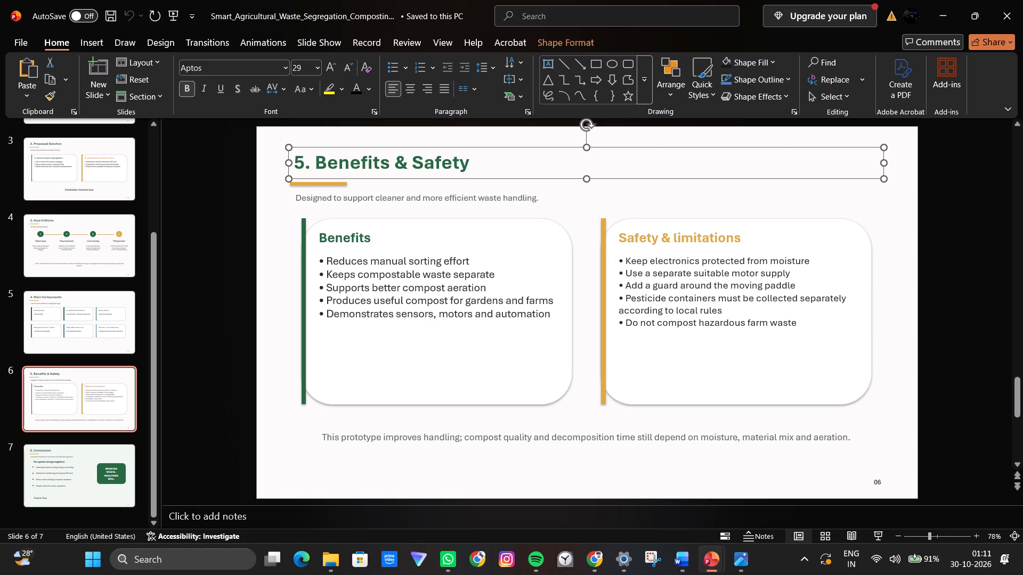
{"action": "right_click", "coordinate": [335, 146]}
{"action": "left_click", "coordinate": [360, 187]}
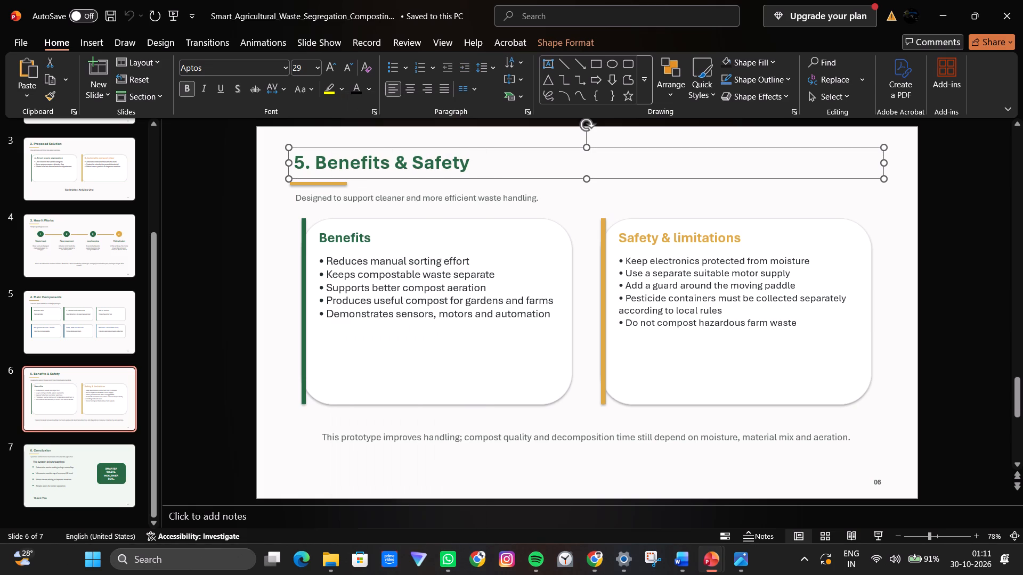
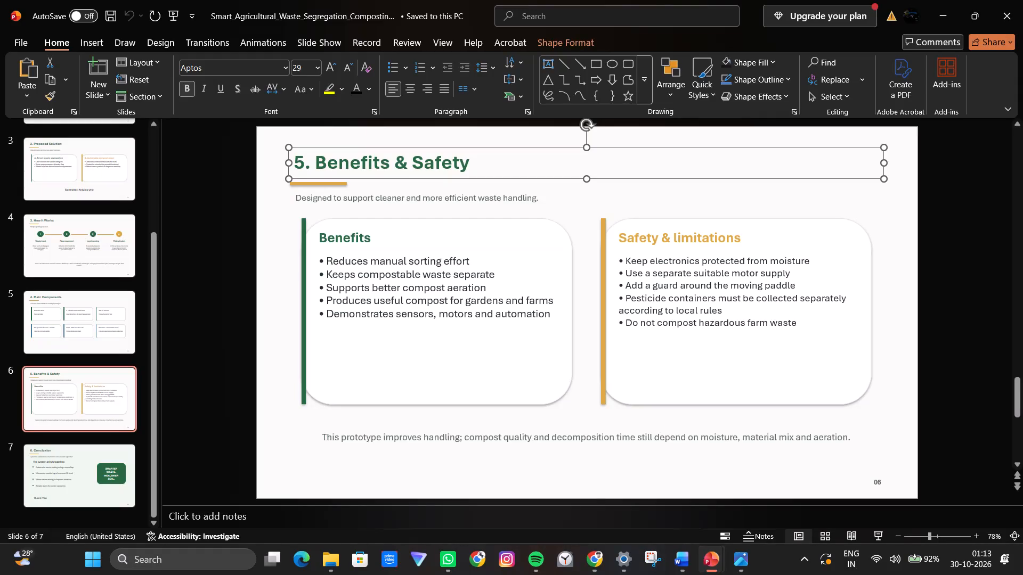
Copy the "5. Benefits & Safety" title box on slide 6 again.
{"action": "left_click", "coordinate": [381, 179]}
{"action": "right_click", "coordinate": [382, 179]}
{"action": "left_click", "coordinate": [396, 202]}
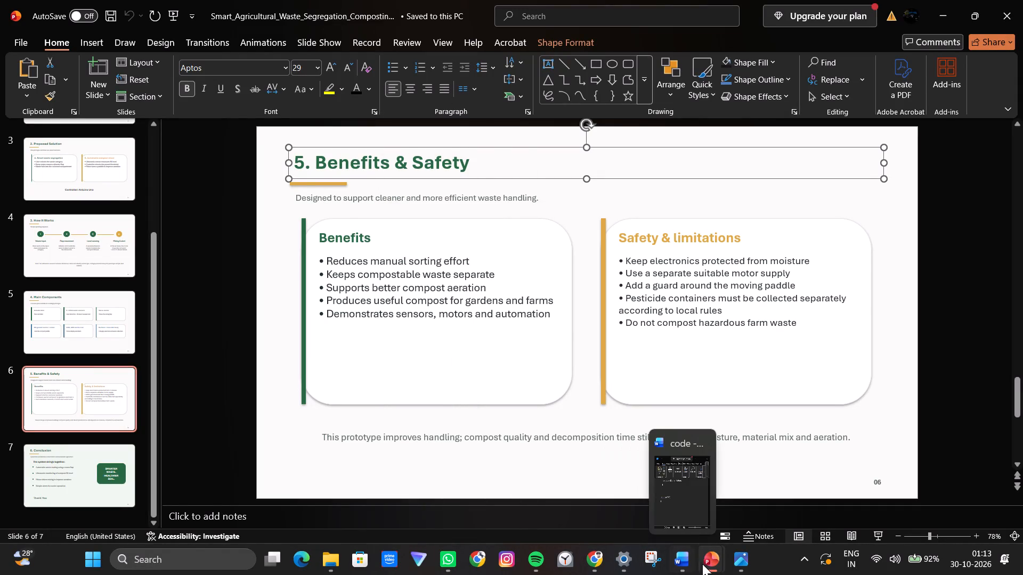
Switch to the group 13 presentation and select slide 12, "Advantages, Limitations and Applications".
{"action": "left_click", "coordinate": [679, 508]}
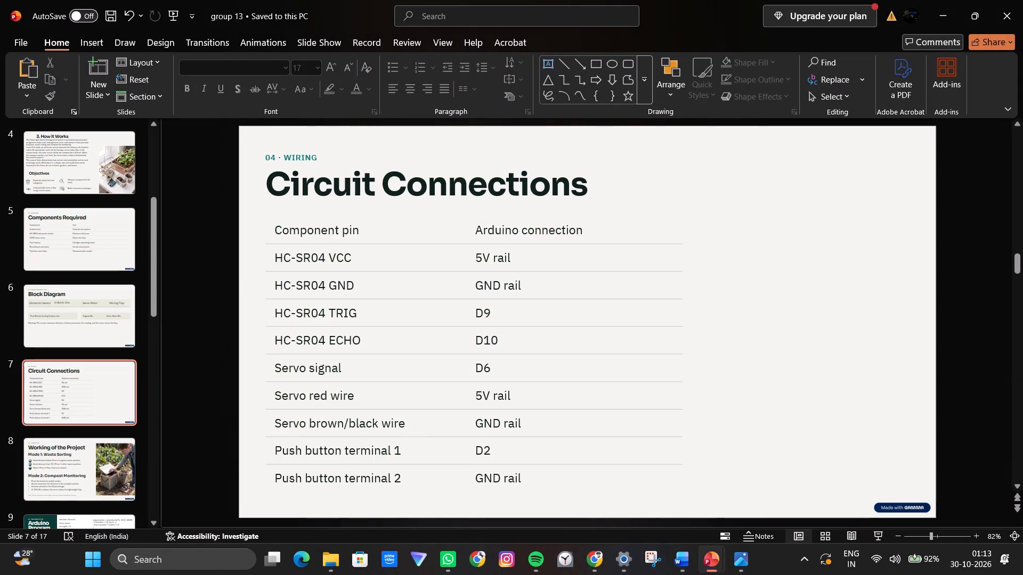
{"action": "left_click", "coordinate": [53, 449]}
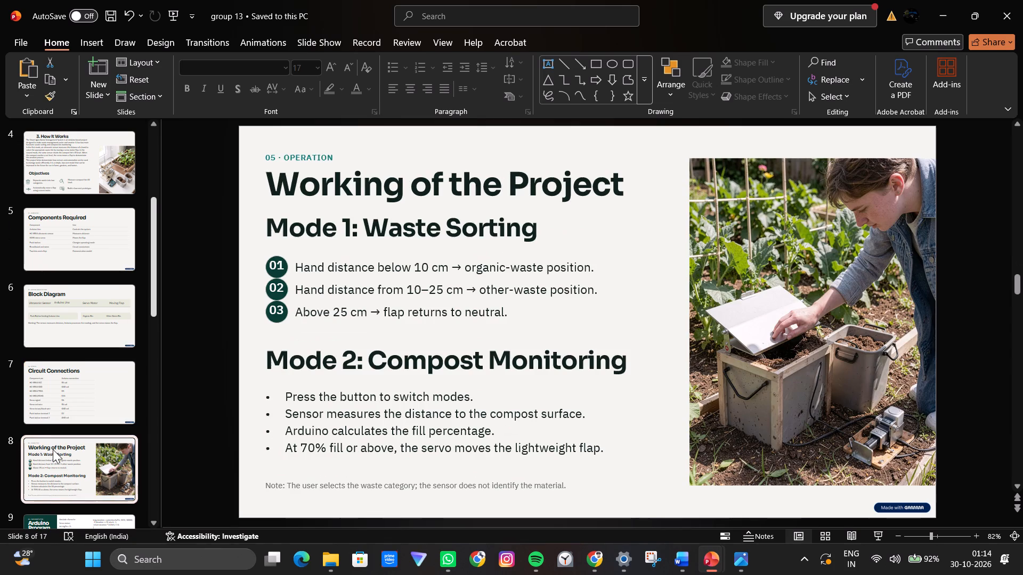
{"action": "scroll", "coordinate": [53, 449], "scroll_direction": "down", "scroll_amount": 8}
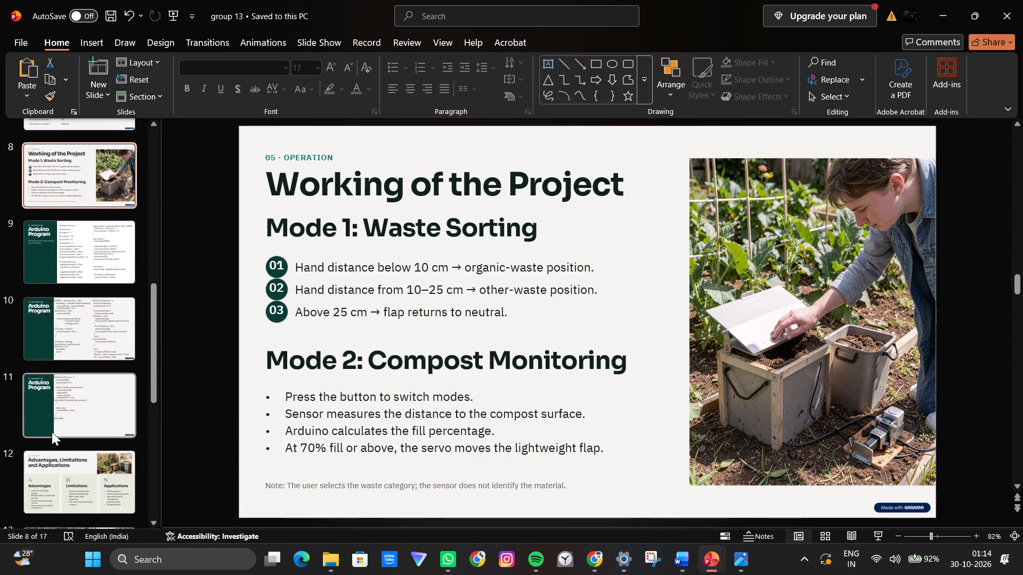
{"action": "left_click", "coordinate": [85, 460]}
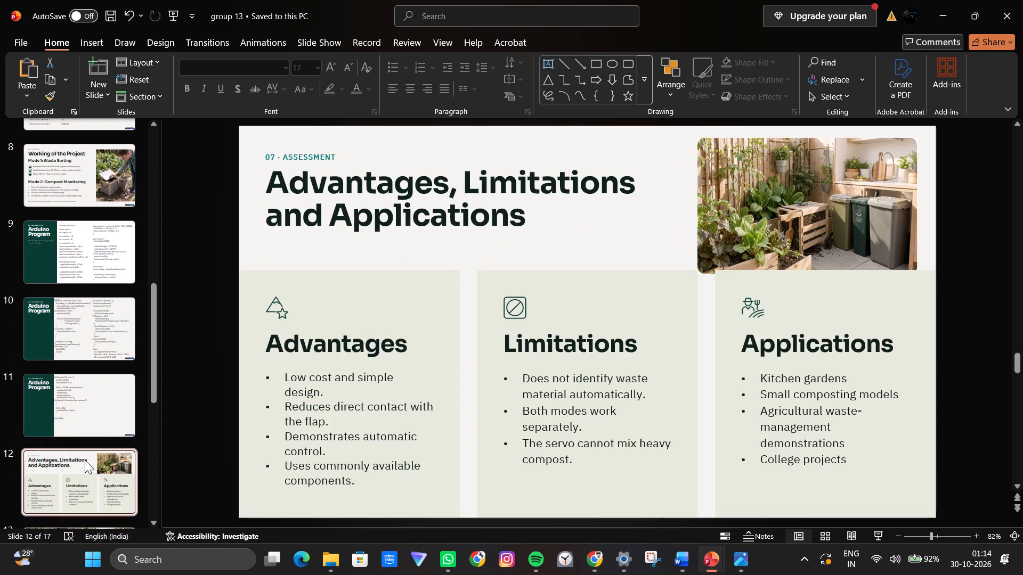
{"action": "scroll", "coordinate": [85, 460], "scroll_direction": "down", "scroll_amount": 2}
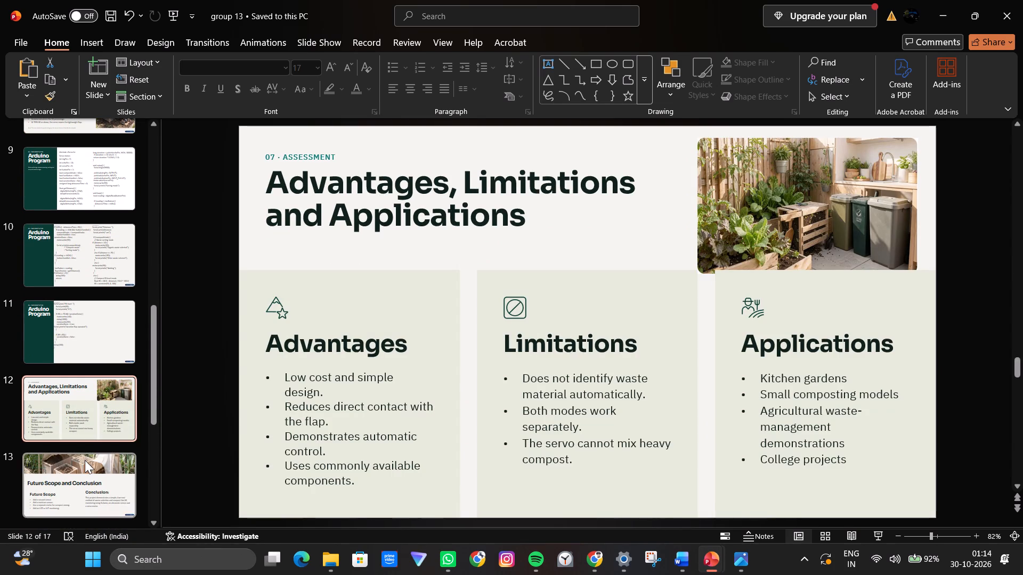
{"action": "left_click", "coordinate": [80, 393]}
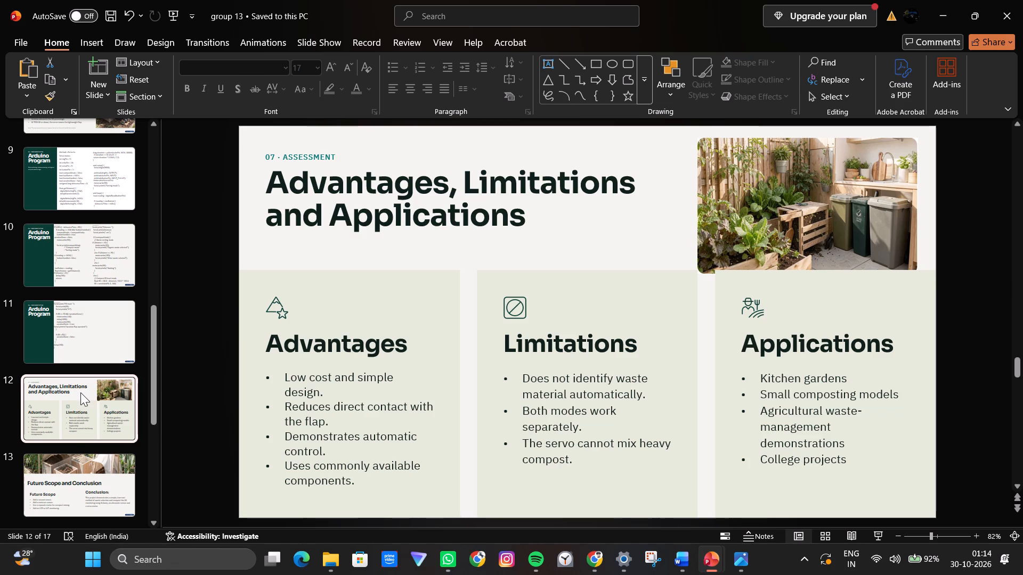
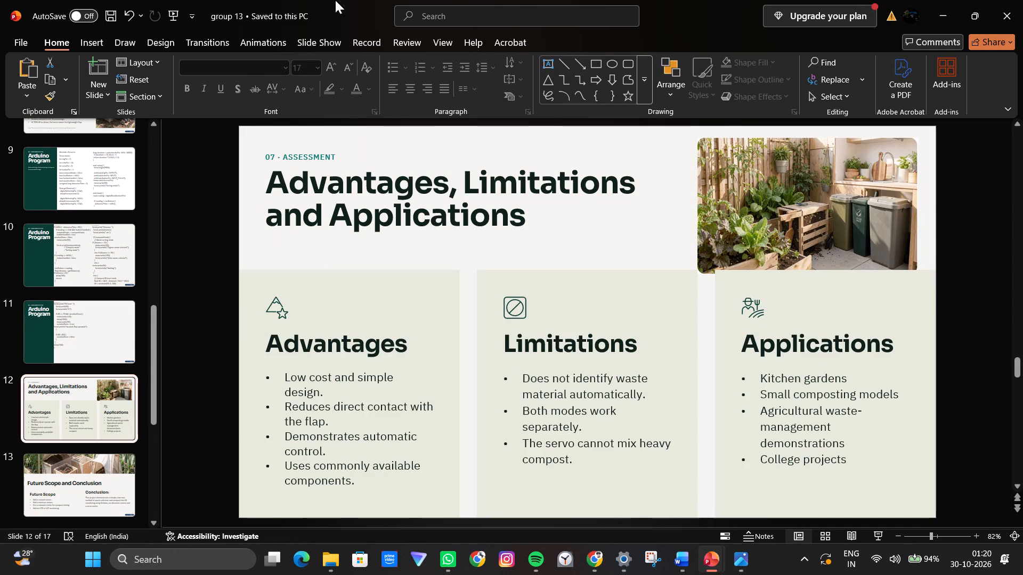
On slide 2, move the Problem Statement title down clear of the "07 · ASSESSMENT" label and nudge the subtitle beneath it.
{"action": "scroll", "coordinate": [34, 233], "scroll_direction": "up", "scroll_amount": 4}
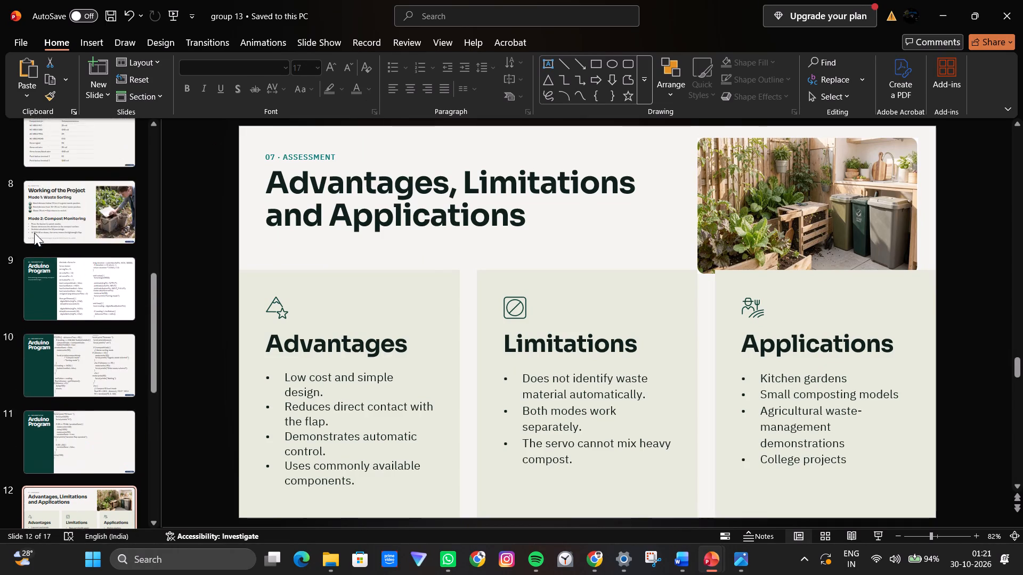
{"action": "scroll", "coordinate": [34, 233], "scroll_direction": "up", "scroll_amount": 17}
{"action": "left_click", "coordinate": [37, 233]}
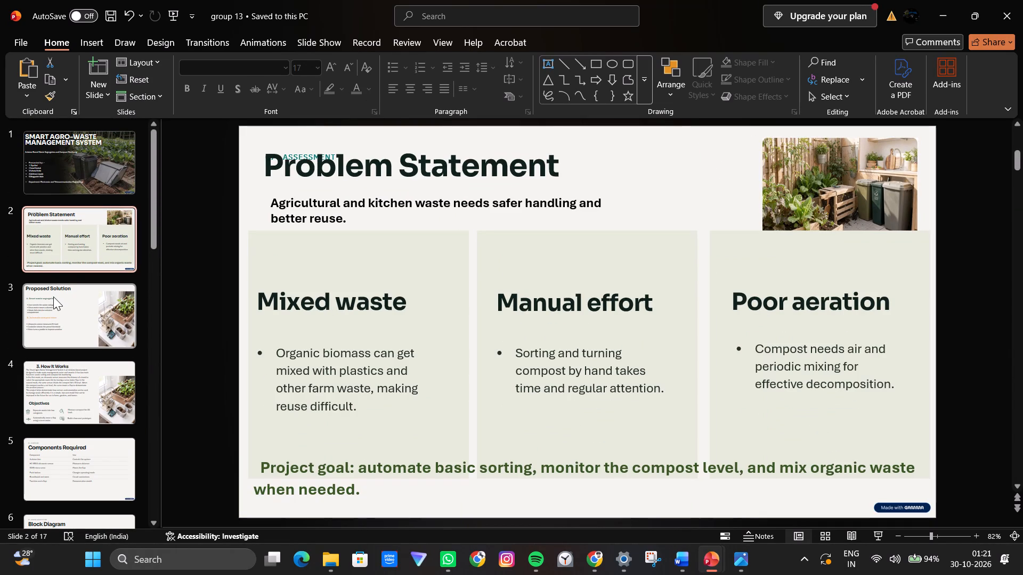
{"action": "left_click", "coordinate": [345, 169]}
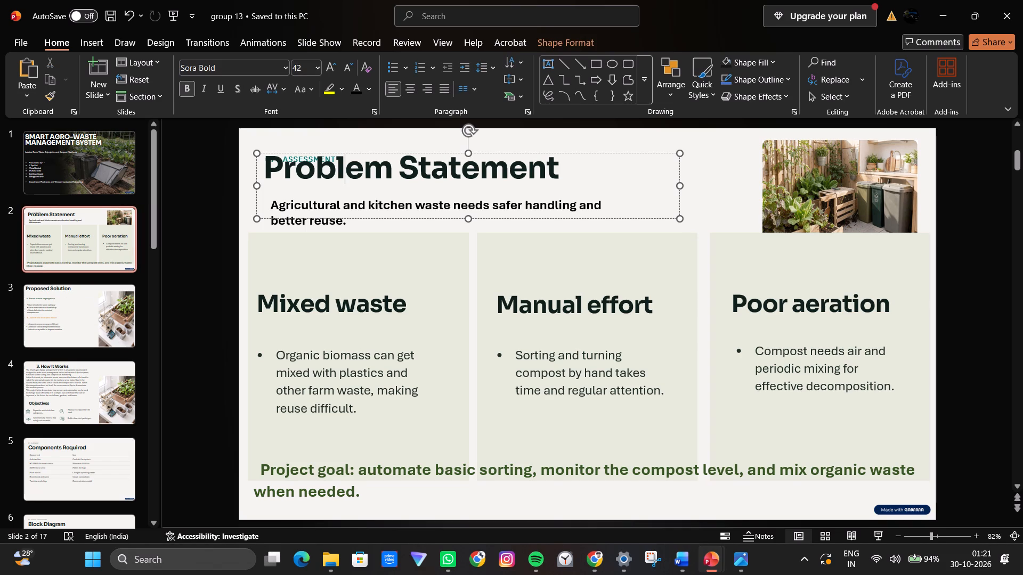
{"action": "left_click_drag", "start_coordinate": [389, 151], "coordinate": [396, 162]}
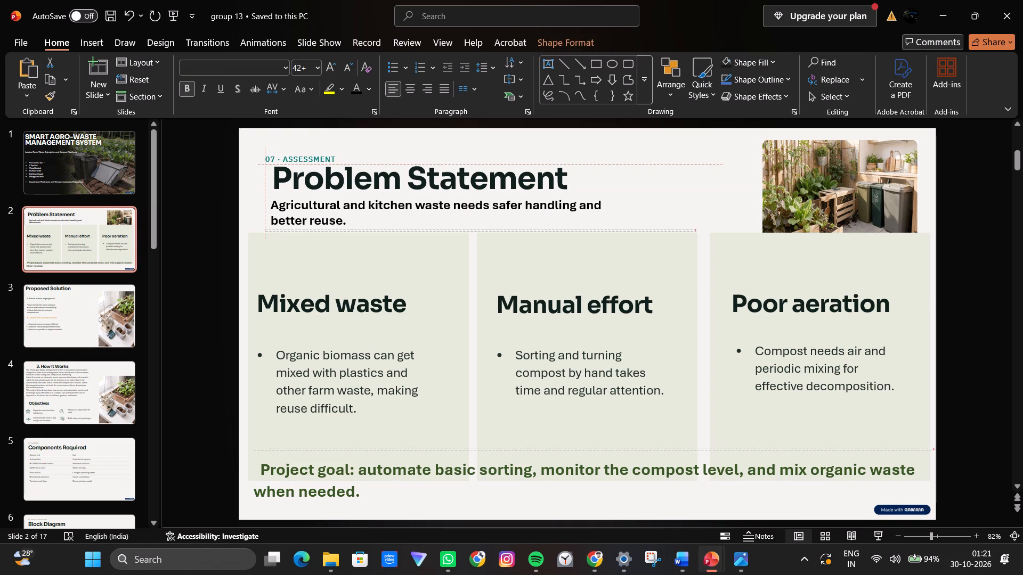
{"action": "left_click_drag", "start_coordinate": [396, 162], "coordinate": [396, 162]}
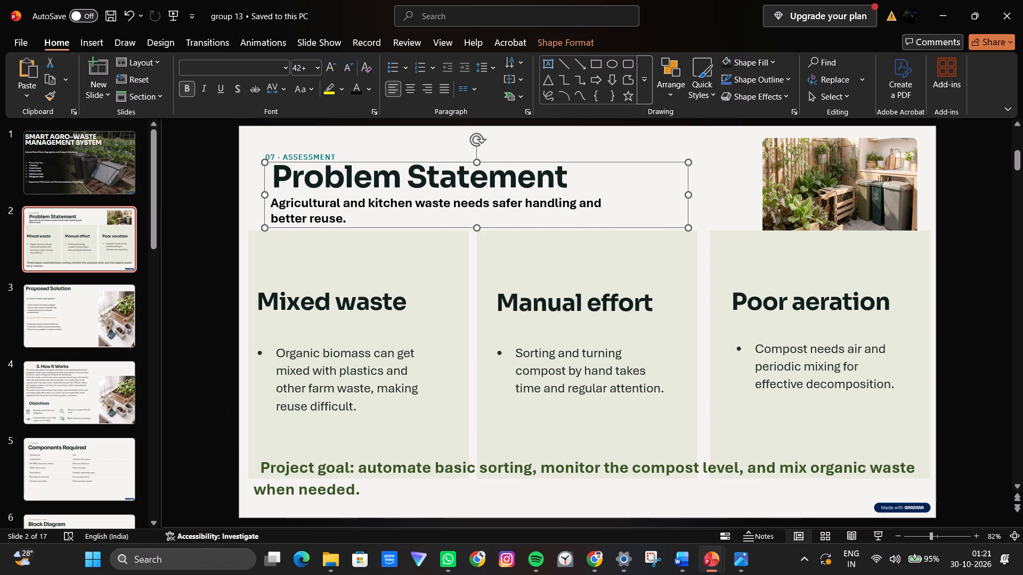
{"action": "left_click", "coordinate": [273, 207]}
{"action": "left_click", "coordinate": [302, 192]}
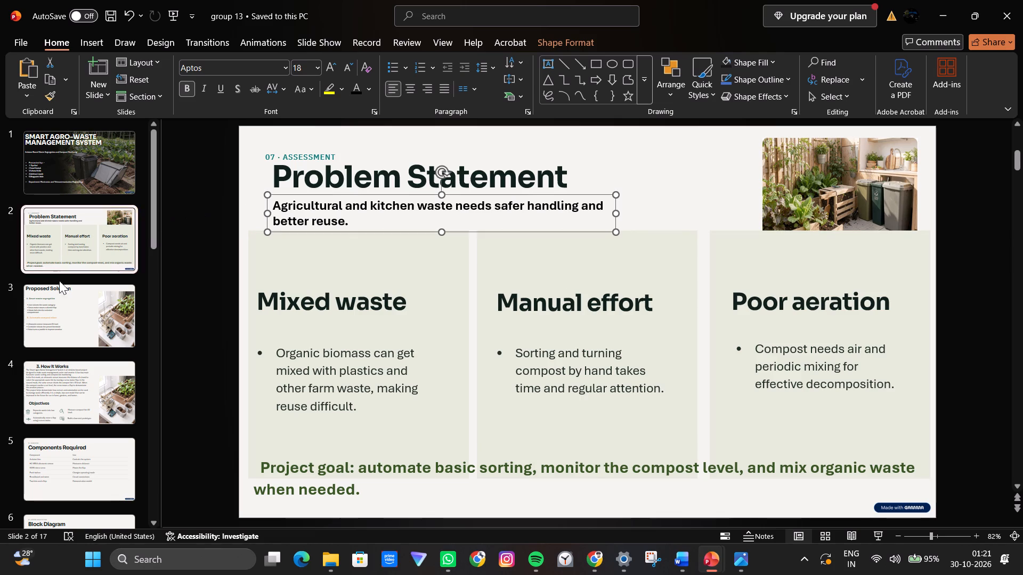
On slide 4, remove the "3." from the How It Works title and align the title with the left edge of the paragraph below.
{"action": "left_click", "coordinate": [60, 303]}
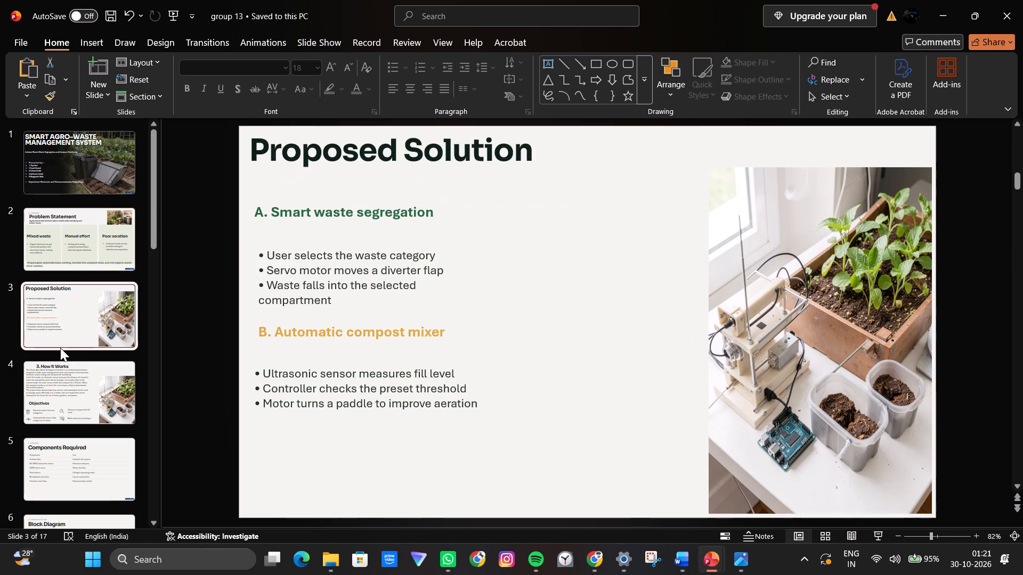
{"action": "left_click", "coordinate": [69, 394]}
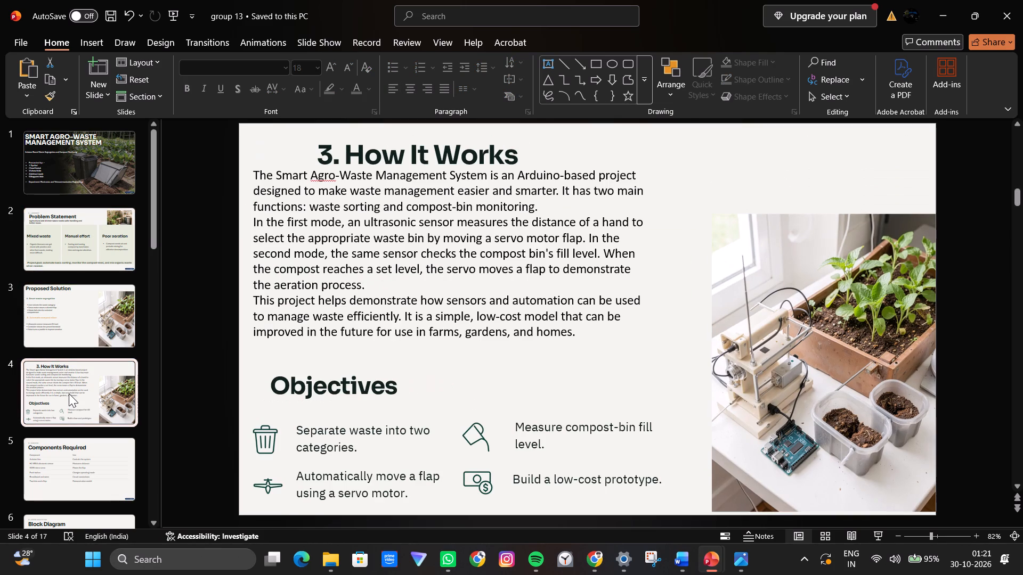
{"action": "left_click", "coordinate": [458, 165]}
{"action": "left_click_drag", "start_coordinate": [458, 144], "coordinate": [434, 137]}
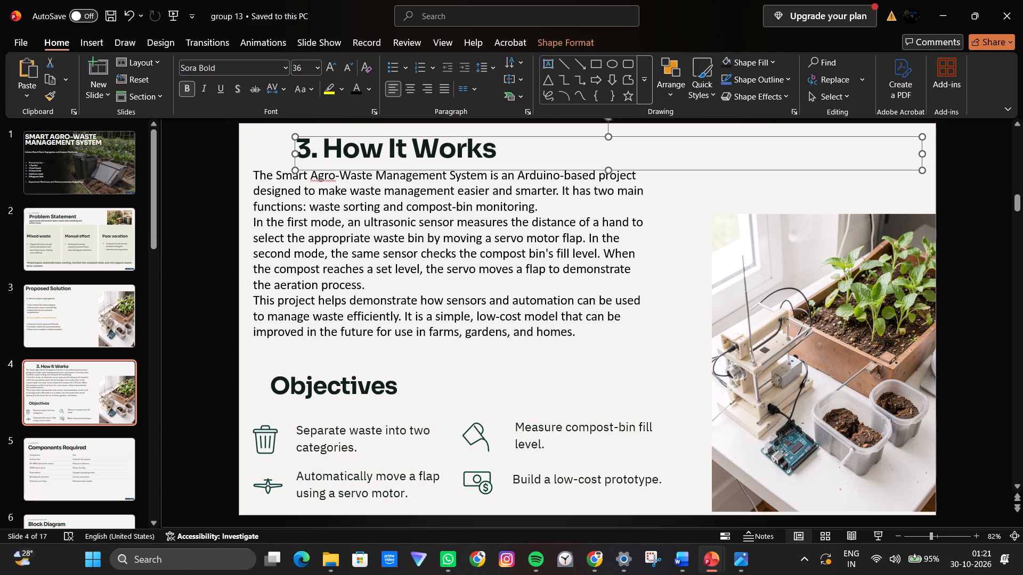
{"action": "left_click", "coordinate": [320, 150]}
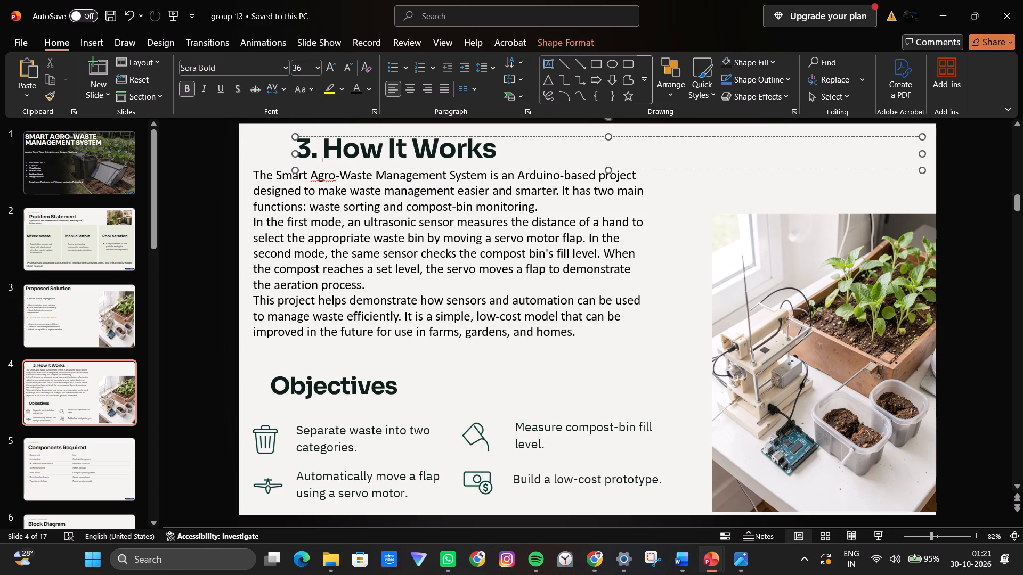
{"action": "key", "text": "BackSpace"}
{"action": "key", "text": "BackSpace"}
{"action": "key", "text": "BackSpace"}
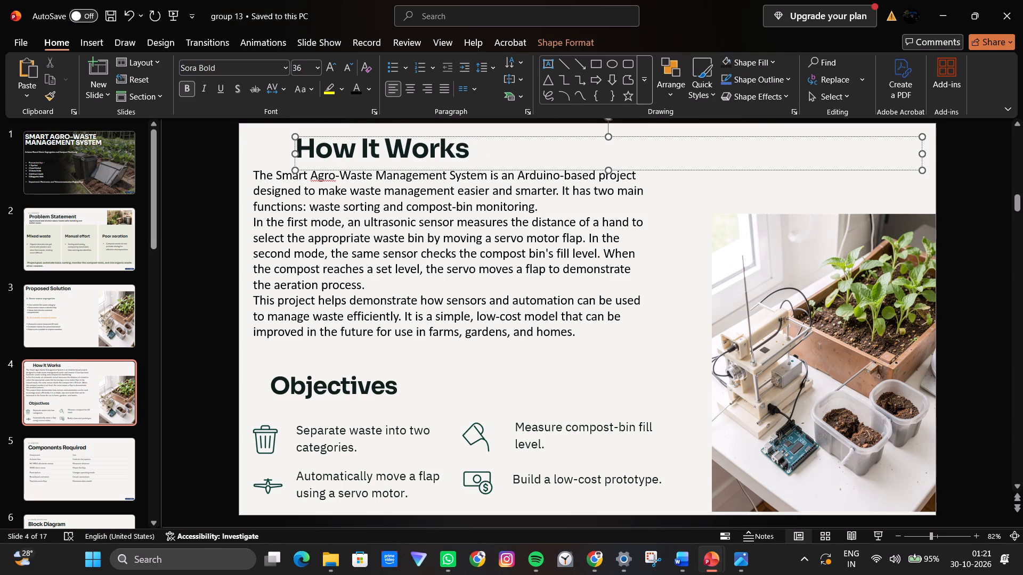
{"action": "left_click_drag", "start_coordinate": [355, 135], "coordinate": [316, 137]}
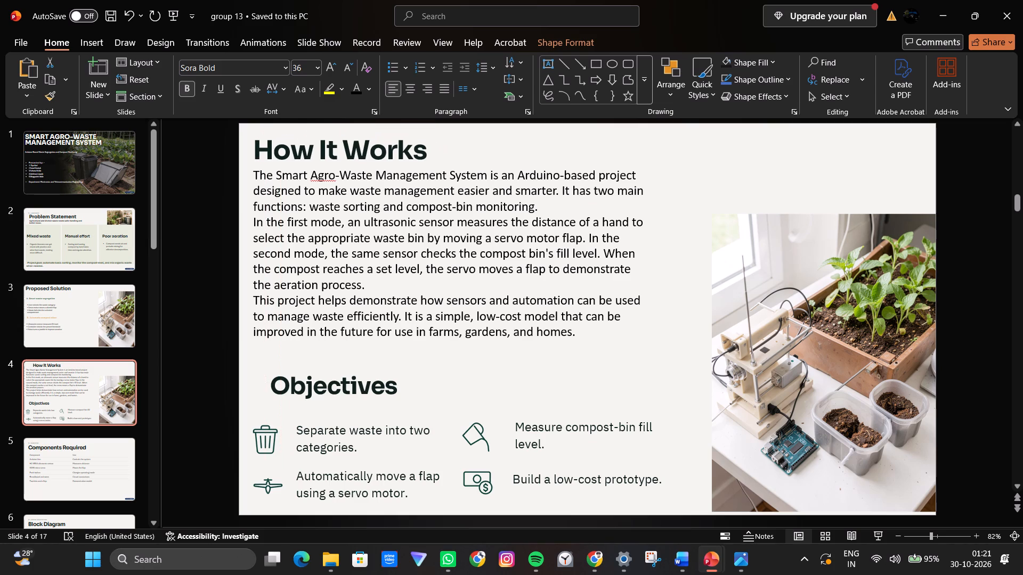
{"action": "left_click_drag", "start_coordinate": [316, 137], "coordinate": [315, 135]}
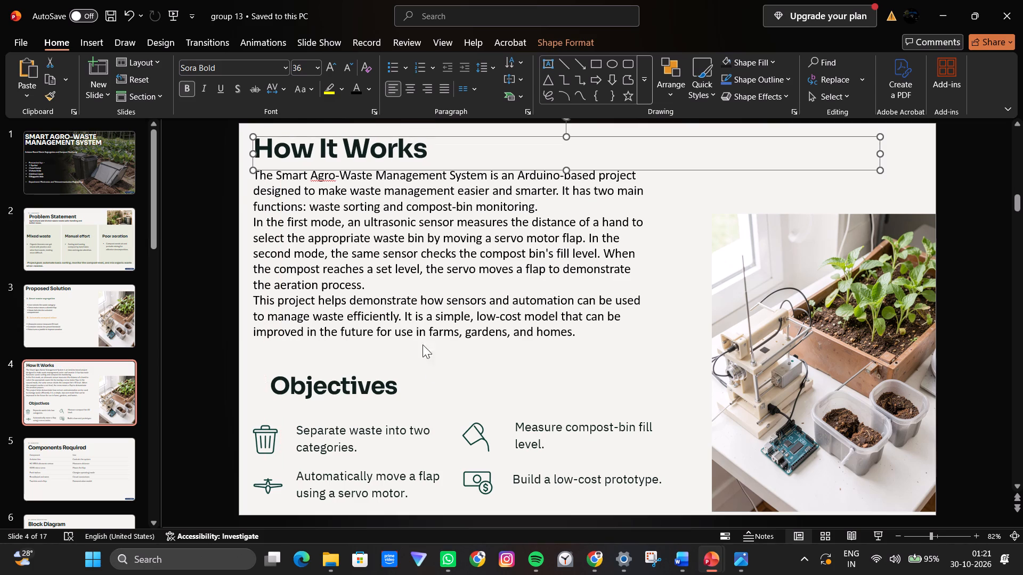
Switch to the Smart_Agricultural_Waste deck and copy the "Waste input" heading box from slide 4, "3. How It Works".
{"action": "left_click", "coordinate": [430, 371]}
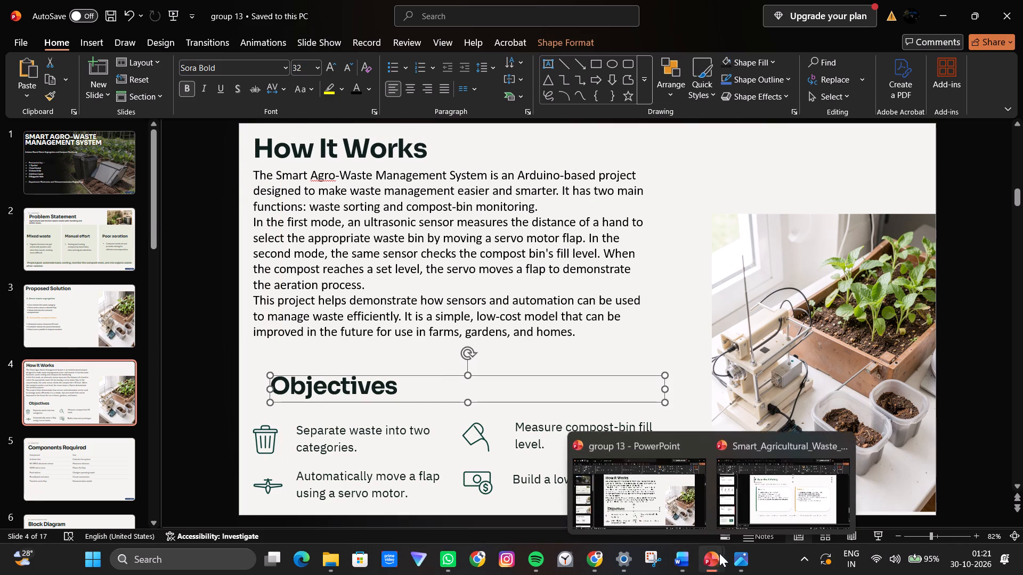
{"action": "left_click", "coordinate": [760, 520]}
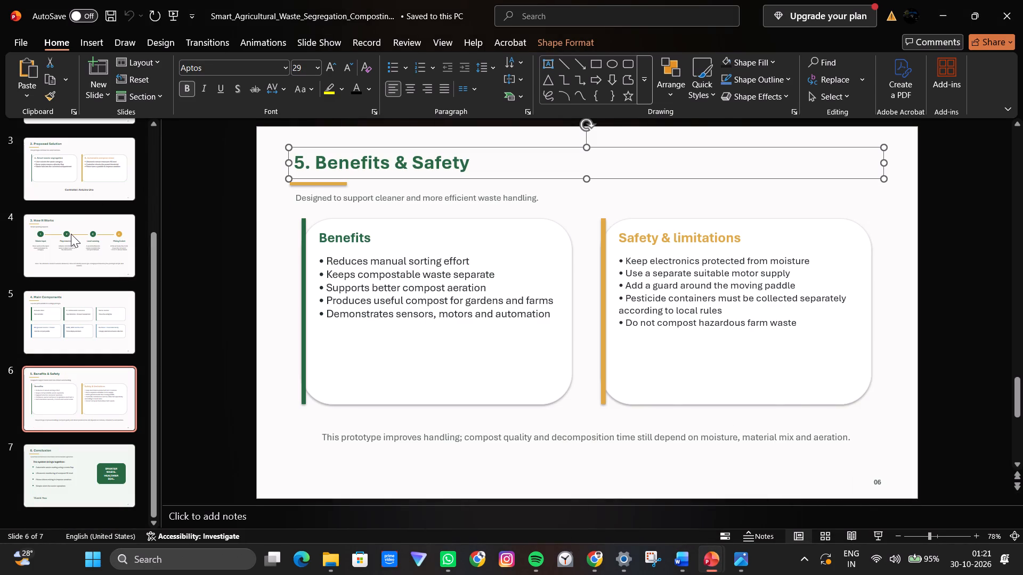
{"action": "left_click", "coordinate": [69, 245]}
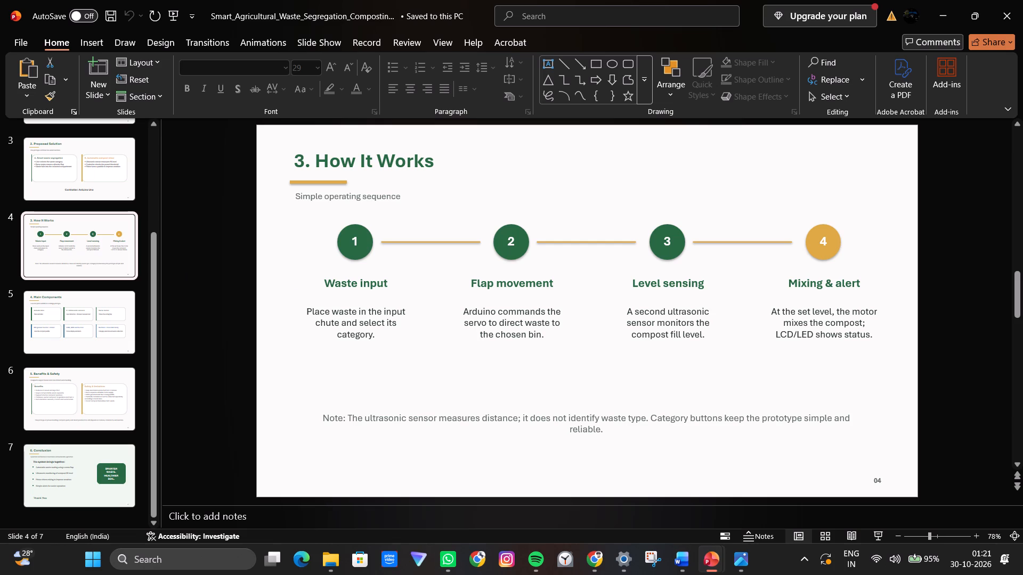
{"action": "left_click_drag", "start_coordinate": [327, 282], "coordinate": [390, 293]}
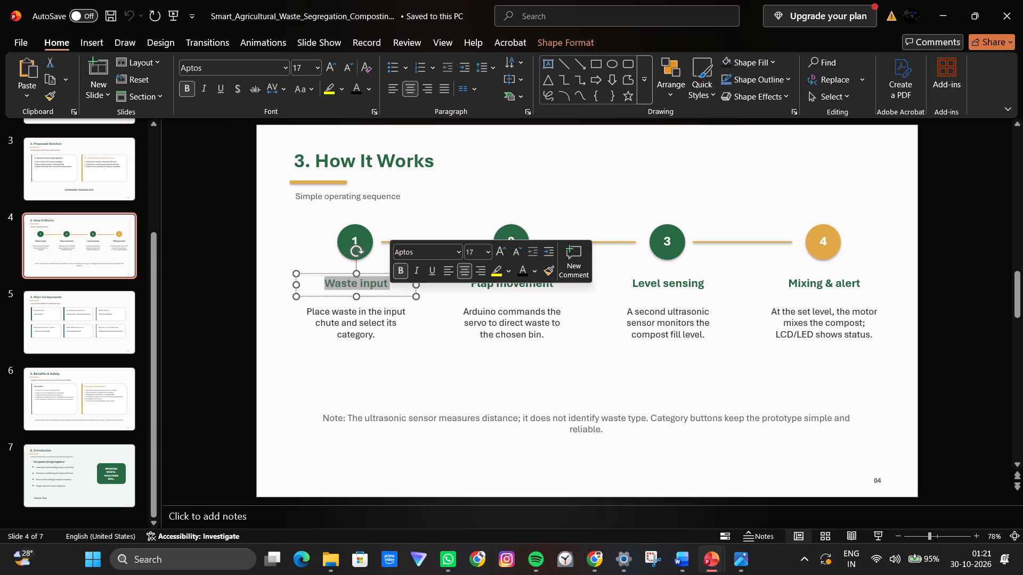
{"action": "left_click", "coordinate": [368, 274]}
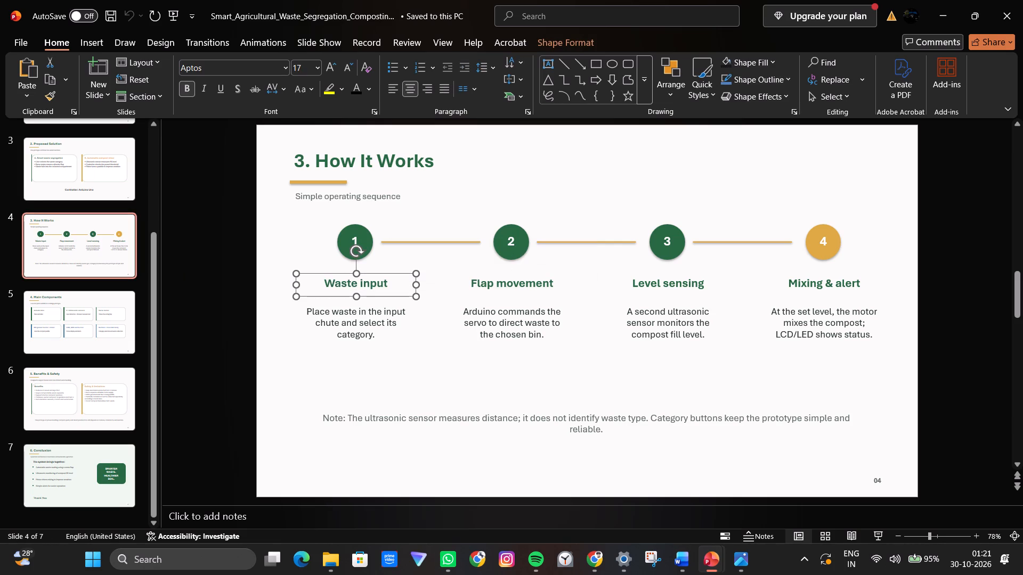
{"action": "key", "text": "ctrl+c"}
Return to the group 13 presentation and delete the project description text and the Objectives heading from slide 4.
{"action": "left_click", "coordinate": [626, 489]}
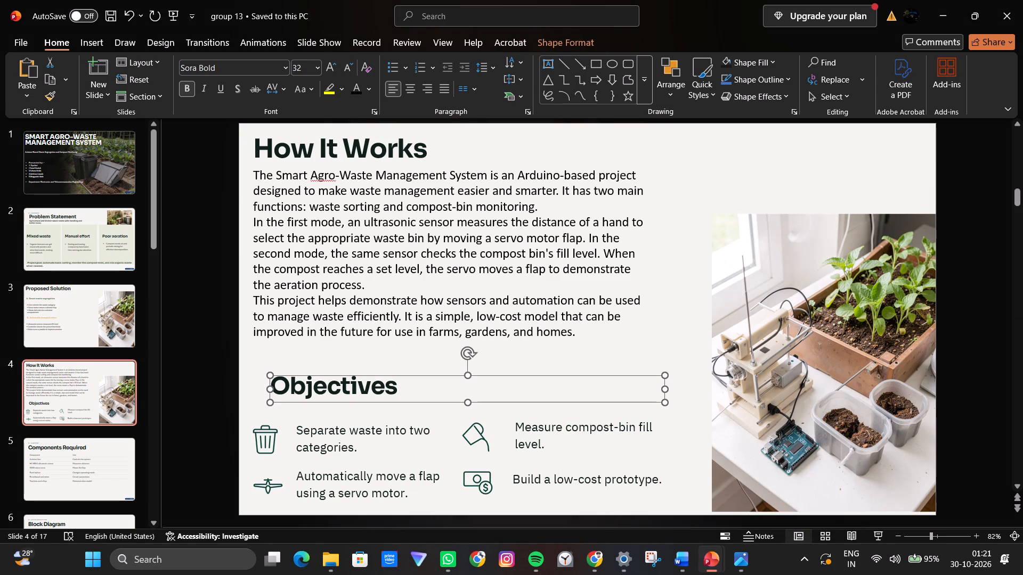
{"action": "left_click", "coordinate": [504, 236]}
{"action": "left_click", "coordinate": [532, 167]}
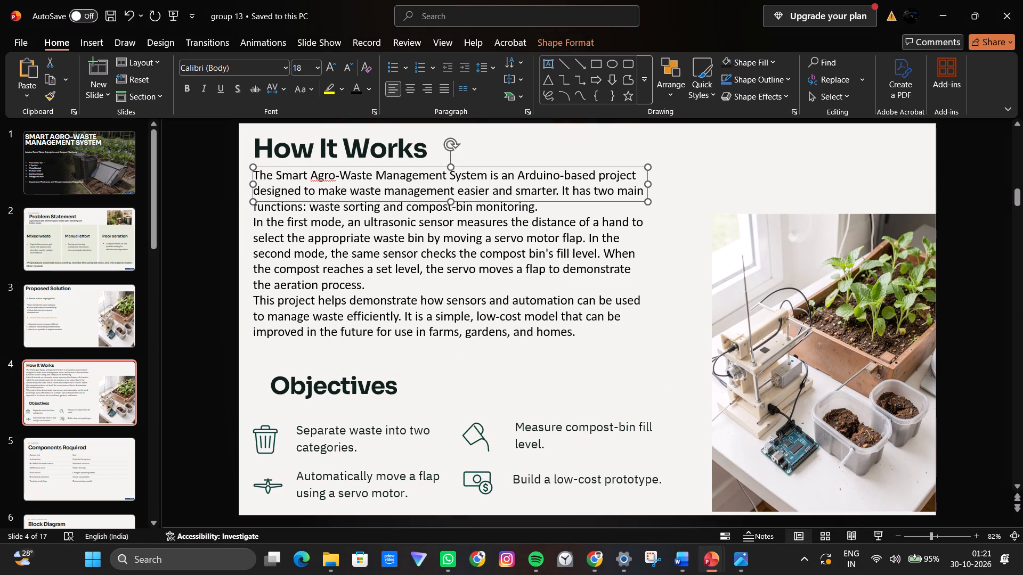
{"action": "key", "text": "Delete"}
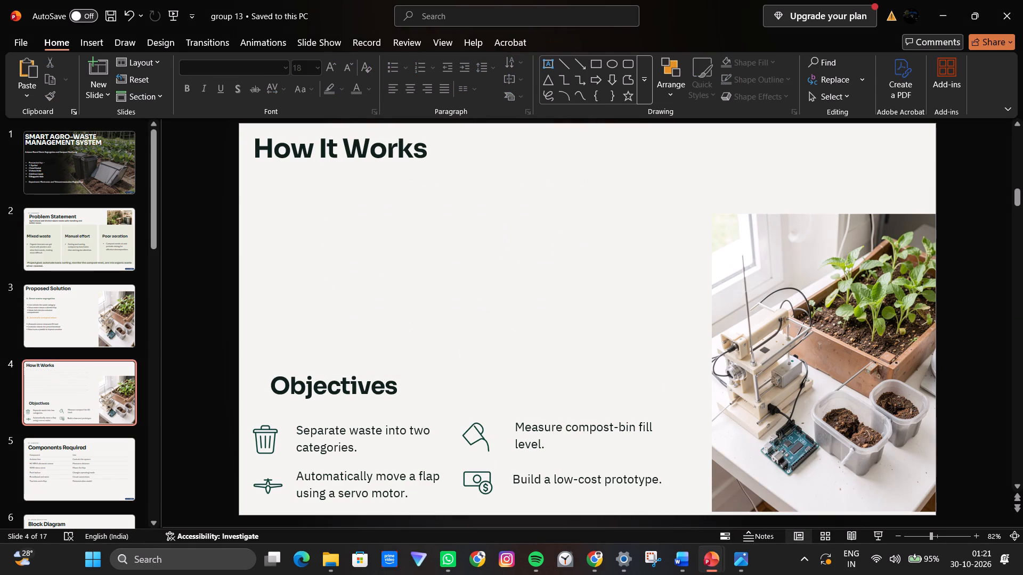
{"action": "left_click", "coordinate": [301, 388]}
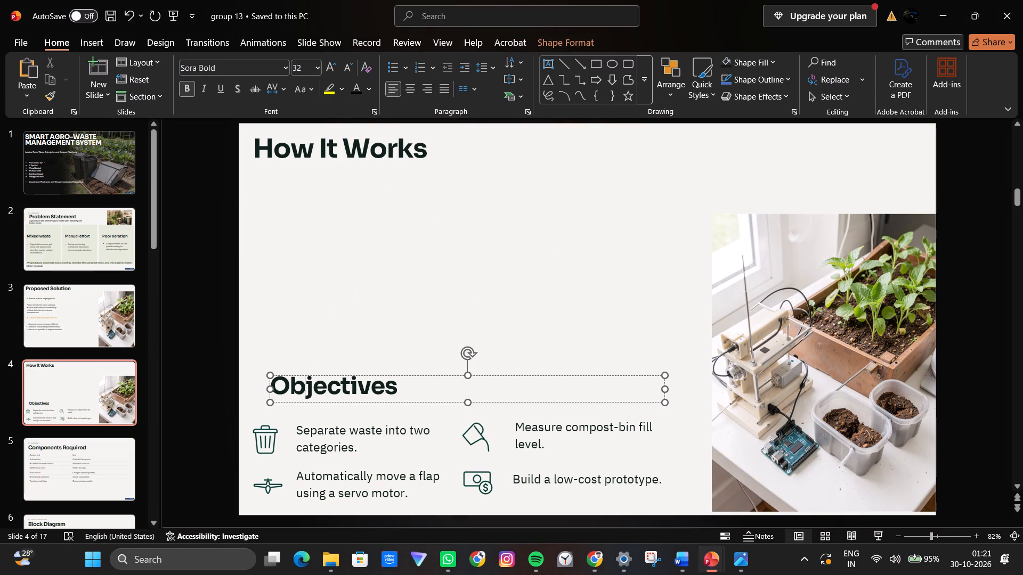
{"action": "left_click", "coordinate": [371, 374]}
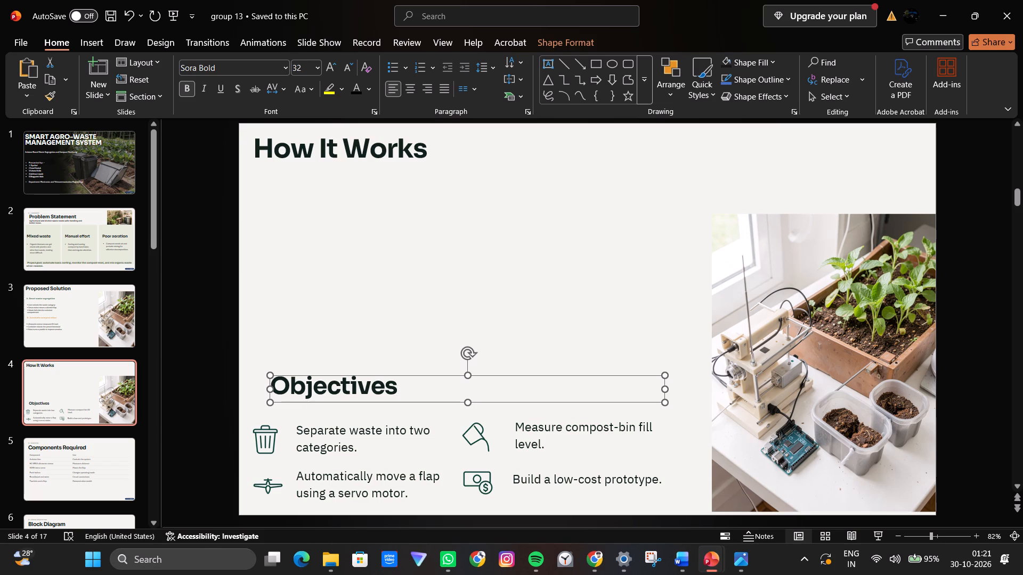
{"action": "key", "text": "Delete"}
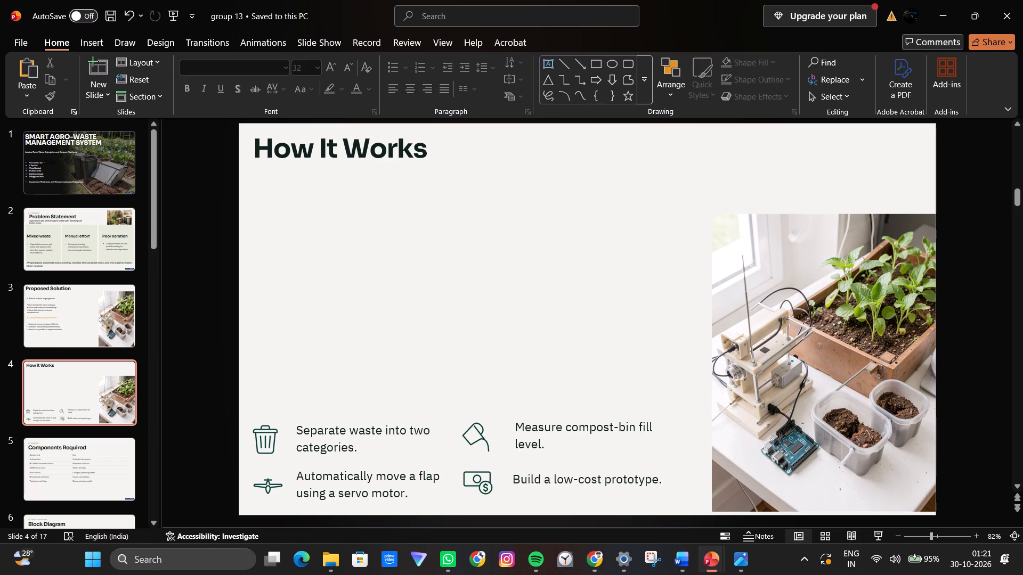
Paste the "Waste input" heading on slide 4 and place it just below the How It Works title.
{"action": "left_click", "coordinate": [370, 437]}
{"action": "left_click", "coordinate": [290, 191]}
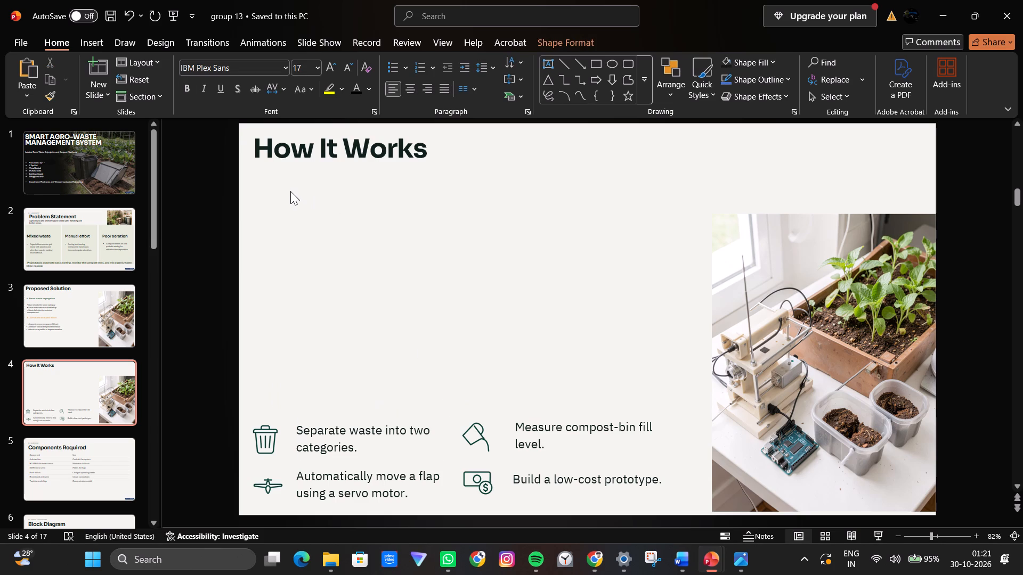
{"action": "key", "text": "ctrl+v"}
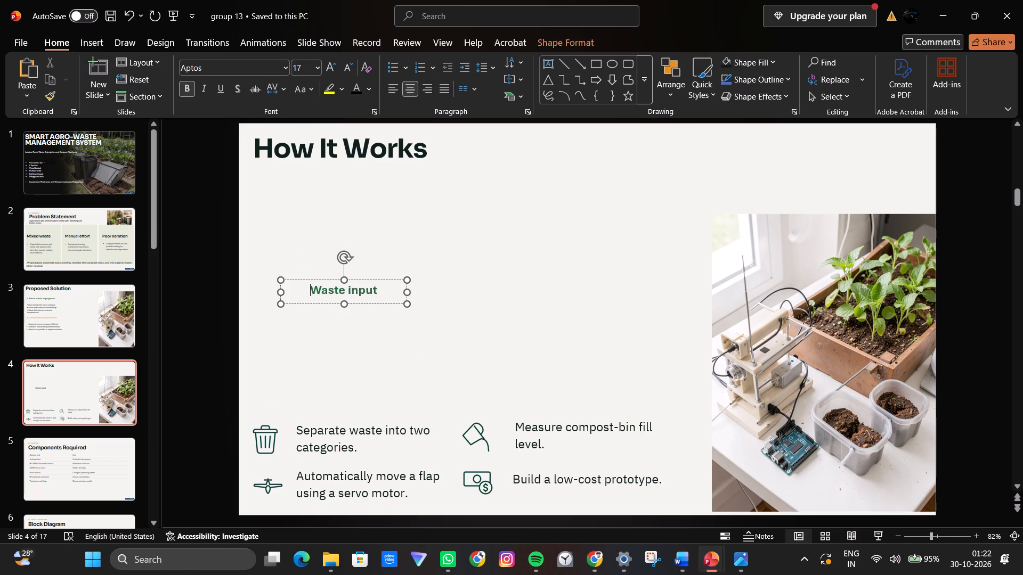
{"action": "left_click_drag", "start_coordinate": [366, 279], "coordinate": [332, 187]}
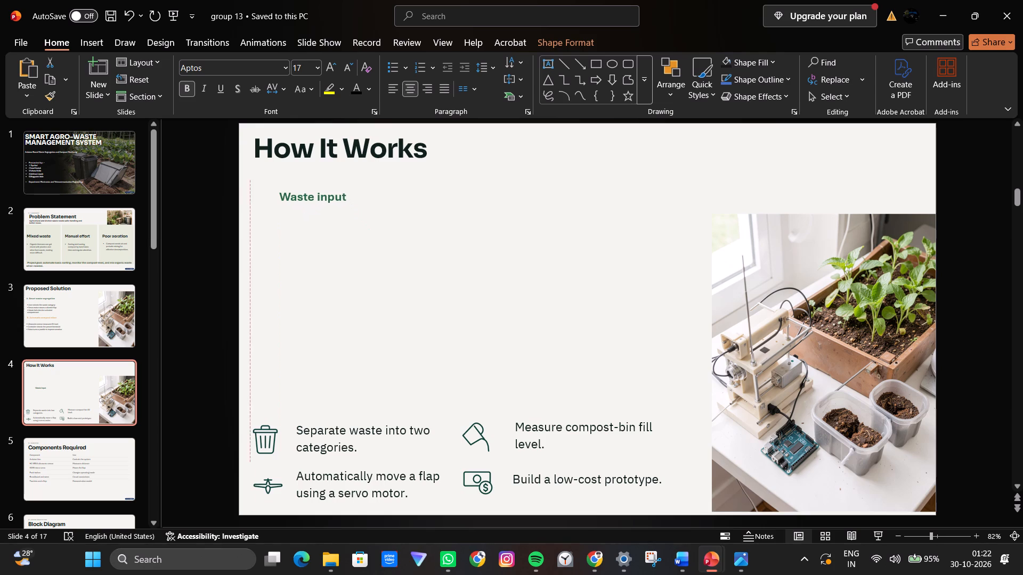
{"action": "left_click_drag", "start_coordinate": [332, 187], "coordinate": [315, 187]}
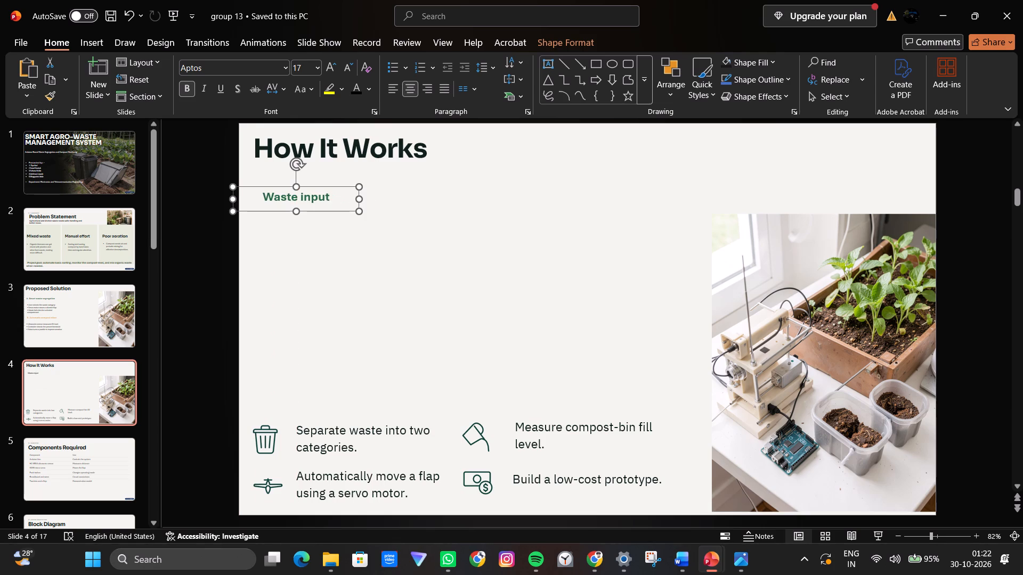
Reposition the plant and Arduino picture on slide 4 flush with the slide's right and bottom edges.
{"action": "left_click", "coordinate": [811, 330]}
{"action": "left_click_drag", "start_coordinate": [812, 329], "coordinate": [805, 286]}
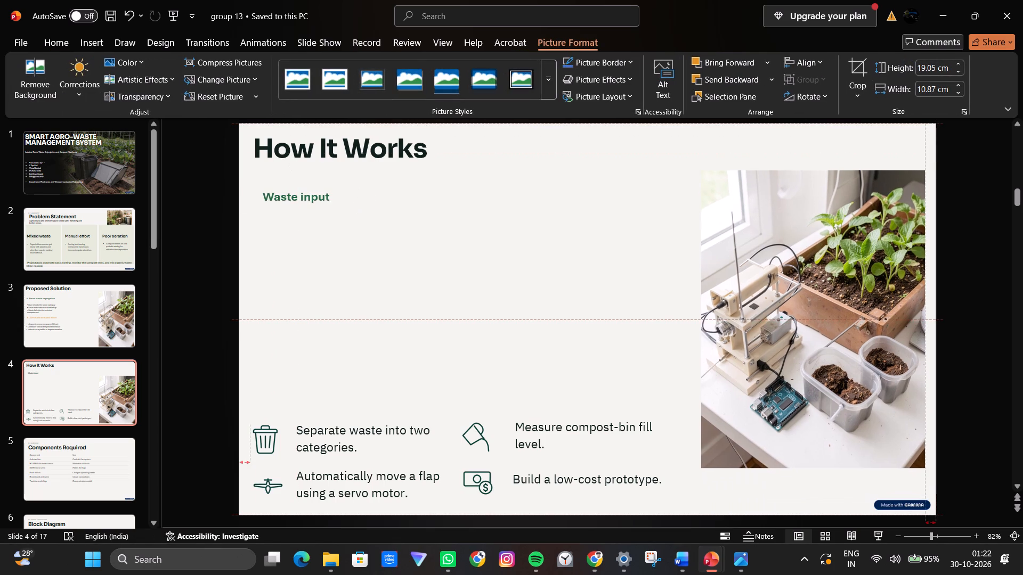
{"action": "left_click_drag", "start_coordinate": [805, 286], "coordinate": [814, 325]}
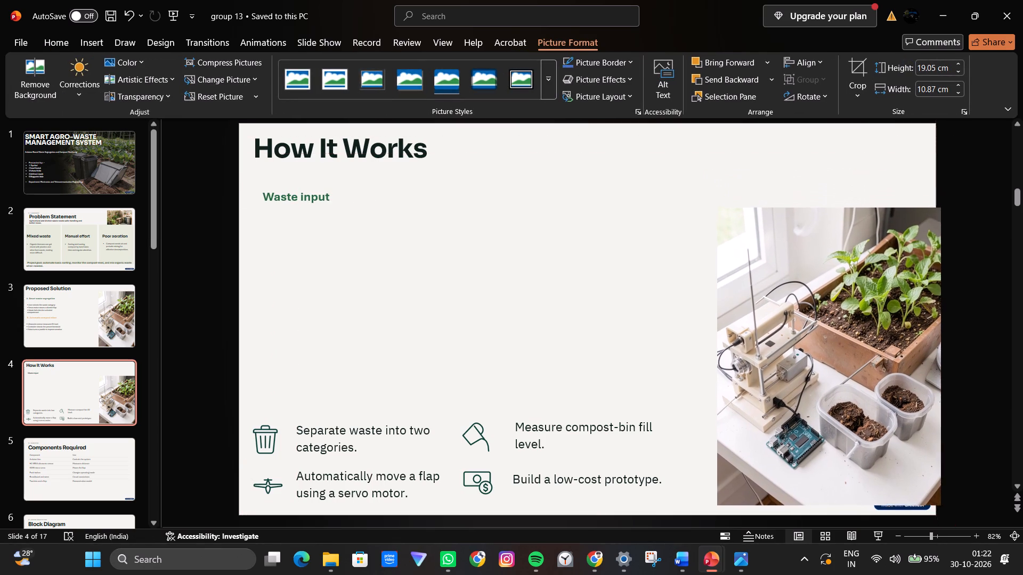
{"action": "left_click_drag", "start_coordinate": [814, 325], "coordinate": [810, 335]}
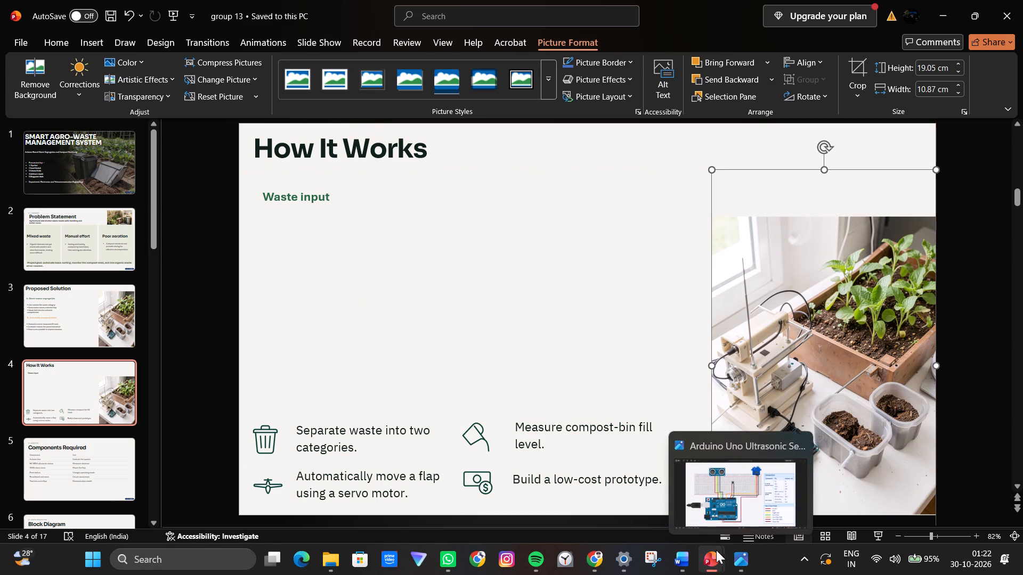
Copy the "Place waste in the input chute and select its category." box from the Smart_Agricultural_Waste deck to group 13's slide 4, under "Waste input".
{"action": "left_click", "coordinate": [675, 501]}
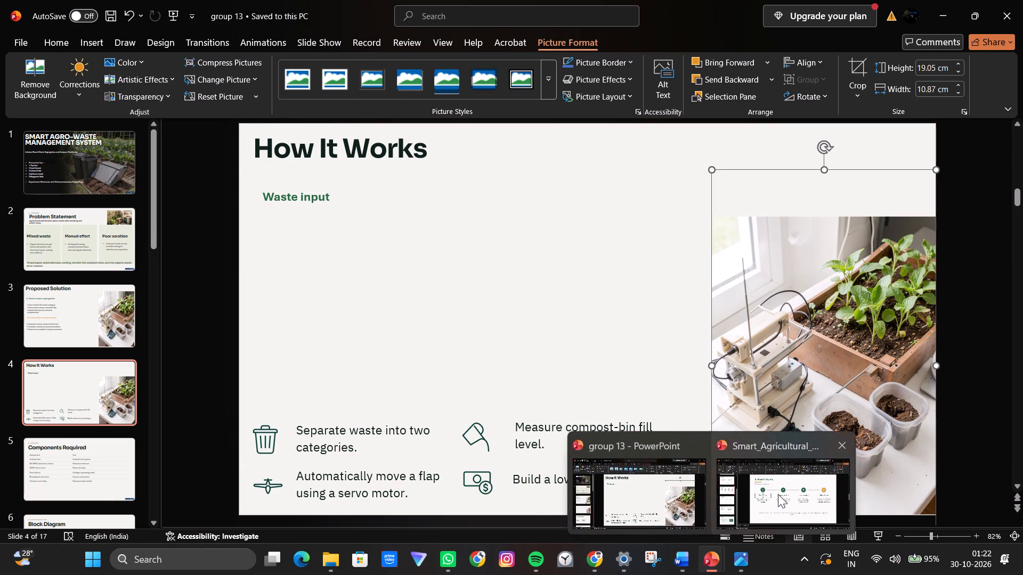
{"action": "left_click", "coordinate": [778, 494]}
{"action": "left_click", "coordinate": [400, 315]}
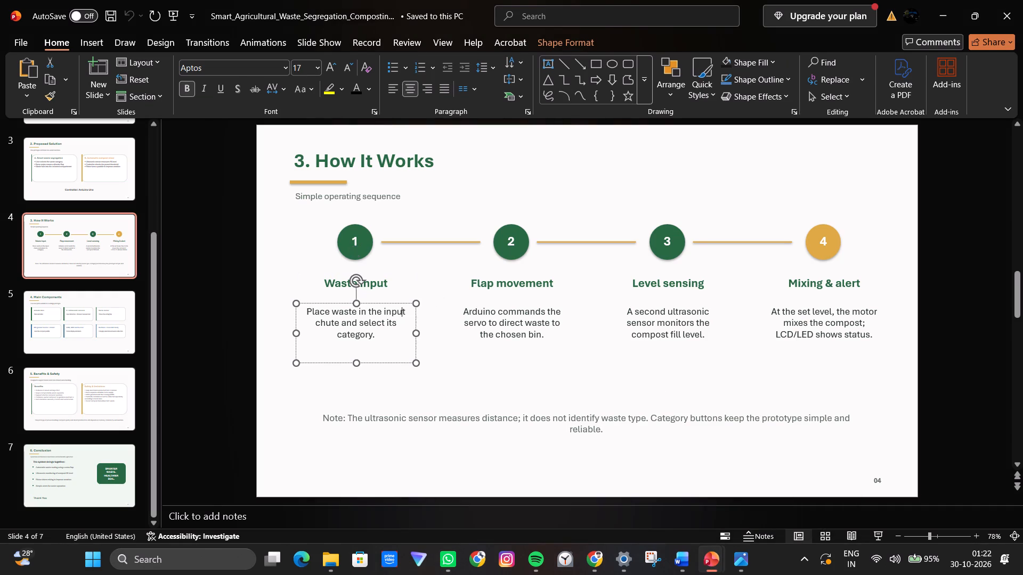
{"action": "left_click", "coordinate": [396, 302]}
{"action": "key", "text": "ctrl+c"}
{"action": "left_click", "coordinate": [658, 510]}
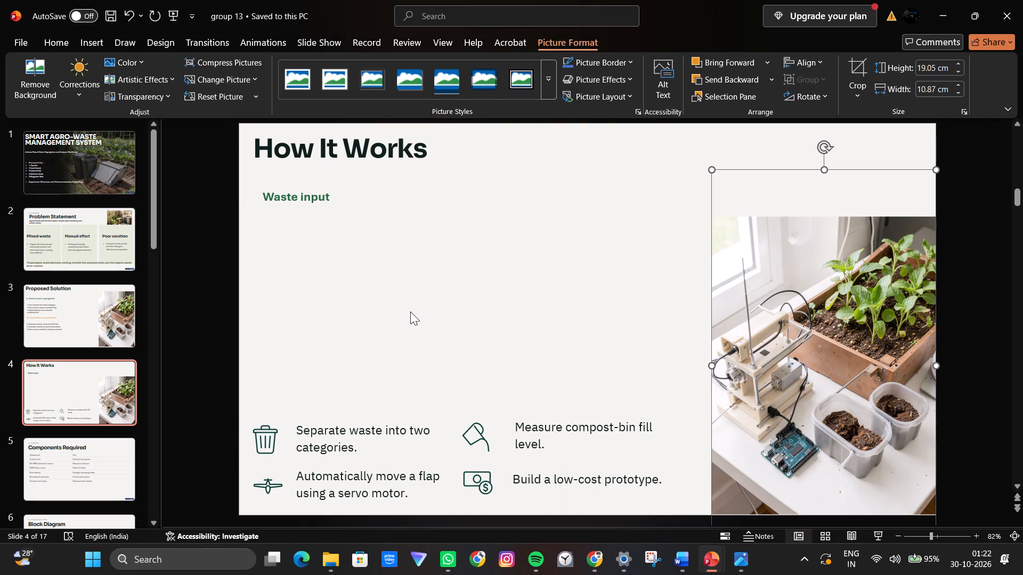
{"action": "key", "text": "ctrl+v"}
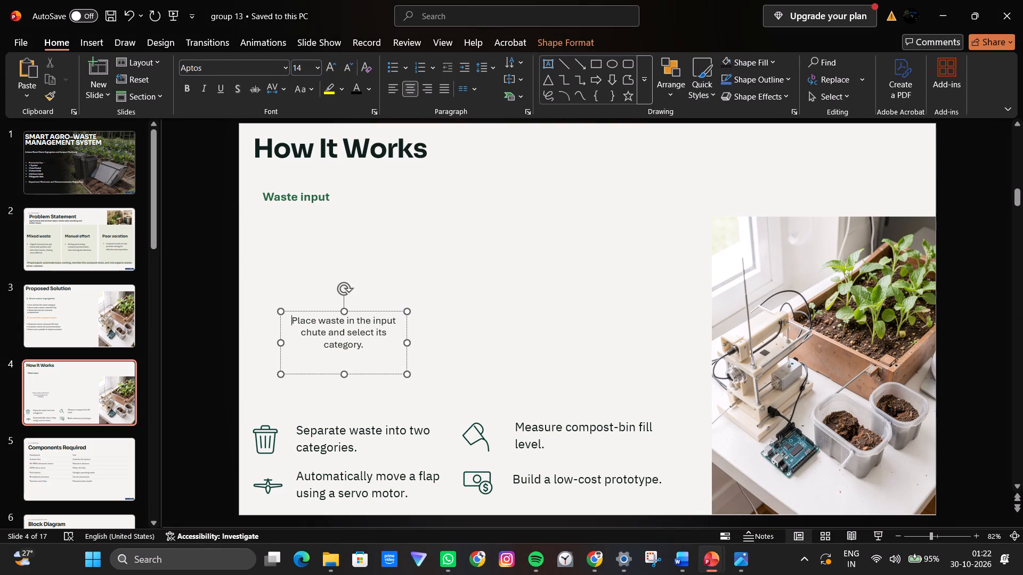
{"action": "left_click_drag", "start_coordinate": [374, 311], "coordinate": [328, 215]}
{"action": "left_click", "coordinate": [400, 200]}
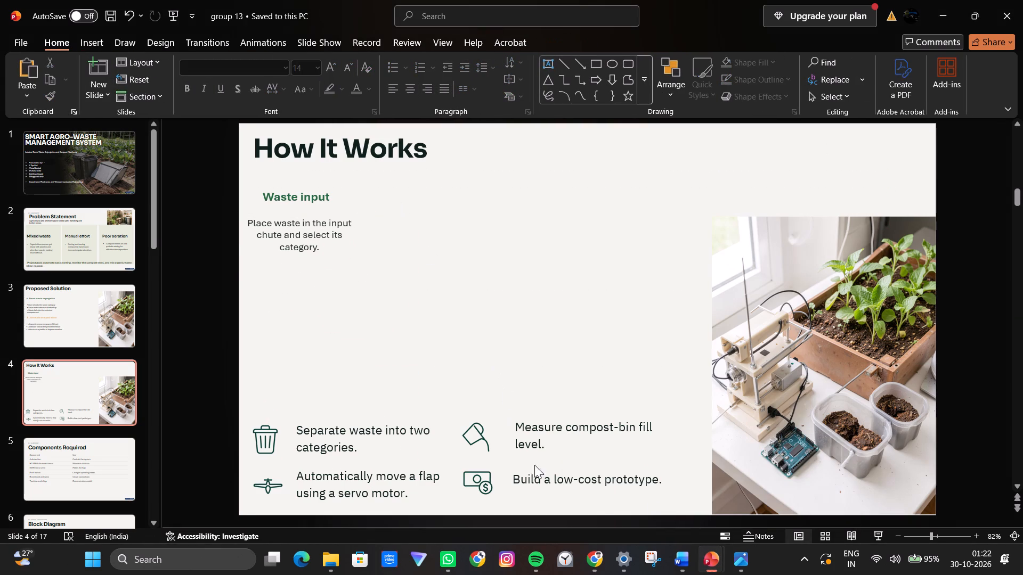
Move the "Waste input" heading on slide 4 slightly down so it sits just above its description.
{"action": "left_click", "coordinate": [304, 199]}
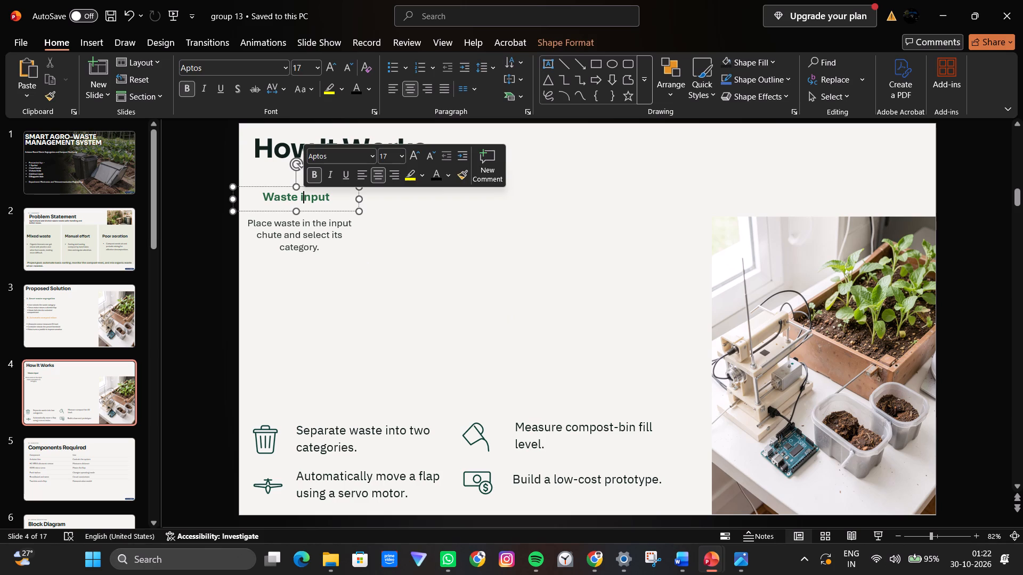
{"action": "left_click_drag", "start_coordinate": [286, 186], "coordinate": [286, 193]}
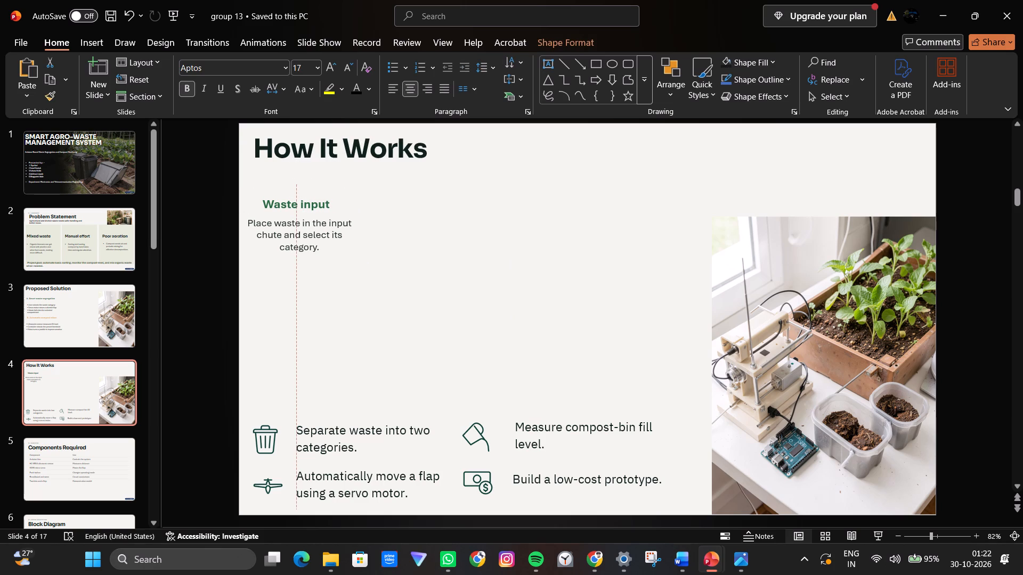
{"action": "left_click_drag", "start_coordinate": [286, 193], "coordinate": [286, 194]}
{"action": "left_click", "coordinate": [406, 260]}
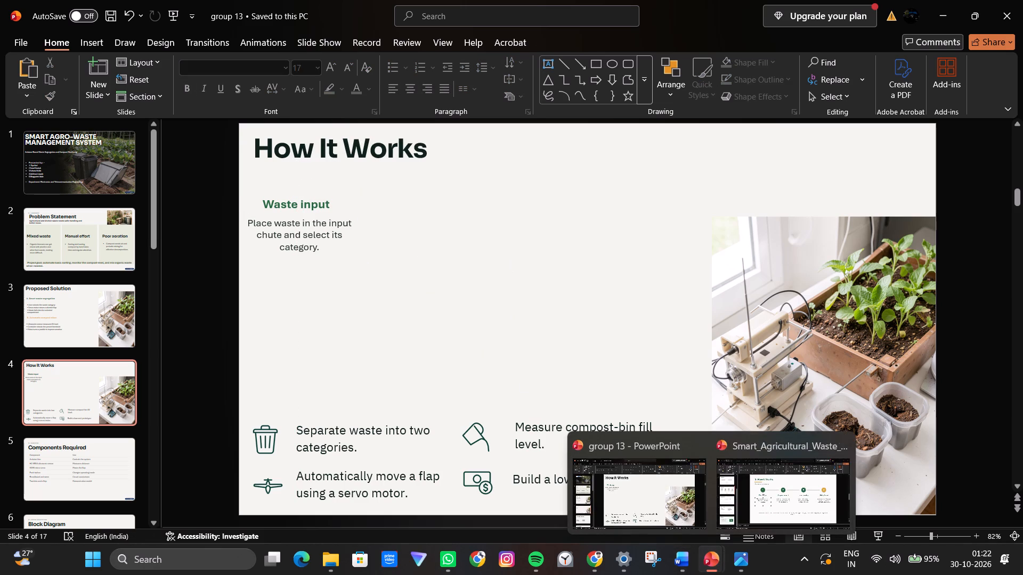
Number the first heading on slide 4 so it reads "1.Waste input".
{"action": "left_click", "coordinate": [264, 201]}
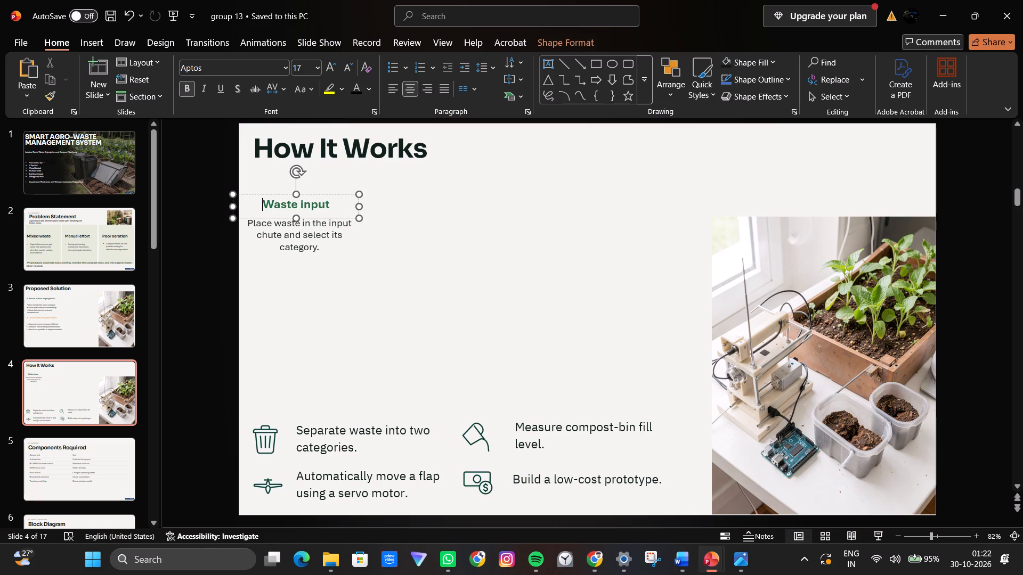
{"action": "key", "text": "1"}
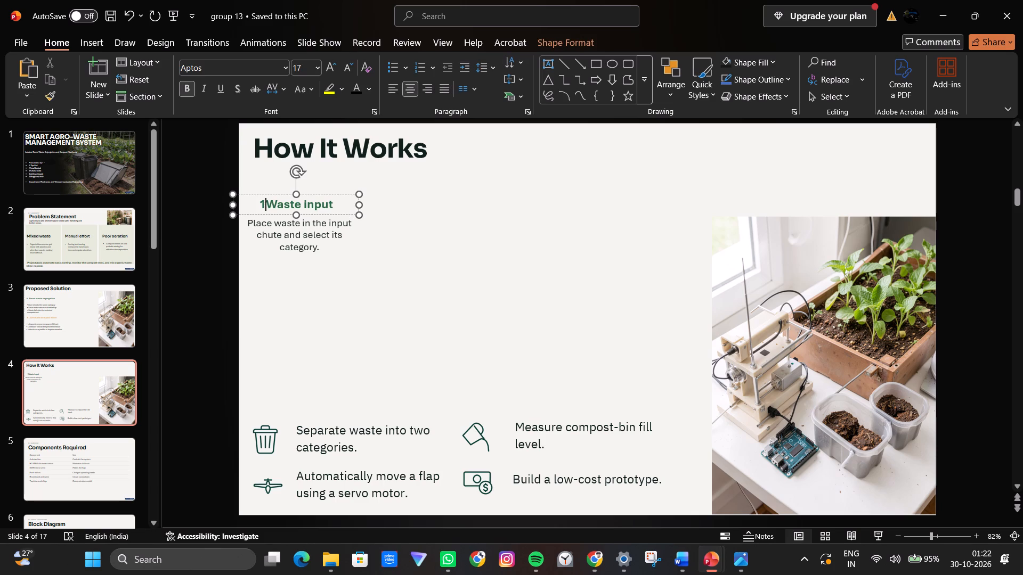
{"action": "key", "text": "period"}
Copy the "Flap movement" heading from the Smart_Agricultural_Waste deck and place it on group 13's slide 4, to the right of "1.Waste input".
{"action": "left_click", "coordinate": [765, 514]}
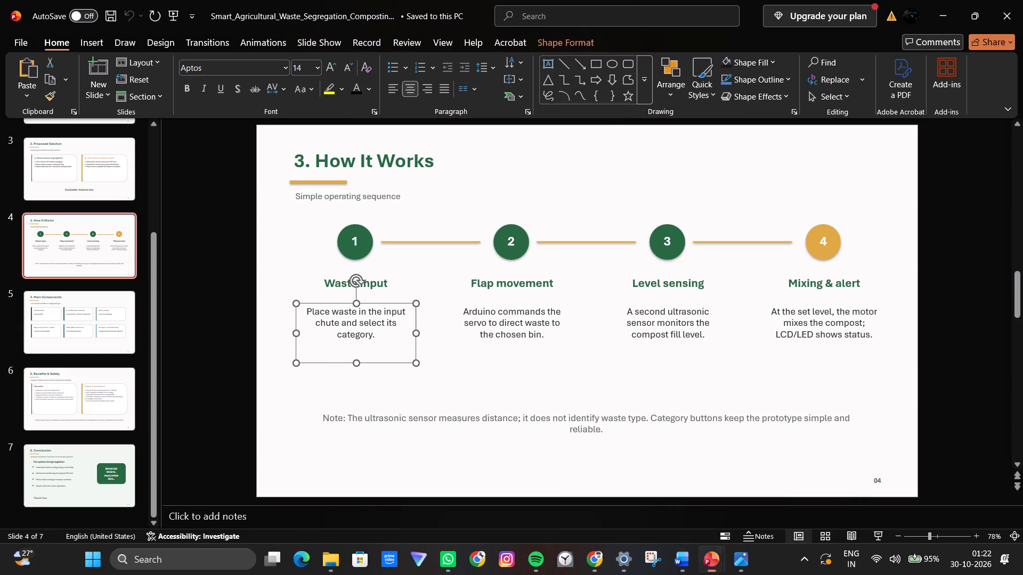
{"action": "left_click", "coordinate": [494, 281]}
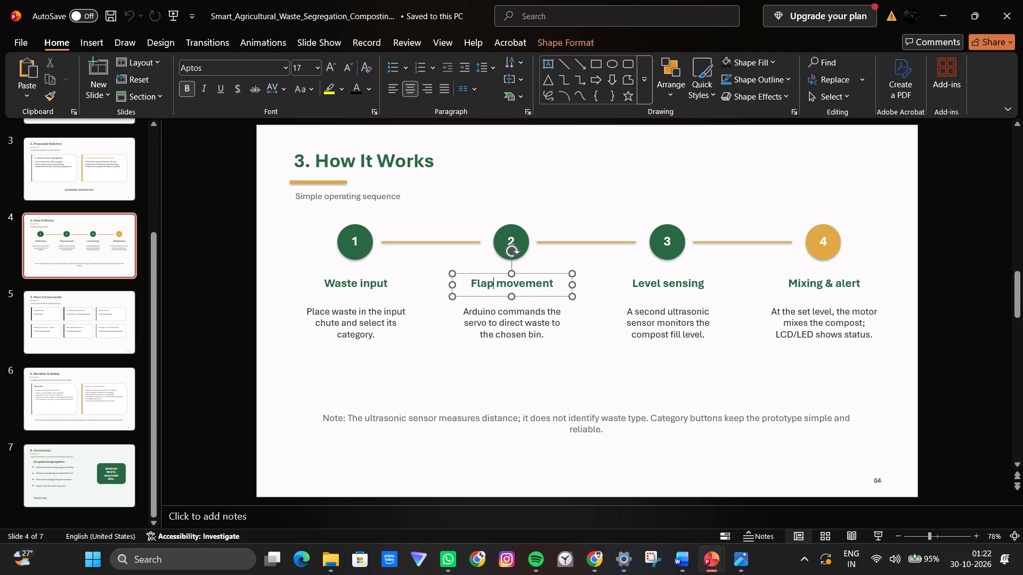
{"action": "left_click", "coordinate": [501, 272]}
{"action": "key", "text": "ctrl+c"}
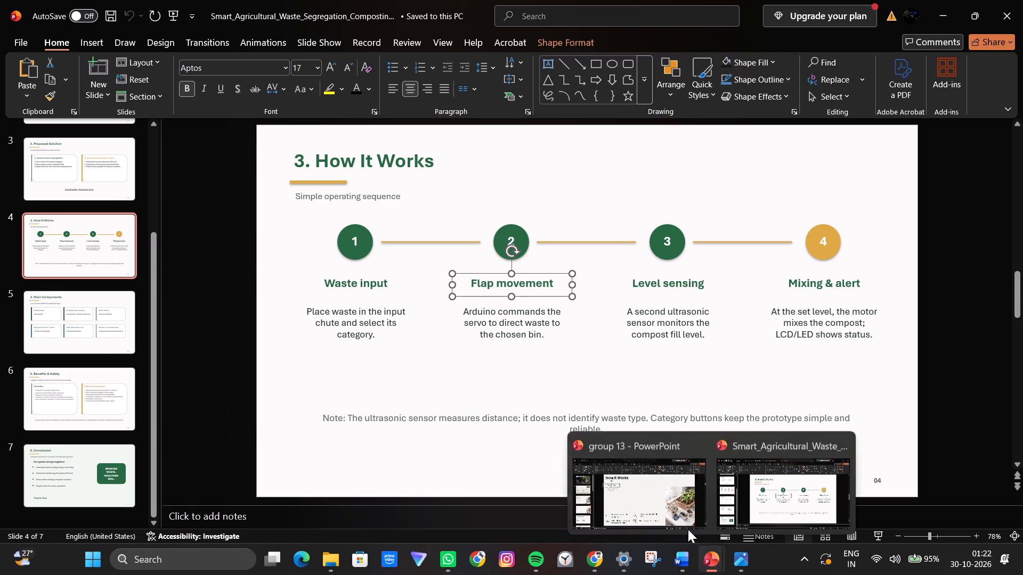
{"action": "left_click", "coordinate": [669, 502]}
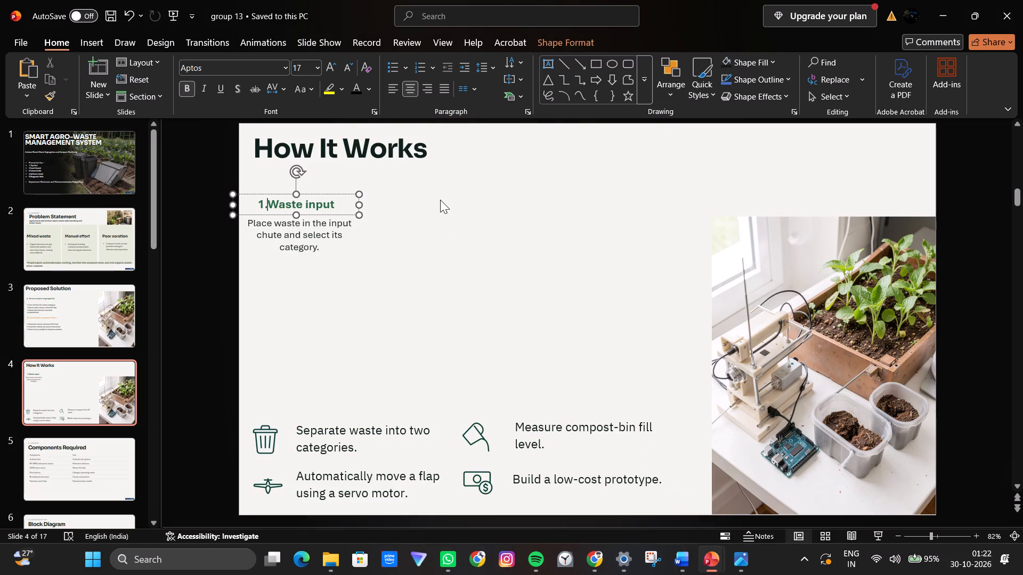
{"action": "left_click", "coordinate": [440, 199]}
{"action": "key", "text": "ctrl+c"}
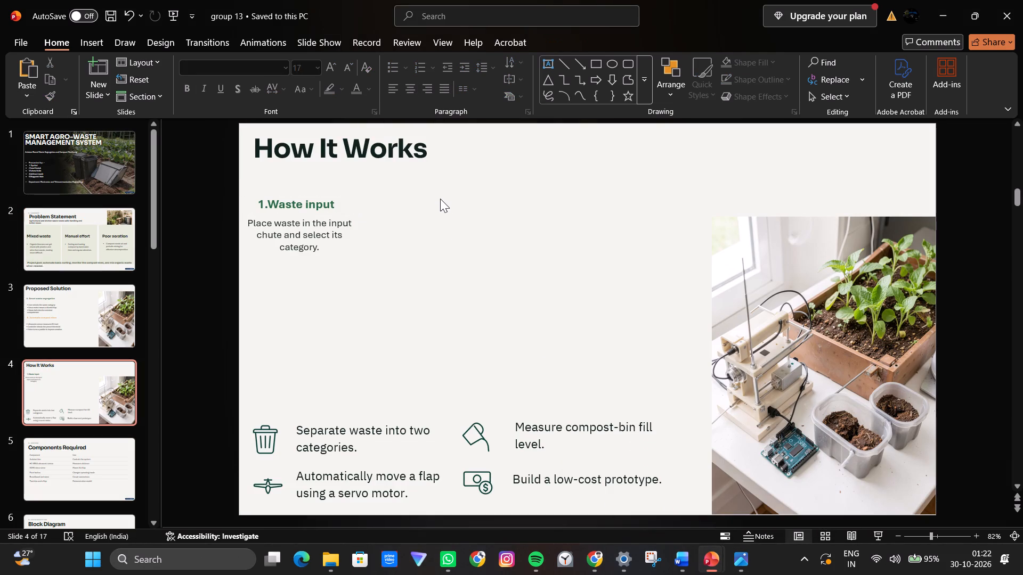
{"action": "key", "text": "ctrl+v"}
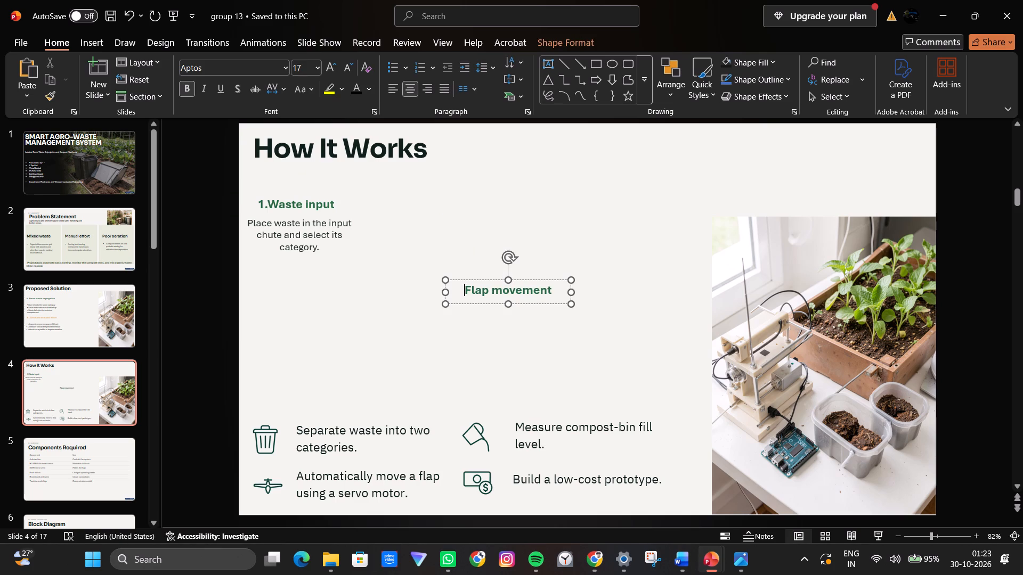
{"action": "left_click", "coordinate": [498, 278]}
{"action": "left_click_drag", "start_coordinate": [475, 275], "coordinate": [451, 232]}
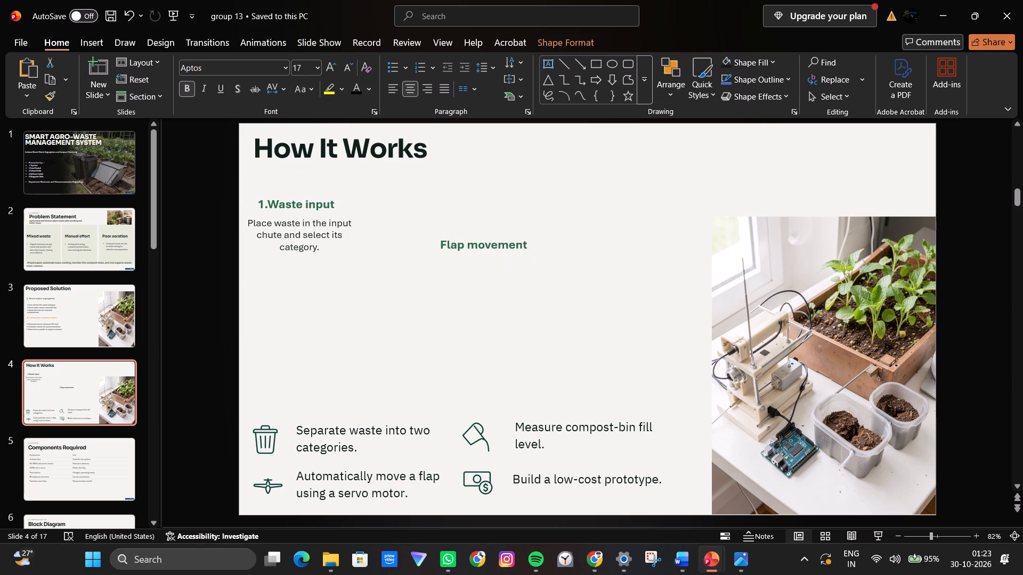
{"action": "left_click_drag", "start_coordinate": [451, 232], "coordinate": [410, 190]}
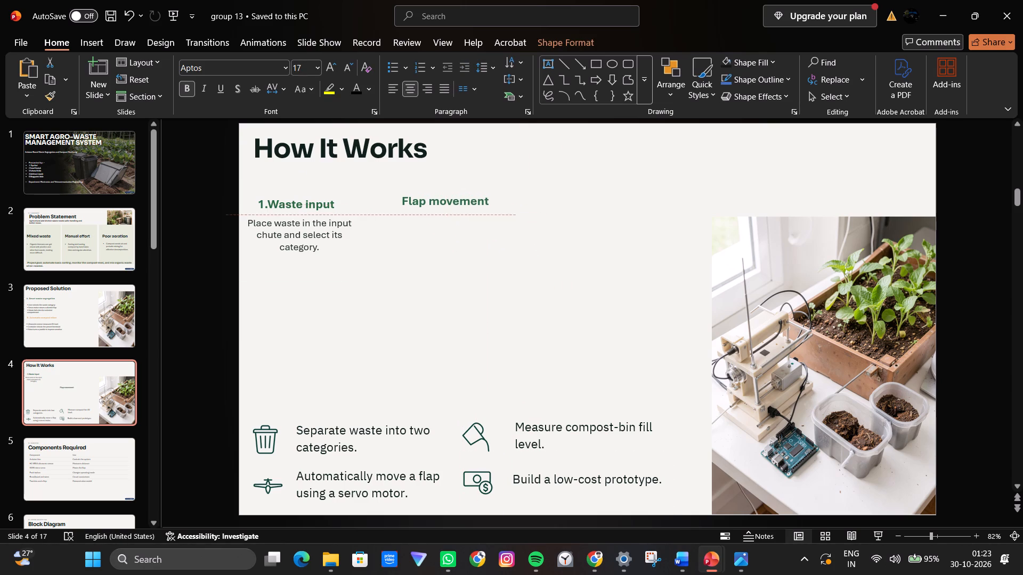
{"action": "left_click_drag", "start_coordinate": [410, 190], "coordinate": [417, 190]}
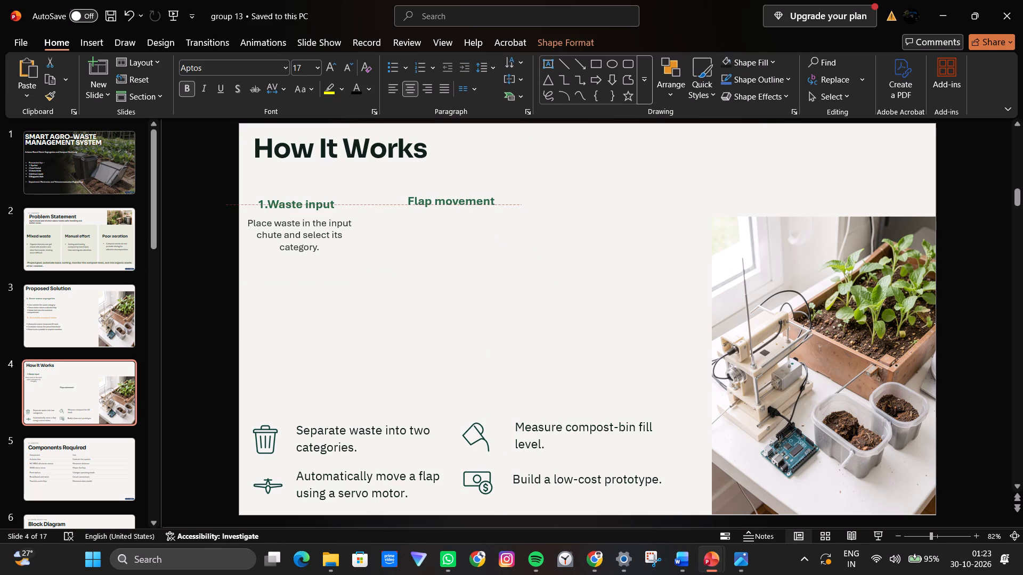
{"action": "left_click_drag", "start_coordinate": [417, 190], "coordinate": [417, 188]}
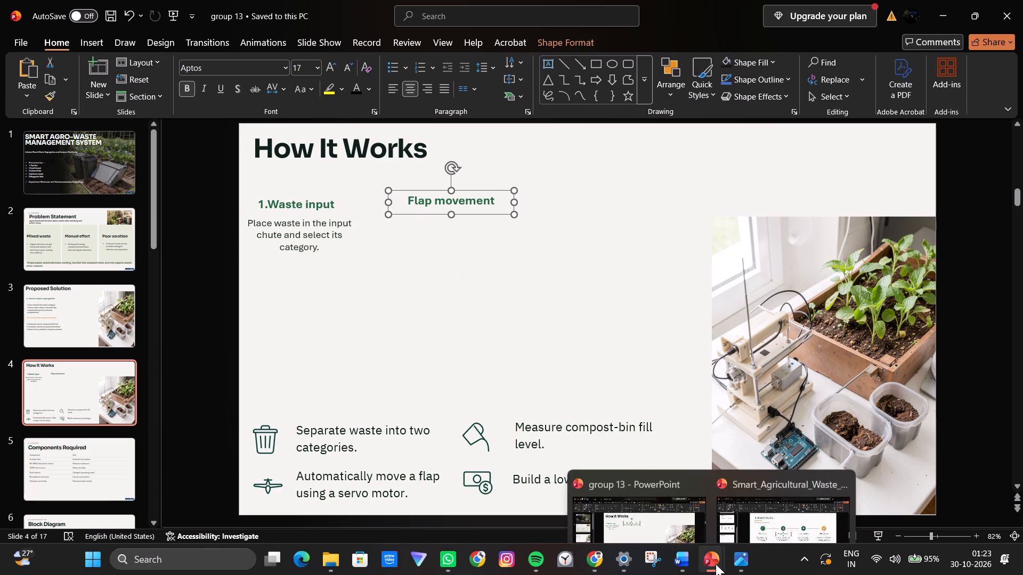
Copy the "Arduino commands the servo to direct waste to the chosen bin." box from the Smart_Agricultural_Waste deck to group 13's slide 4, under "Flap movement".
{"action": "left_click", "coordinate": [757, 507]}
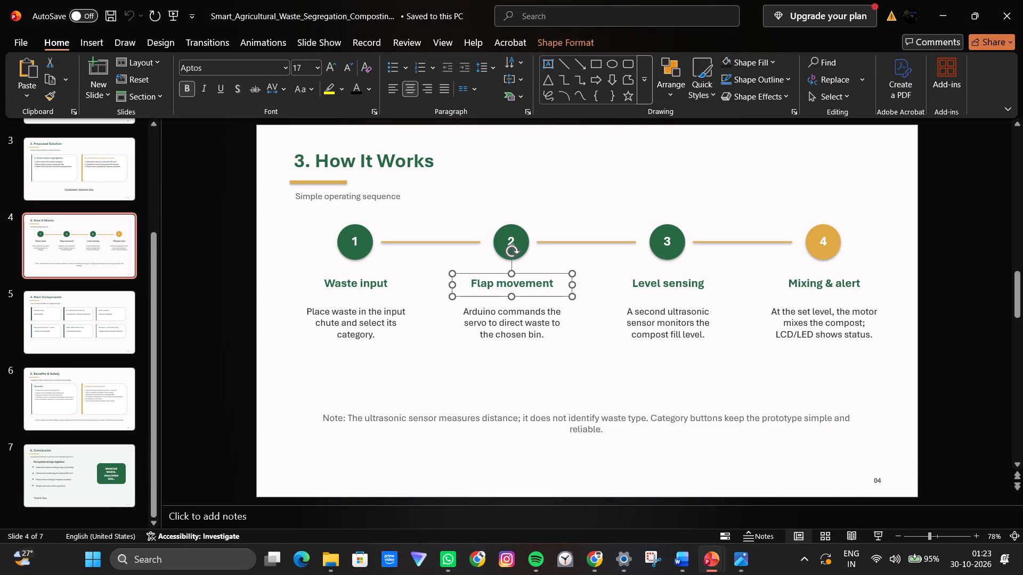
{"action": "left_click", "coordinate": [493, 334]}
{"action": "left_click", "coordinate": [494, 302]}
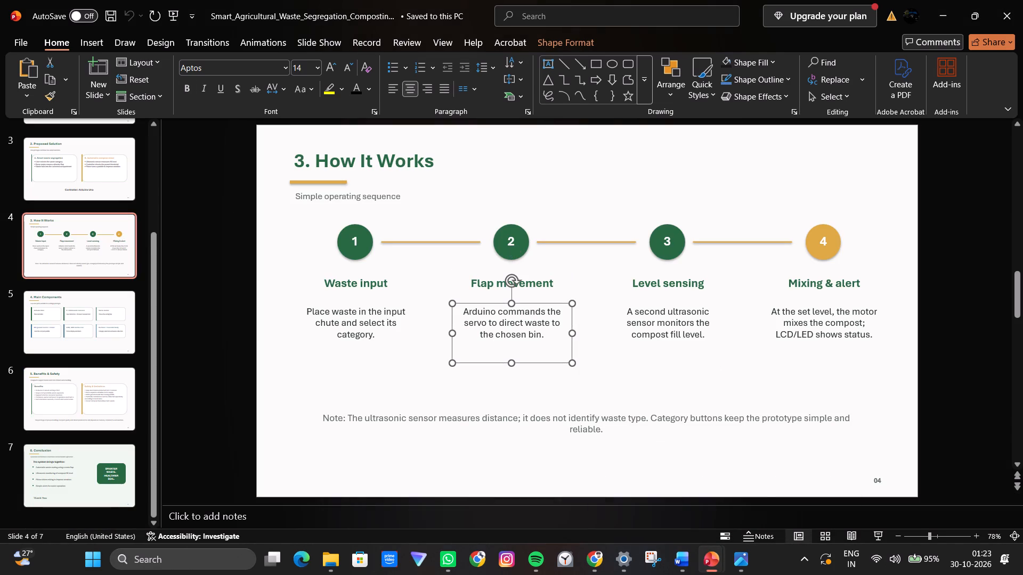
{"action": "key", "text": "ctrl+c"}
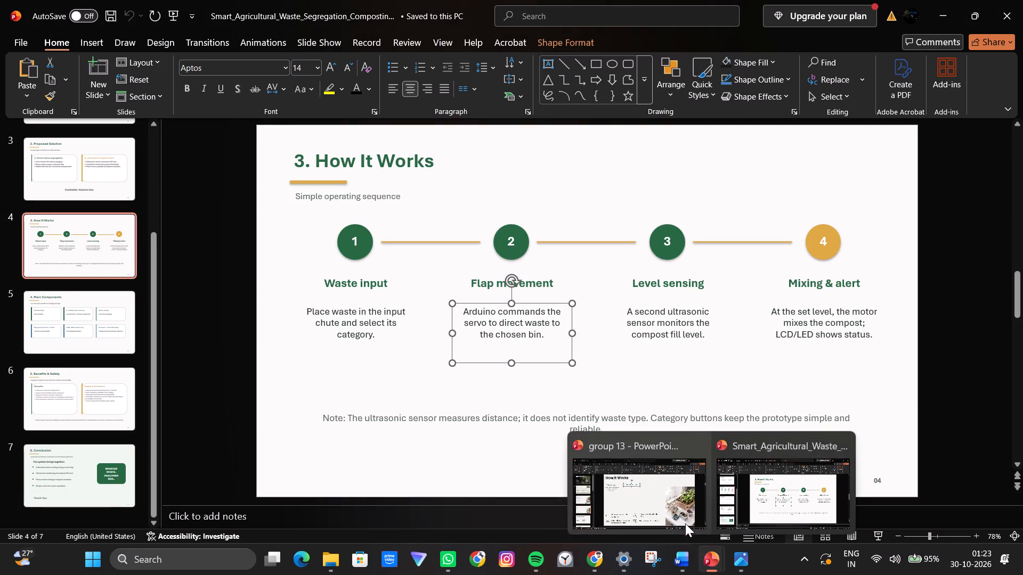
{"action": "left_click", "coordinate": [675, 513]}
{"action": "key", "text": "ctrl+v"}
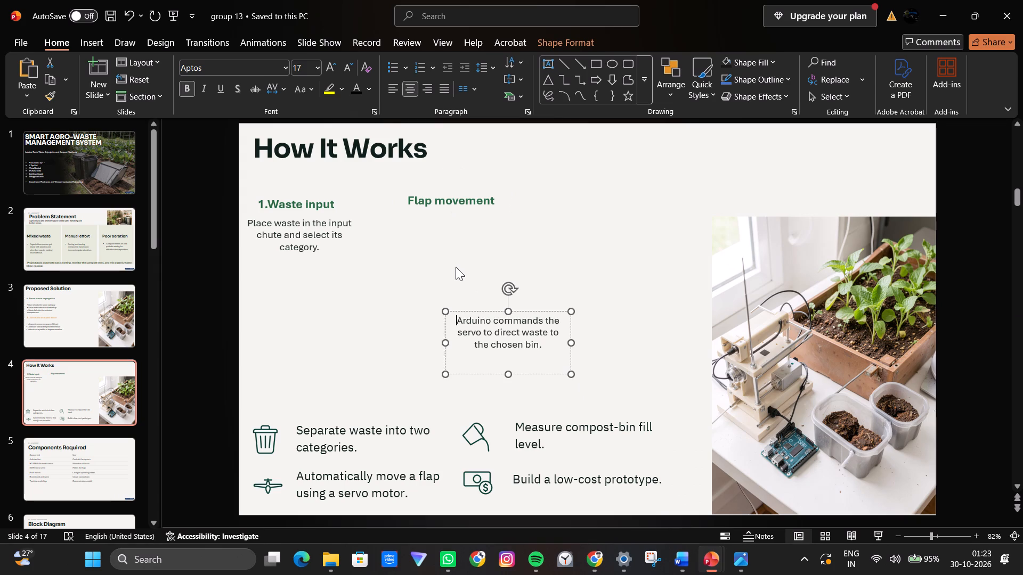
{"action": "left_click_drag", "start_coordinate": [472, 311], "coordinate": [437, 233]}
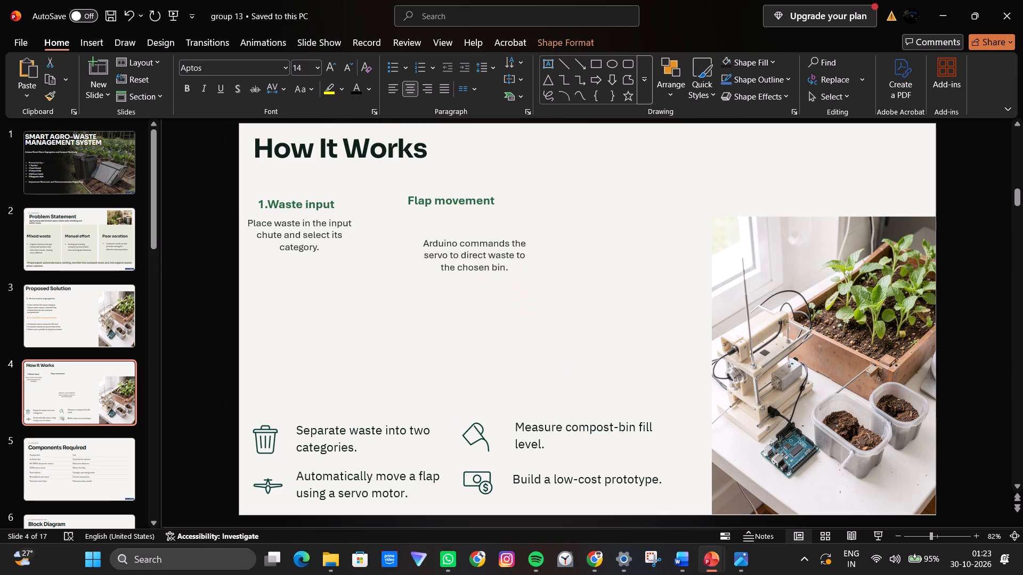
{"action": "left_click_drag", "start_coordinate": [437, 233], "coordinate": [426, 210]}
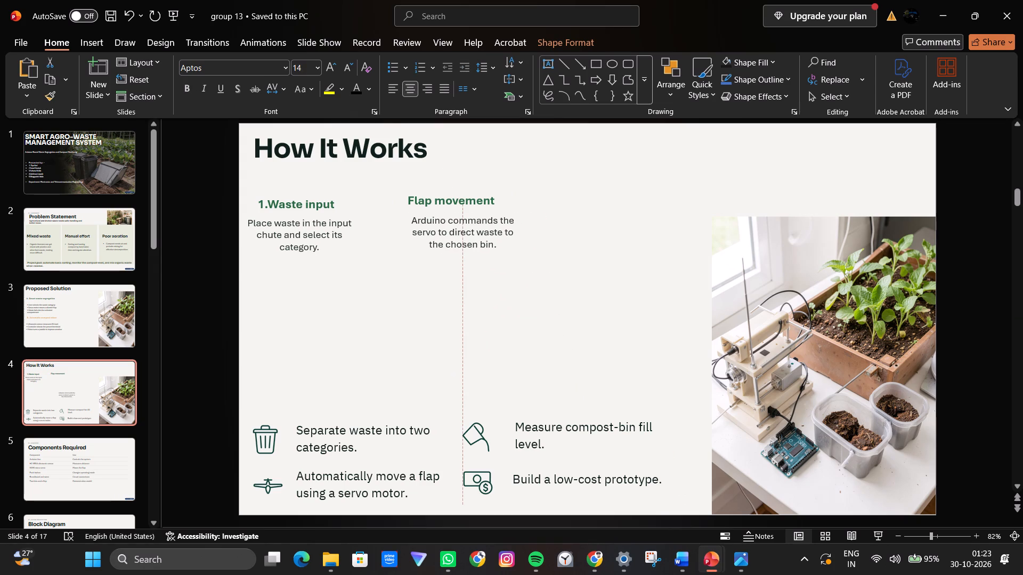
{"action": "left_click_drag", "start_coordinate": [426, 210], "coordinate": [423, 210]}
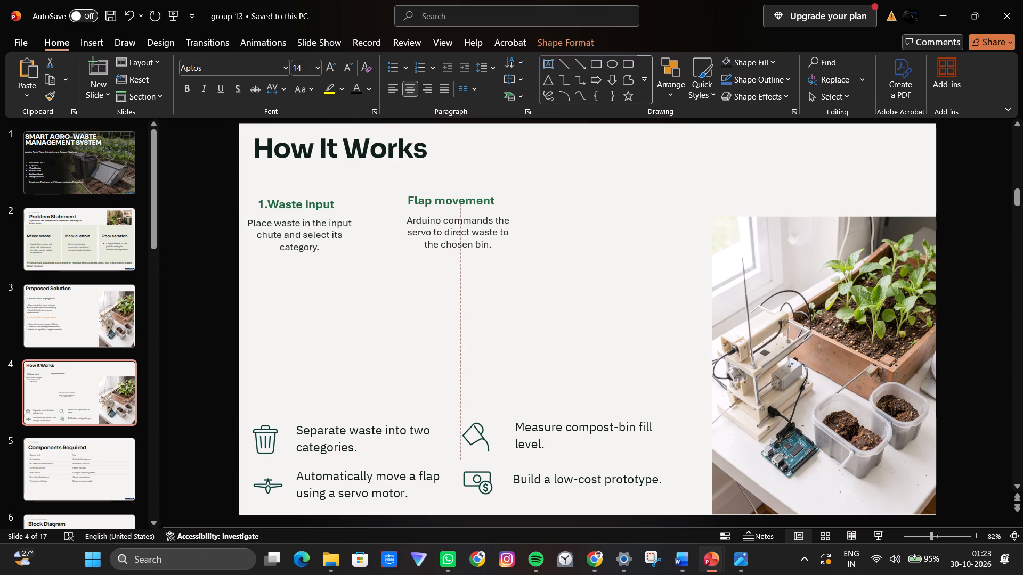
{"action": "left_click_drag", "start_coordinate": [423, 210], "coordinate": [422, 212]}
{"action": "left_click", "coordinate": [462, 364]}
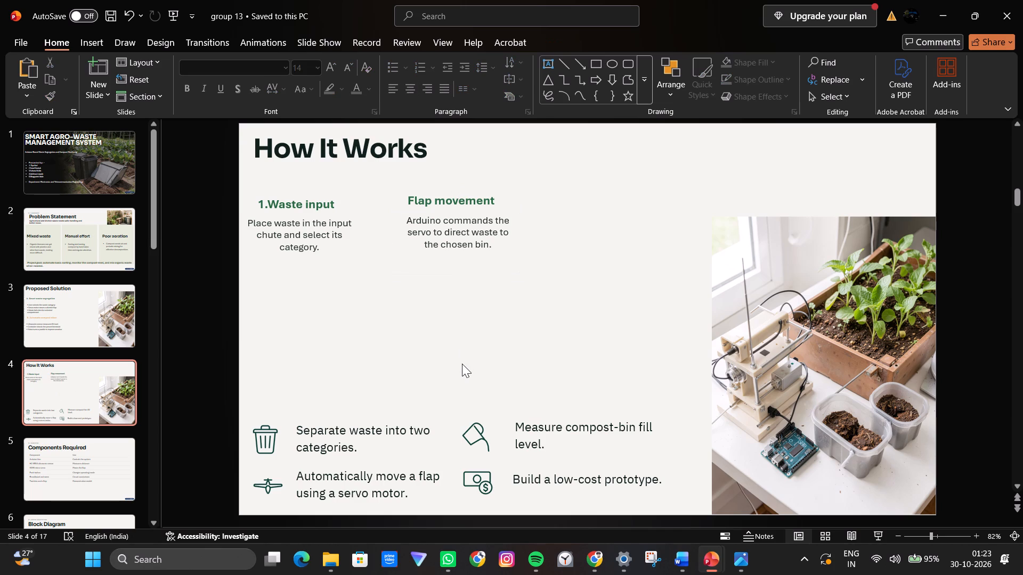
Nudge the "Flap movement" heading and its description down to line up with the "1.Waste input" heading and description.
{"action": "left_click", "coordinate": [444, 199]}
{"action": "left_click", "coordinate": [444, 190]}
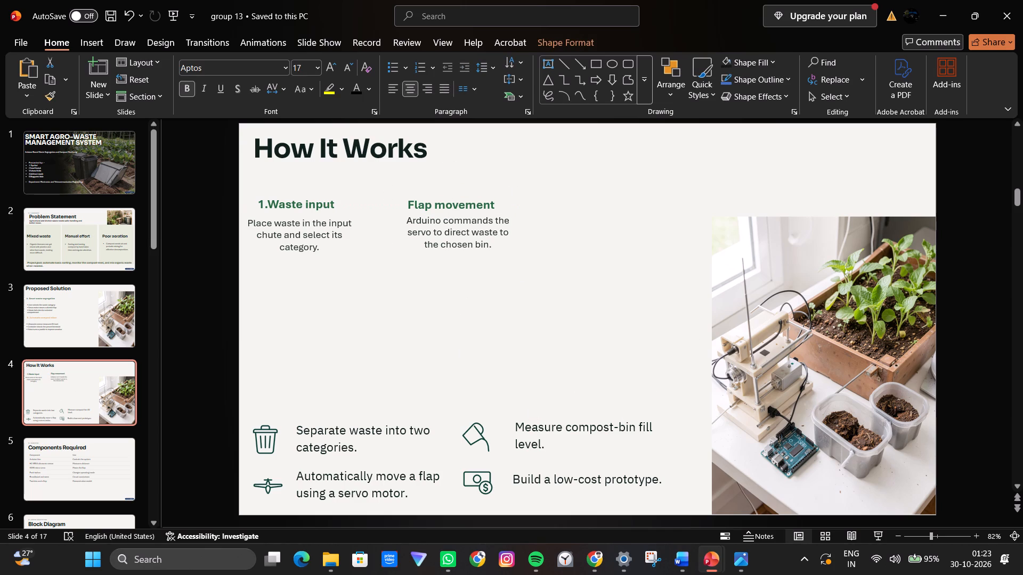
{"action": "left_click", "coordinate": [434, 227]}
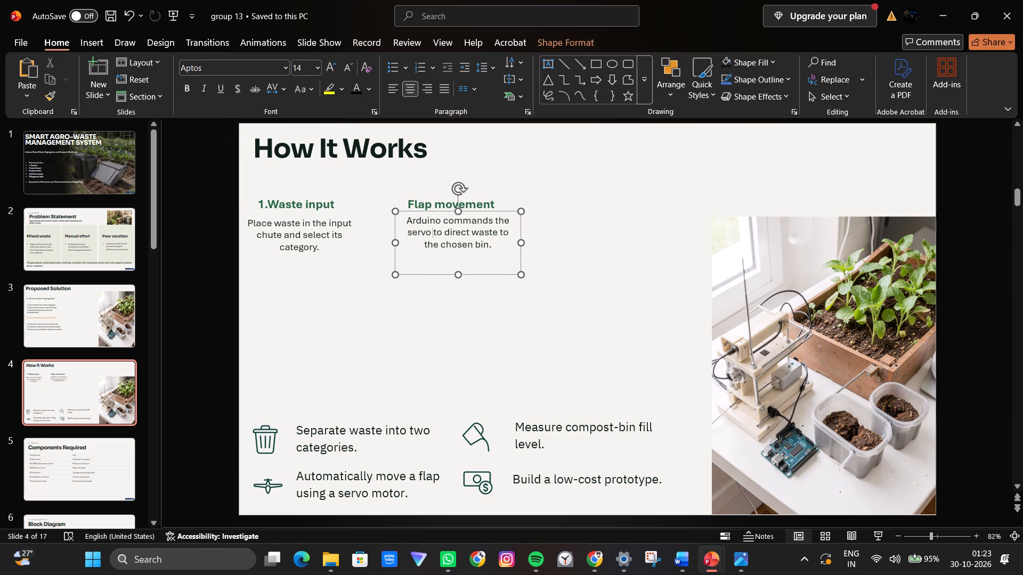
{"action": "left_click", "coordinate": [435, 275]}
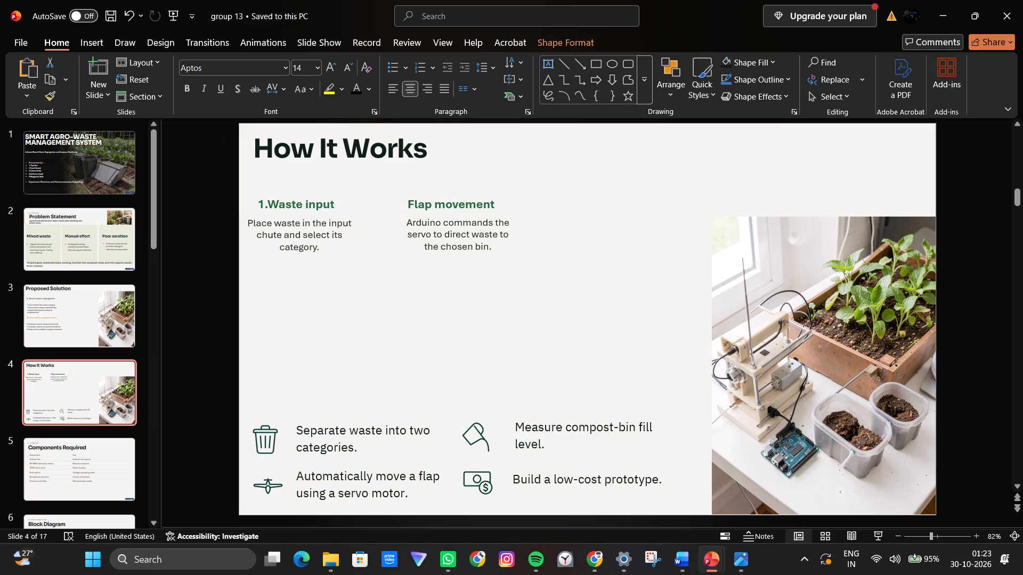
{"action": "left_click", "coordinate": [427, 327]}
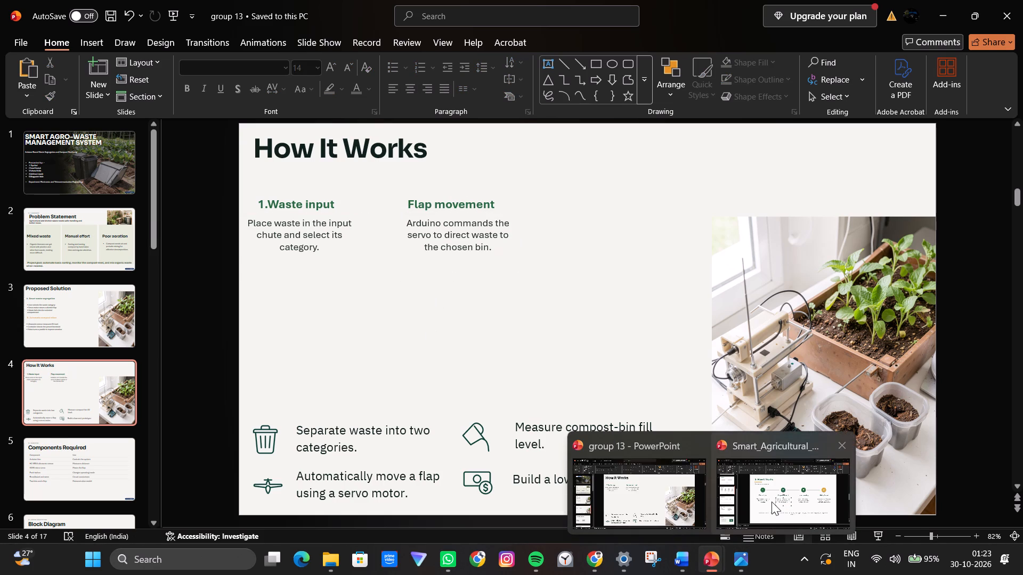
Copy the "Level sensing" heading from the Smart_Agricultural_Waste deck to group 13's slide 4, in line with and right of "Flap movement".
{"action": "left_click", "coordinate": [772, 501]}
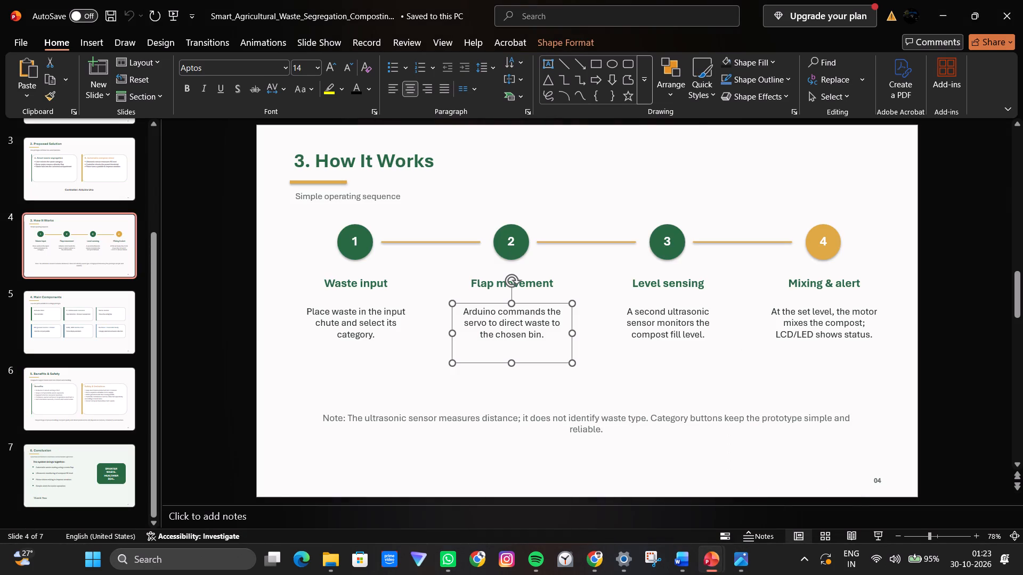
{"action": "left_click", "coordinate": [687, 283]}
{"action": "left_click", "coordinate": [686, 274]}
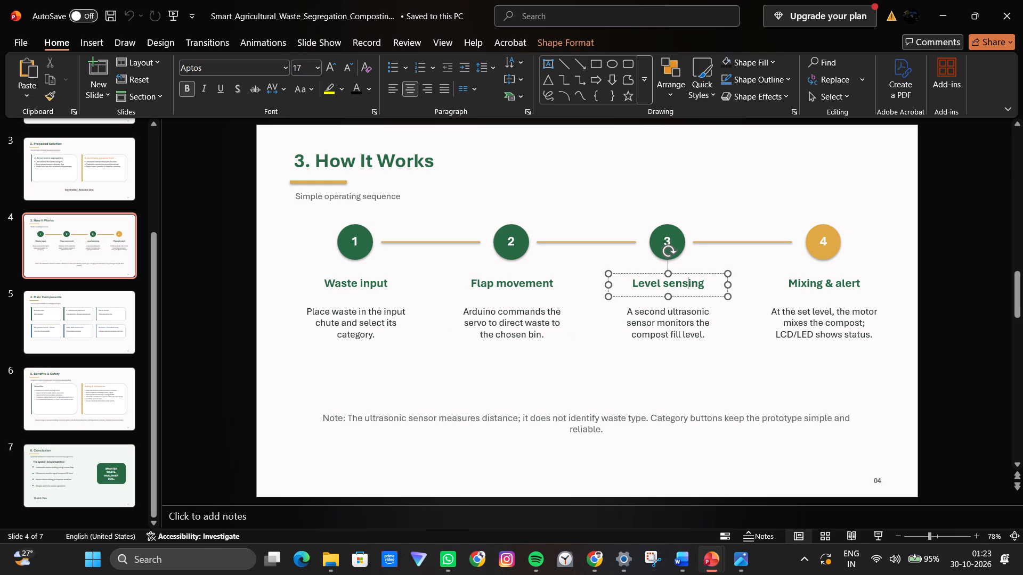
{"action": "key", "text": "ctrl+c"}
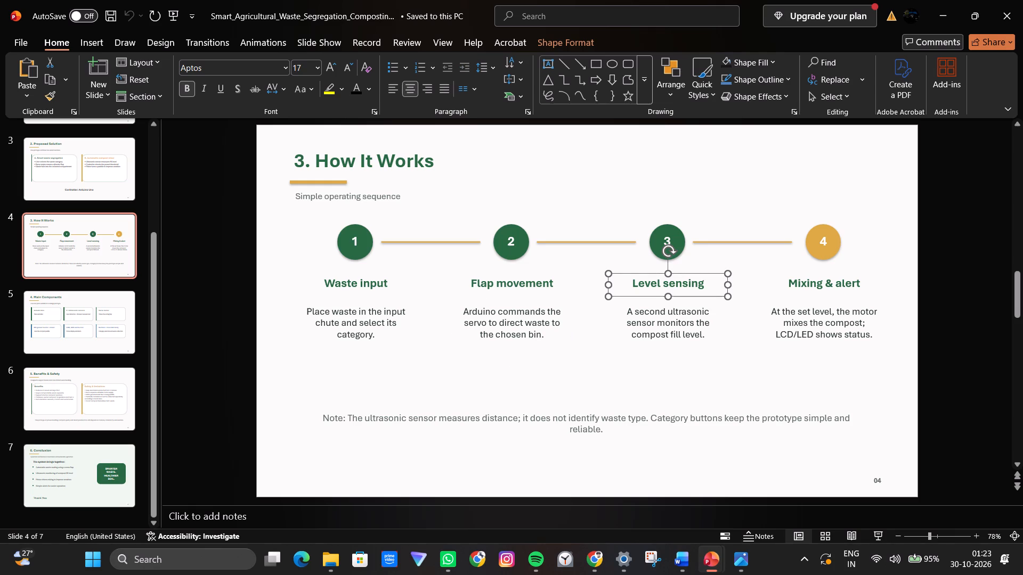
{"action": "scroll", "coordinate": [677, 275], "scroll_direction": "down", "scroll_amount": 3}
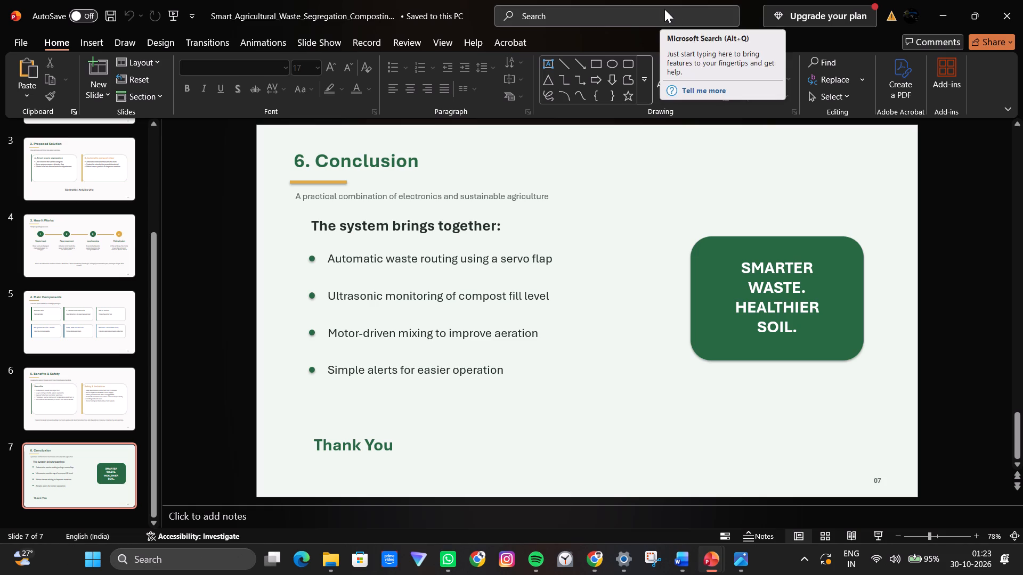
{"action": "left_click", "coordinate": [78, 242]}
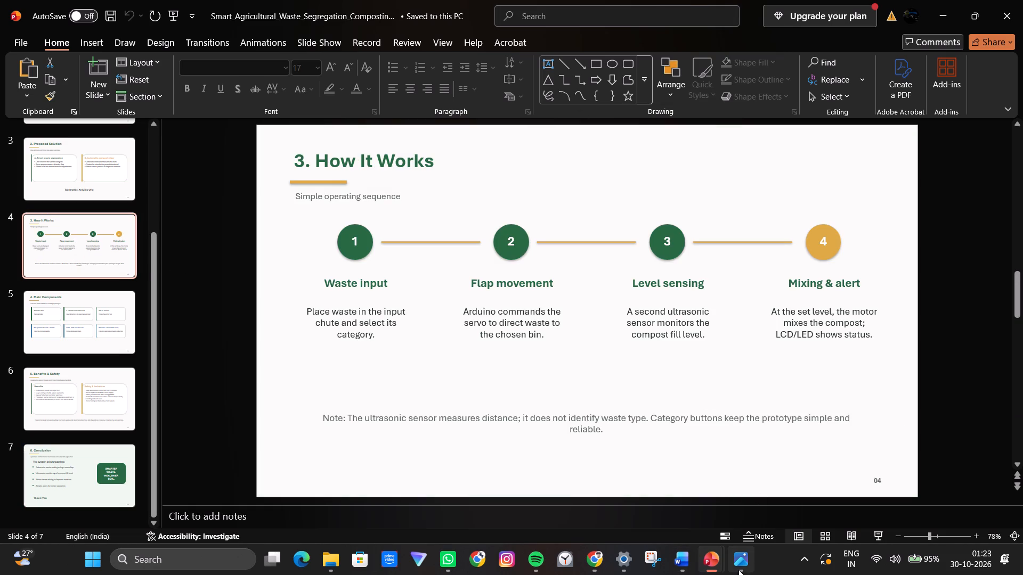
{"action": "left_click", "coordinate": [647, 495]}
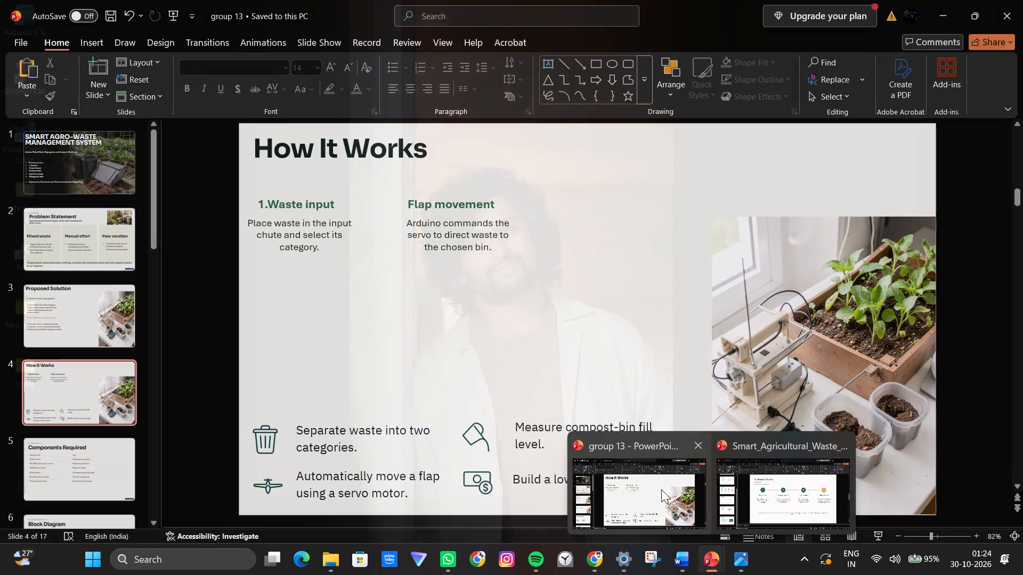
{"action": "left_click", "coordinate": [661, 489]}
{"action": "key", "text": "ctrl+v"}
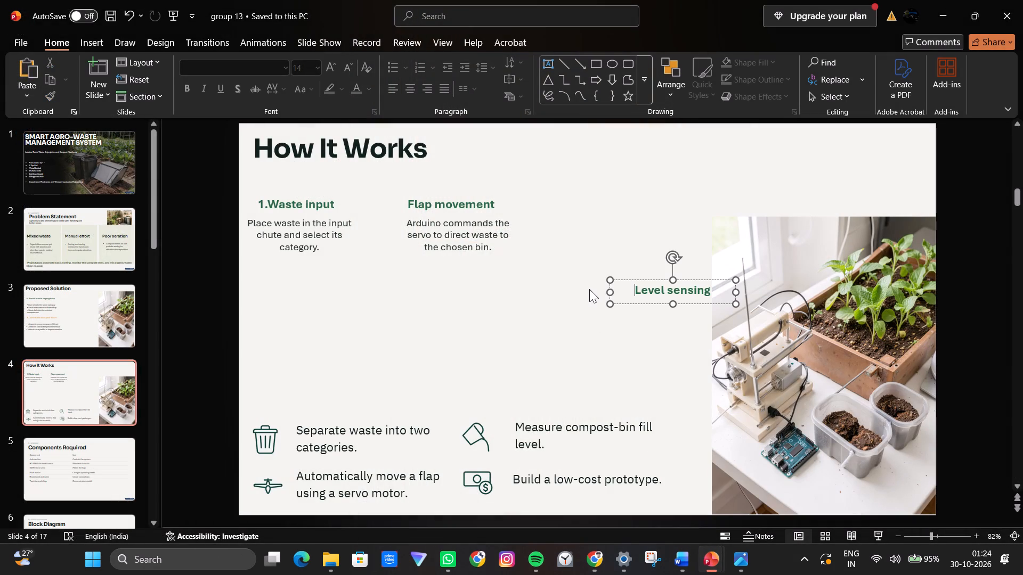
{"action": "left_click_drag", "start_coordinate": [629, 283], "coordinate": [600, 234]}
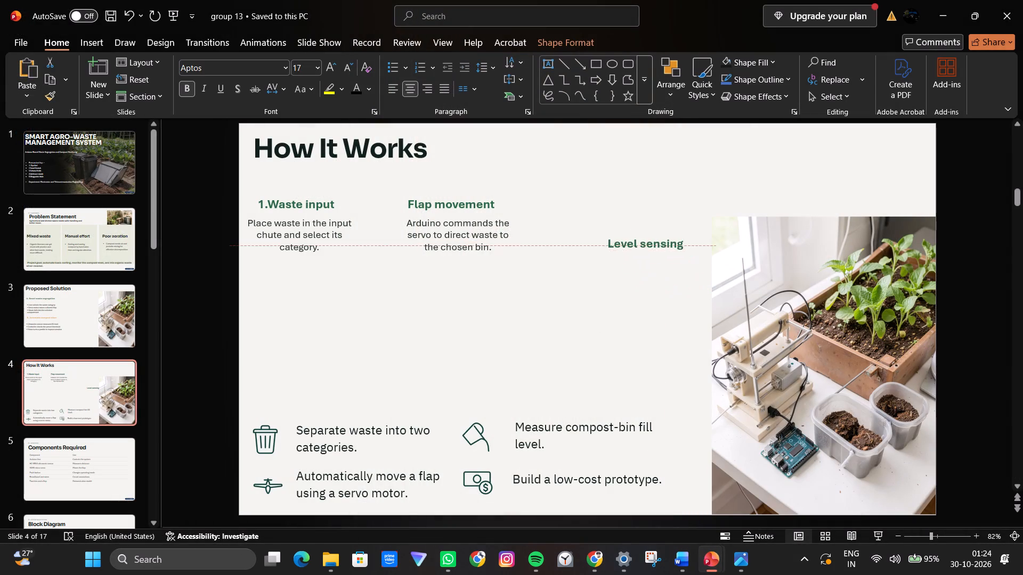
{"action": "left_click_drag", "start_coordinate": [600, 234], "coordinate": [550, 191]}
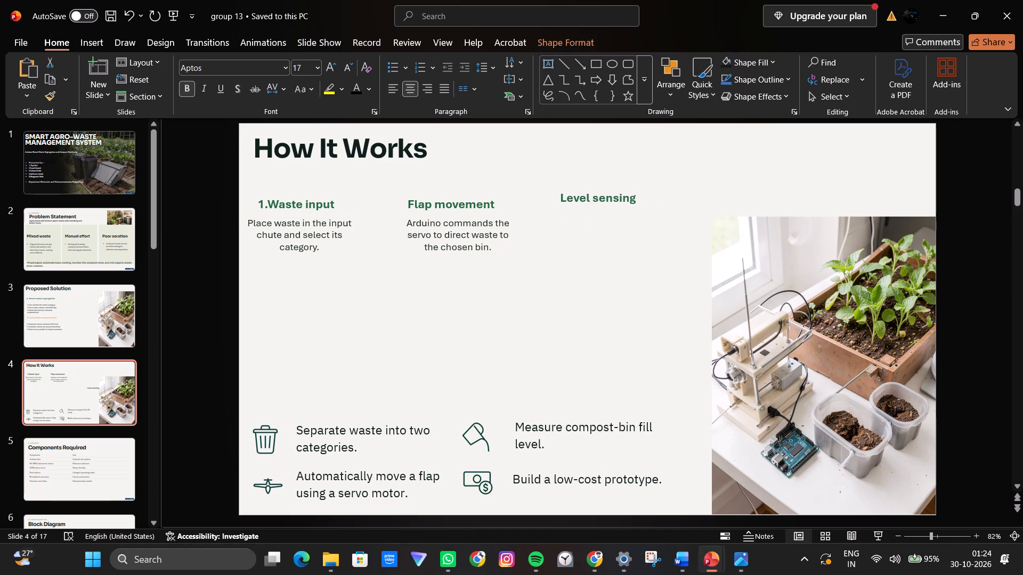
{"action": "left_click_drag", "start_coordinate": [550, 191], "coordinate": [545, 196]}
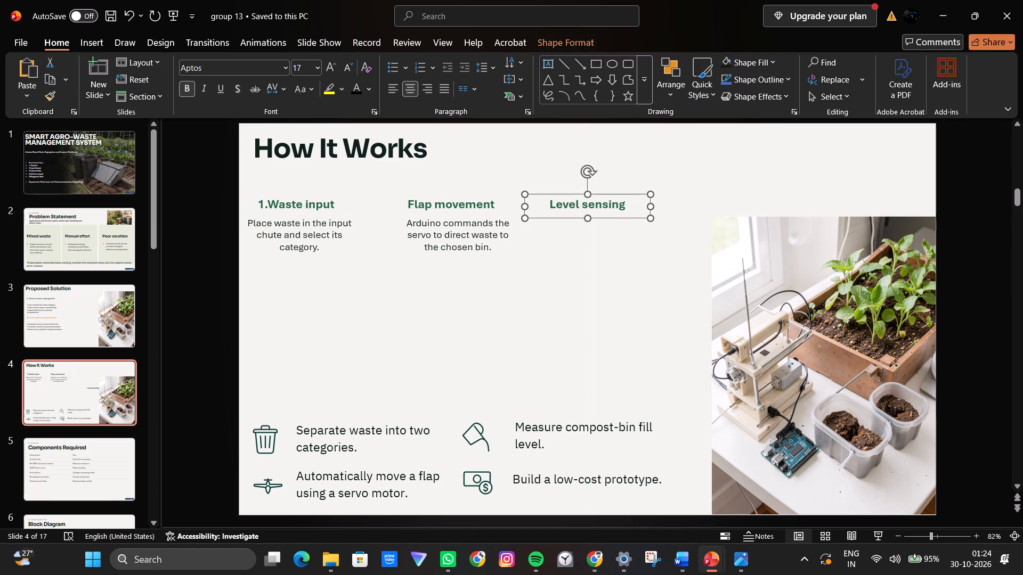
Number the second heading on slide 4 so it reads "2.Flap movement".
{"action": "left_click", "coordinate": [426, 204]}
{"action": "left_click", "coordinate": [407, 203]}
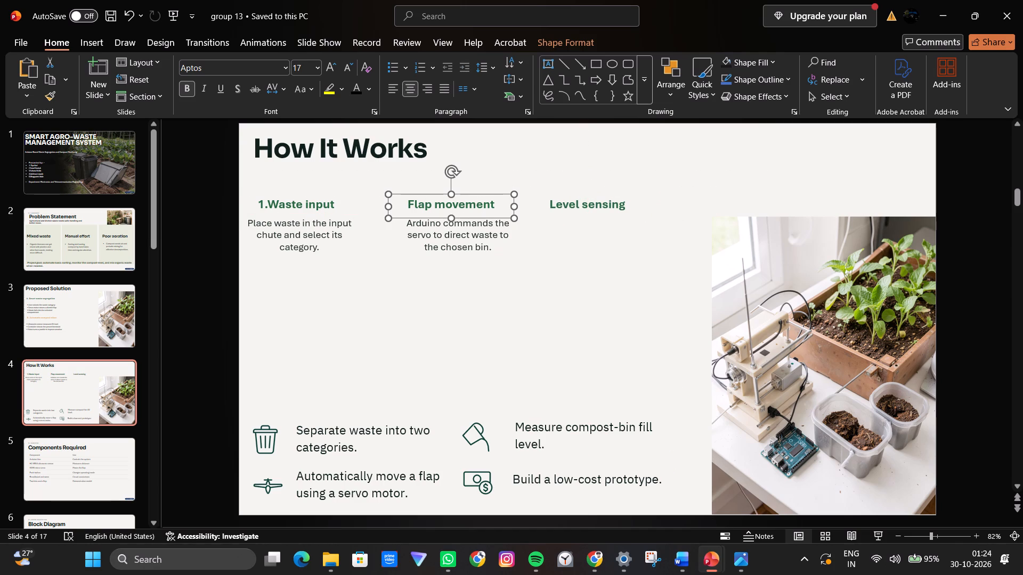
{"action": "left_click", "coordinate": [408, 201]}
{"action": "key", "text": "2"}
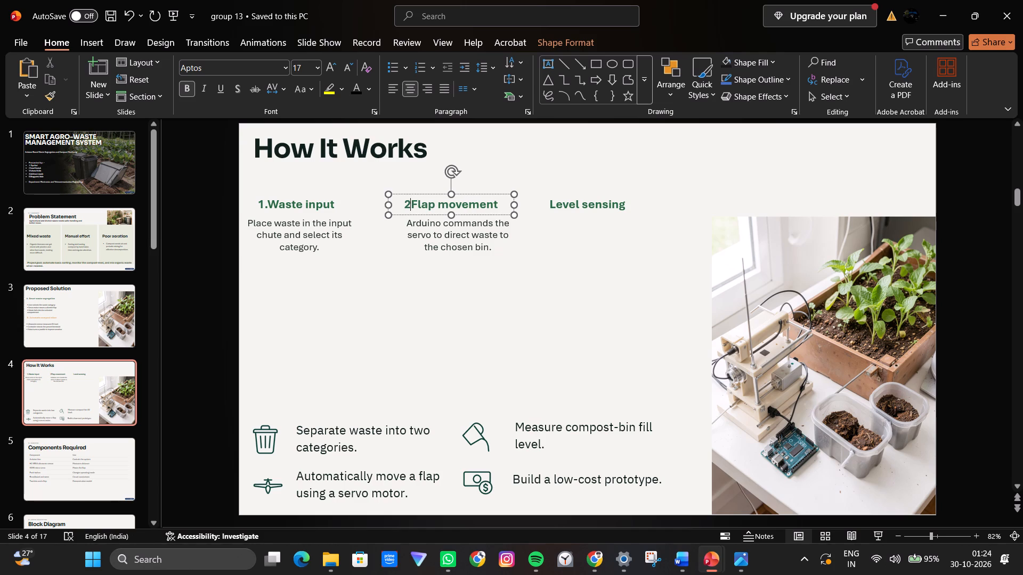
{"action": "key", "text": "period"}
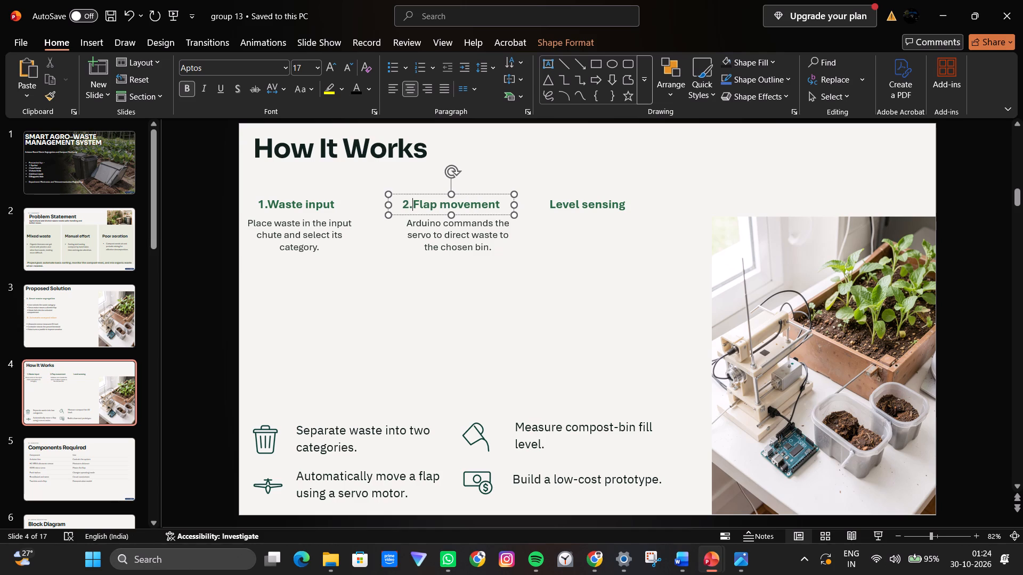
Number the third heading "3.Level sensing" and nudge it slightly right, keeping it level with the other headings.
{"action": "left_click", "coordinate": [550, 201]}
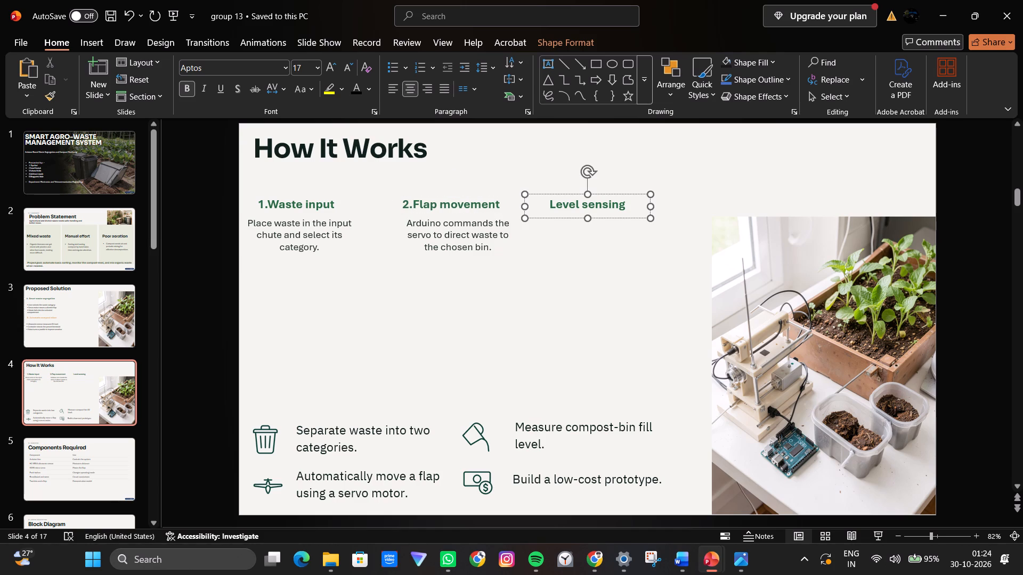
{"action": "key", "text": "3"}
{"action": "key", "text": "period"}
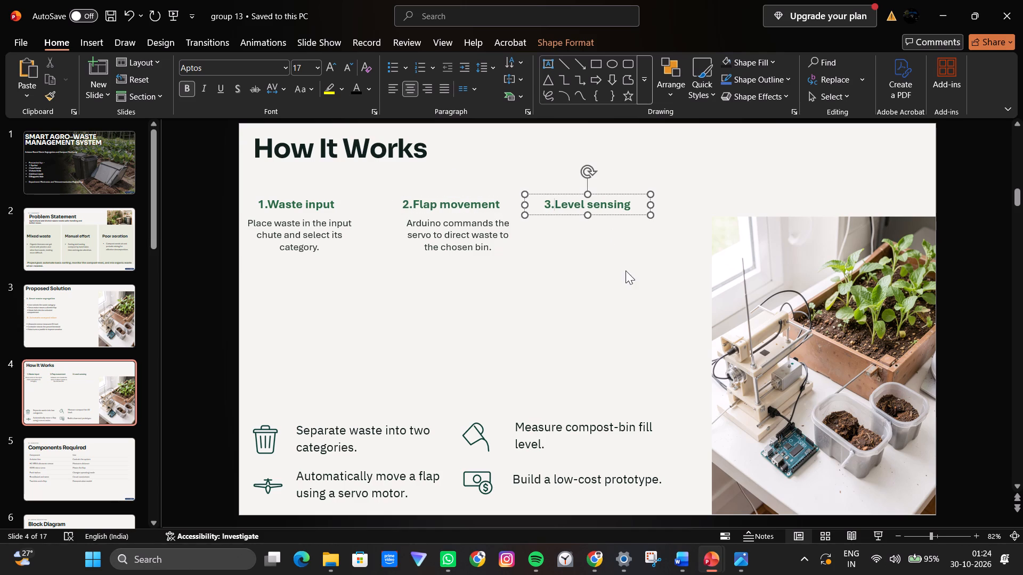
{"action": "left_click_drag", "start_coordinate": [618, 193], "coordinate": [624, 193]}
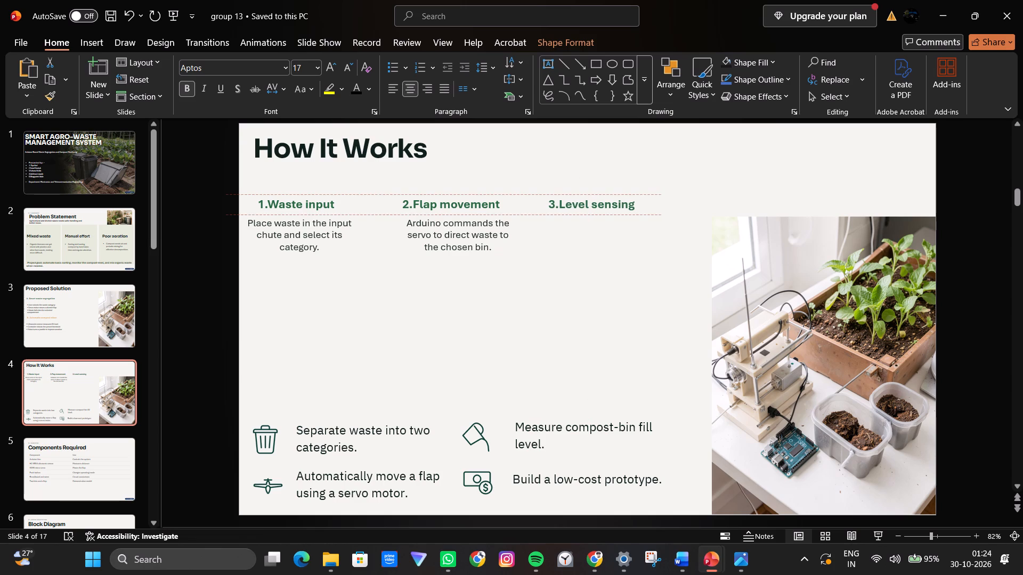
{"action": "left_click_drag", "start_coordinate": [624, 193], "coordinate": [624, 193]}
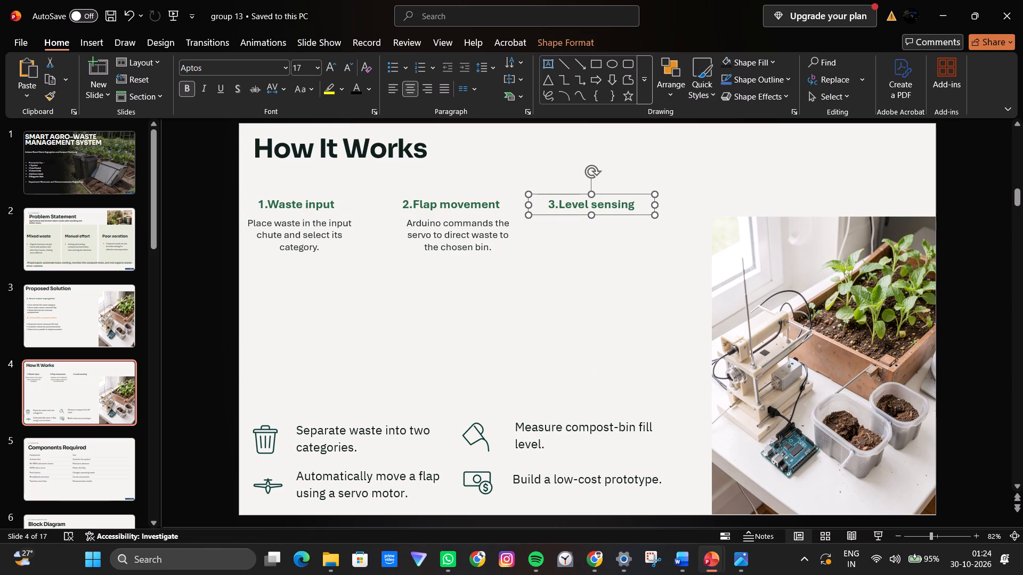
Switch to Chrome and pause the YouTube video that is playing.
{"action": "left_click", "coordinate": [593, 566]}
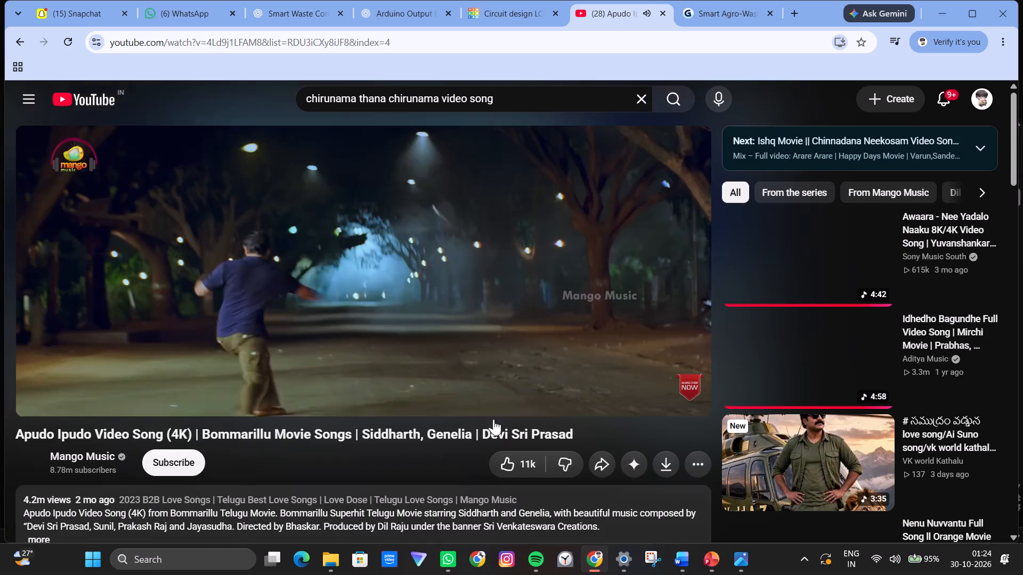
{"action": "key", "text": "space"}
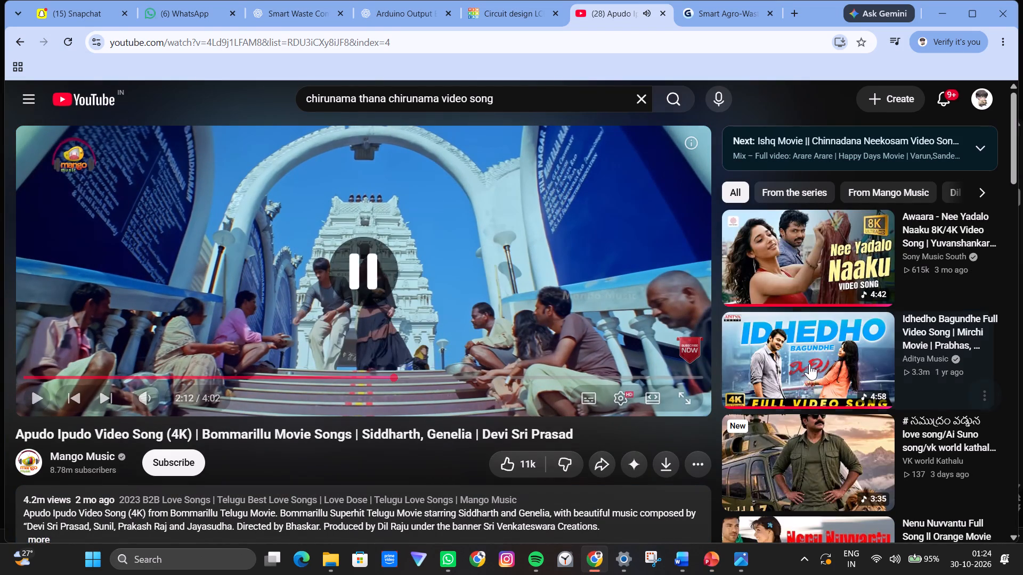
Look through the Bluetooth device list in the Windows quick settings, down to the new devices section.
{"action": "left_click", "coordinate": [882, 549]}
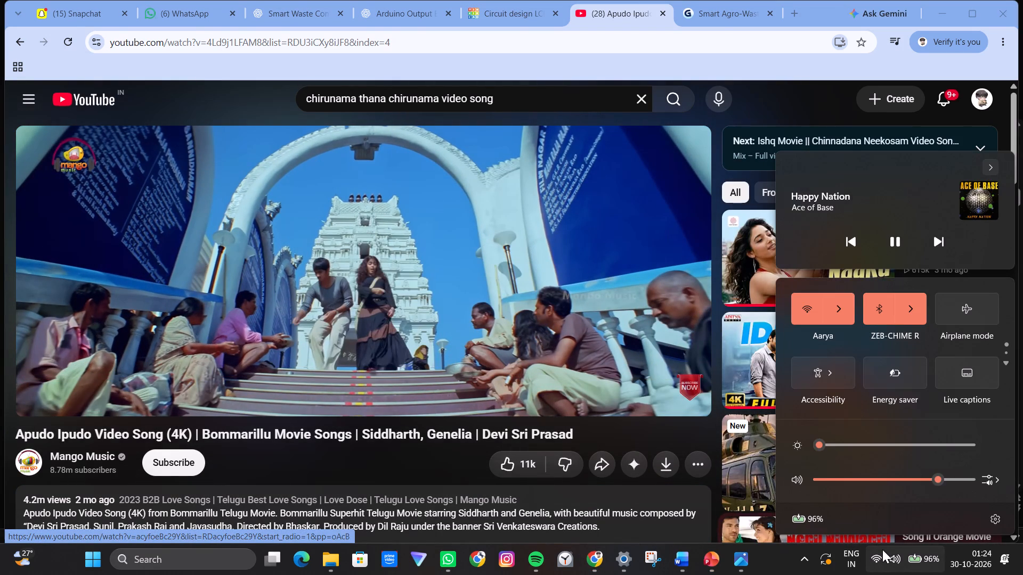
{"action": "left_click", "coordinate": [916, 318]}
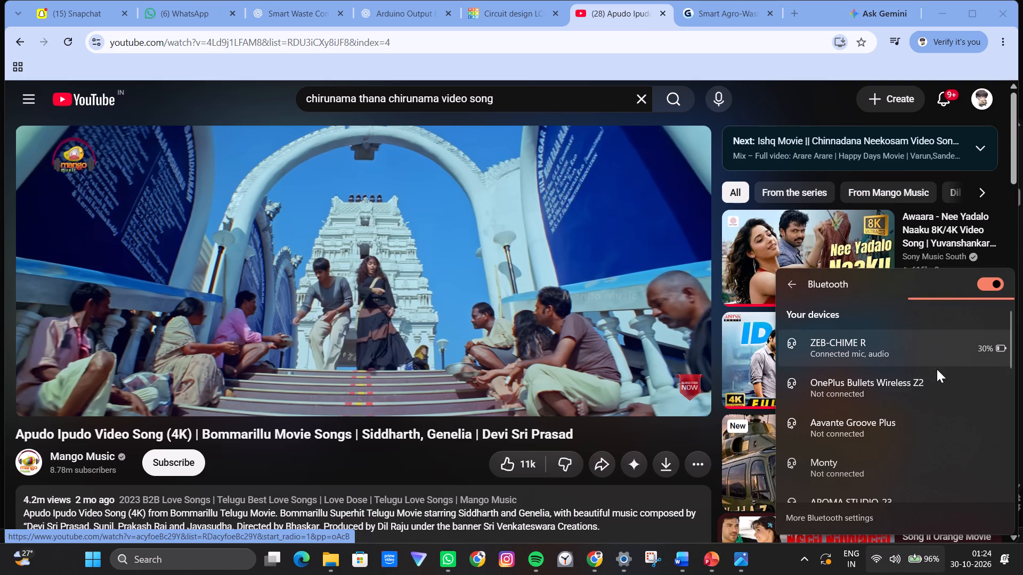
{"action": "scroll", "coordinate": [895, 475], "scroll_direction": "down", "scroll_amount": 5}
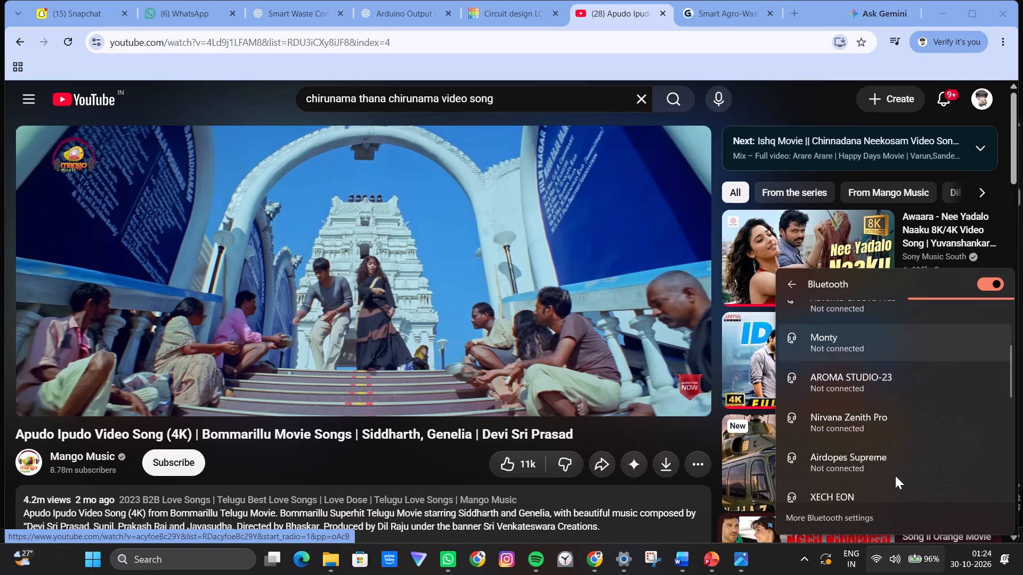
{"action": "scroll", "coordinate": [895, 475], "scroll_direction": "down", "scroll_amount": 8}
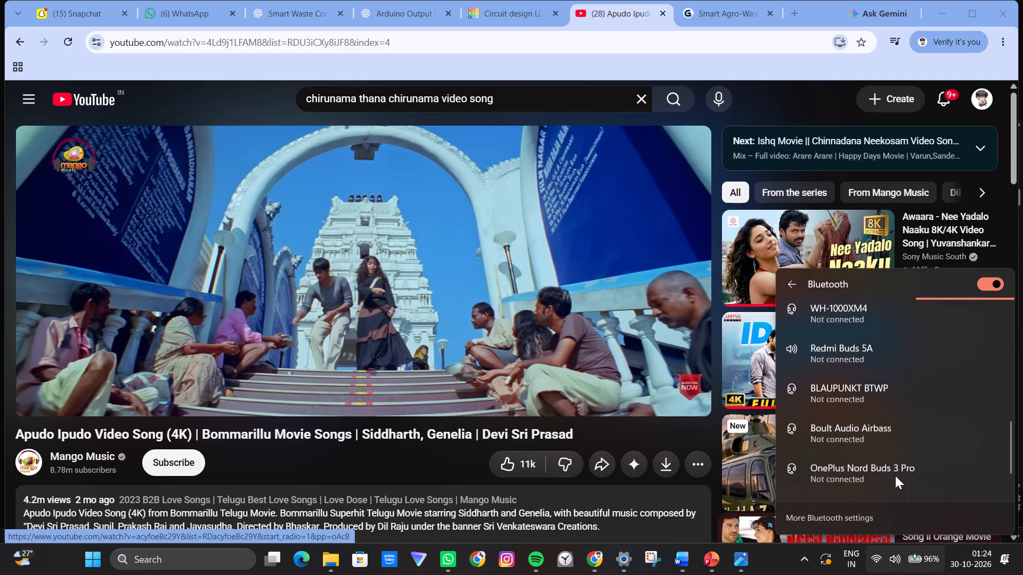
{"action": "scroll", "coordinate": [895, 475], "scroll_direction": "down", "scroll_amount": 5}
{"action": "left_click", "coordinate": [855, 484]}
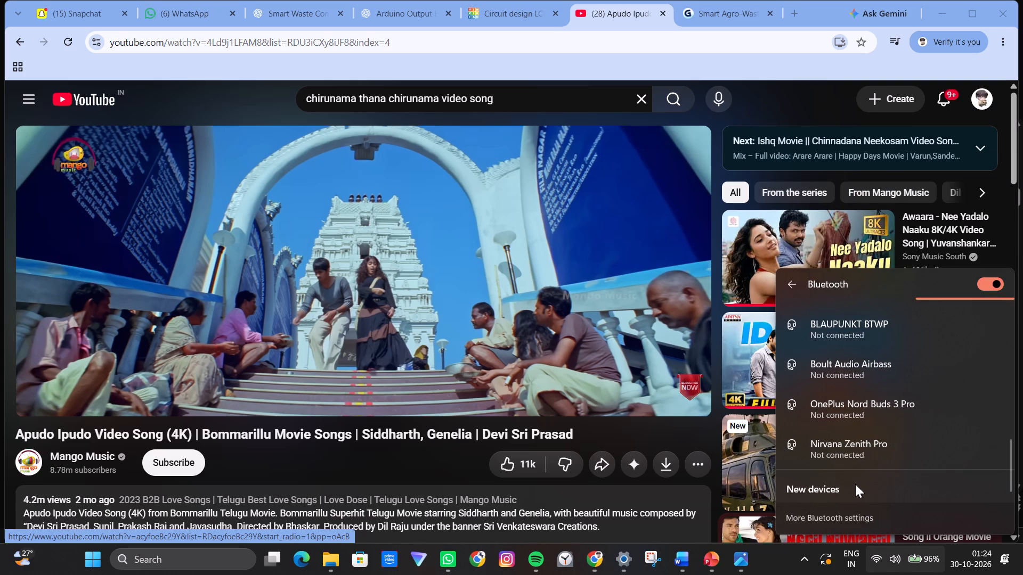
{"action": "left_click", "coordinate": [814, 488]}
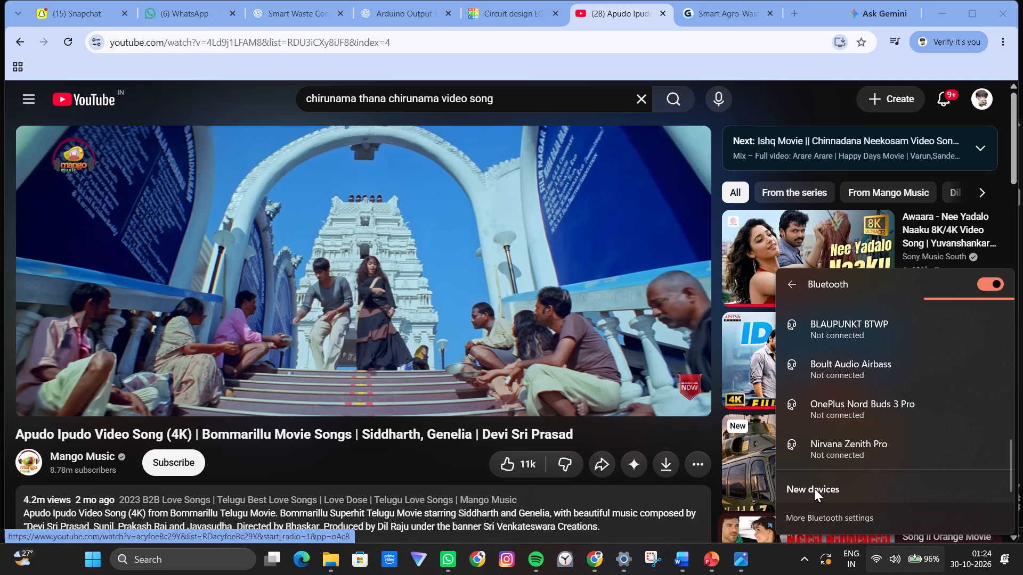
{"action": "left_click", "coordinate": [813, 486]}
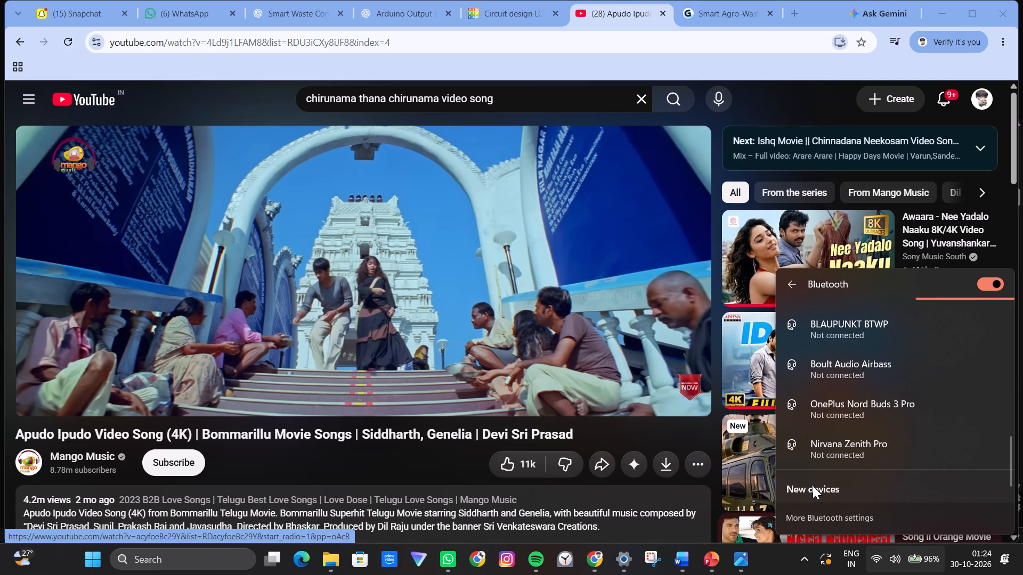
{"action": "left_click", "coordinate": [825, 485]}
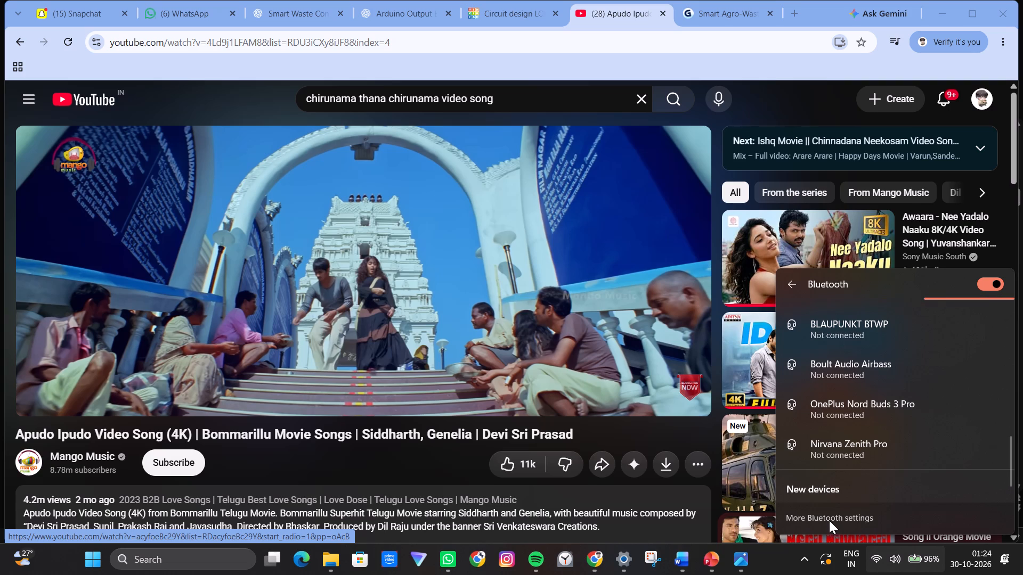
Open the full Bluetooth & devices page in Windows Settings.
{"action": "left_click", "coordinate": [826, 513]}
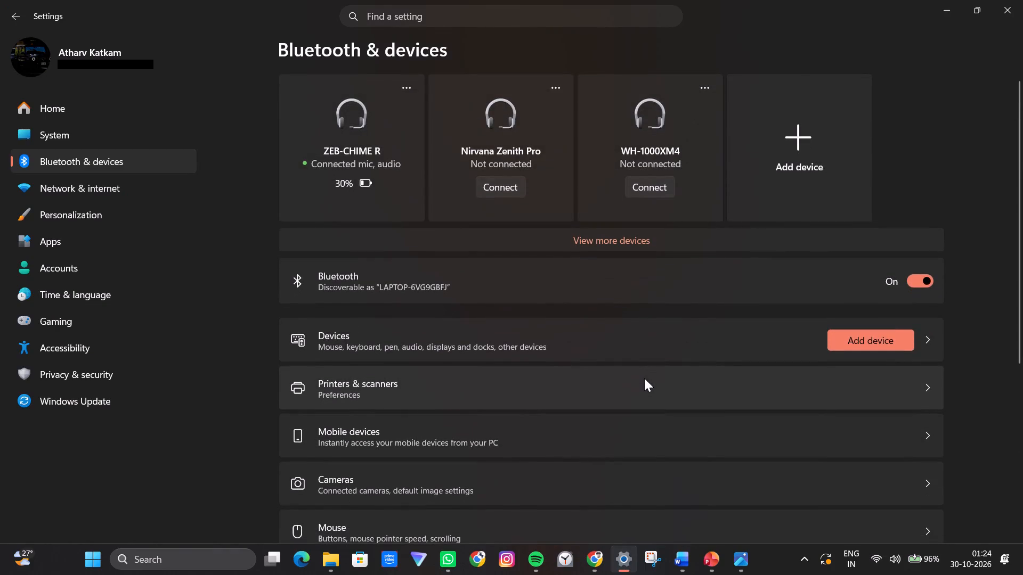
{"action": "scroll", "coordinate": [644, 378], "scroll_direction": "down", "scroll_amount": 2}
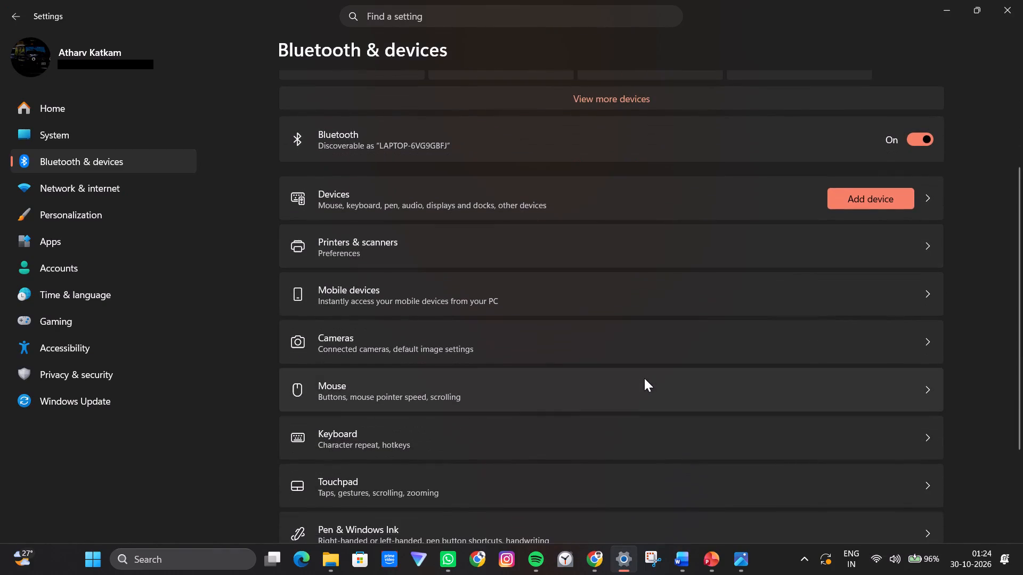
{"action": "scroll", "coordinate": [644, 378], "scroll_direction": "up", "scroll_amount": 3}
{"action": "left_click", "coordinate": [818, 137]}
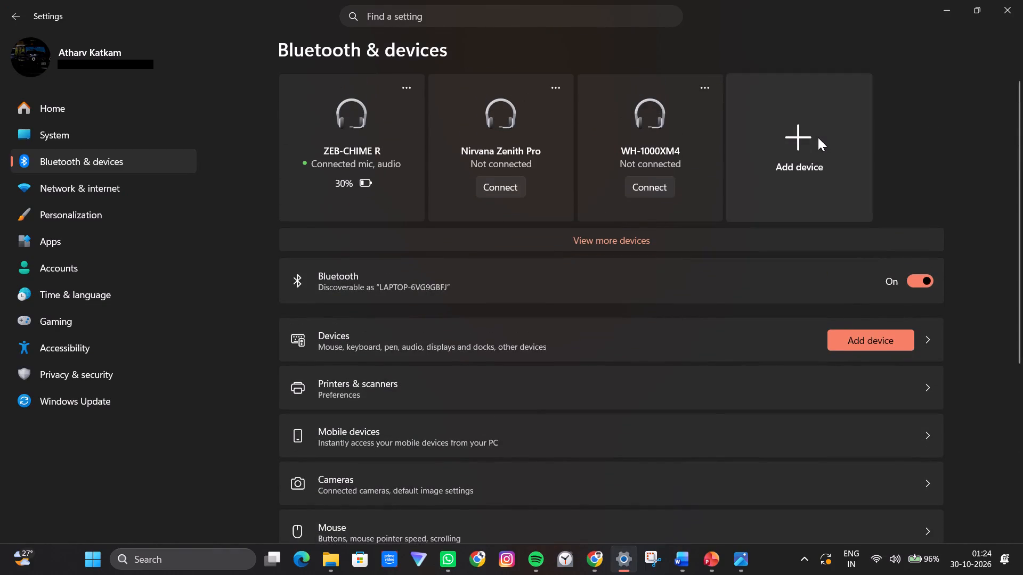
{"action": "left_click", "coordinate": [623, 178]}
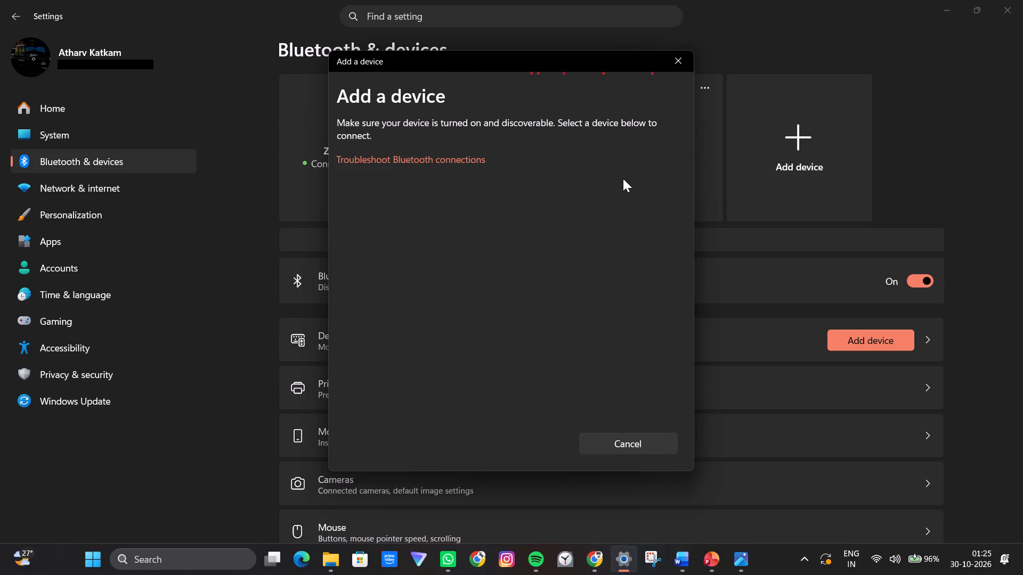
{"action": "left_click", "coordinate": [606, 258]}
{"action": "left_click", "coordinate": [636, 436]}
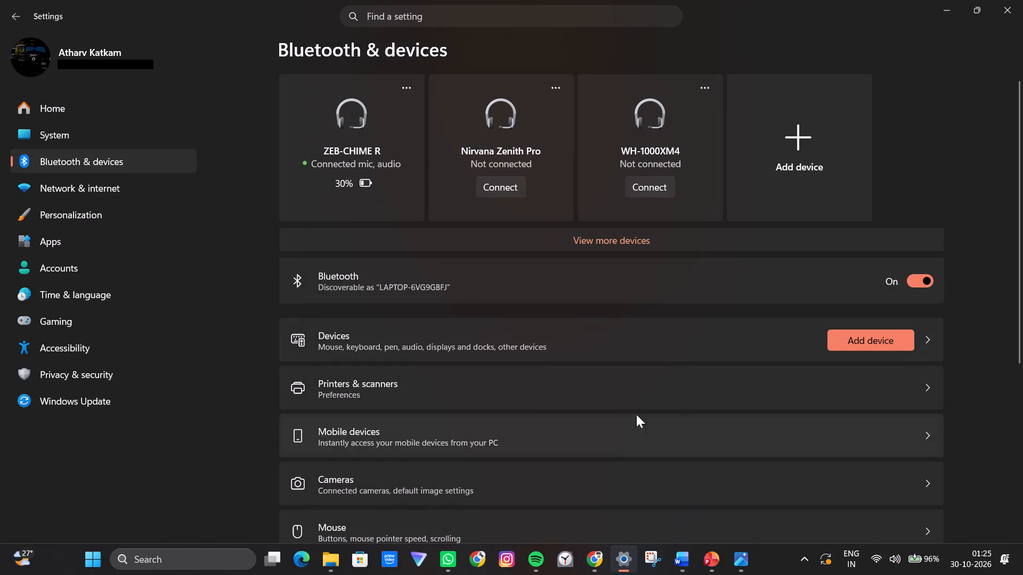
Add the ZEB-CHIME R audio headset as a new Bluetooth device and close the pairing dialog.
{"action": "left_click", "coordinate": [763, 116]}
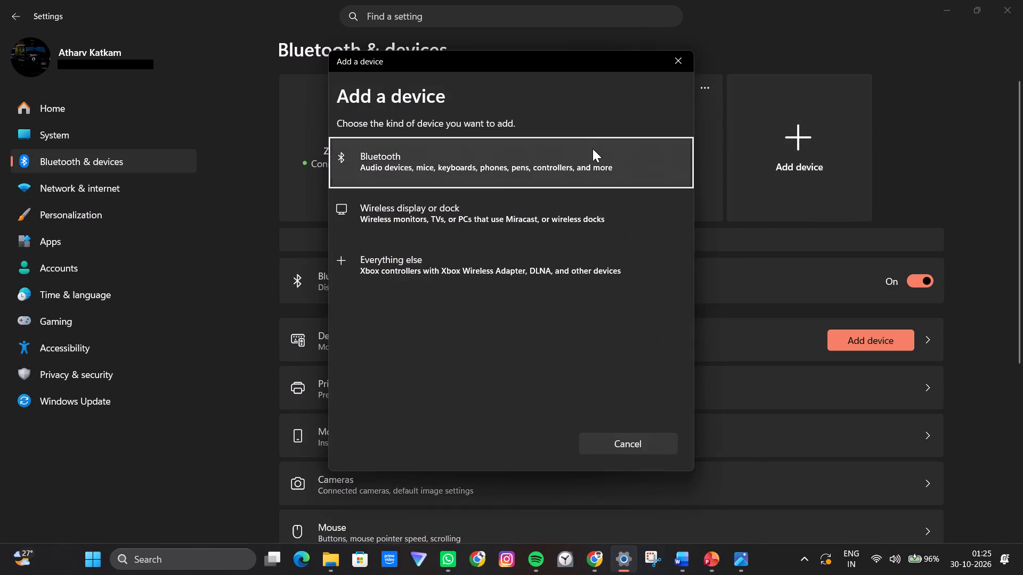
{"action": "left_click", "coordinate": [590, 150]}
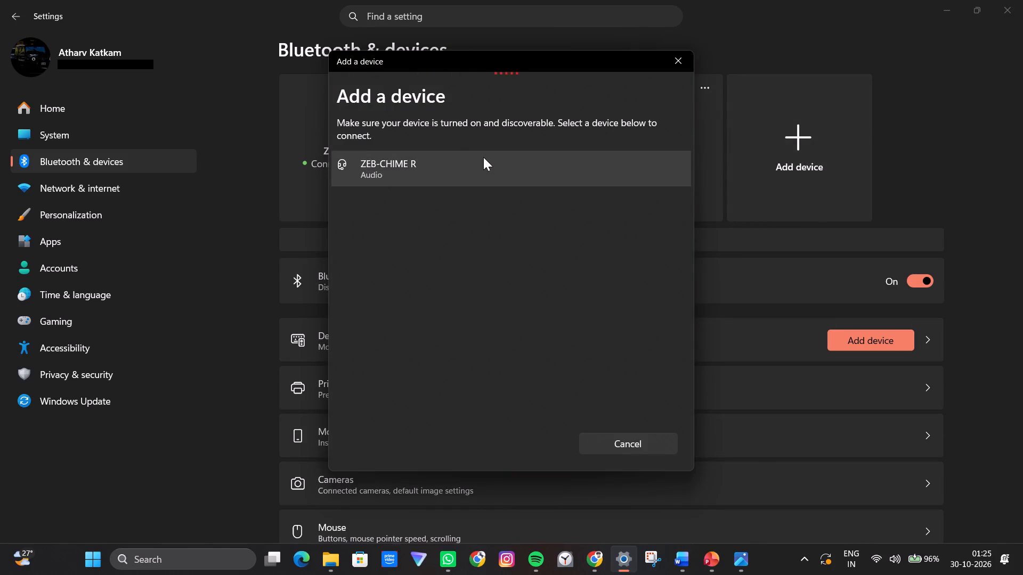
{"action": "left_click", "coordinate": [483, 157]}
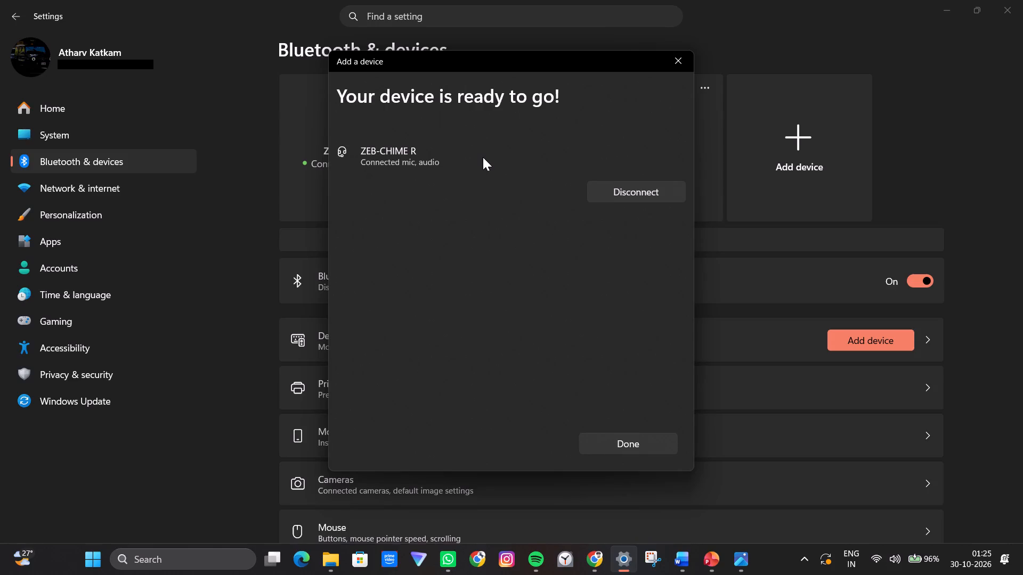
{"action": "left_click", "coordinate": [944, 163]}
{"action": "left_click", "coordinate": [679, 55]}
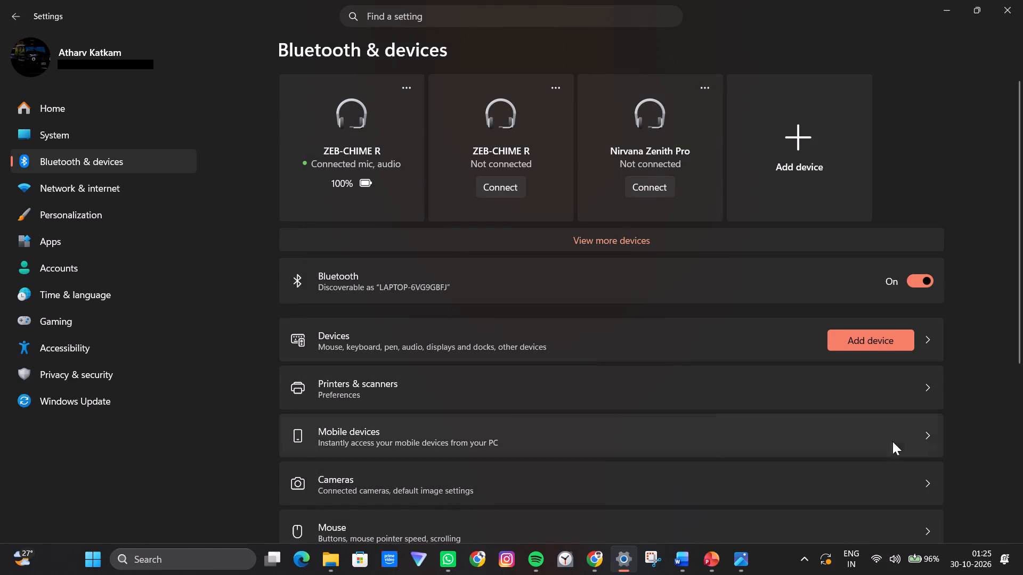
Lower the system volume to about two thirds in the Windows quick settings.
{"action": "left_click", "coordinate": [893, 560]}
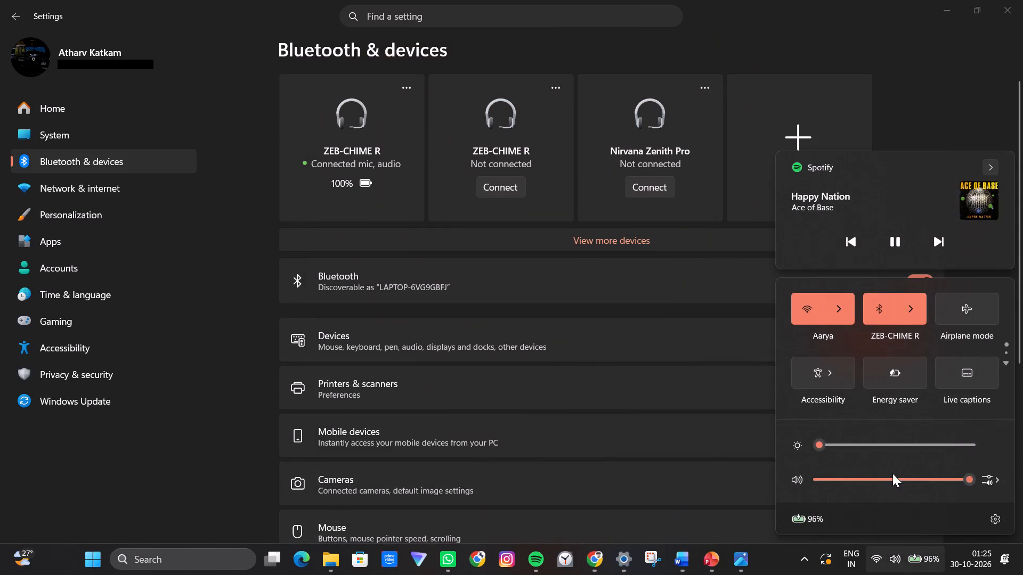
{"action": "left_click", "coordinate": [894, 477]}
{"action": "left_click", "coordinate": [921, 482]}
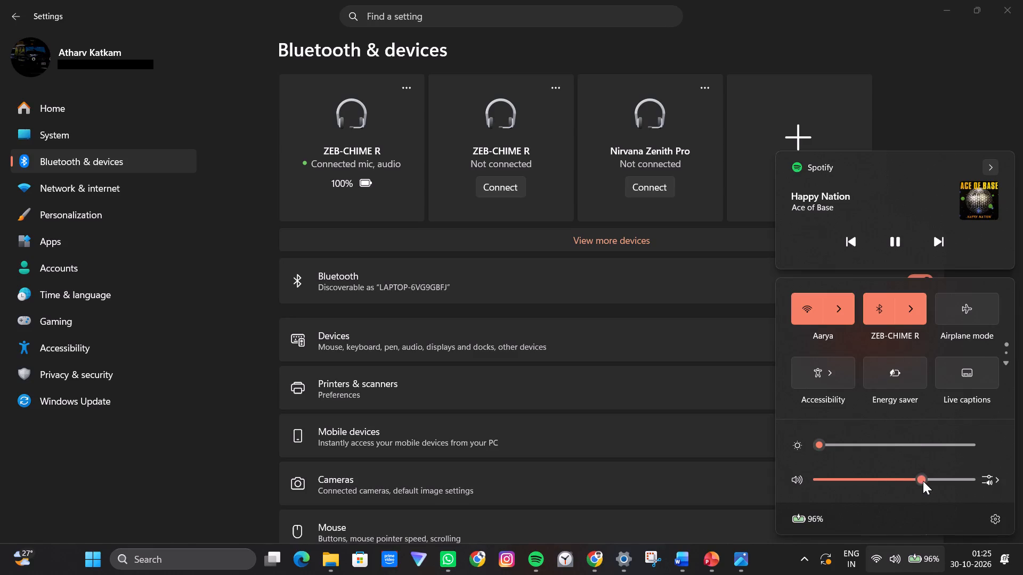
Switch to Chrome and resume the paused YouTube video.
{"action": "left_click", "coordinate": [596, 556]}
{"action": "left_click", "coordinate": [523, 277]}
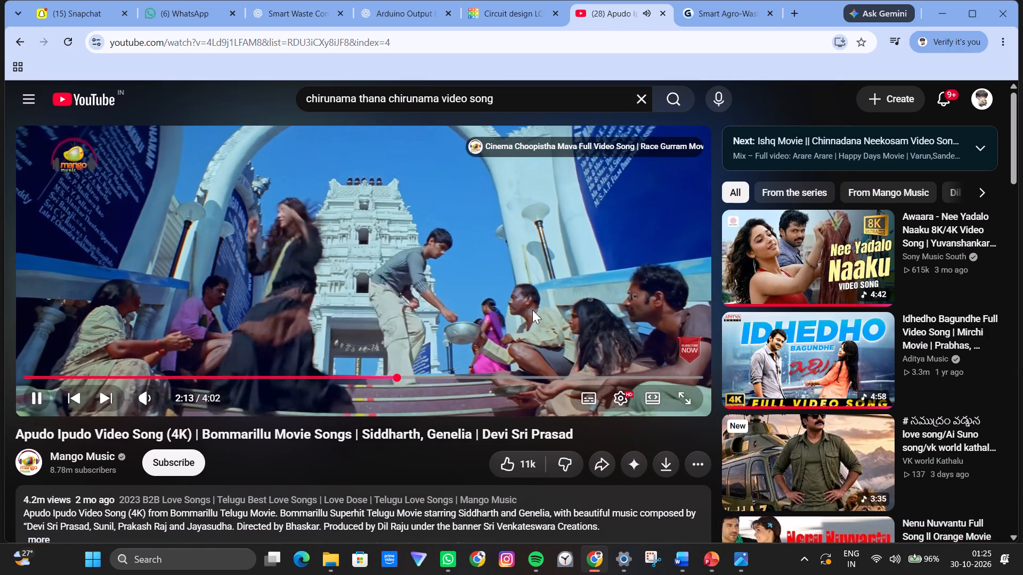
Switch to the Smart_Agricultural_Waste_Segregation presentation in PowerPoint and copy the "Mixing & alert" heading box from slide 4.
{"action": "left_click", "coordinate": [716, 556]}
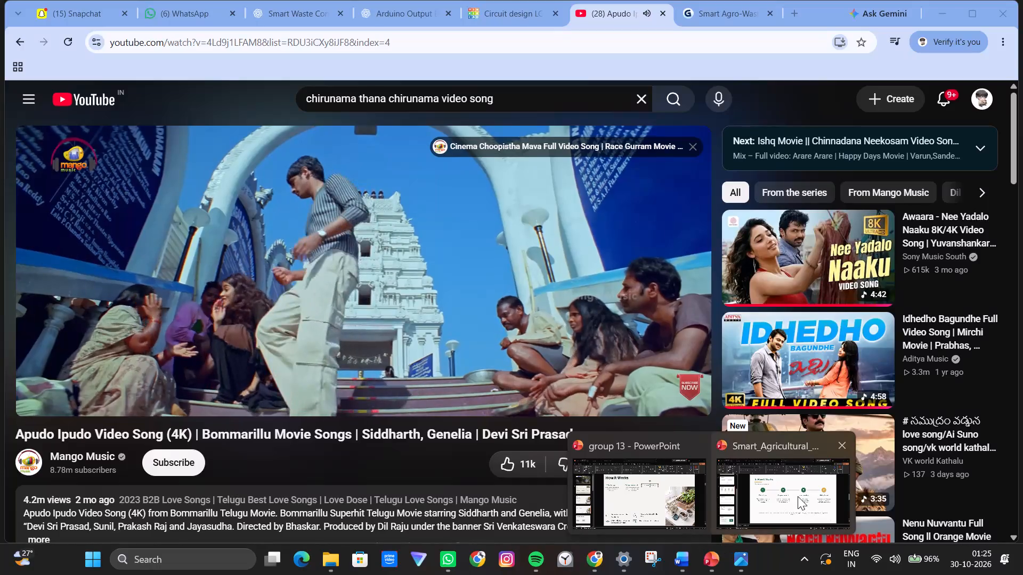
{"action": "left_click", "coordinate": [798, 496]}
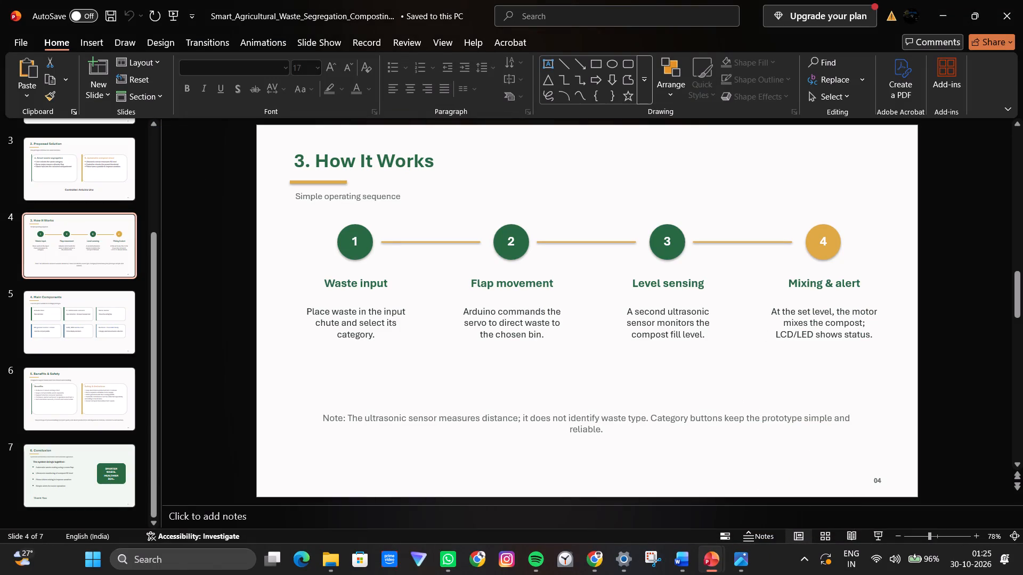
{"action": "left_click", "coordinate": [818, 283]}
{"action": "left_click", "coordinate": [806, 272]}
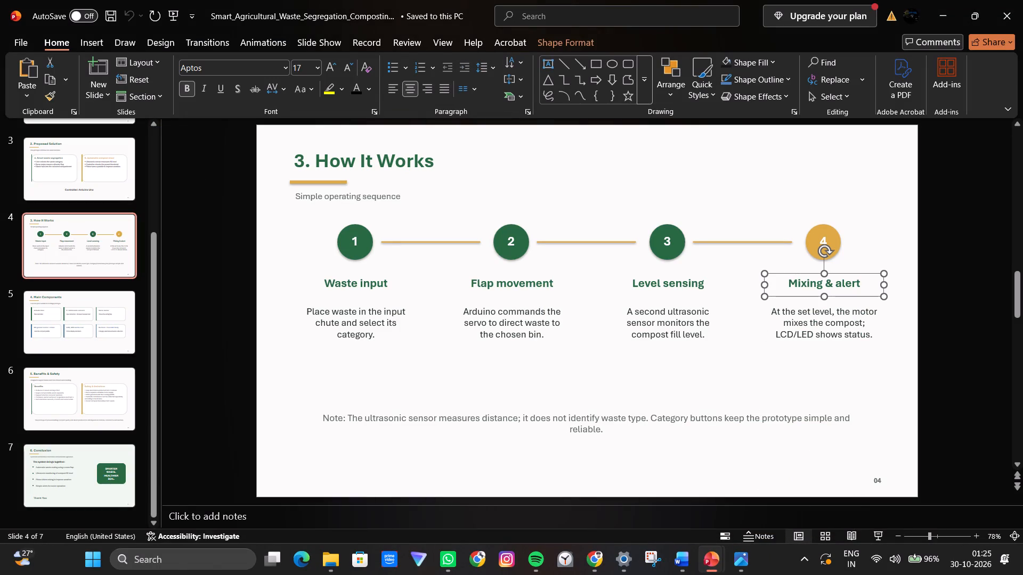
{"action": "key", "text": "ctrl+c"}
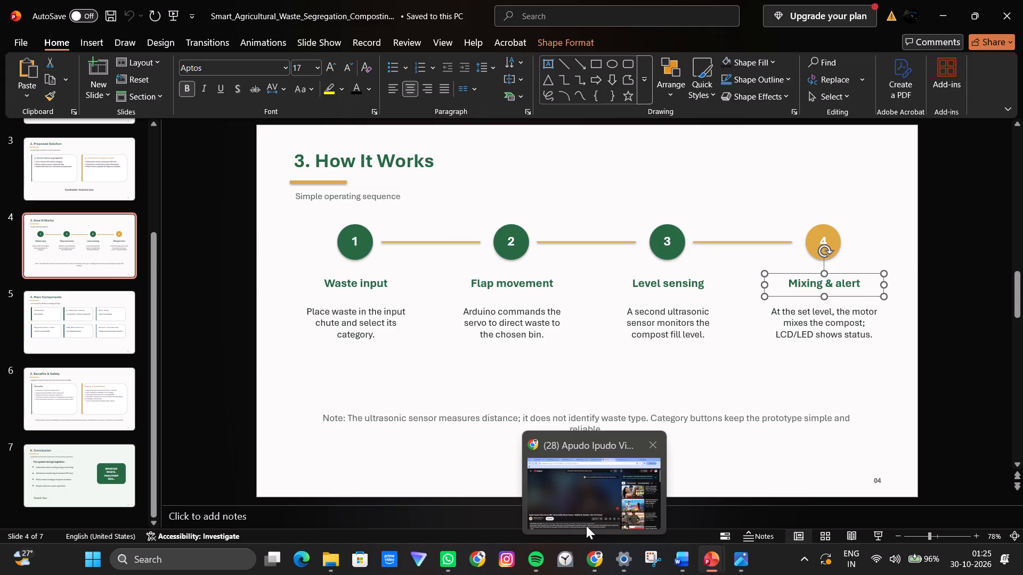
Switch back to the Chrome window.
{"action": "left_click", "coordinate": [585, 521]}
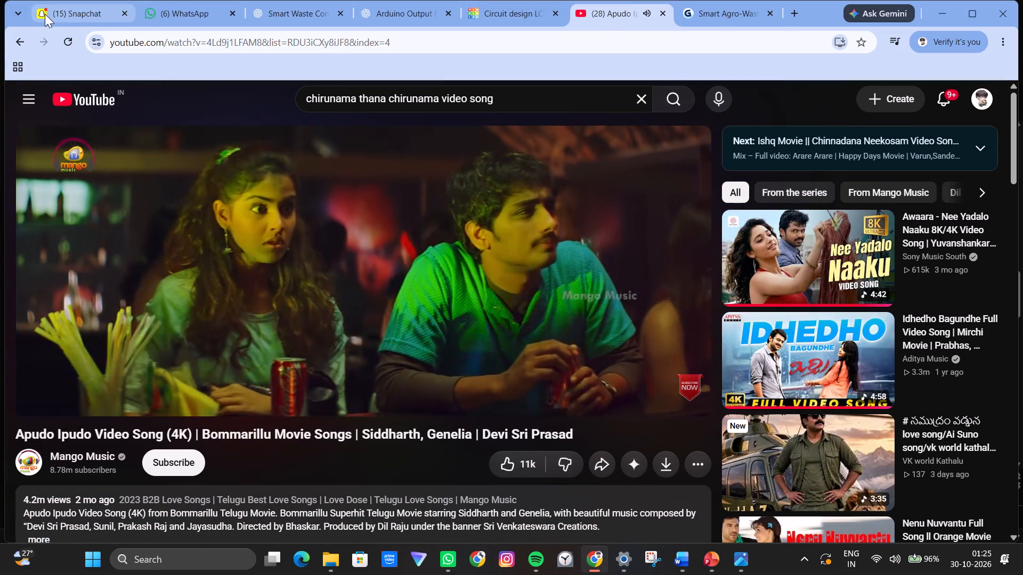
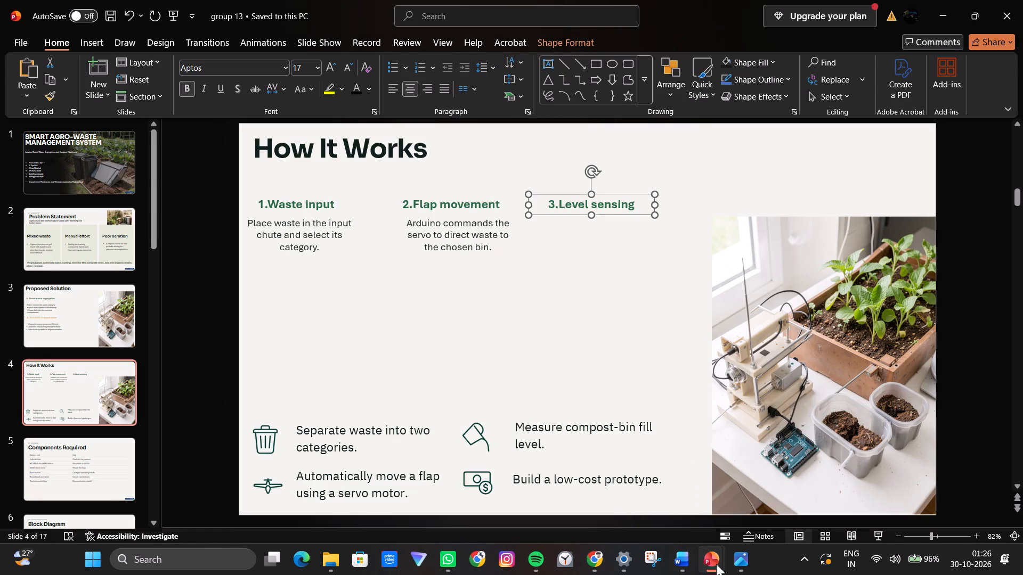
Copy the "A second ultrasonic sensor…" description from the Smart_Agricultural_Waste_Segregation slide 4 and place it under "3.Level sensing" in group 13.
{"action": "left_click", "coordinate": [759, 508]}
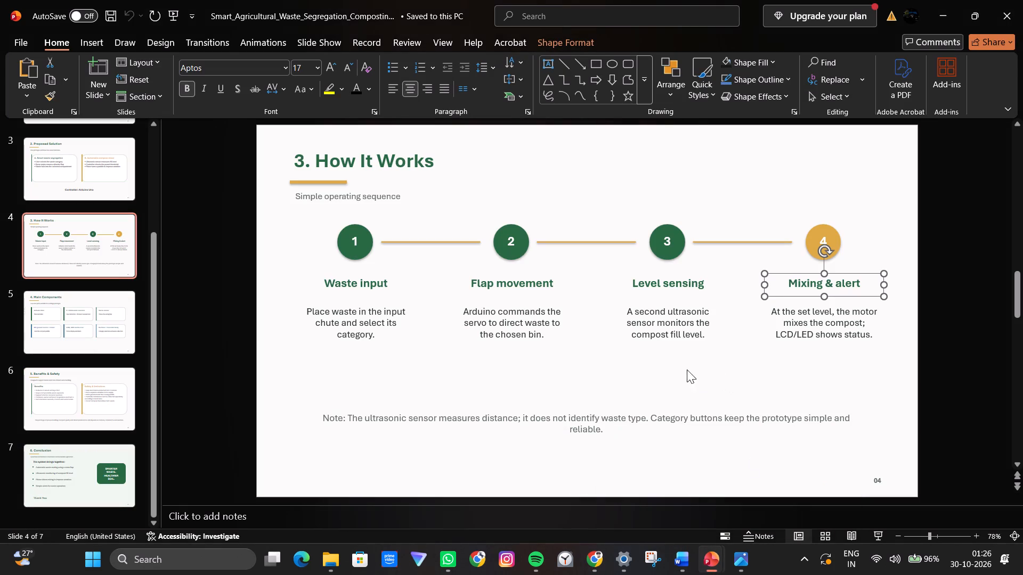
{"action": "left_click", "coordinate": [671, 344]}
{"action": "left_click", "coordinate": [678, 306]}
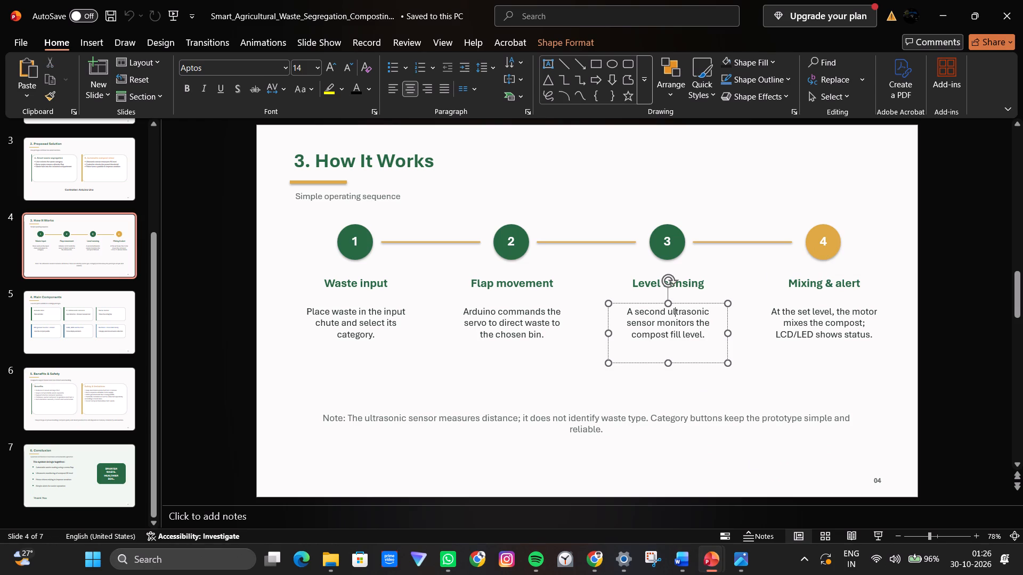
{"action": "left_click", "coordinate": [685, 301]}
{"action": "key", "text": "ctrl+c"}
{"action": "left_click", "coordinate": [633, 505]}
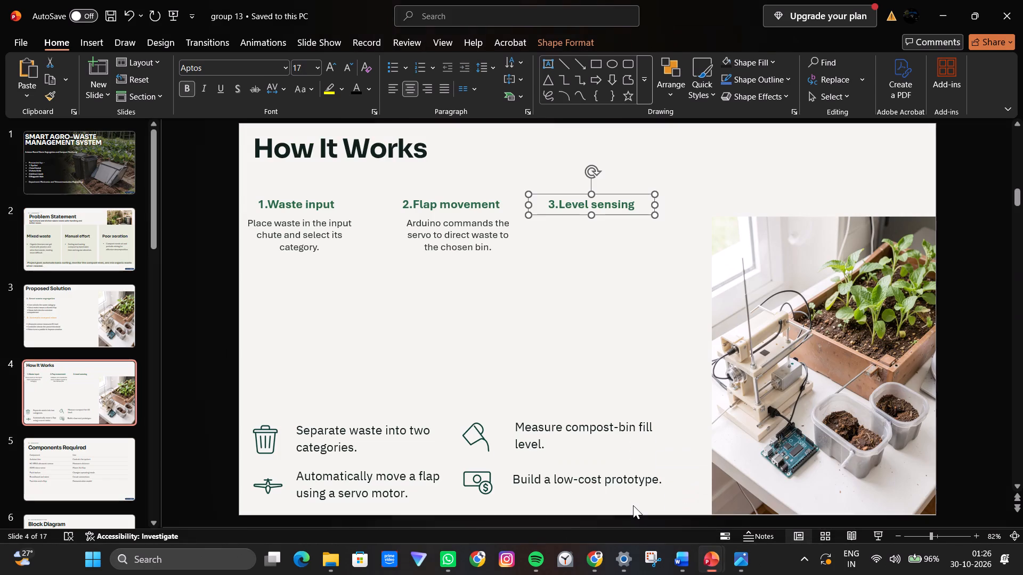
{"action": "key", "text": "ctrl+v"}
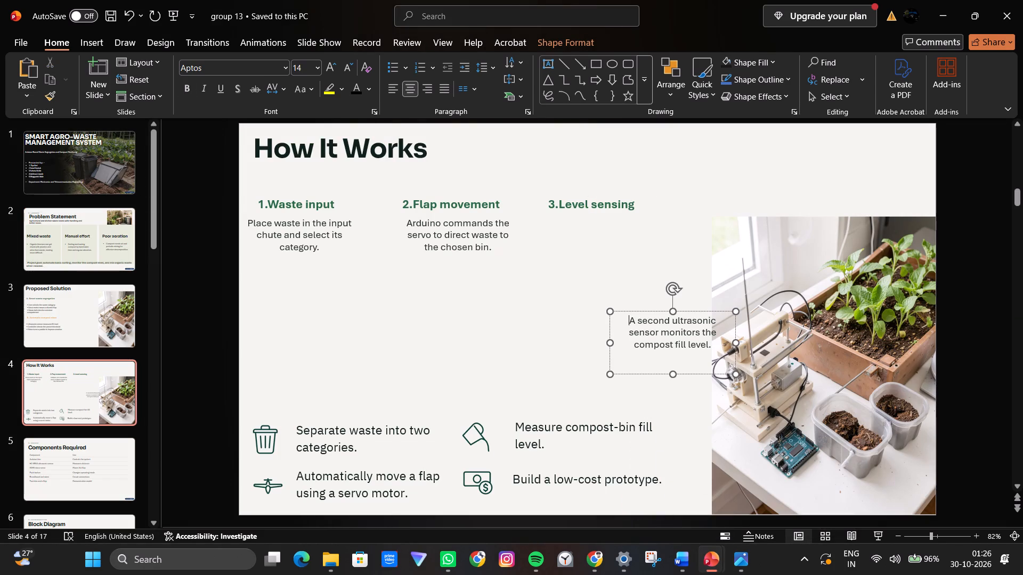
{"action": "left_click_drag", "start_coordinate": [654, 308], "coordinate": [630, 274]}
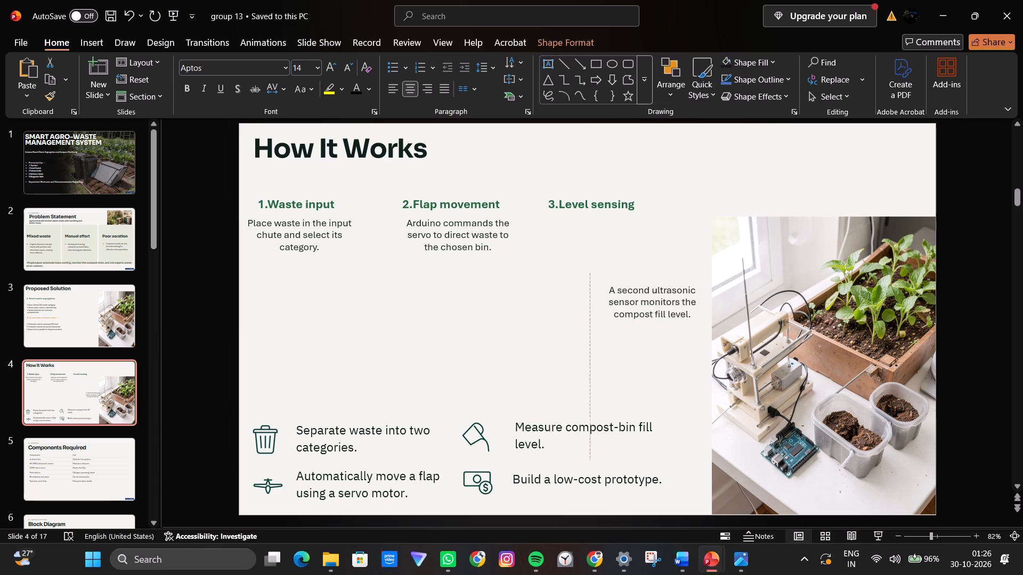
{"action": "left_click_drag", "start_coordinate": [630, 274], "coordinate": [577, 212]}
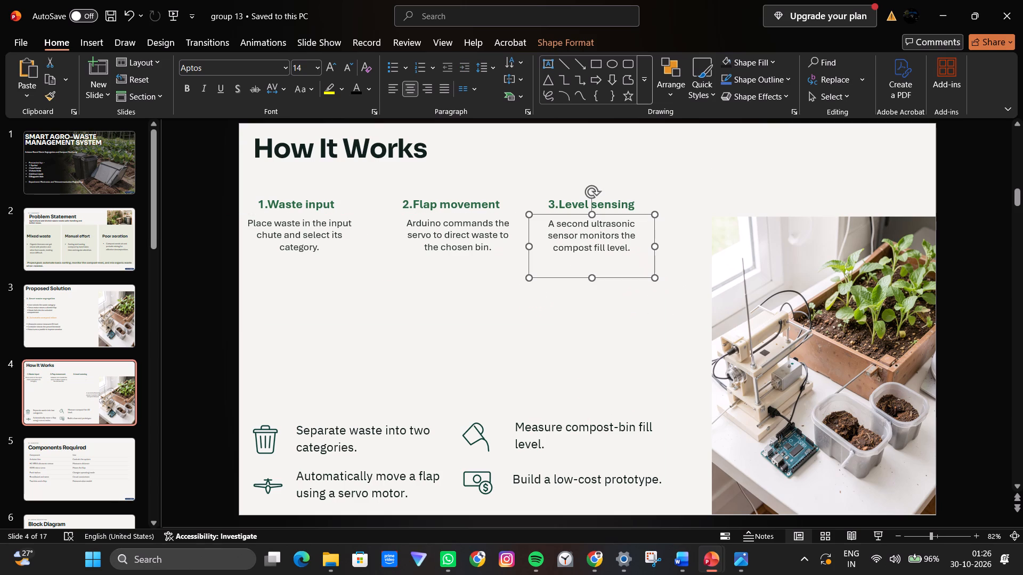
{"action": "left_click", "coordinate": [546, 361]}
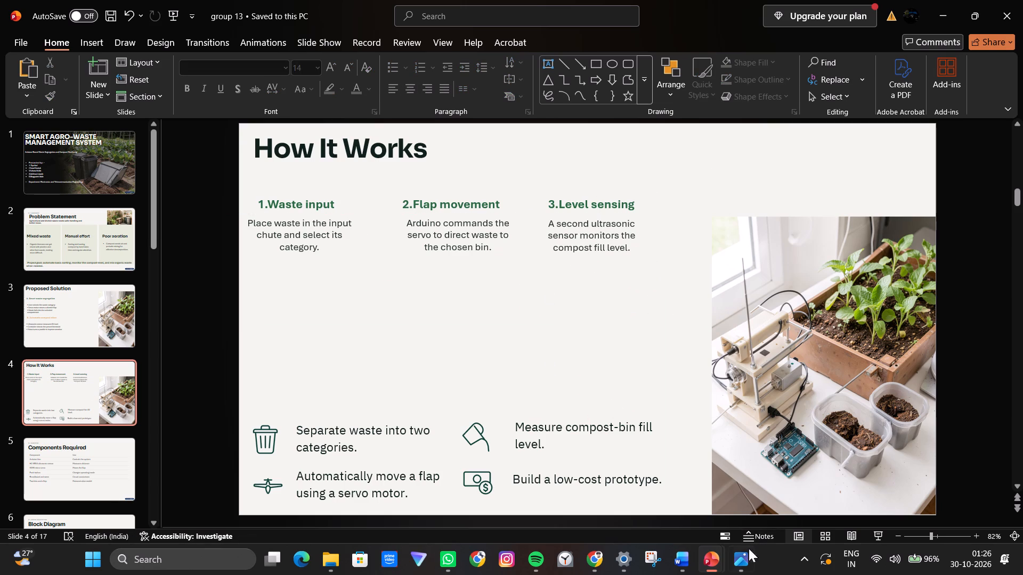
Copy the "Mixing & alert" heading box from the Smart_Agricultural_Waste_Segregation slide 4 and paste it onto slide 4 of group 13.
{"action": "left_click", "coordinate": [786, 502]}
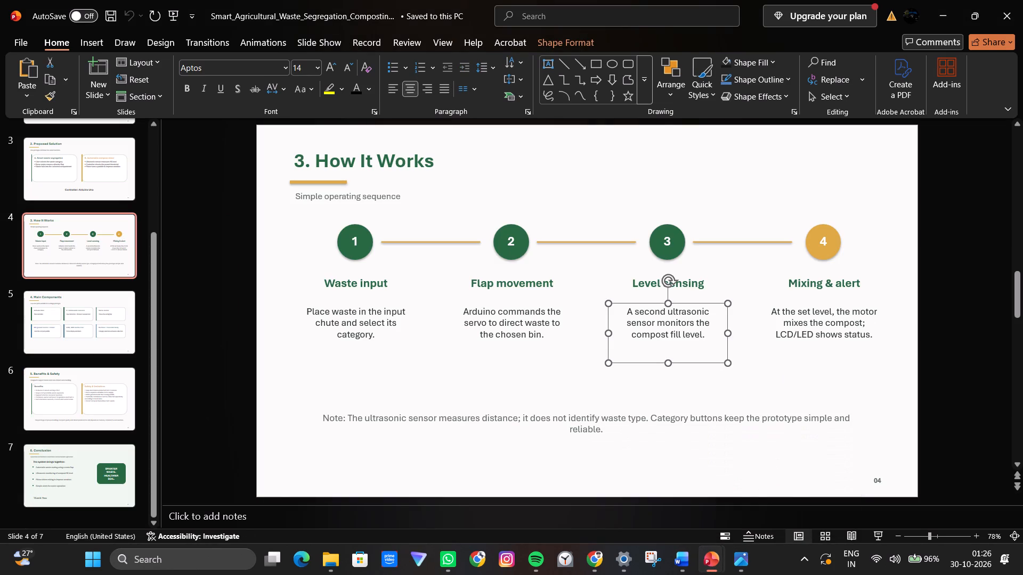
{"action": "left_click", "coordinate": [824, 283]}
{"action": "left_click", "coordinate": [812, 273]}
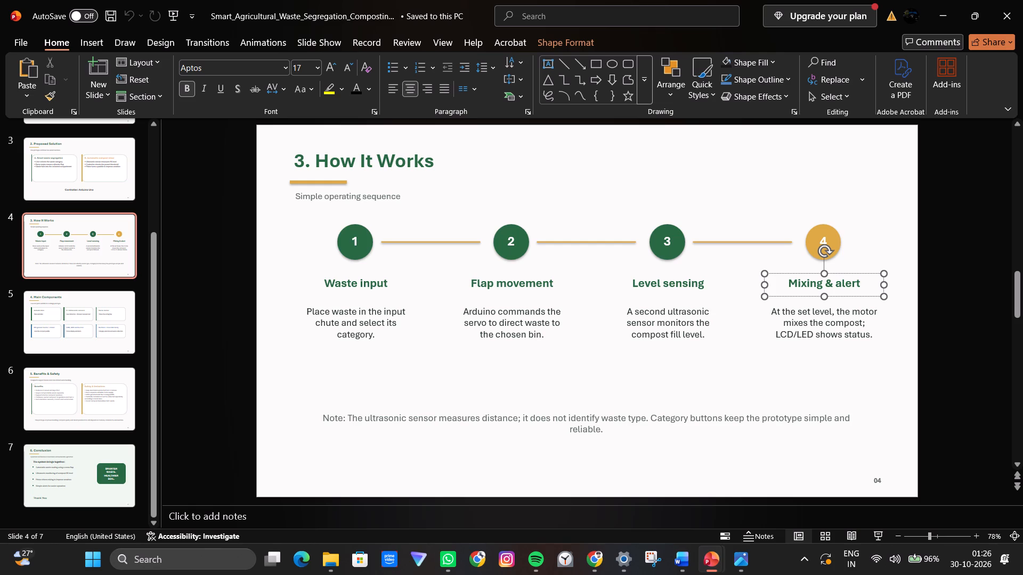
{"action": "key", "text": "ctrl+c"}
{"action": "left_click", "coordinate": [667, 525]}
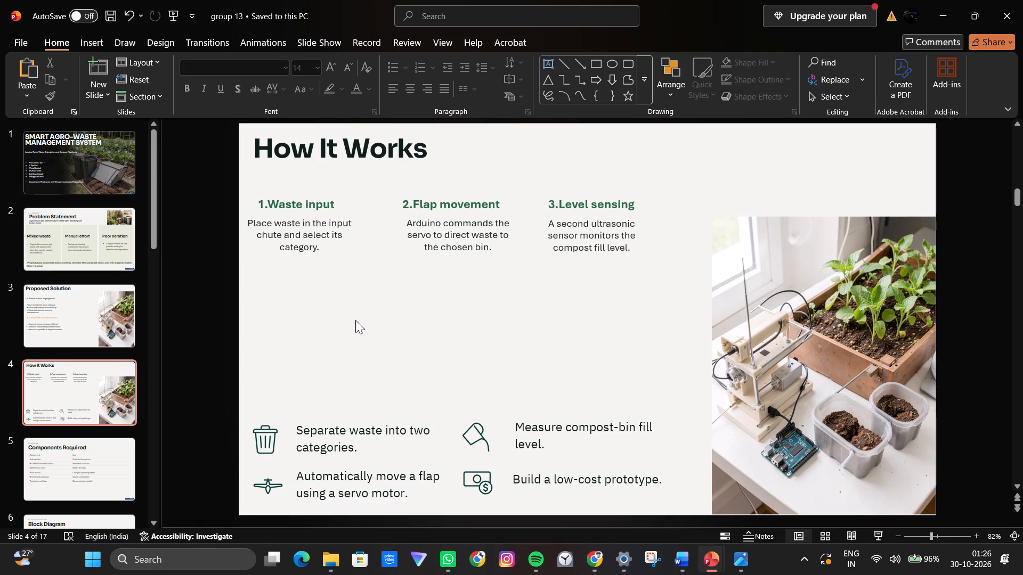
{"action": "key", "text": "ctrl+v"}
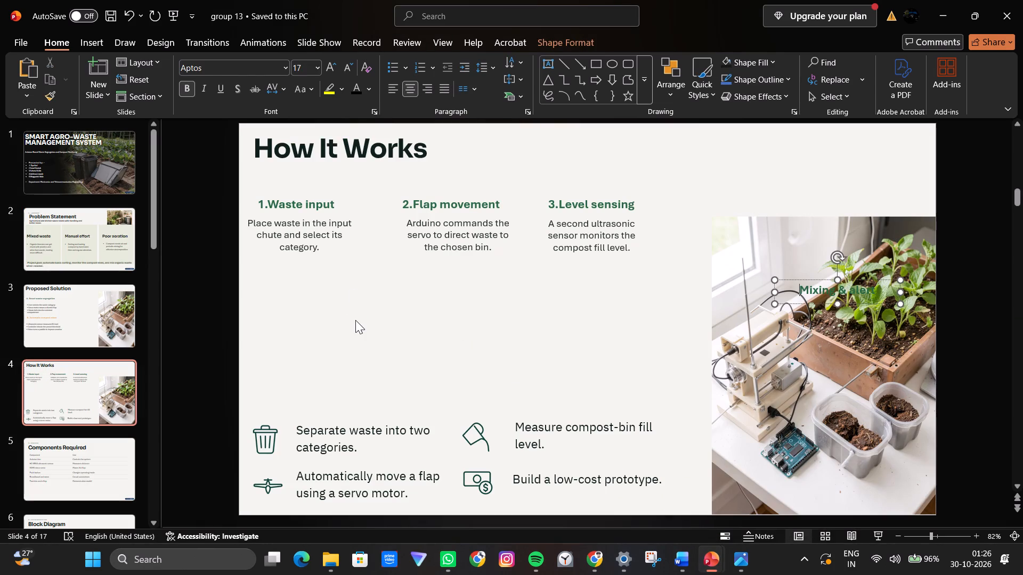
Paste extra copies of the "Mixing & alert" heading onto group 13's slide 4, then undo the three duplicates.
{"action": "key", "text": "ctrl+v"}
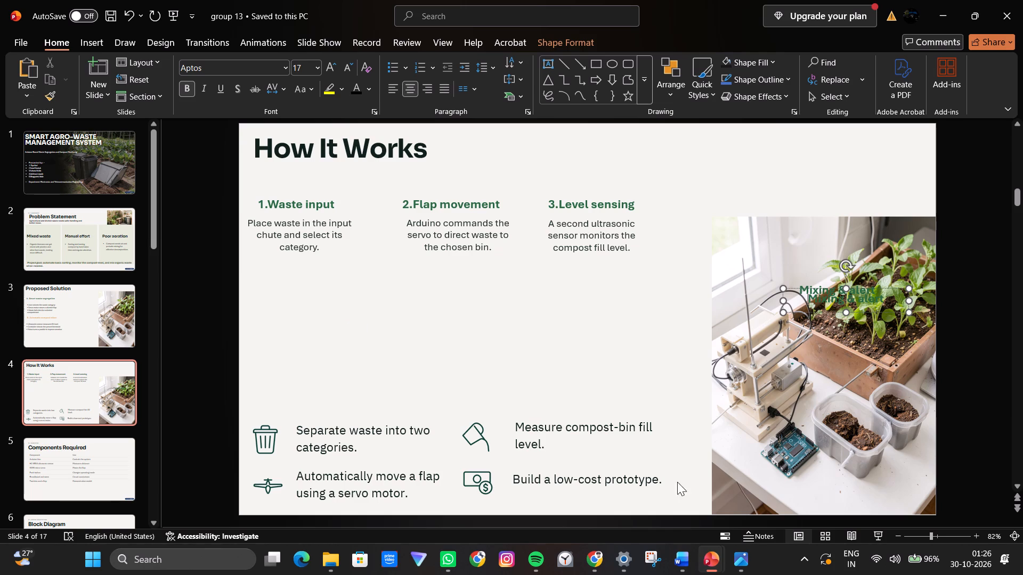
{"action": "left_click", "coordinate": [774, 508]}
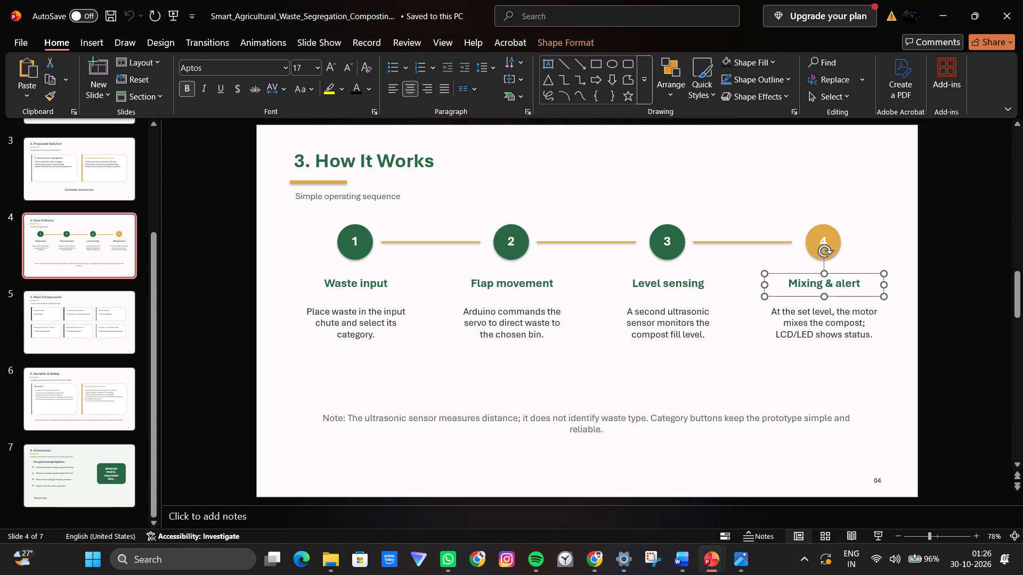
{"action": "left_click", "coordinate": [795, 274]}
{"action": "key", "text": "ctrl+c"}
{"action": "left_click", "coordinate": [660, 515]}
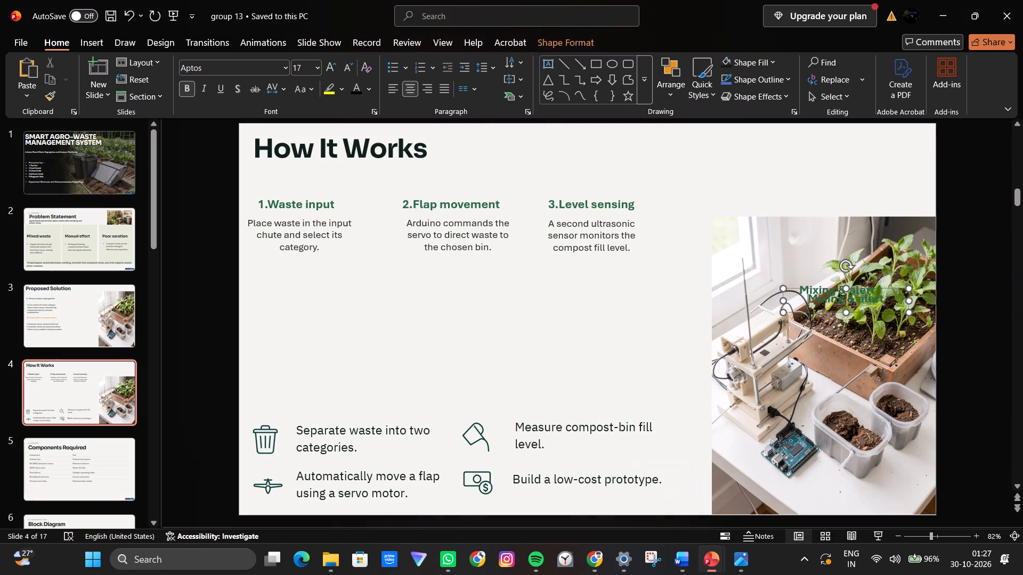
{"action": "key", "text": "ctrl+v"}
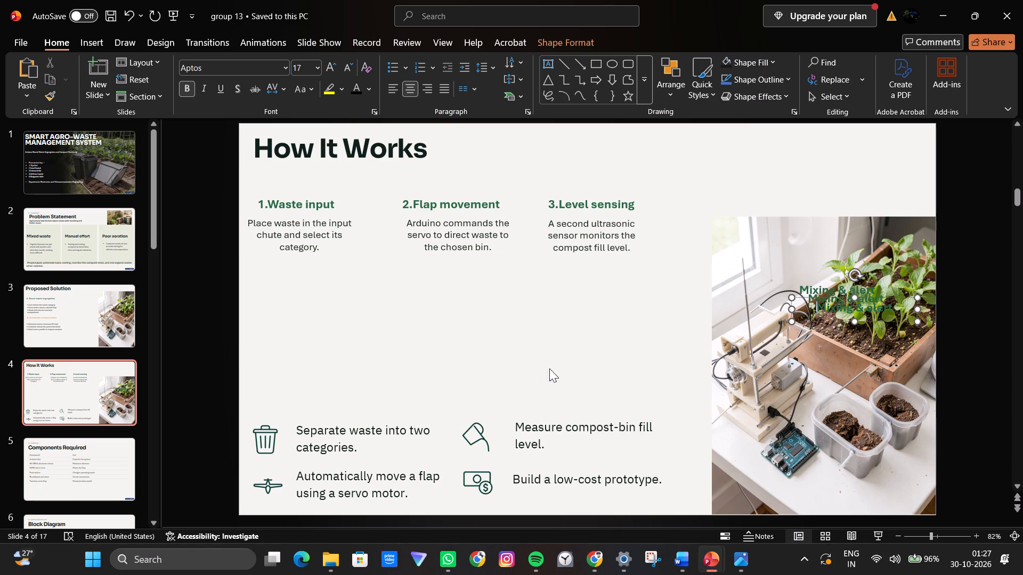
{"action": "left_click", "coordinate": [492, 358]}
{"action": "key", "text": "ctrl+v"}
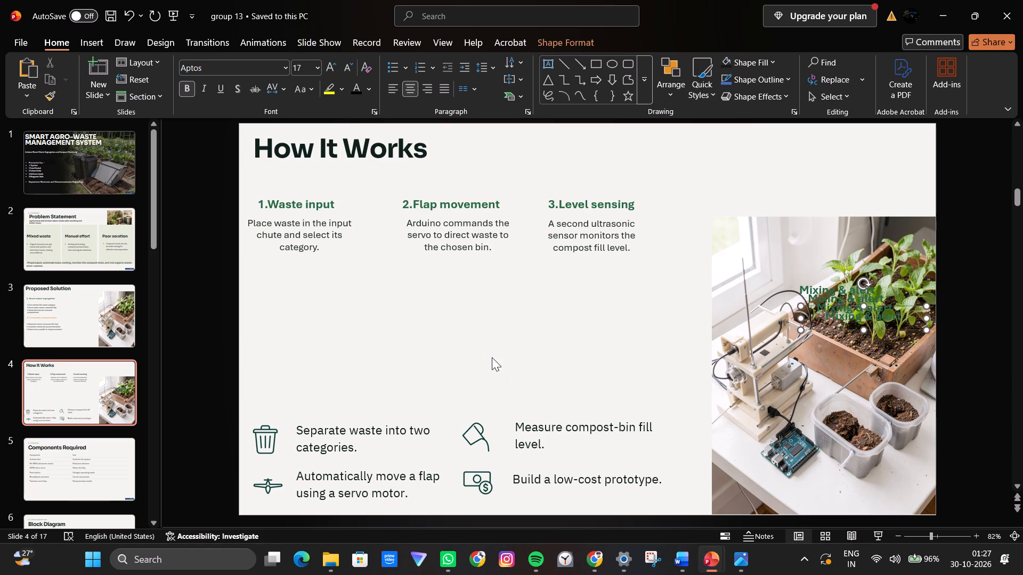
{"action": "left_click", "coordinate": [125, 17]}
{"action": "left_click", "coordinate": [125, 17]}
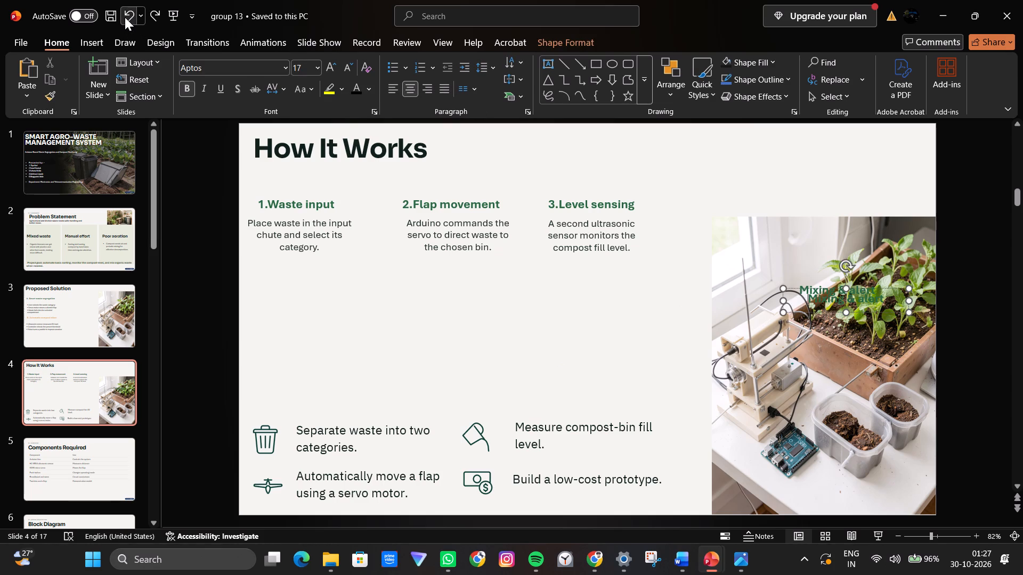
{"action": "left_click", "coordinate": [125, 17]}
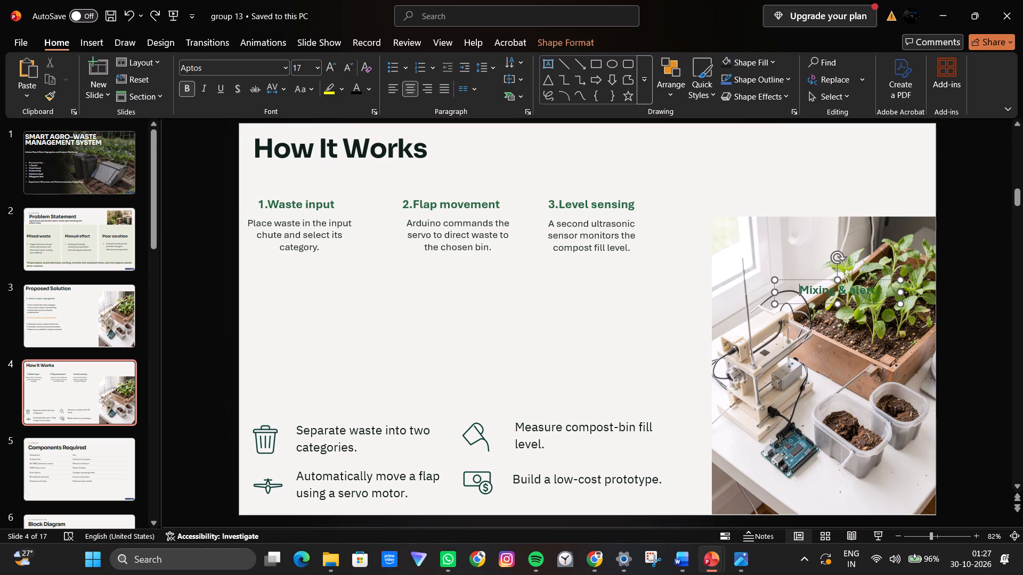
Place the pasted heading in the empty area below the "1.Waste input" description and number it "4.Mixing & alert".
{"action": "left_click_drag", "start_coordinate": [799, 280], "coordinate": [291, 292]}
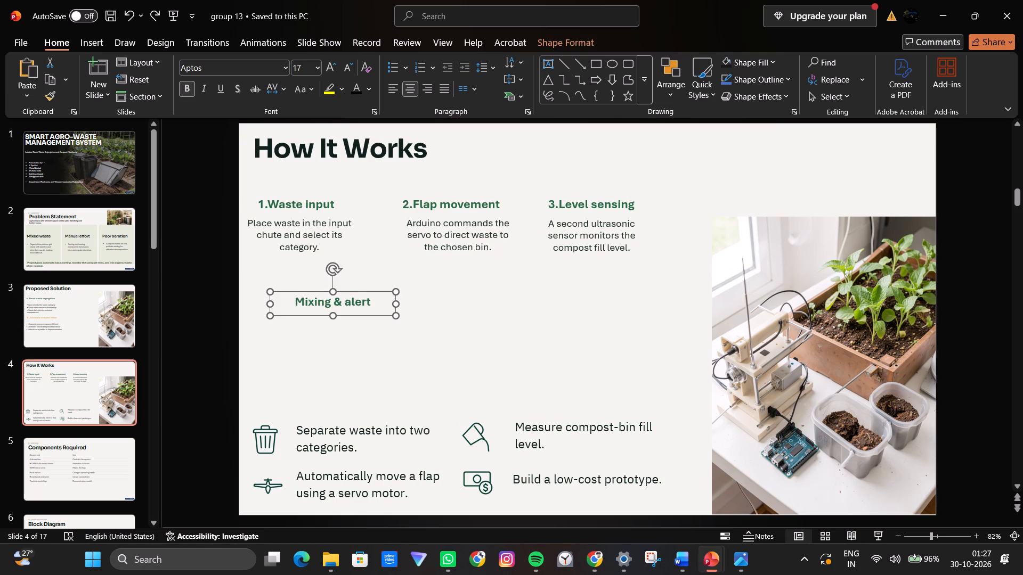
{"action": "left_click_drag", "start_coordinate": [280, 290], "coordinate": [402, 292]}
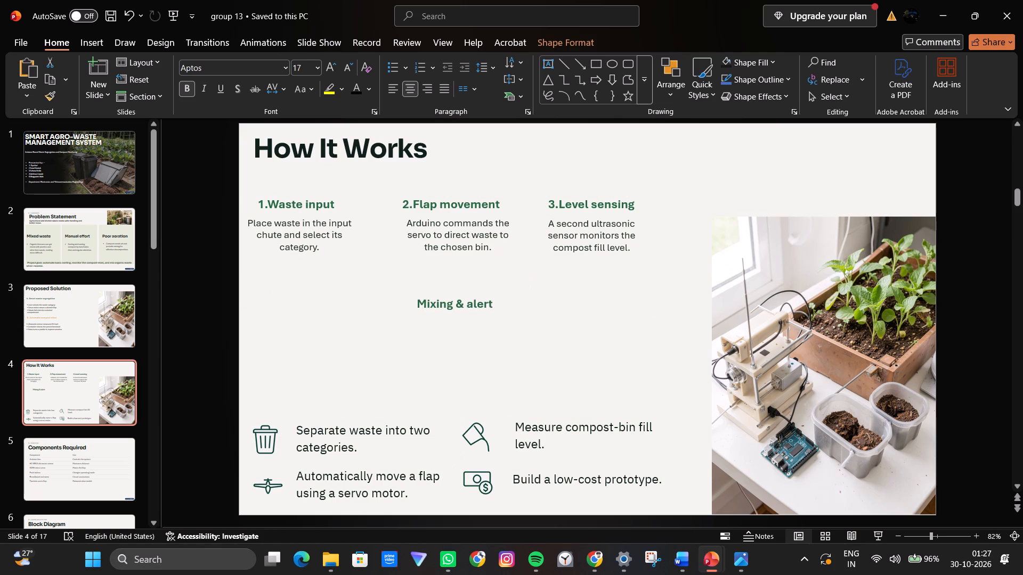
{"action": "left_click_drag", "start_coordinate": [402, 292], "coordinate": [403, 293]}
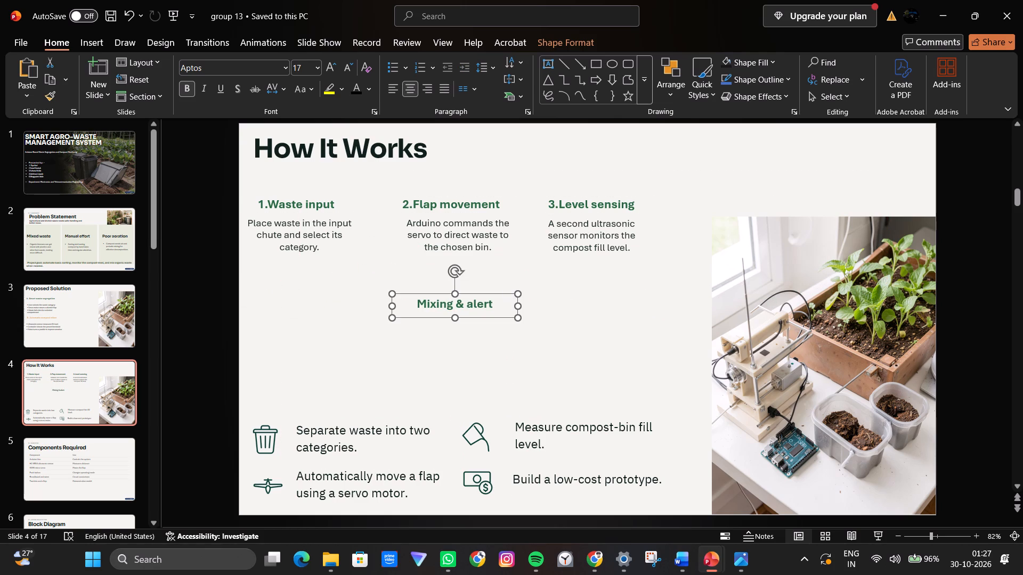
{"action": "left_click", "coordinate": [417, 300]}
{"action": "type", "text": "4."}
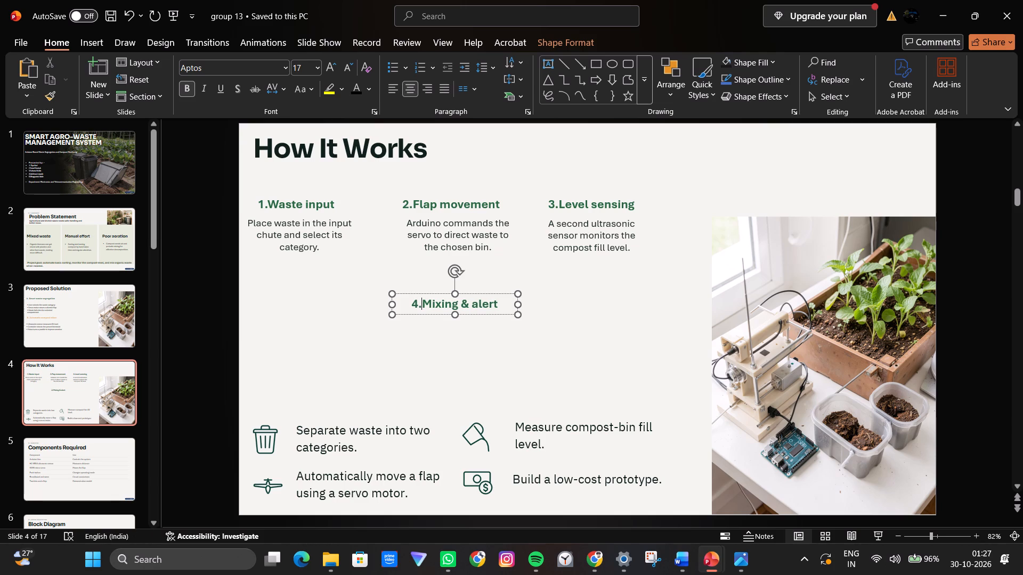
{"action": "left_click_drag", "start_coordinate": [486, 295], "coordinate": [376, 284]}
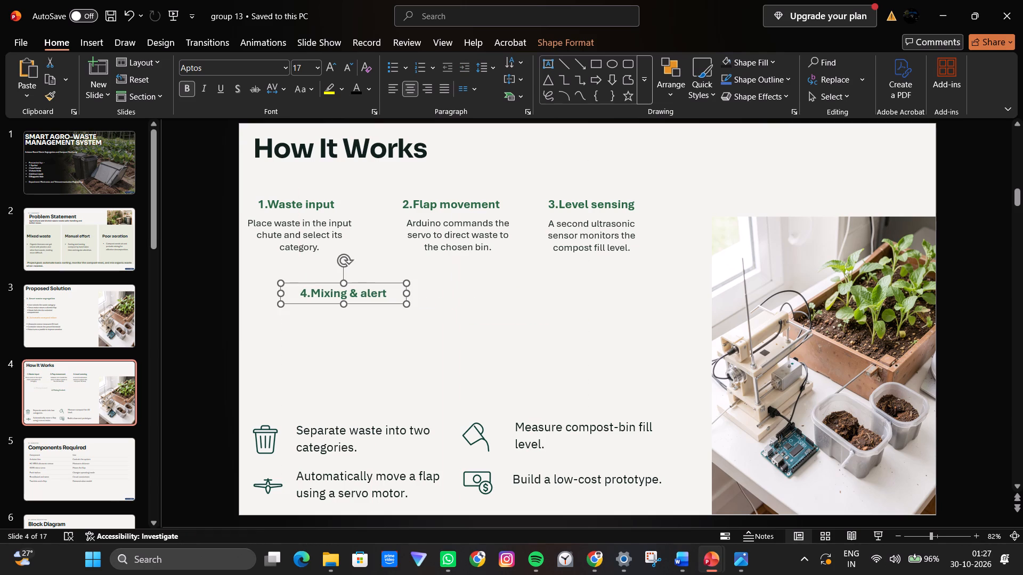
Move the "3.Level sensing" heading into the second row beside "4.Mixing & alert", with its ultrasonic sensor description below it.
{"action": "left_click", "coordinate": [579, 224]}
{"action": "left_click", "coordinate": [566, 208]}
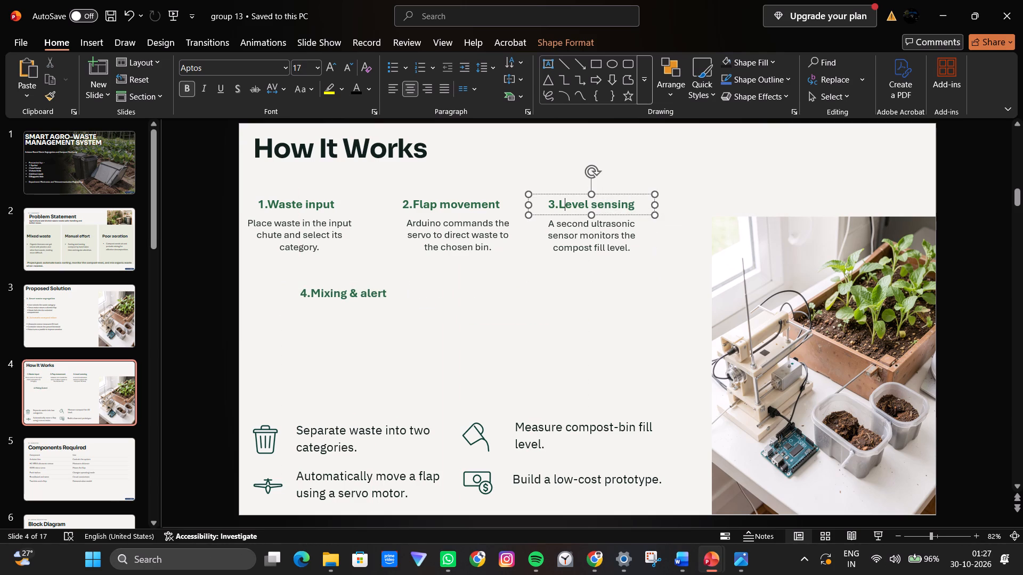
{"action": "left_click_drag", "start_coordinate": [568, 193], "coordinate": [501, 287]}
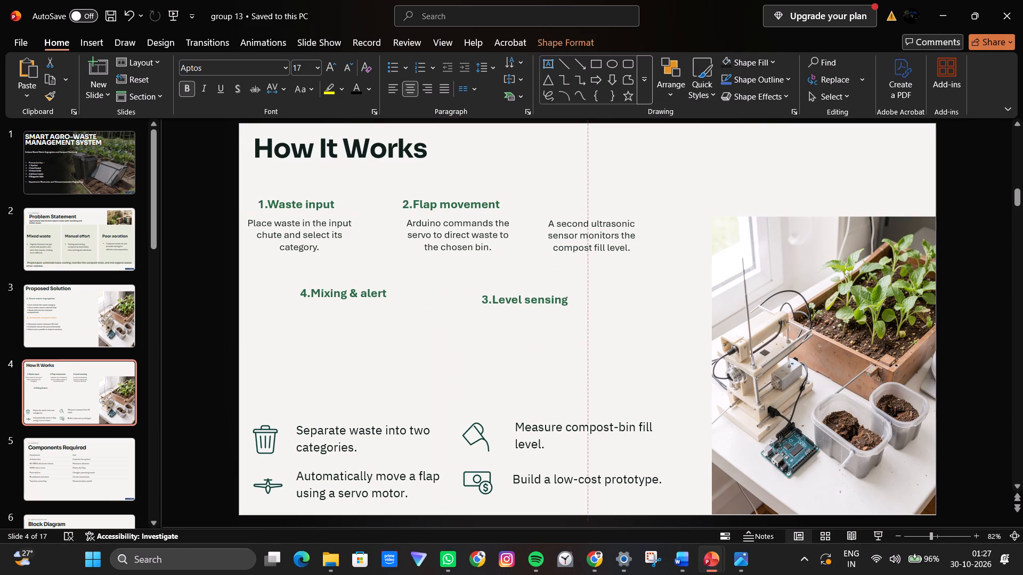
{"action": "left_click_drag", "start_coordinate": [501, 287], "coordinate": [503, 281]}
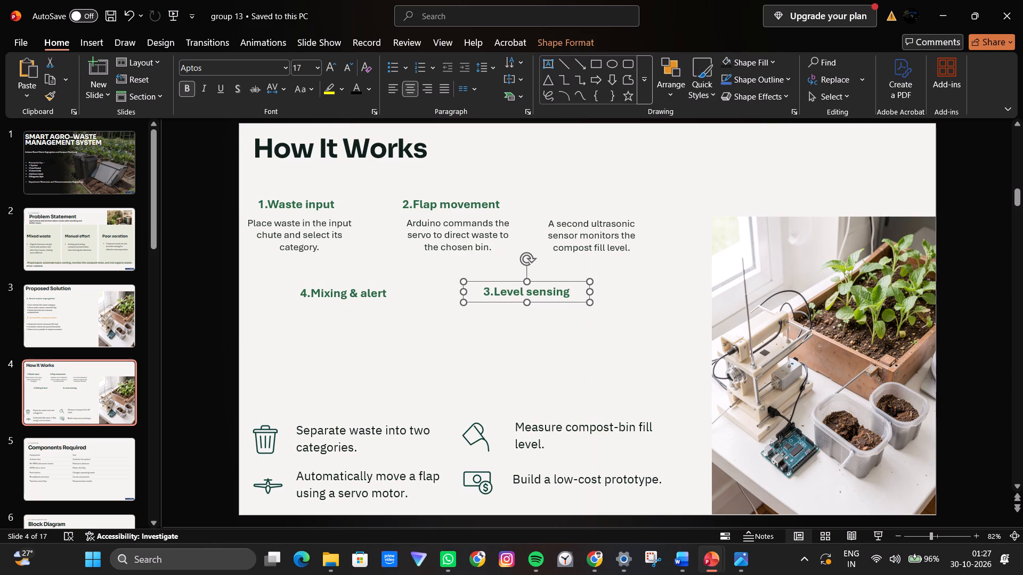
{"action": "left_click", "coordinate": [576, 230]}
{"action": "left_click_drag", "start_coordinate": [575, 216], "coordinate": [530, 327]}
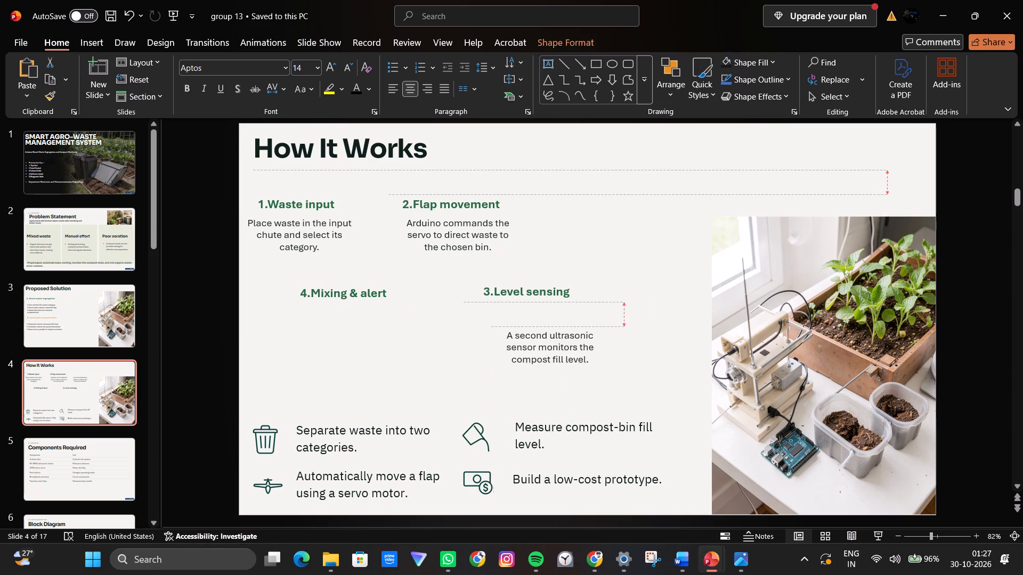
{"action": "left_click_drag", "start_coordinate": [530, 327], "coordinate": [515, 314]}
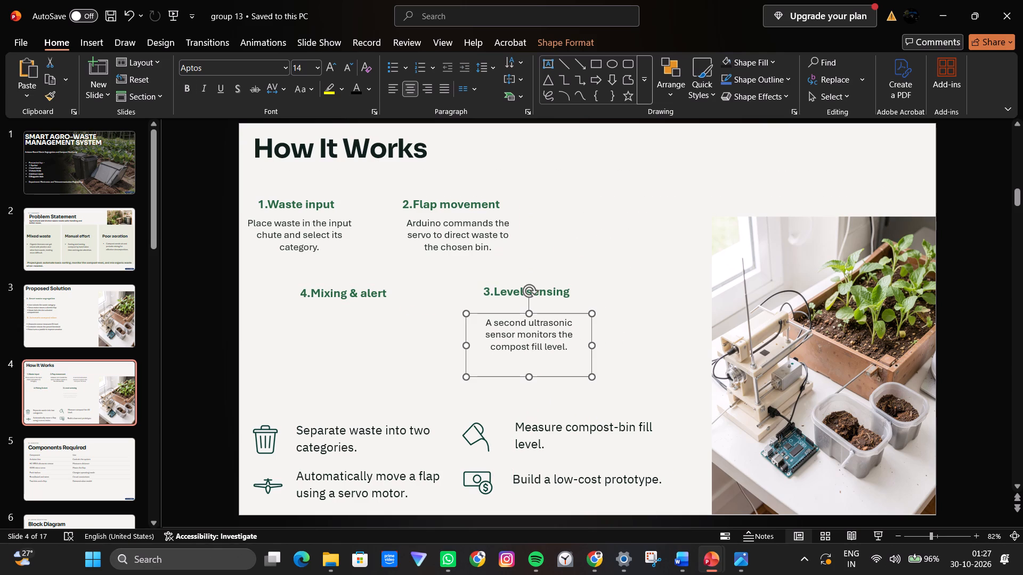
Shift the "2.Flap movement" heading and its Arduino servo description closer to the photo, keeping the description below the heading.
{"action": "left_click", "coordinate": [478, 231]}
{"action": "left_click", "coordinate": [475, 203]}
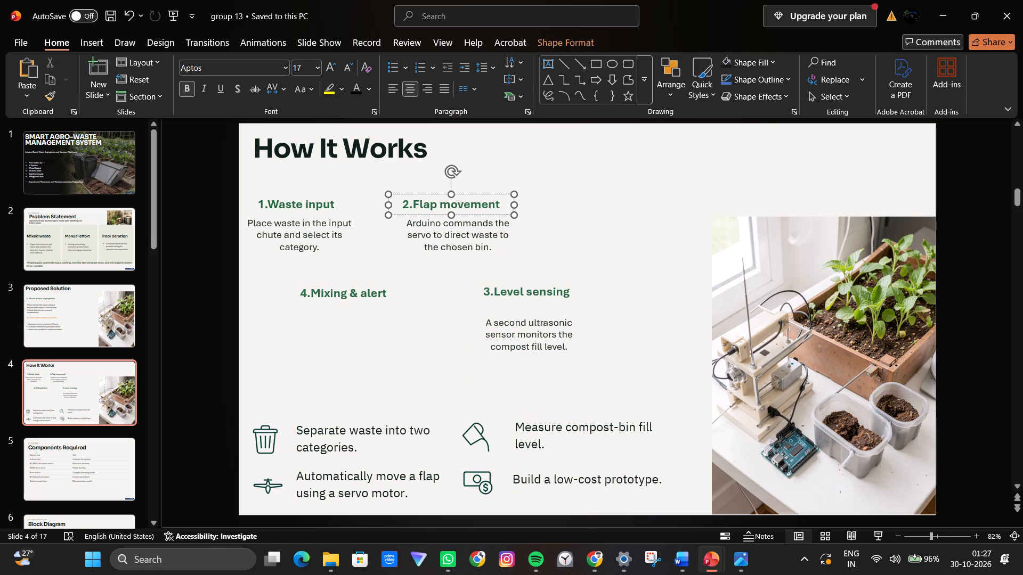
{"action": "left_click_drag", "start_coordinate": [488, 195], "coordinate": [537, 194]}
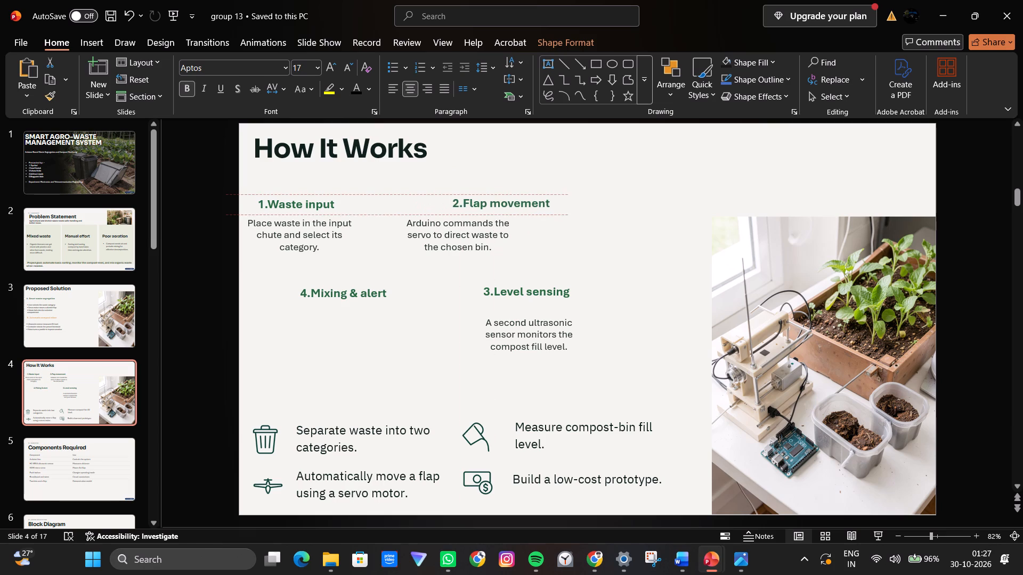
{"action": "left_click_drag", "start_coordinate": [537, 194], "coordinate": [561, 194]}
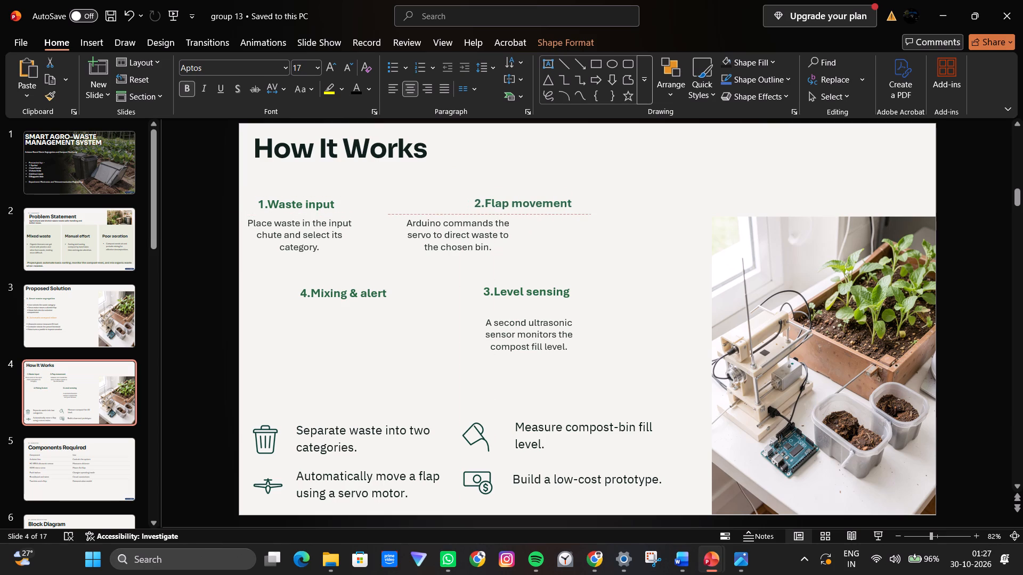
{"action": "left_click_drag", "start_coordinate": [561, 194], "coordinate": [569, 194]}
{"action": "left_click", "coordinate": [492, 226]}
{"action": "left_click_drag", "start_coordinate": [481, 214], "coordinate": [547, 219]}
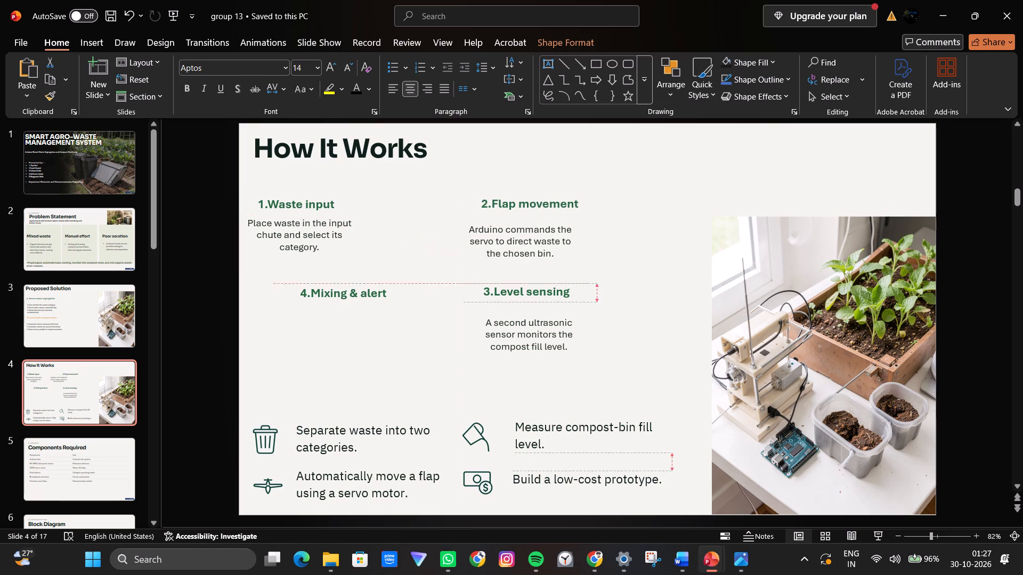
{"action": "left_click_drag", "start_coordinate": [547, 219], "coordinate": [556, 219]}
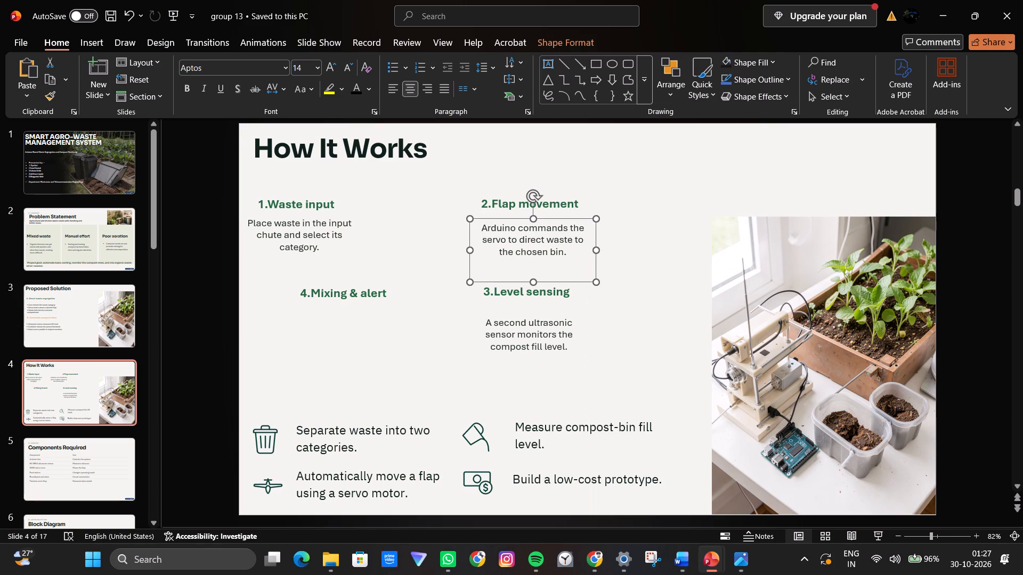
Shift the "1.Waste input" heading and its input chute description inward from the slide's edge, with the description below the heading.
{"action": "left_click", "coordinate": [319, 201]}
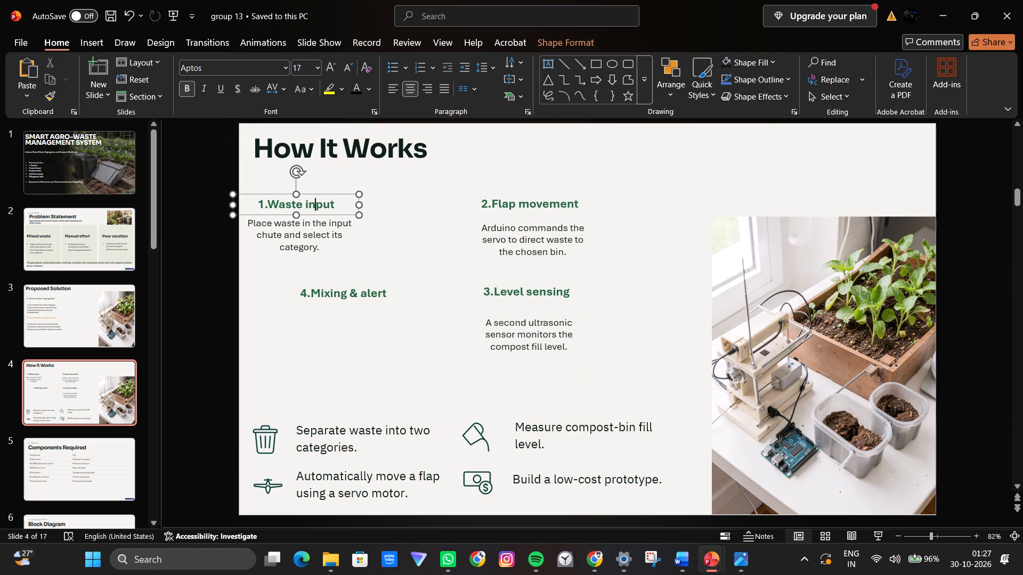
{"action": "left_click_drag", "start_coordinate": [336, 192], "coordinate": [367, 191]}
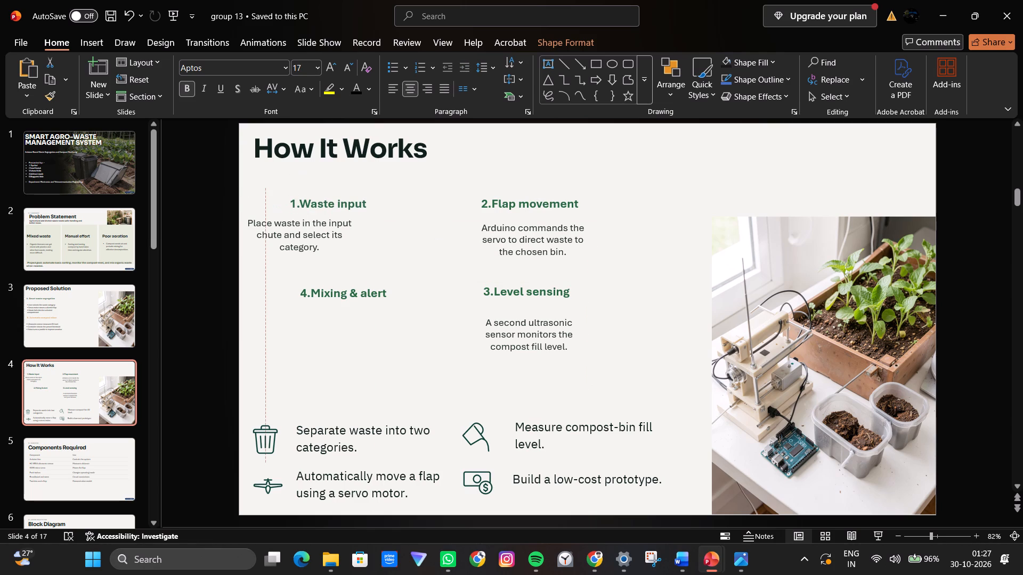
{"action": "left_click_drag", "start_coordinate": [367, 191], "coordinate": [372, 193]}
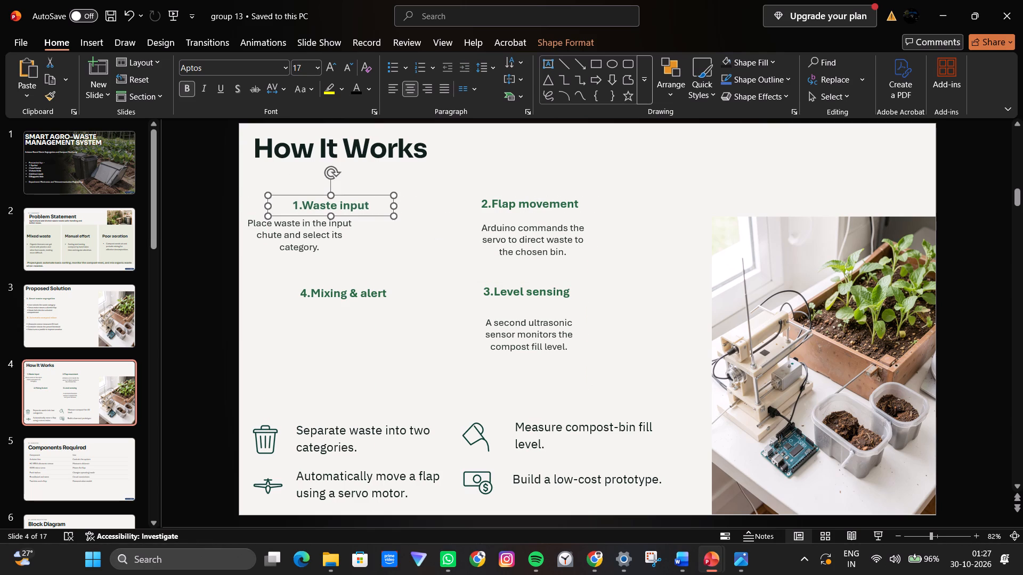
{"action": "left_click", "coordinate": [339, 236]}
{"action": "left_click_drag", "start_coordinate": [345, 212], "coordinate": [346, 213]}
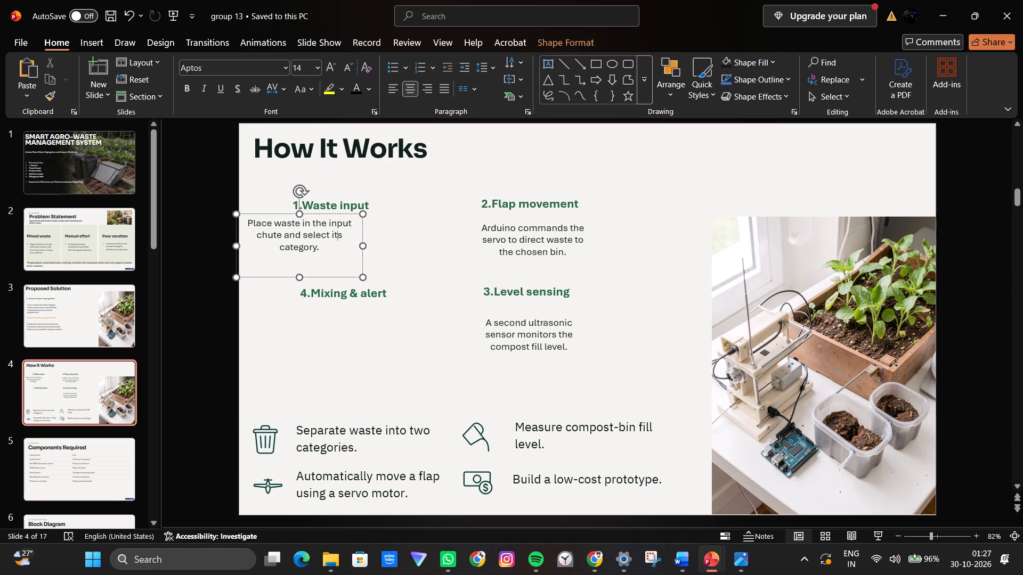
{"action": "left_click_drag", "start_coordinate": [346, 213], "coordinate": [383, 223]}
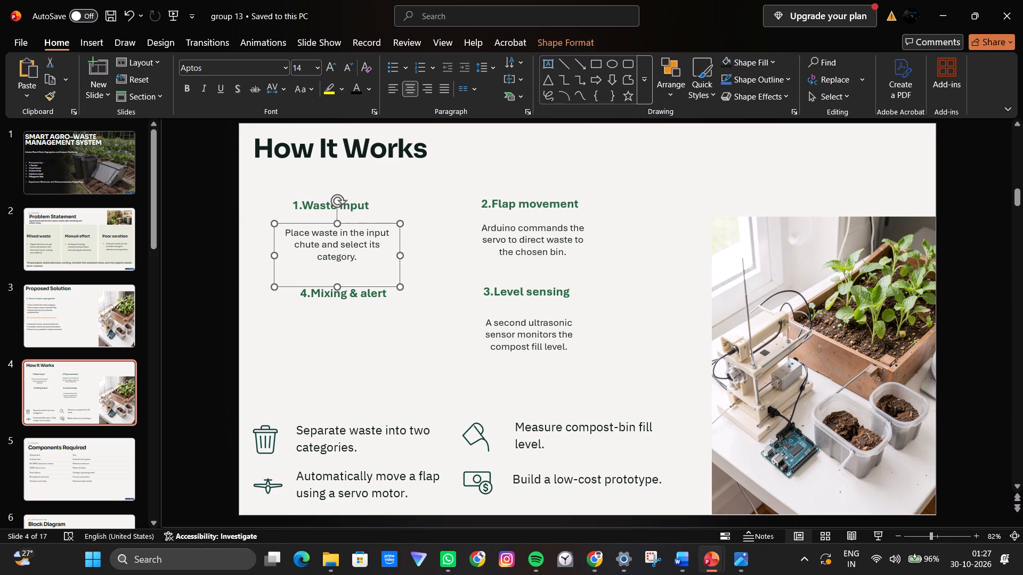
Move "4.Mixing & alert" out of the first column and place "3.Level sensing" with its description below the waste input text.
{"action": "left_click", "coordinate": [491, 293]}
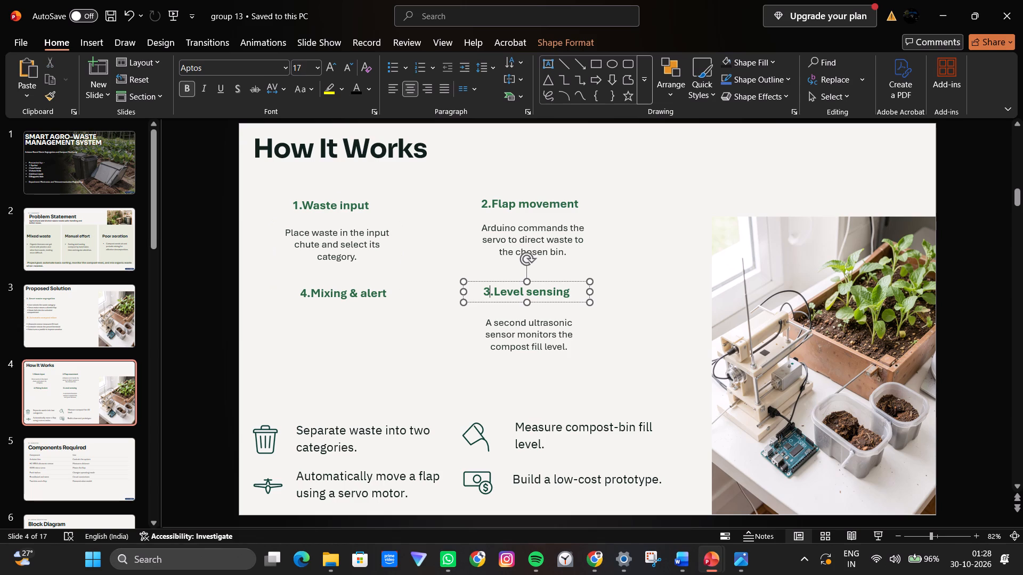
{"action": "left_click", "coordinate": [361, 298]}
{"action": "left_click_drag", "start_coordinate": [370, 282], "coordinate": [573, 353]}
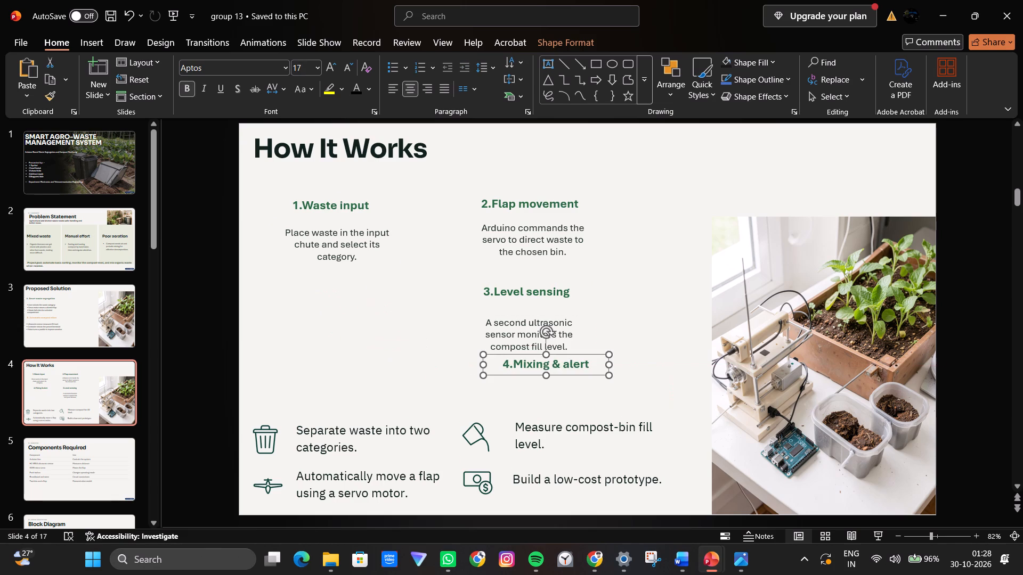
{"action": "left_click", "coordinate": [529, 286]}
{"action": "left_click_drag", "start_coordinate": [539, 282], "coordinate": [533, 282]}
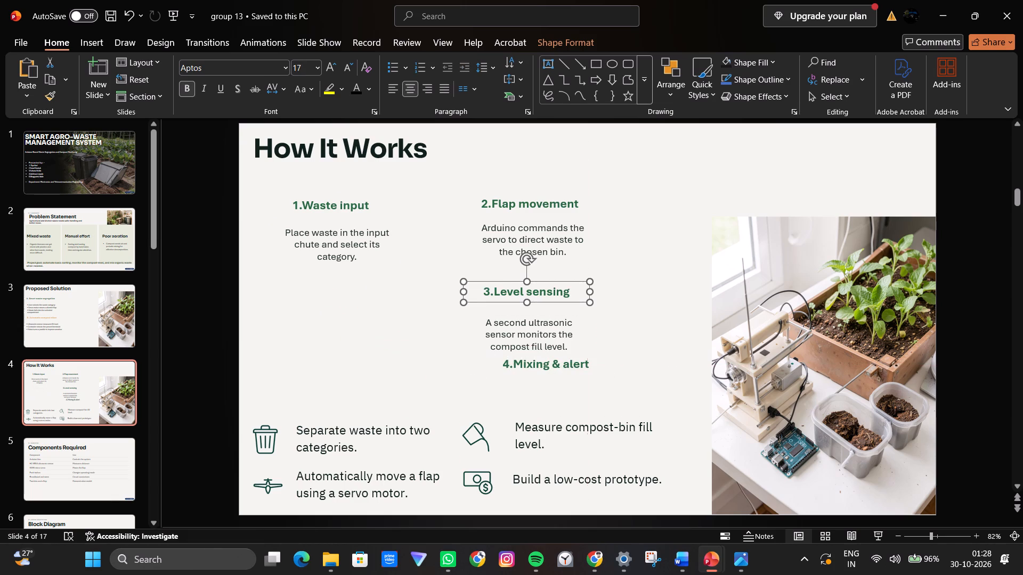
{"action": "left_click_drag", "start_coordinate": [533, 282], "coordinate": [352, 292]}
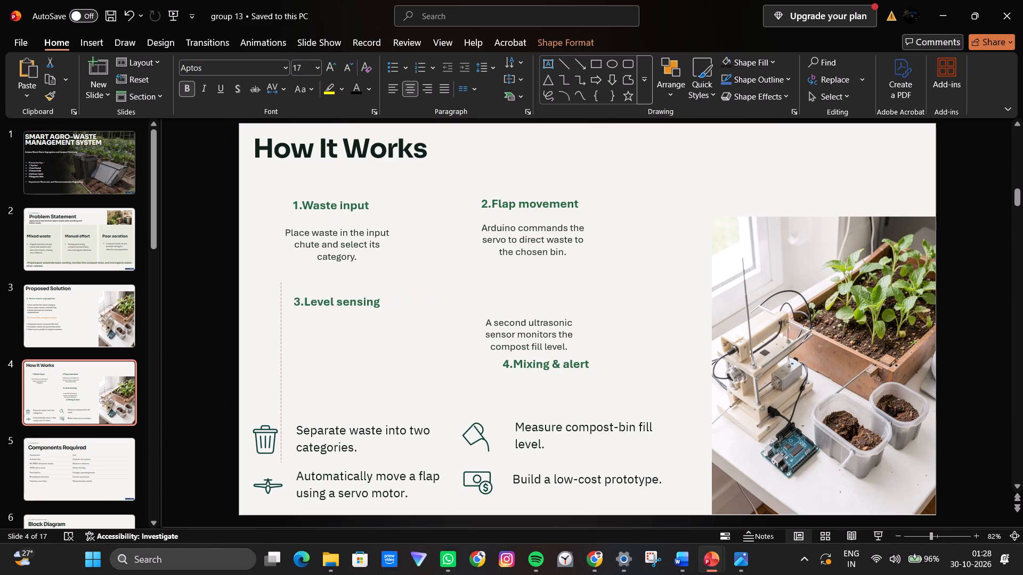
{"action": "left_click_drag", "start_coordinate": [352, 292], "coordinate": [355, 292]}
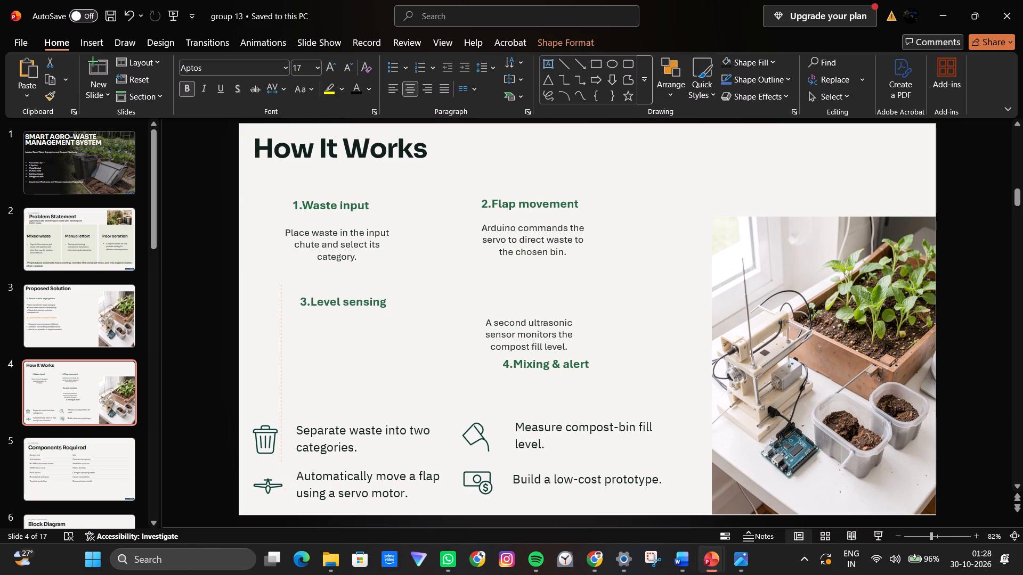
{"action": "left_click_drag", "start_coordinate": [355, 292], "coordinate": [352, 291]}
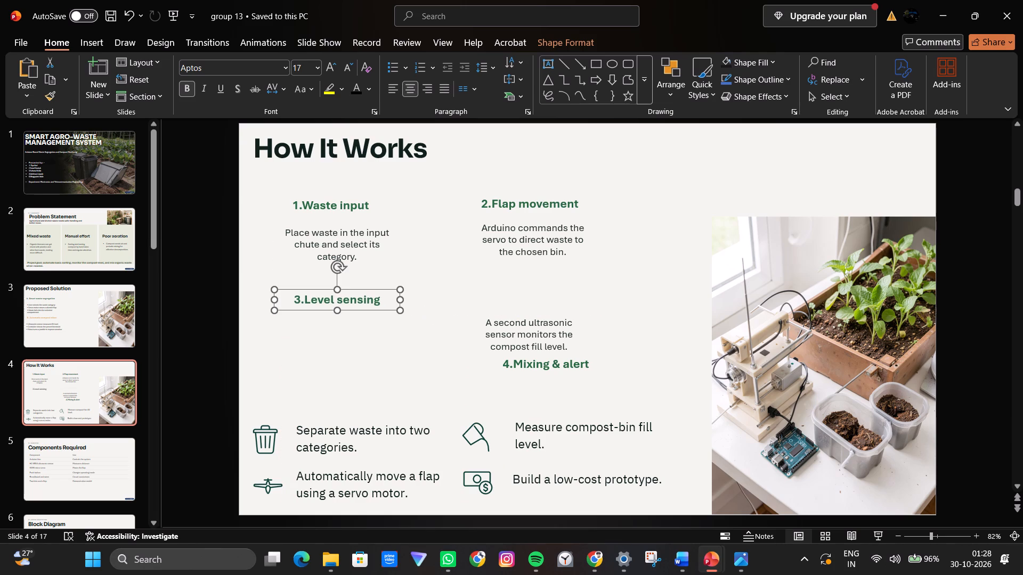
{"action": "left_click", "coordinate": [554, 333]}
{"action": "left_click_drag", "start_coordinate": [541, 311], "coordinate": [349, 326]}
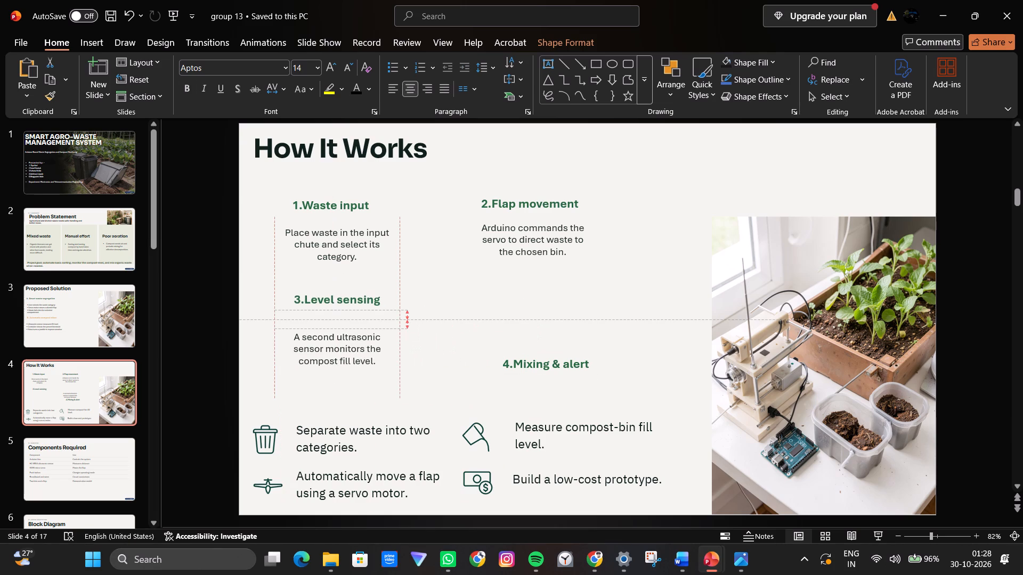
{"action": "left_click_drag", "start_coordinate": [349, 326], "coordinate": [348, 326]}
Place the "4.Mixing & alert" heading beside "3.Level sensing", below the flap movement description.
{"action": "left_click", "coordinate": [548, 366]}
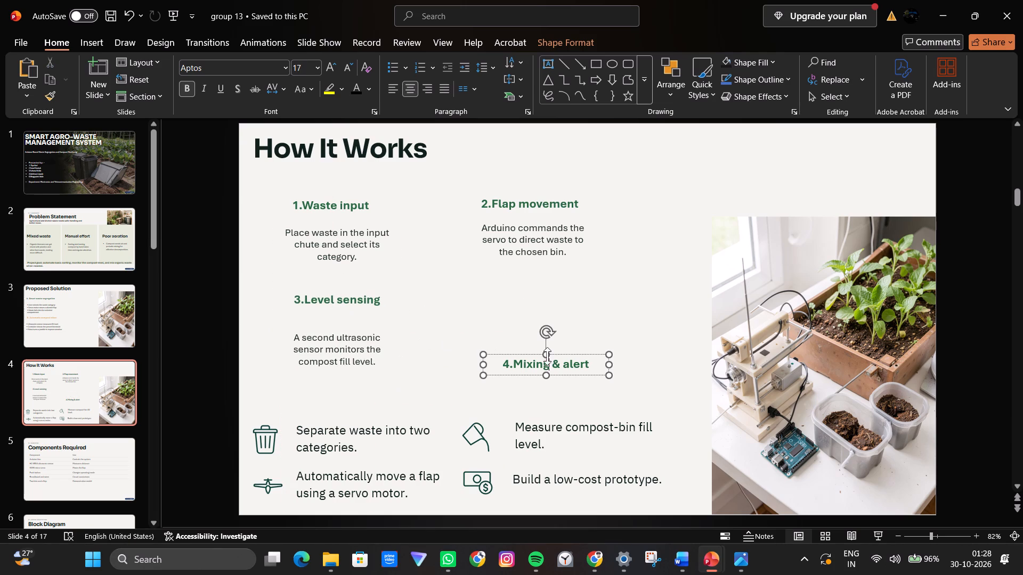
{"action": "left_click_drag", "start_coordinate": [560, 352], "coordinate": [556, 302]}
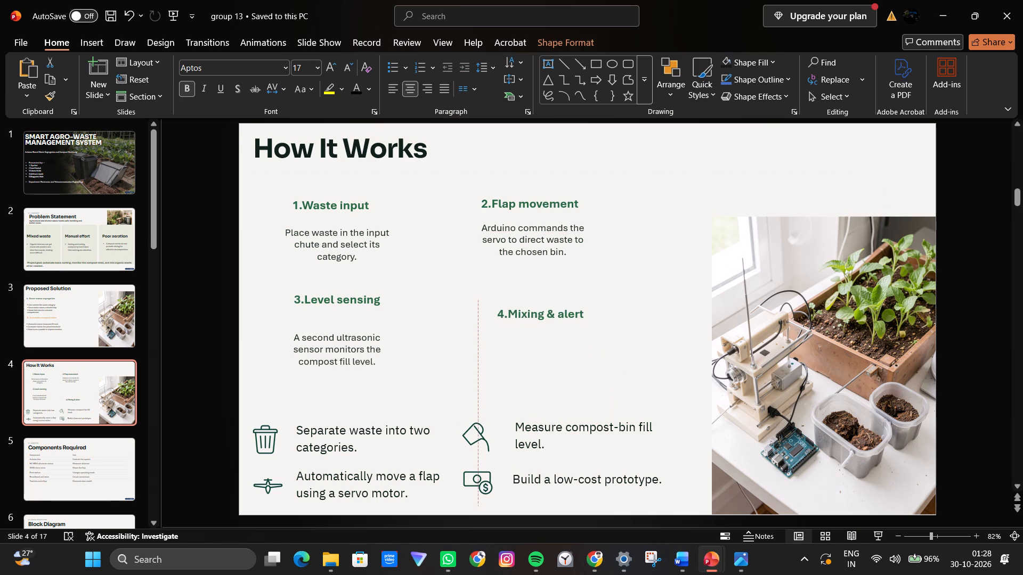
{"action": "left_click_drag", "start_coordinate": [556, 302], "coordinate": [562, 292]}
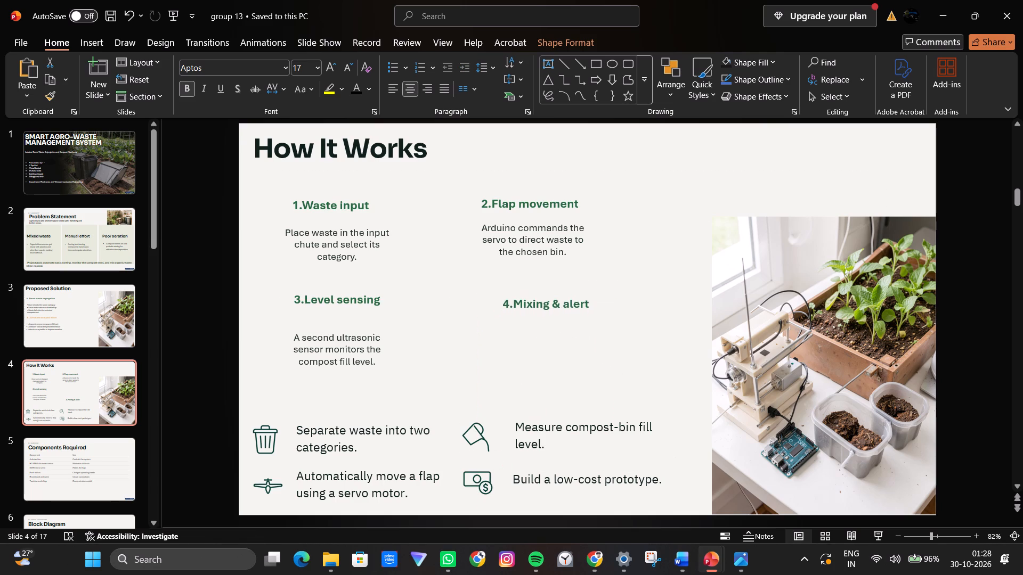
{"action": "left_click_drag", "start_coordinate": [562, 292], "coordinate": [566, 291]}
{"action": "left_click_drag", "start_coordinate": [566, 291], "coordinate": [561, 293]}
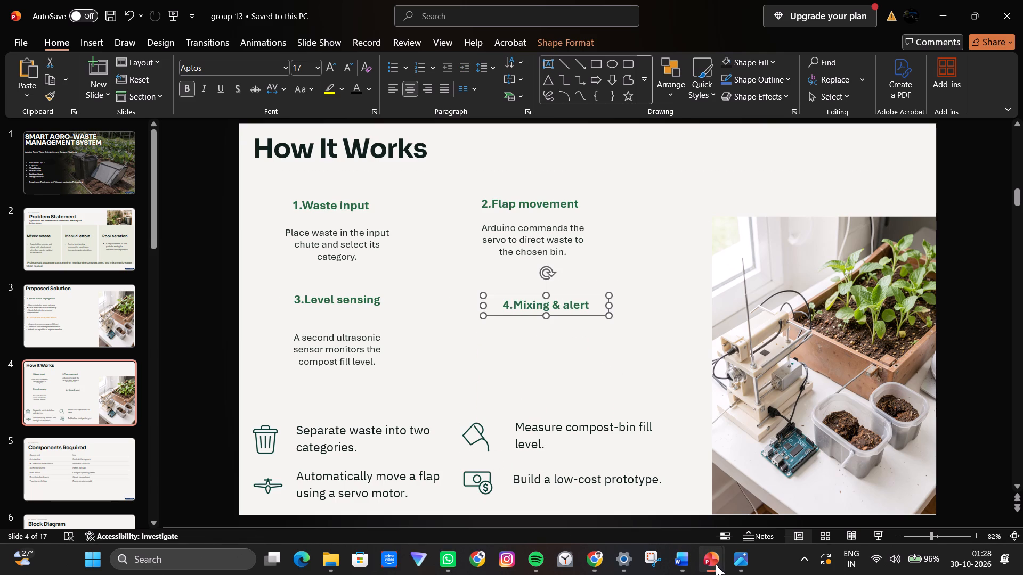
Copy the "Mixing & alert" description box from slide 4 of Smart_Agricultural_Waste_Segregation and paste it onto group 13's slide 4.
{"action": "left_click", "coordinate": [761, 506]}
{"action": "left_click", "coordinate": [833, 325]}
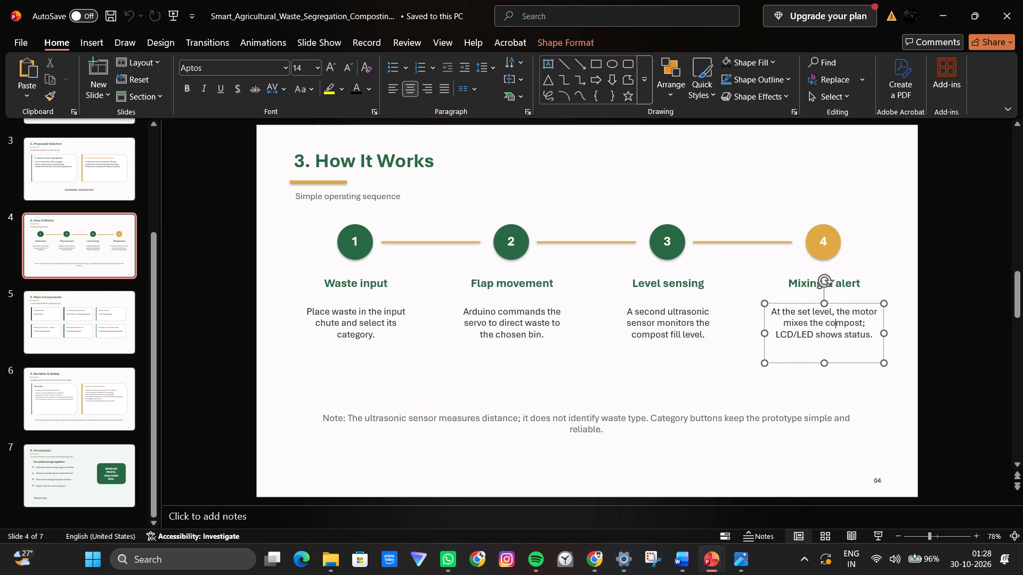
{"action": "left_click", "coordinate": [811, 306]}
{"action": "left_click", "coordinate": [810, 299]}
{"action": "key", "text": "ctrl+c"}
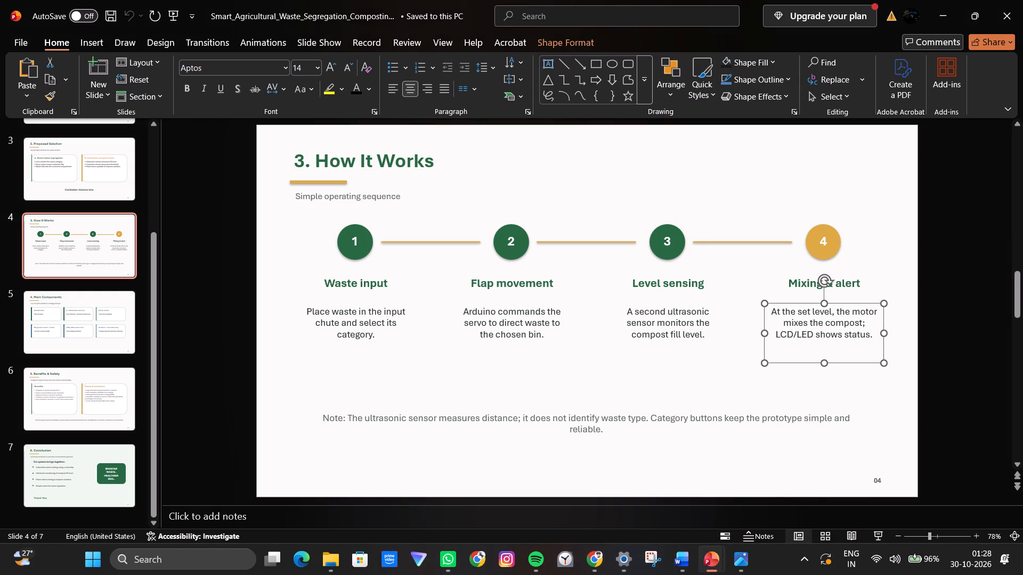
{"action": "left_click", "coordinate": [665, 512]}
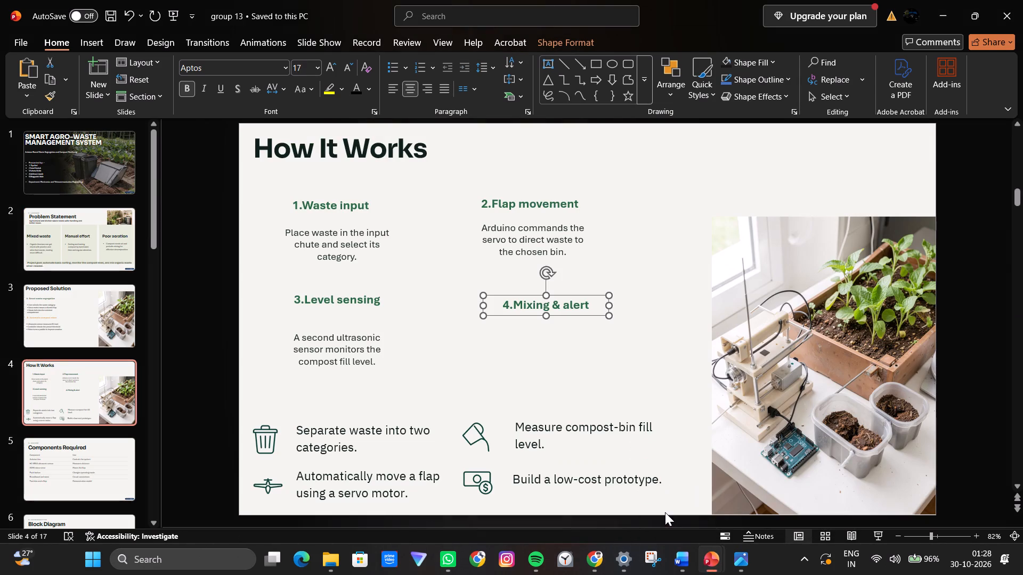
{"action": "left_click", "coordinate": [613, 359]}
{"action": "key", "text": "ctrl+v"}
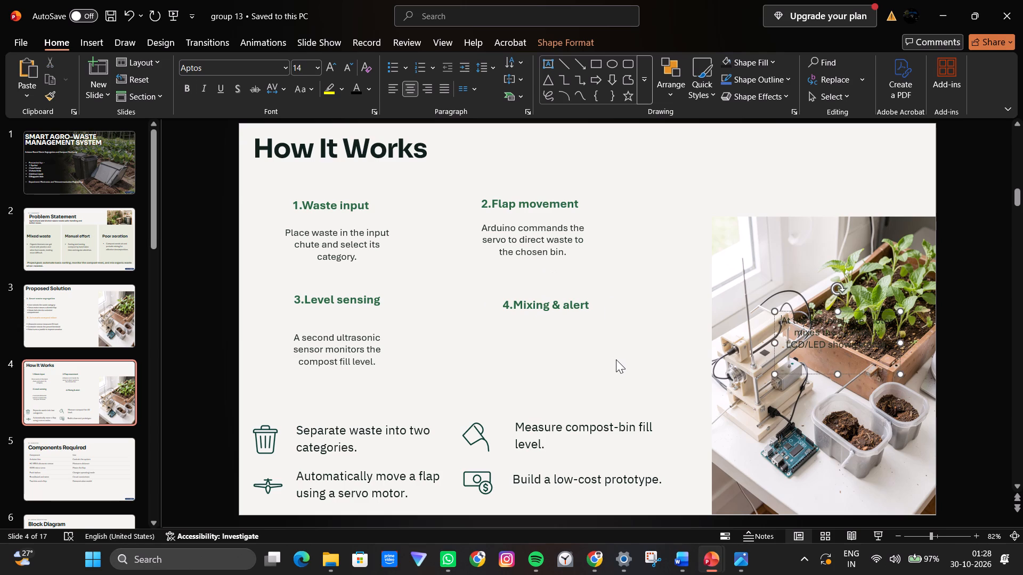
Move the pasted description off the photo and position it just below the "4.Mixing & alert" heading.
{"action": "left_click", "coordinate": [811, 333]}
{"action": "left_click_drag", "start_coordinate": [791, 371], "coordinate": [670, 397]}
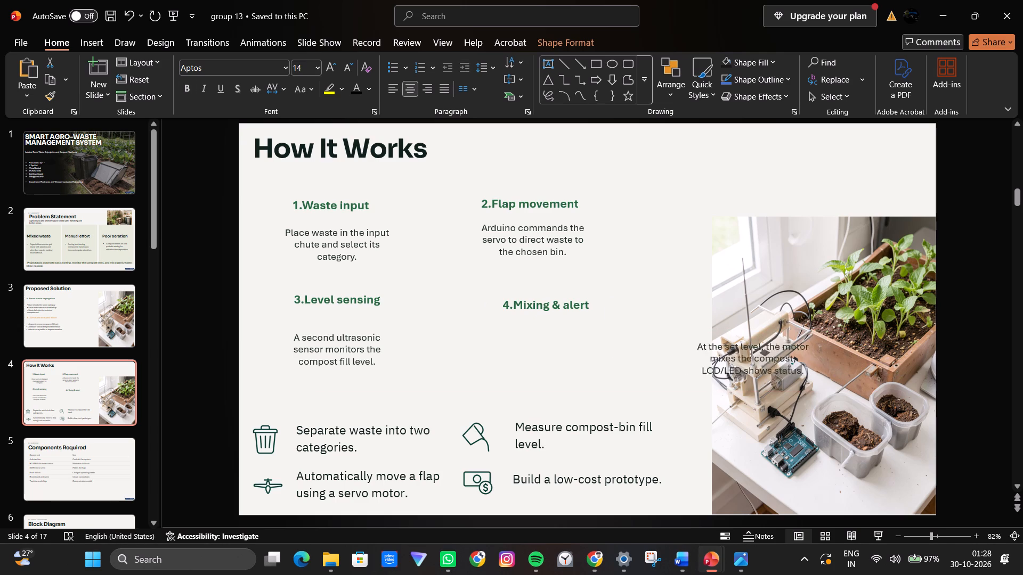
{"action": "left_click_drag", "start_coordinate": [670, 397], "coordinate": [511, 391]}
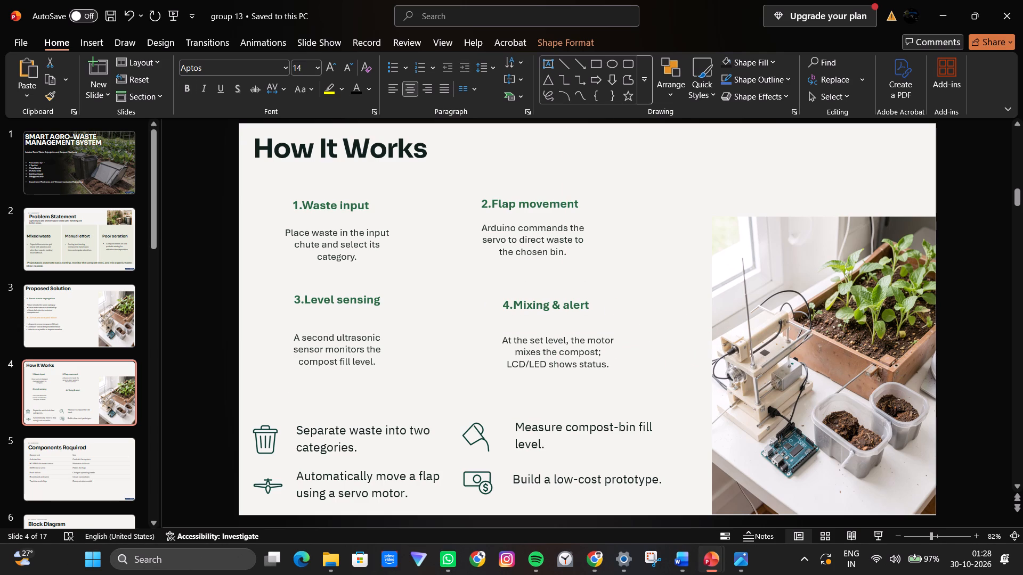
{"action": "left_click_drag", "start_coordinate": [511, 391], "coordinate": [511, 386]}
{"action": "left_click", "coordinate": [626, 303]}
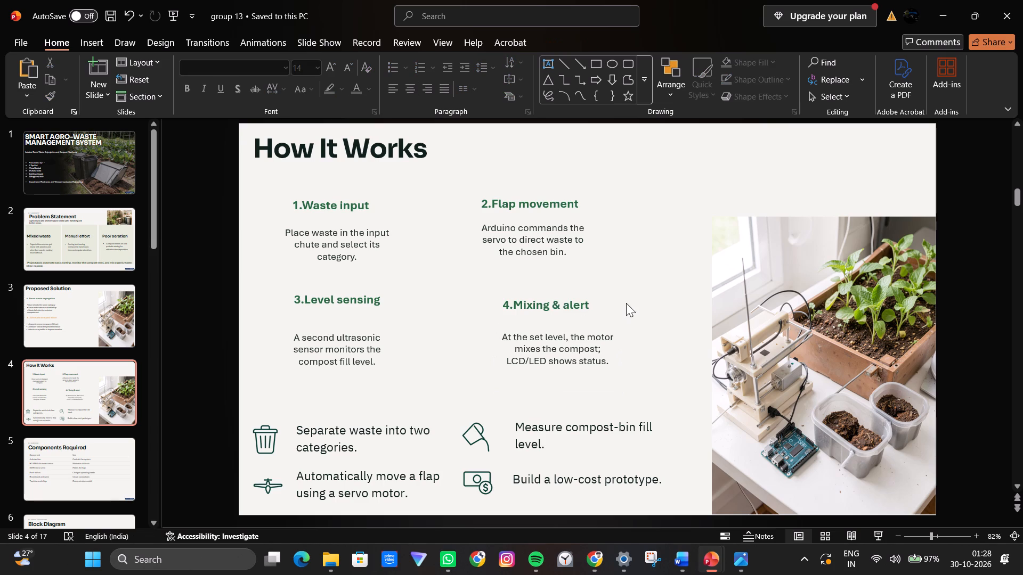
{"action": "left_click", "coordinate": [591, 352]}
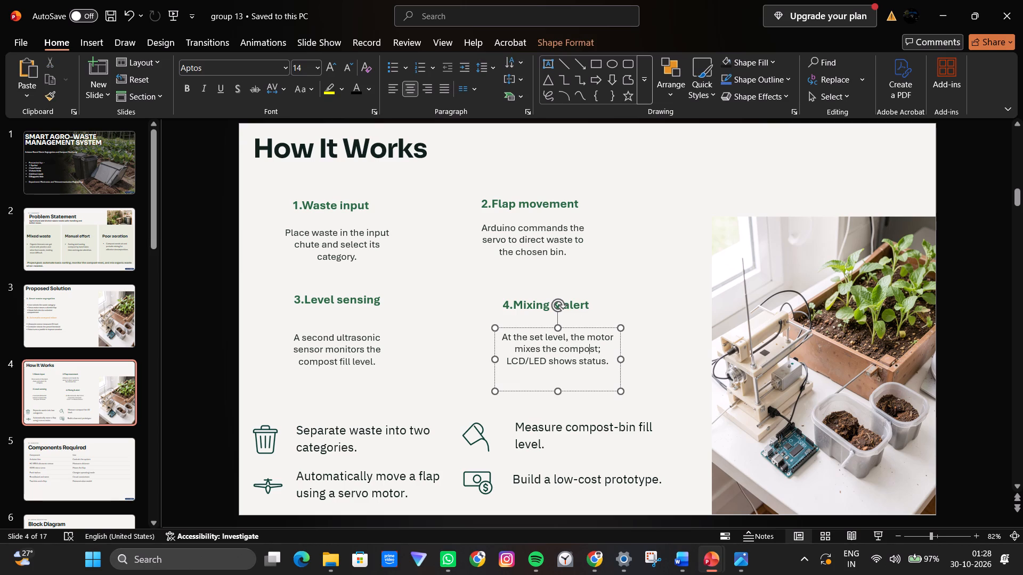
{"action": "left_click", "coordinate": [588, 327]}
{"action": "left_click", "coordinate": [648, 284]}
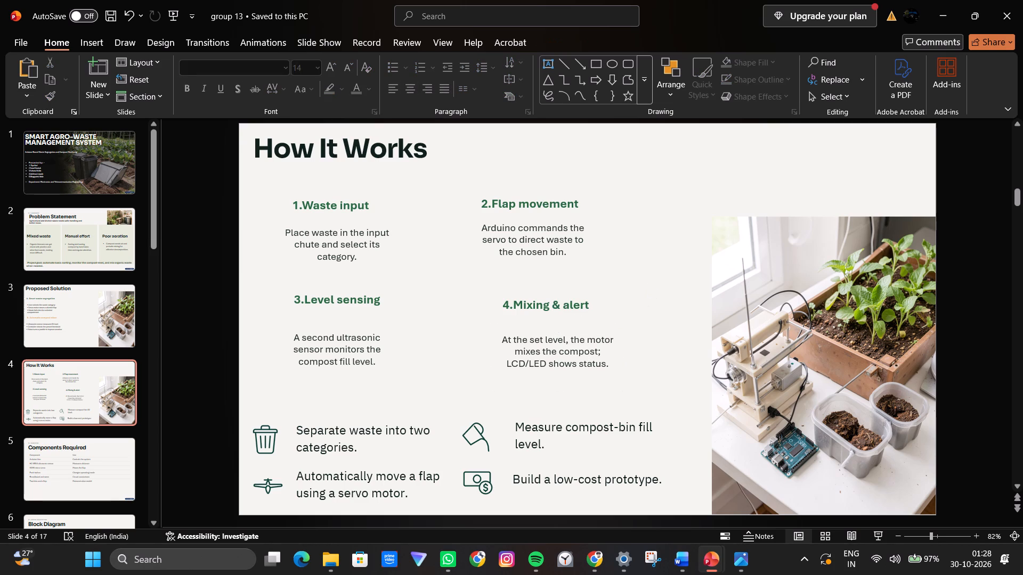
Delete the "Measure compost-bin fill level." and "Build a low-cost prototype." text boxes from the lower part of slide 4.
{"action": "left_click", "coordinate": [599, 429]}
{"action": "left_click", "coordinate": [613, 417]}
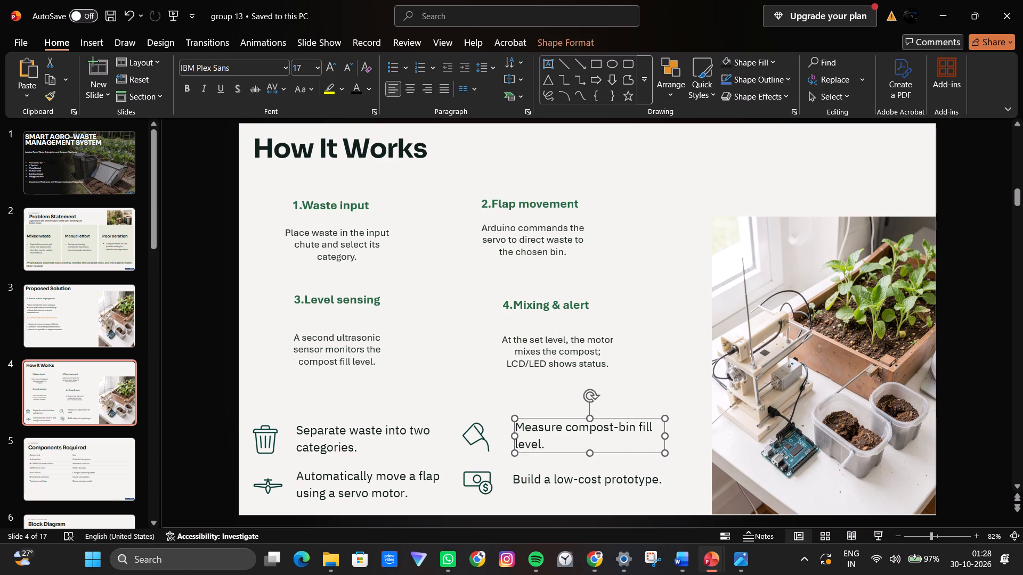
{"action": "key", "text": "Delete"}
{"action": "left_click", "coordinate": [618, 479]}
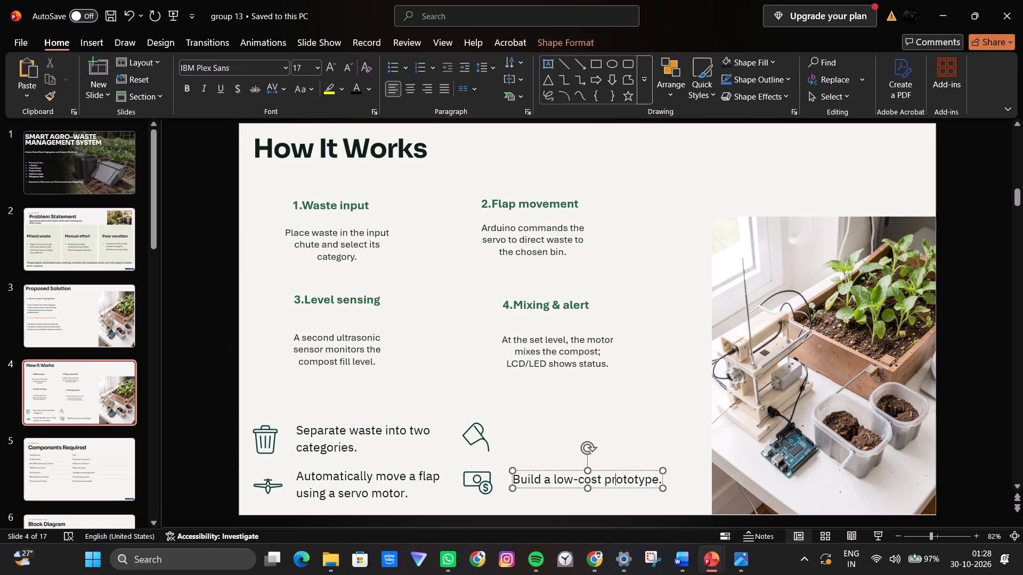
{"action": "left_click", "coordinate": [619, 467]}
{"action": "key", "text": "Delete"}
Delete the tilted container icon and the banknote icon from the lower part of slide 4.
{"action": "left_click", "coordinate": [478, 437]}
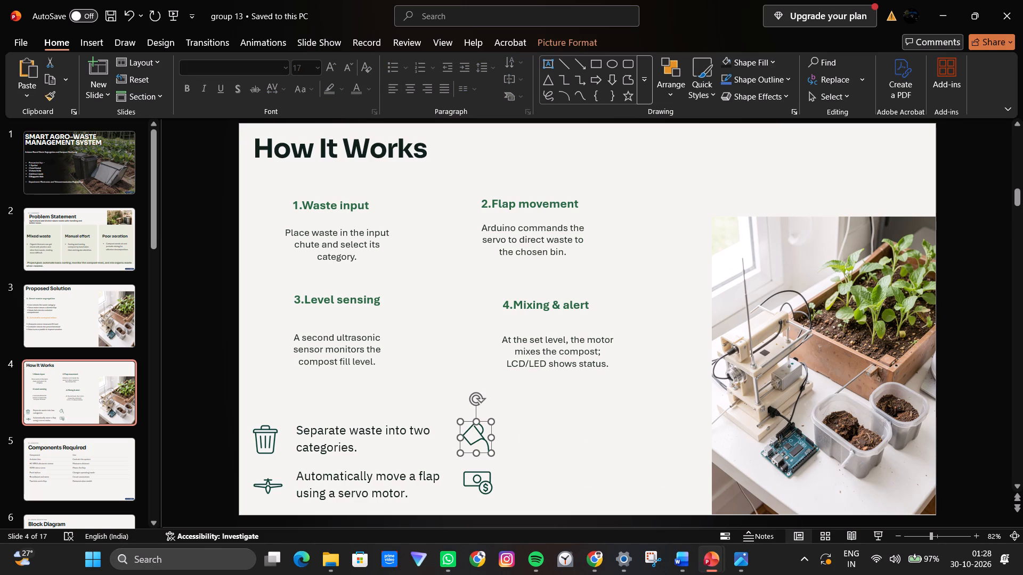
{"action": "key", "text": "Delete"}
{"action": "left_click", "coordinate": [482, 471]}
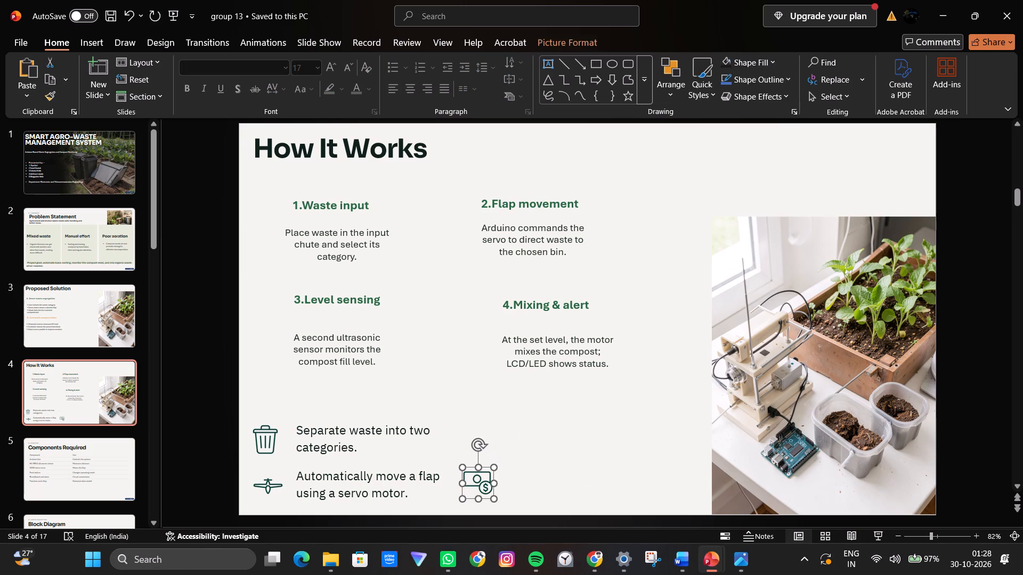
{"action": "key", "text": "Delete"}
Delete the "Automatically move a flap using a servo motor." and "Separate waste into two categories." text boxes along with their plane and bin icons.
{"action": "left_click", "coordinate": [405, 487]}
{"action": "key", "text": "Delete"}
{"action": "left_click", "coordinate": [416, 467]}
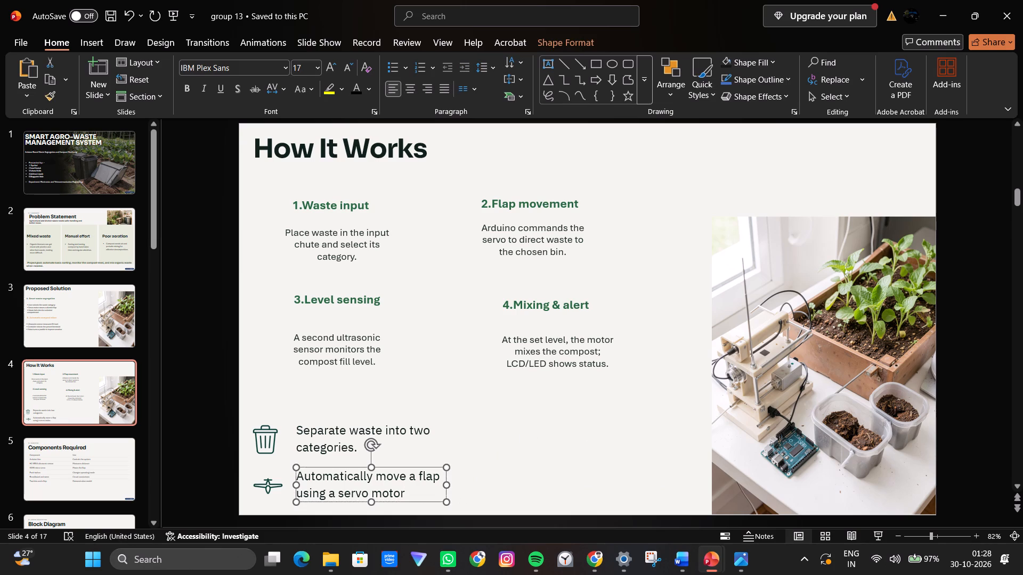
{"action": "key", "text": "Delete"}
{"action": "left_click", "coordinate": [420, 431]}
{"action": "left_click", "coordinate": [431, 420]}
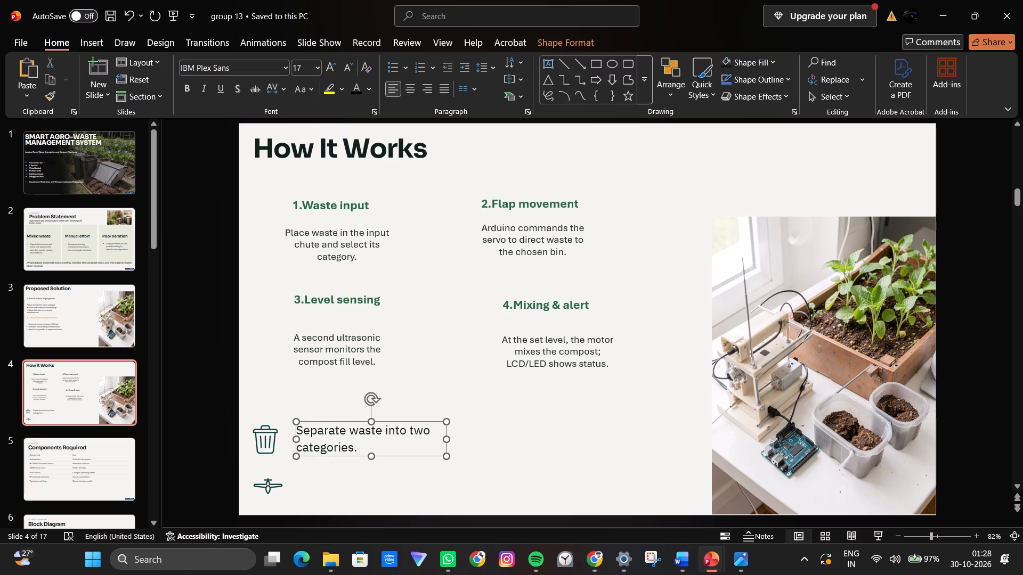
{"action": "key", "text": "Delete"}
{"action": "left_click", "coordinate": [273, 438]}
{"action": "key", "text": "Delete"}
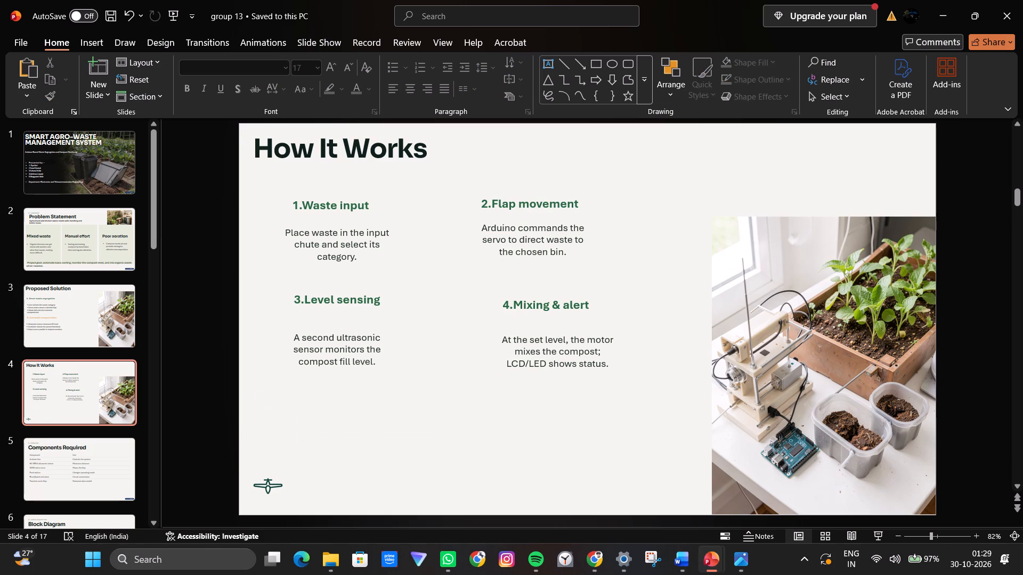
{"action": "left_click", "coordinate": [274, 481]}
{"action": "key", "text": "Delete"}
Shift the "4.Mixing & alert" heading and its description slightly left to line up better under the flap movement column.
{"action": "left_click", "coordinate": [538, 309]}
{"action": "left_click_drag", "start_coordinate": [529, 294], "coordinate": [525, 294]}
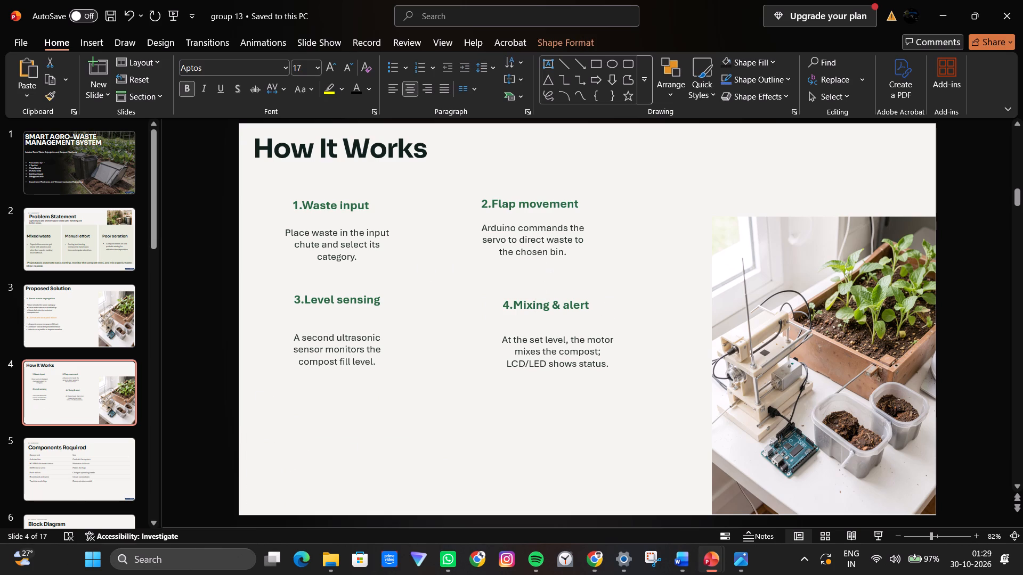
{"action": "left_click_drag", "start_coordinate": [525, 294], "coordinate": [520, 294]}
{"action": "left_click", "coordinate": [534, 346]}
{"action": "left_click_drag", "start_coordinate": [531, 328], "coordinate": [531, 328]}
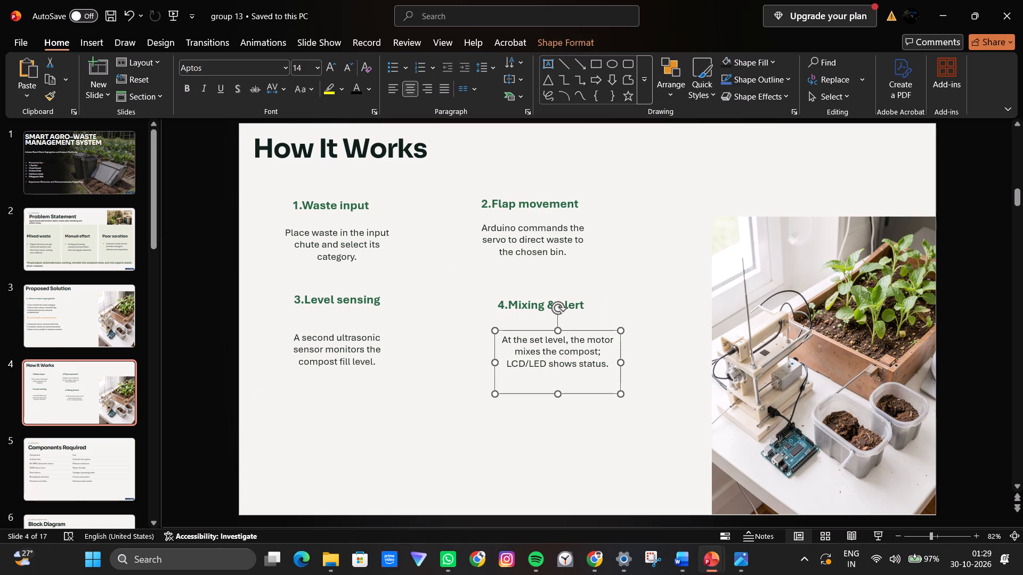
{"action": "left_click_drag", "start_coordinate": [531, 328], "coordinate": [517, 327]}
{"action": "left_click", "coordinate": [475, 426]}
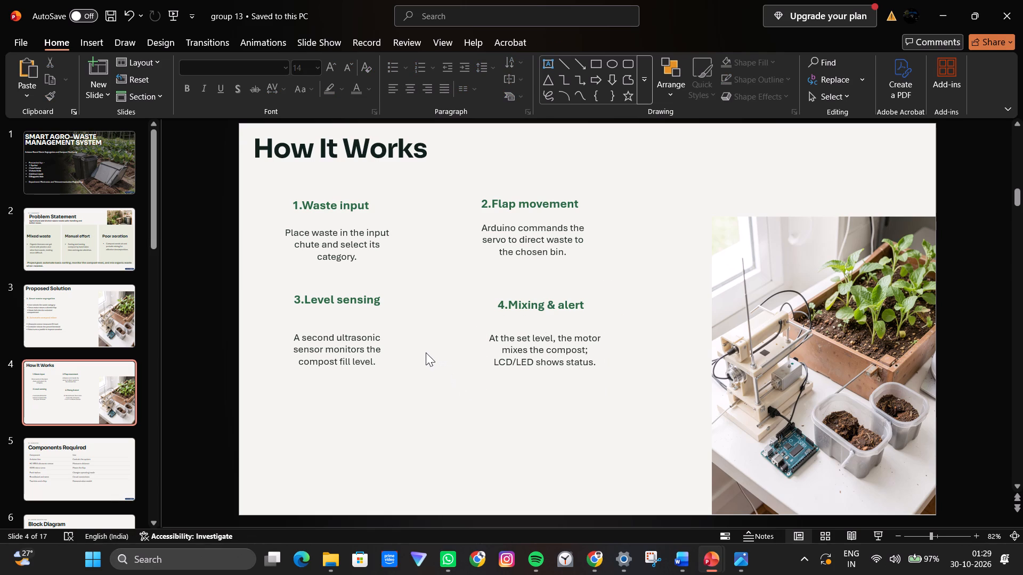
Increase the font size of the "1.Waste input" heading to 18 and its description to 18.
{"action": "left_click", "coordinate": [326, 243]}
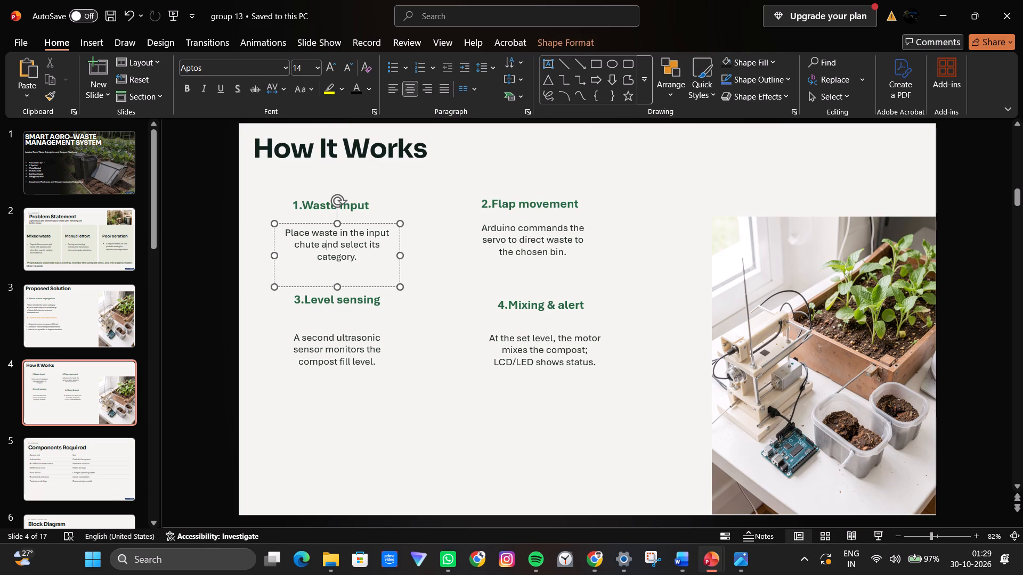
{"action": "left_click", "coordinate": [310, 202]}
{"action": "left_click", "coordinate": [354, 192]}
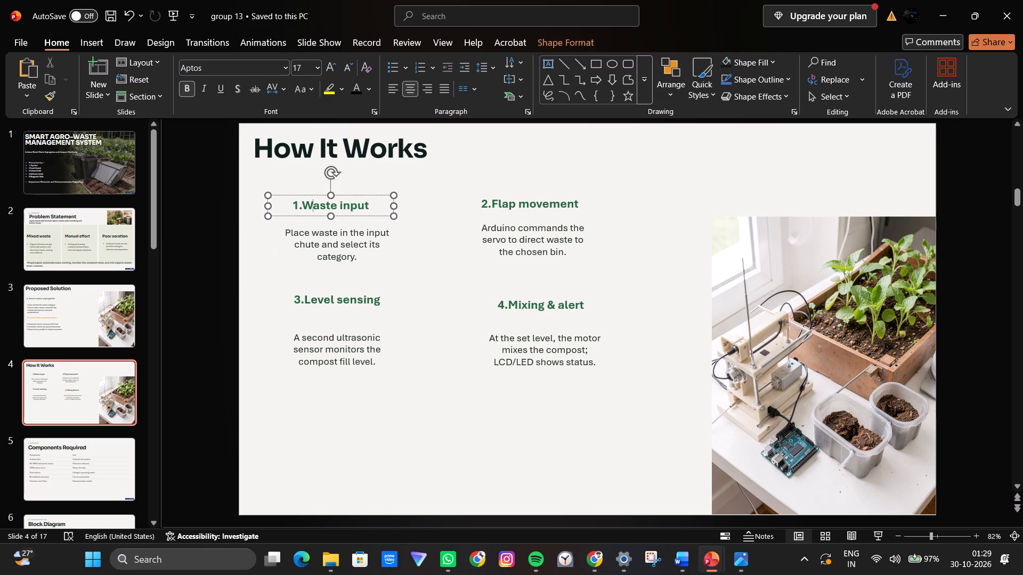
{"action": "left_click", "coordinate": [334, 59]}
{"action": "left_click", "coordinate": [334, 59]}
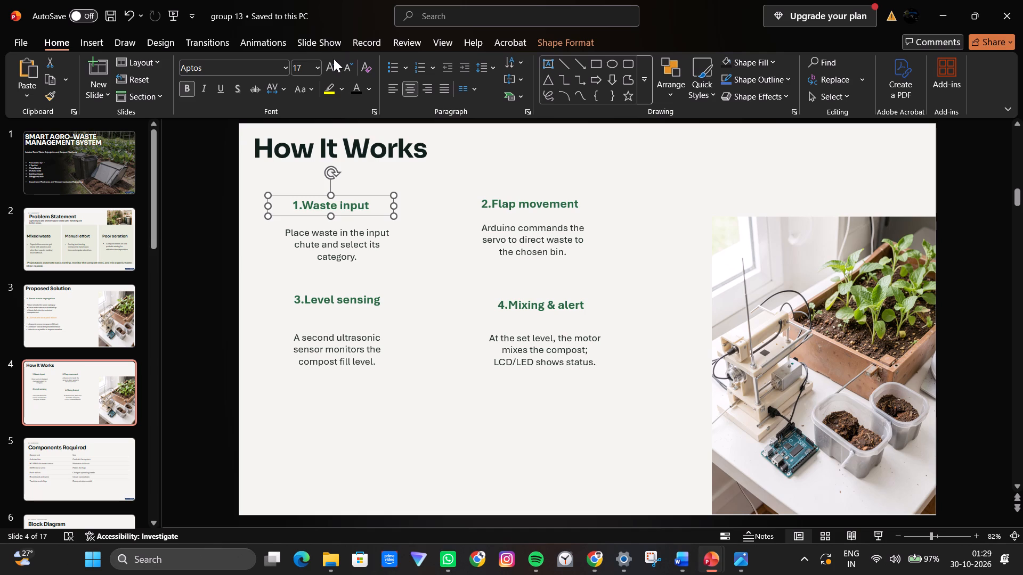
{"action": "left_click", "coordinate": [332, 64]}
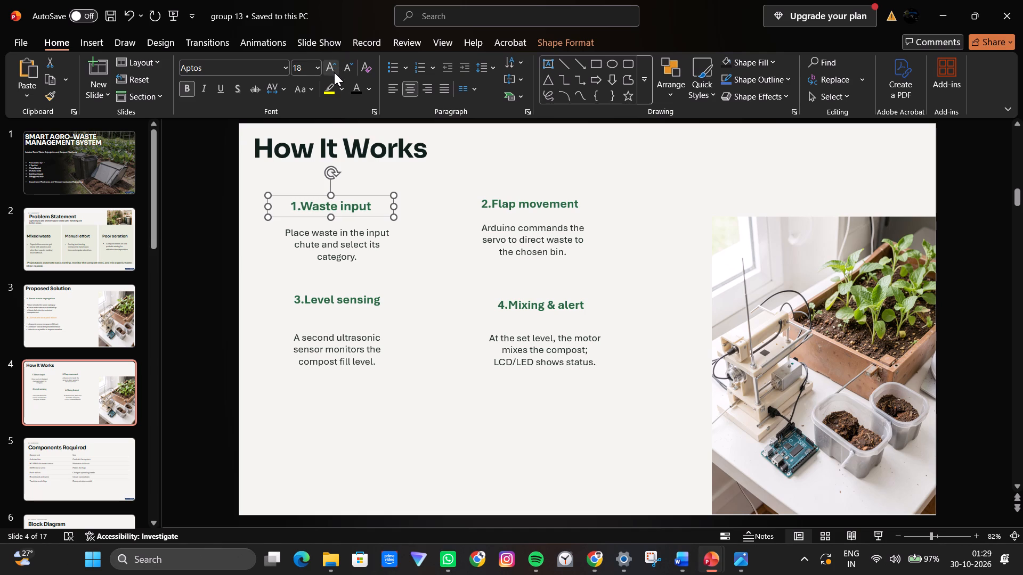
{"action": "left_click", "coordinate": [345, 238]}
{"action": "left_click", "coordinate": [354, 220]}
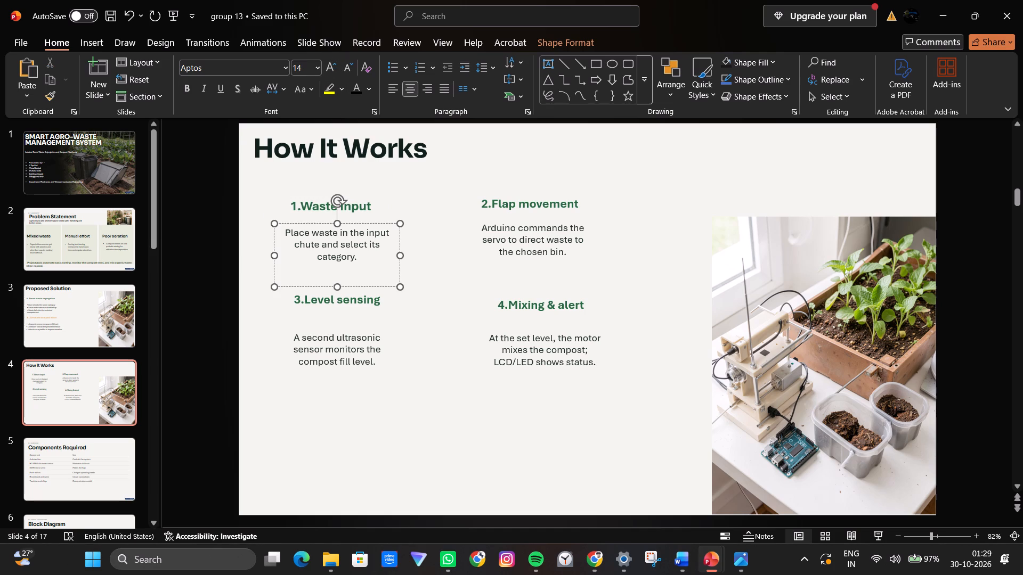
{"action": "left_click", "coordinate": [327, 67]}
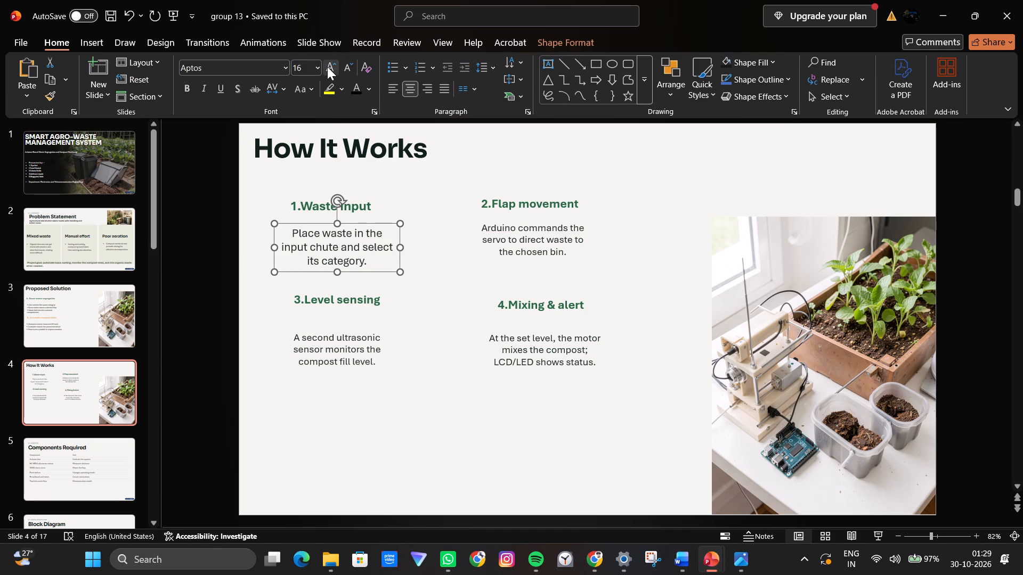
{"action": "left_click", "coordinate": [327, 67]}
Increase the "2.Flap movement" heading to font size 20 and enlarge the "1.Waste input" heading to match.
{"action": "left_click", "coordinate": [524, 204]}
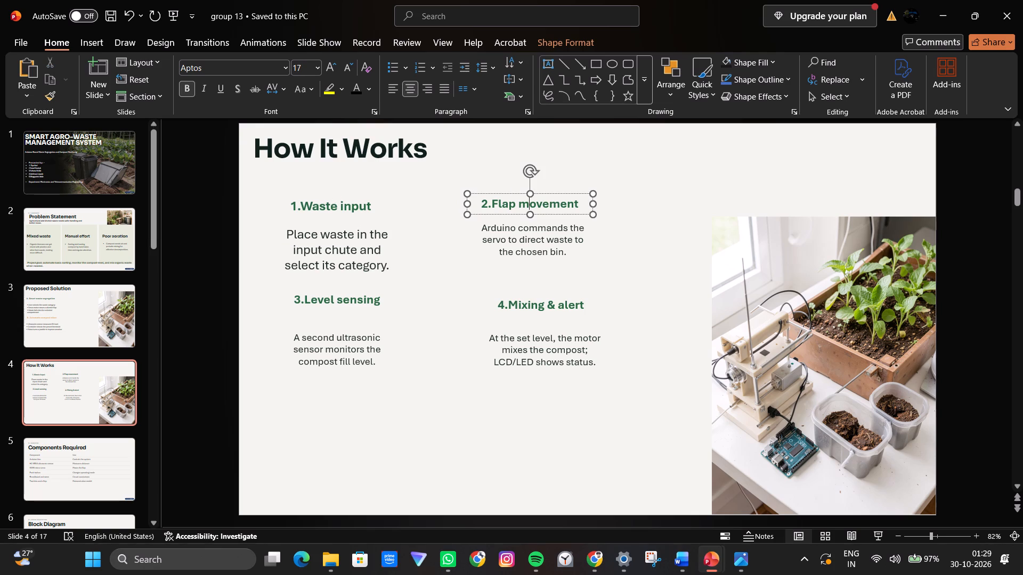
{"action": "left_click", "coordinate": [507, 192]}
{"action": "left_click", "coordinate": [329, 69]}
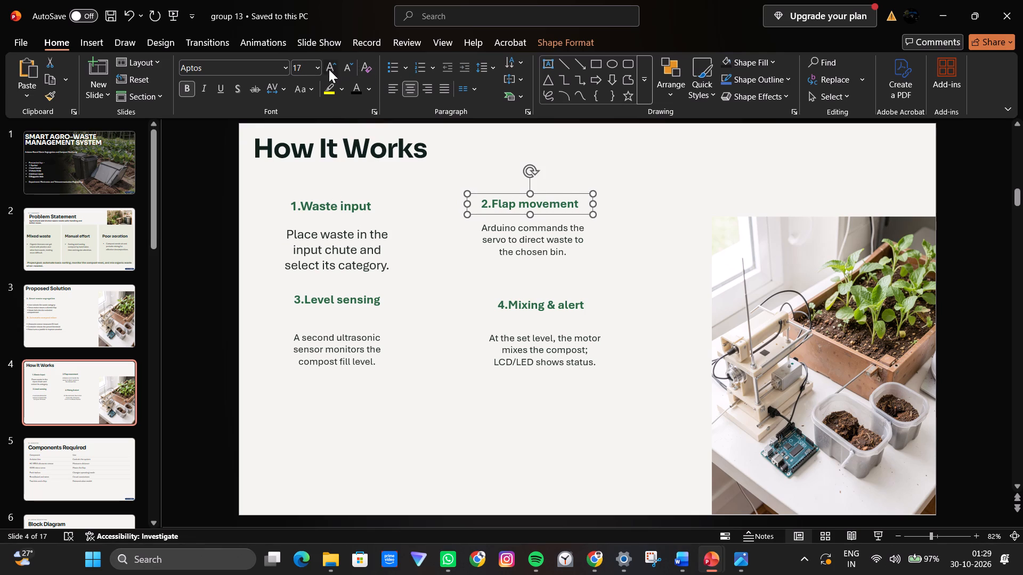
{"action": "left_click", "coordinate": [329, 69]}
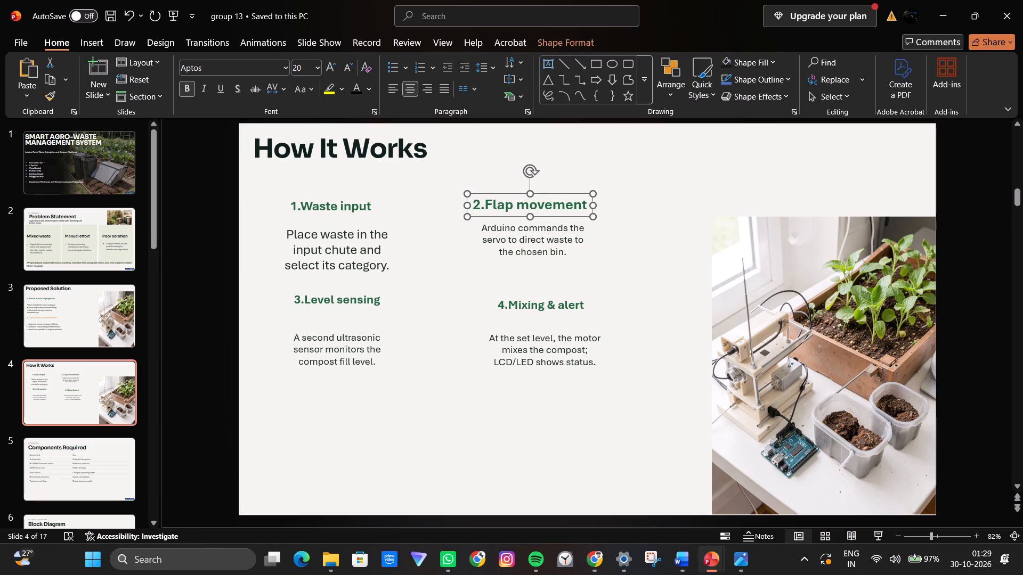
{"action": "left_click", "coordinate": [322, 209]}
{"action": "left_click", "coordinate": [322, 195]}
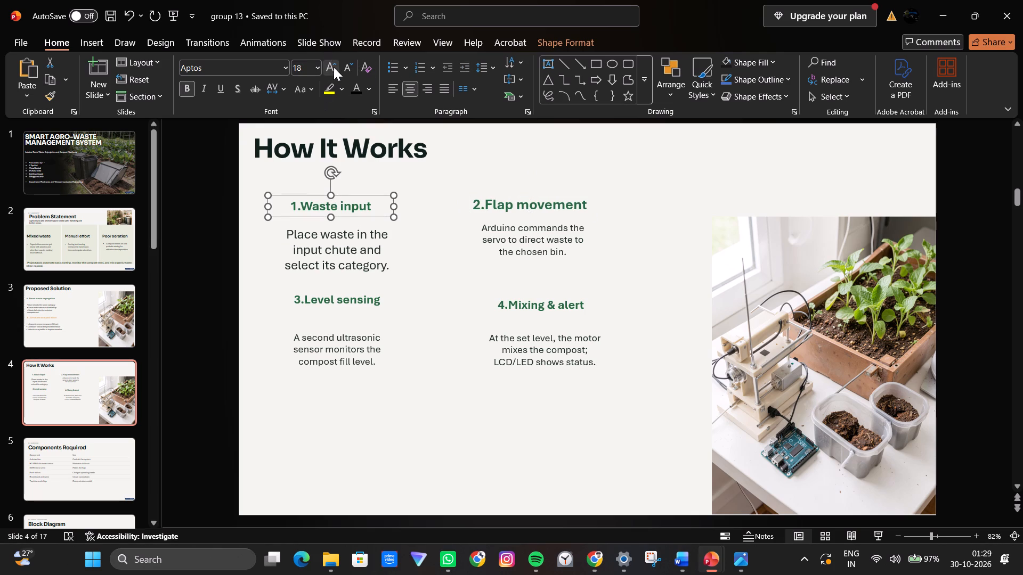
{"action": "left_click", "coordinate": [334, 67]}
Increase the flap movement description's font size to 18.
{"action": "left_click", "coordinate": [515, 245]}
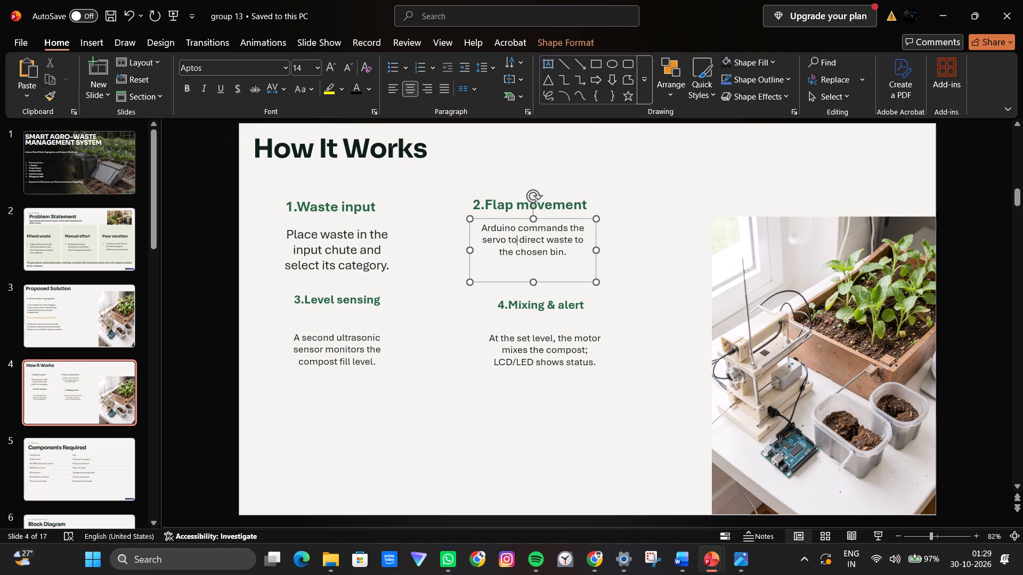
{"action": "left_click", "coordinate": [492, 219]}
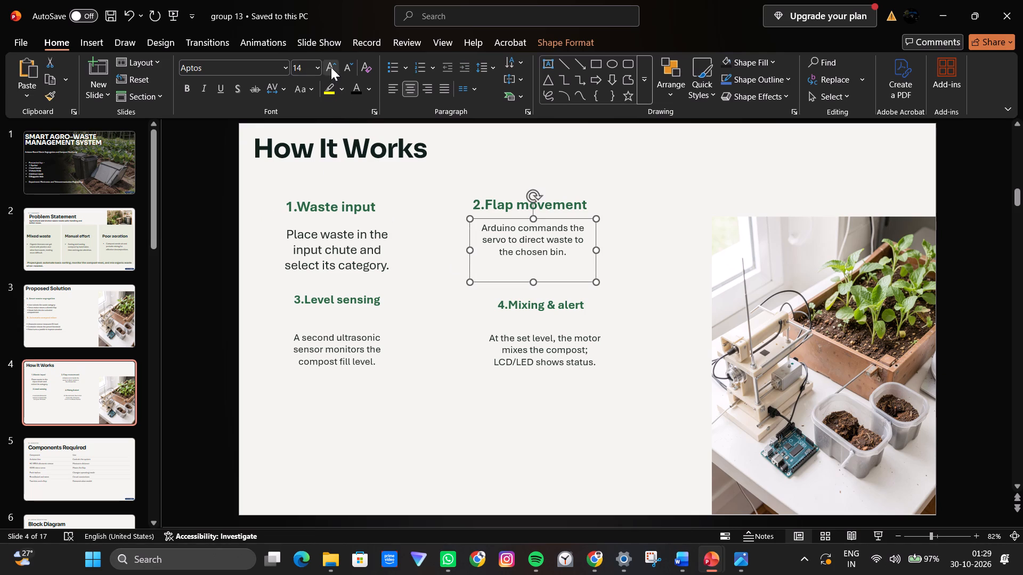
{"action": "left_click", "coordinate": [331, 67]}
{"action": "left_click", "coordinate": [331, 67]}
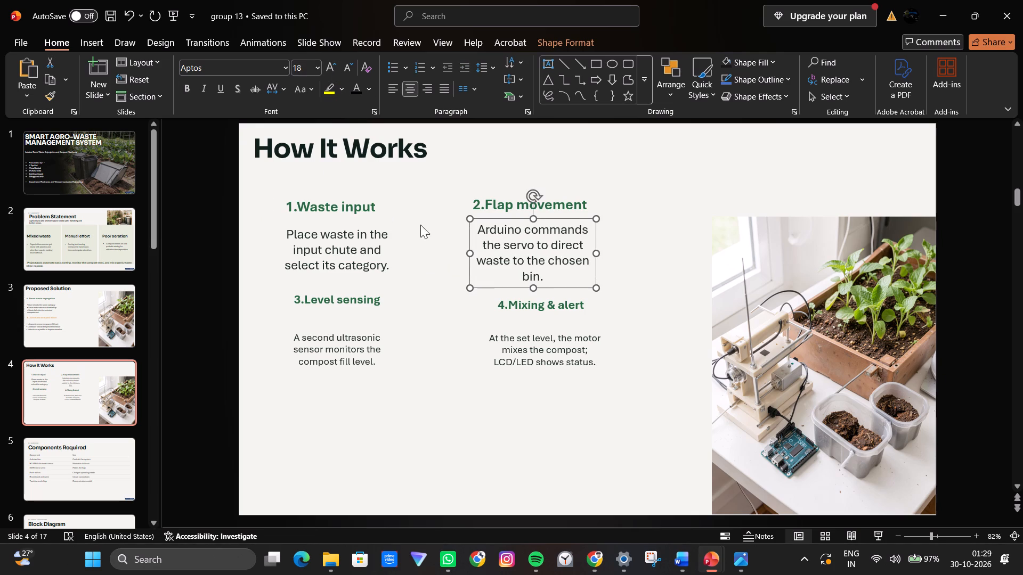
Increase the "3.Level sensing" and "4.Mixing & alert" headings to font size 20.
{"action": "left_click", "coordinate": [345, 299]}
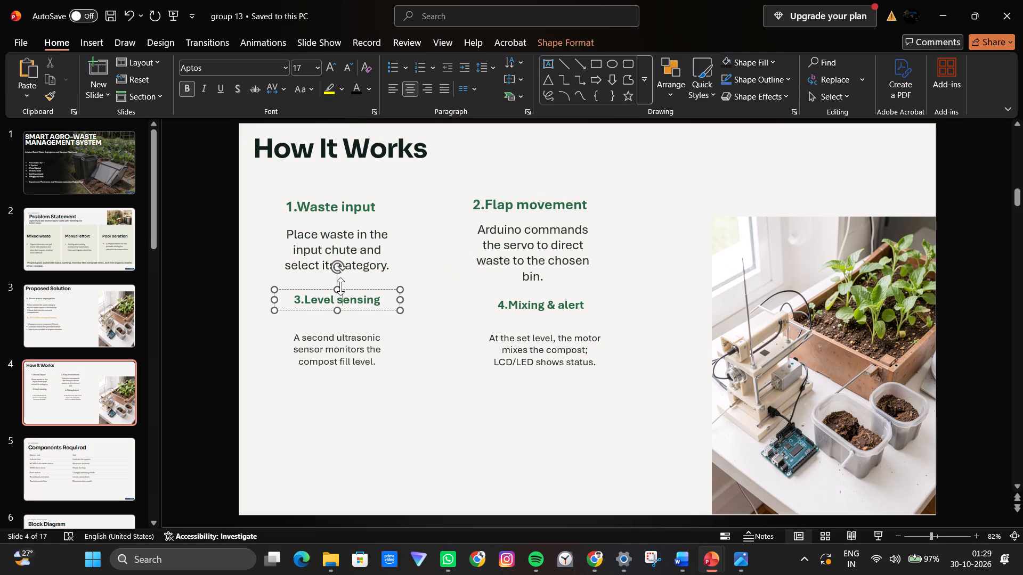
{"action": "left_click", "coordinate": [354, 289]}
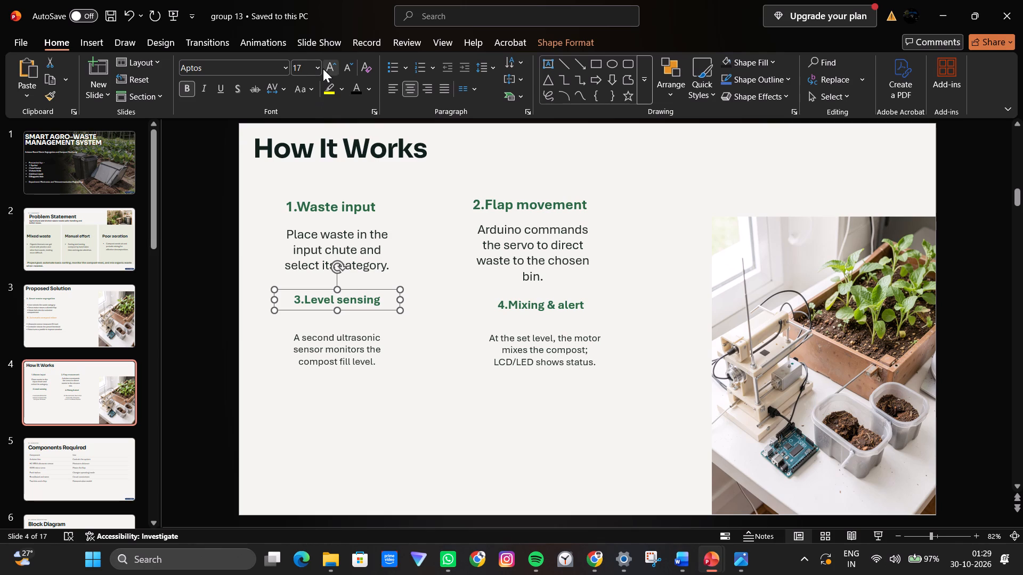
{"action": "left_click", "coordinate": [324, 68]}
{"action": "left_click", "coordinate": [324, 68]}
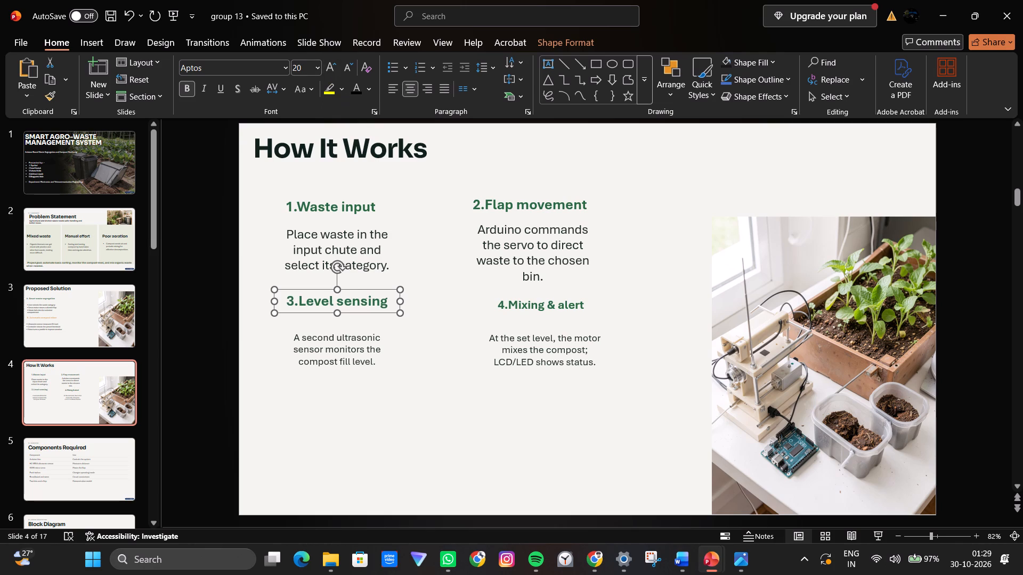
{"action": "left_click", "coordinate": [566, 308]}
{"action": "left_click", "coordinate": [564, 297]}
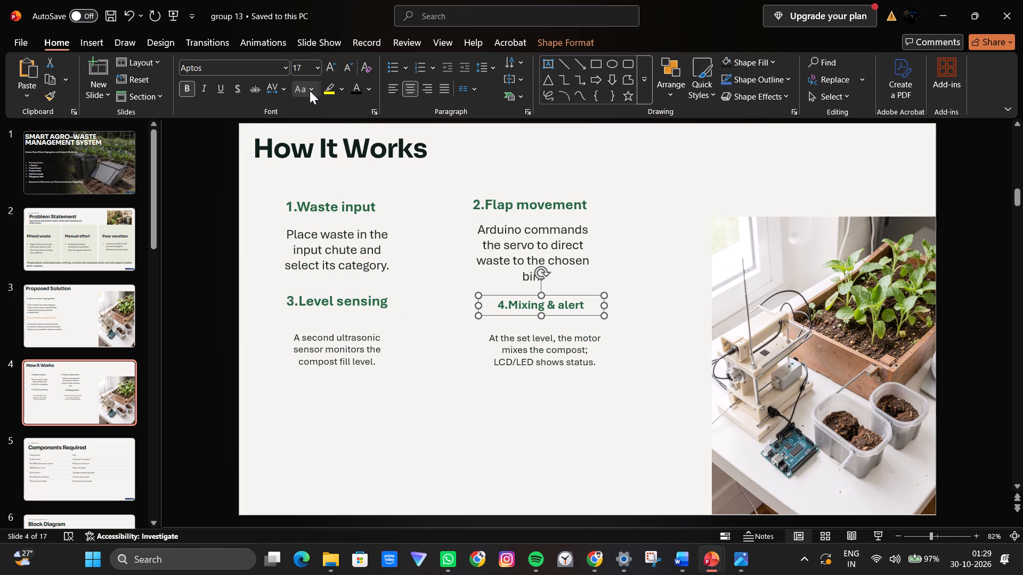
{"action": "left_click", "coordinate": [329, 71]}
{"action": "left_click", "coordinate": [329, 71]}
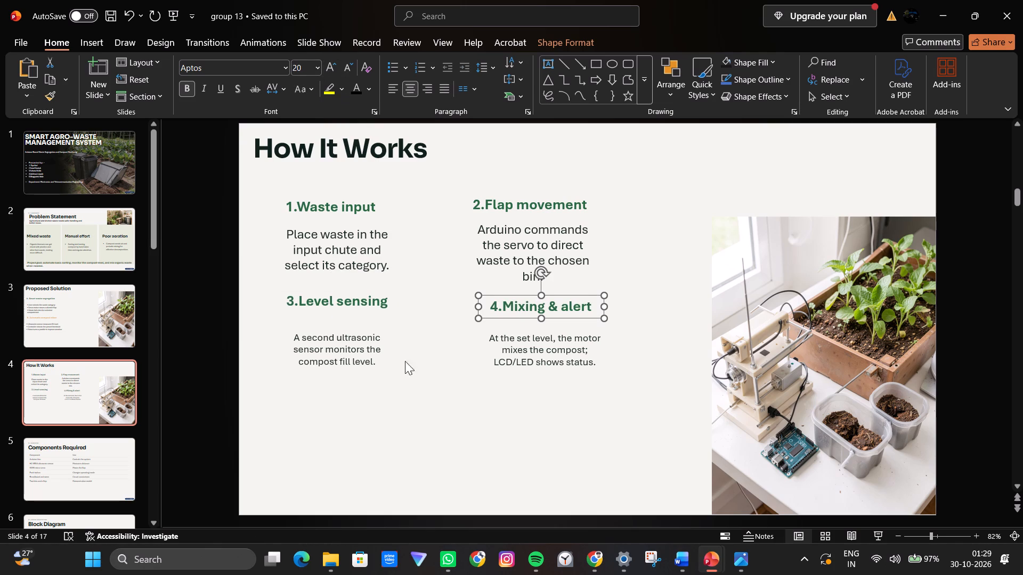
Increase the mixing & alert and level sensing descriptions to font size 18.
{"action": "left_click", "coordinate": [526, 363]}
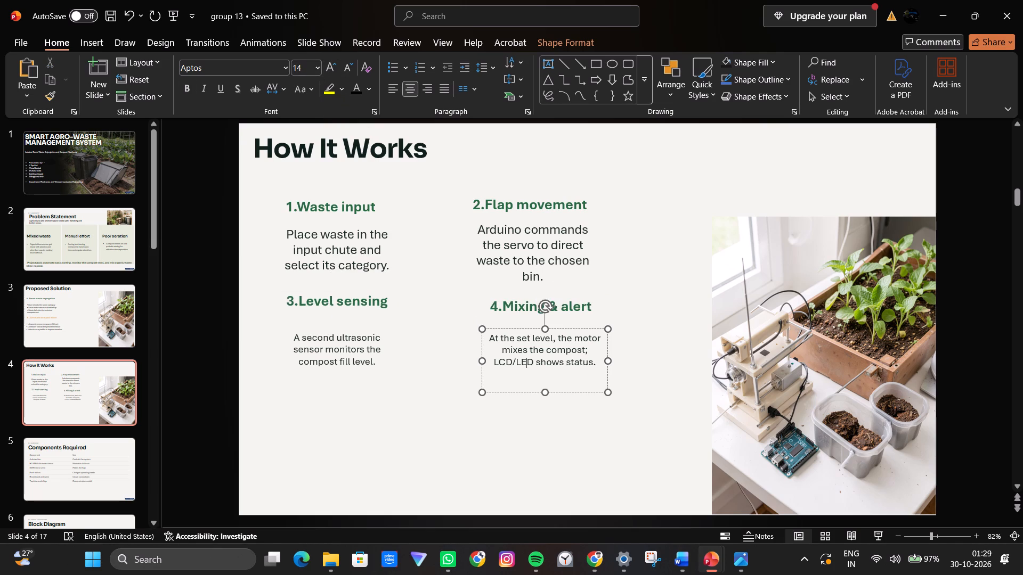
{"action": "left_click", "coordinate": [519, 333]}
{"action": "left_click", "coordinate": [519, 328]}
{"action": "left_click", "coordinate": [337, 68]}
{"action": "left_click", "coordinate": [337, 68]}
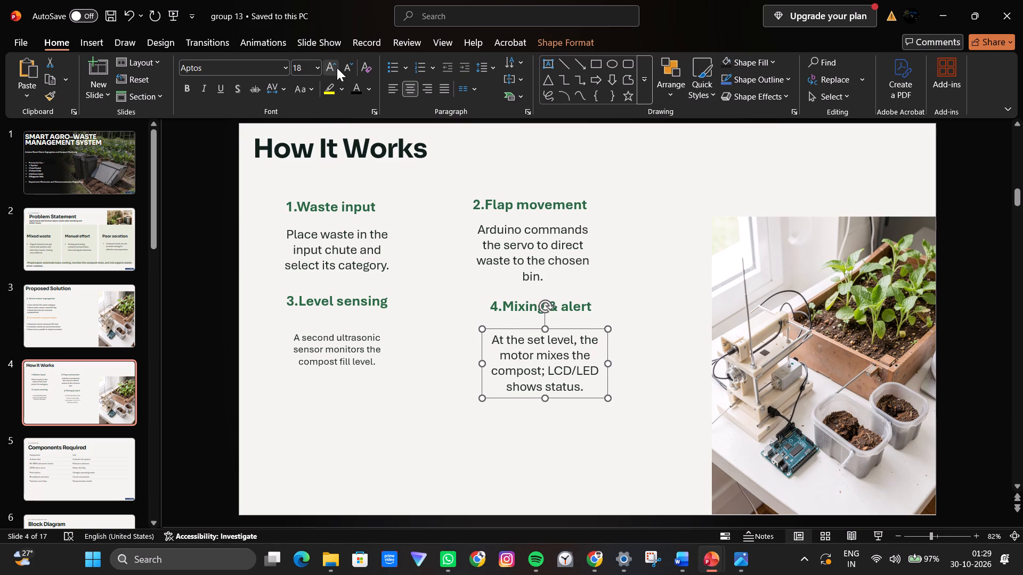
{"action": "left_click", "coordinate": [303, 346]}
{"action": "left_click", "coordinate": [307, 327]}
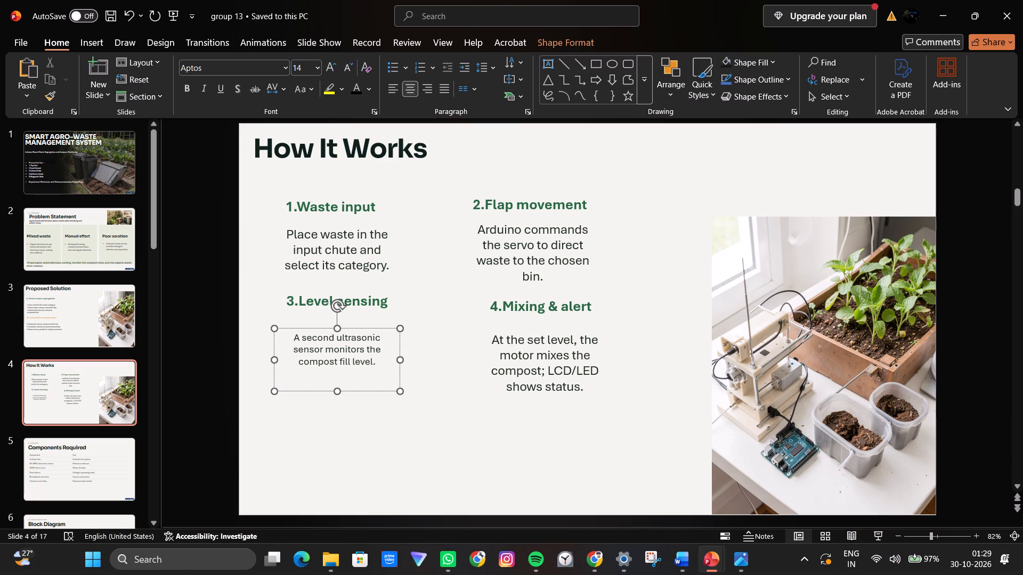
{"action": "left_click", "coordinate": [324, 70]}
{"action": "left_click", "coordinate": [324, 70]}
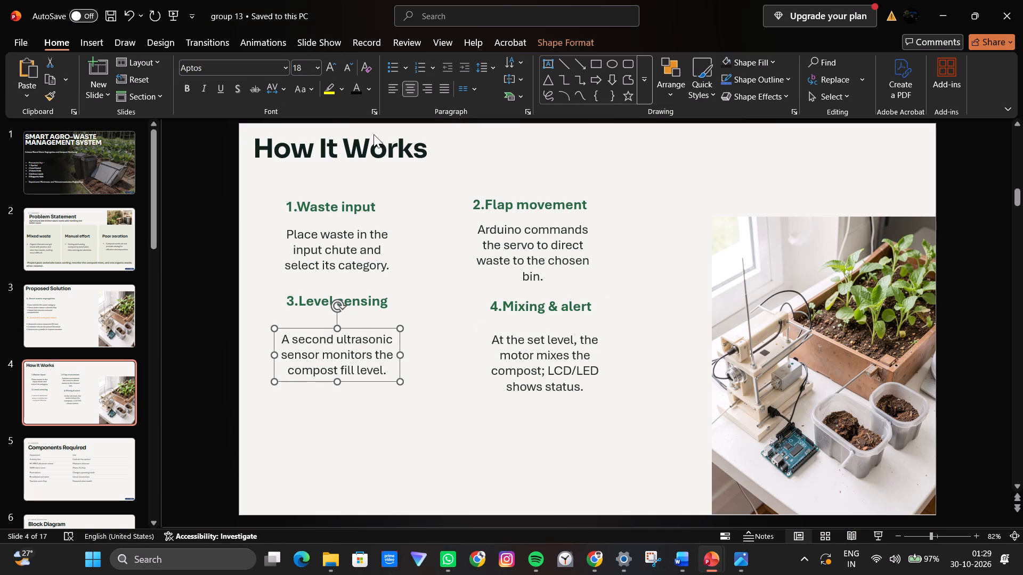
{"action": "left_click", "coordinate": [559, 483]}
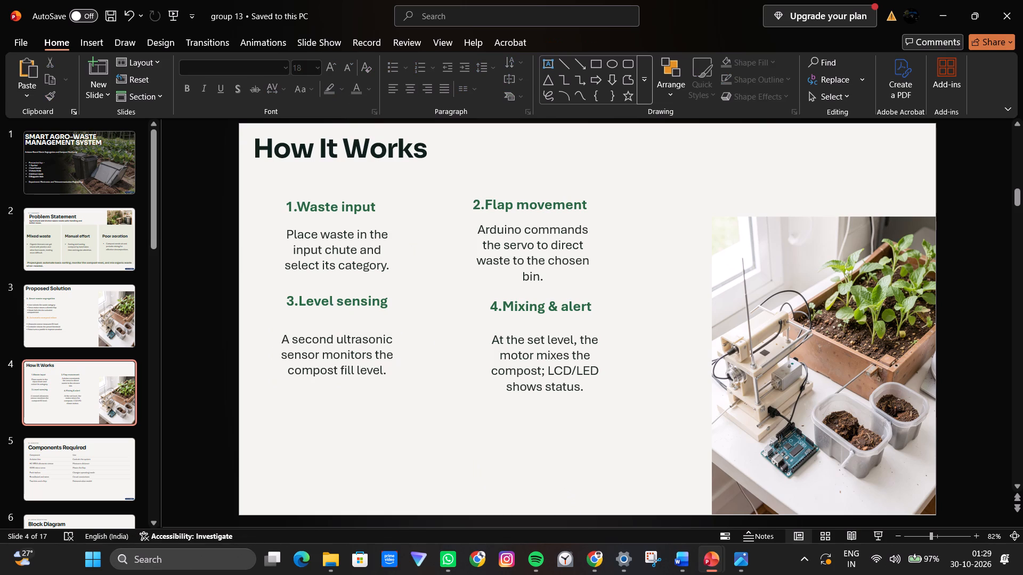
Nudge the "2.Flap movement" heading slightly down and right to align it with the "1.Waste input" heading.
{"action": "left_click", "coordinate": [488, 201]}
{"action": "left_click", "coordinate": [499, 191]}
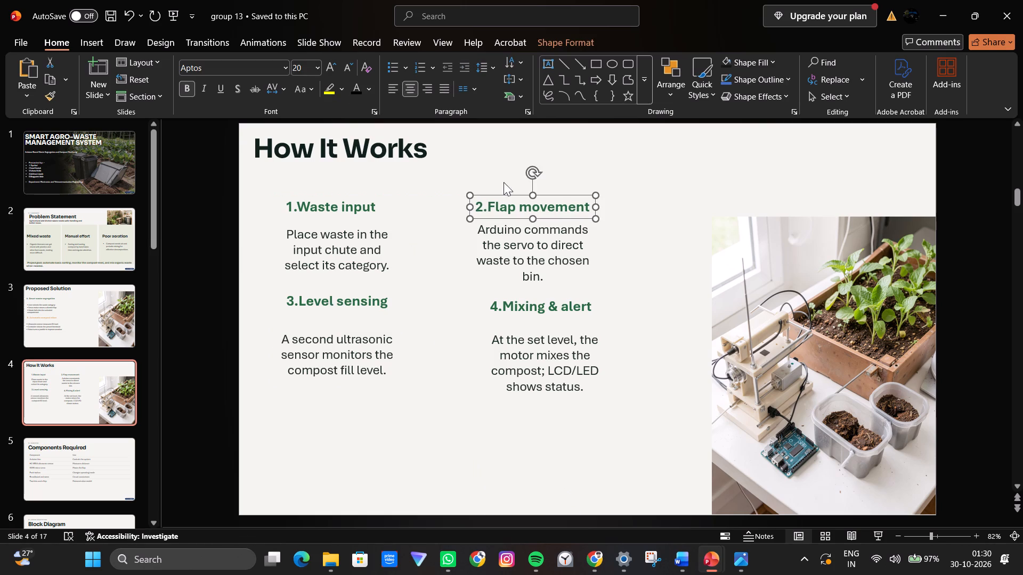
{"action": "left_click", "coordinate": [511, 157]}
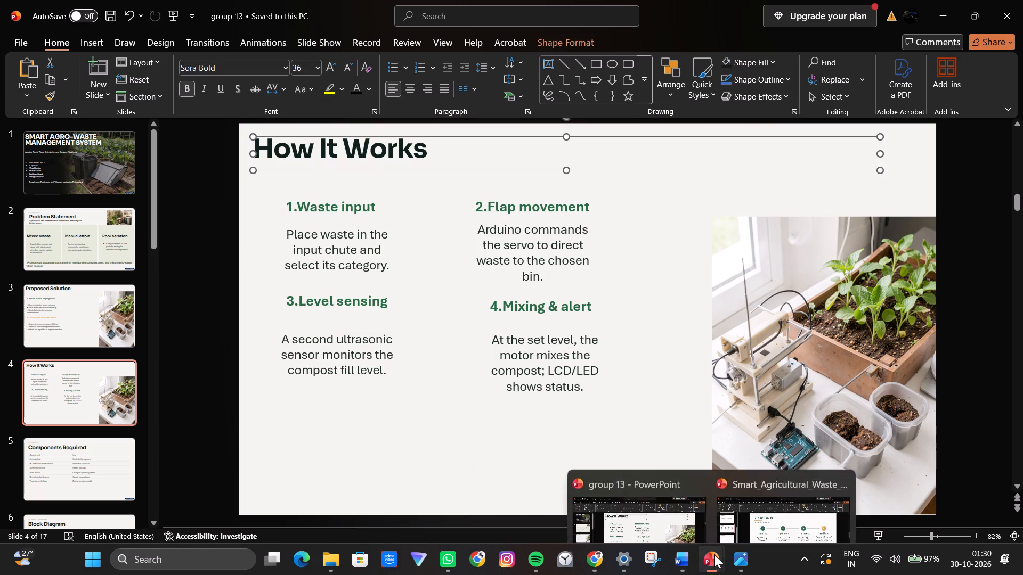
Compare the Smart Agricultural Waste deck's How It Works and Main Components slides with group 13's slides 2 to 5, ending at Components Required.
{"action": "left_click", "coordinate": [761, 513]}
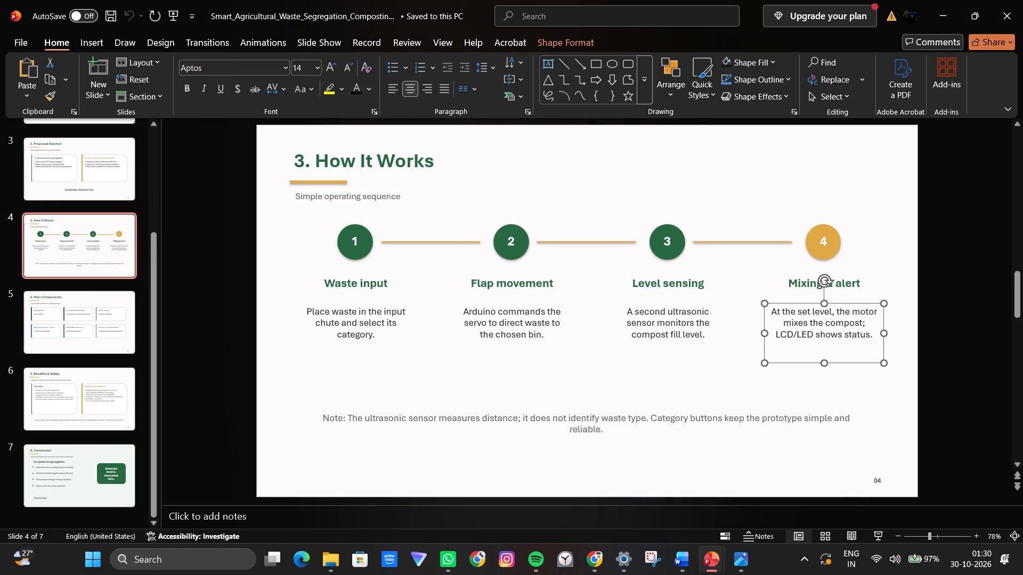
{"action": "left_click", "coordinate": [480, 420]}
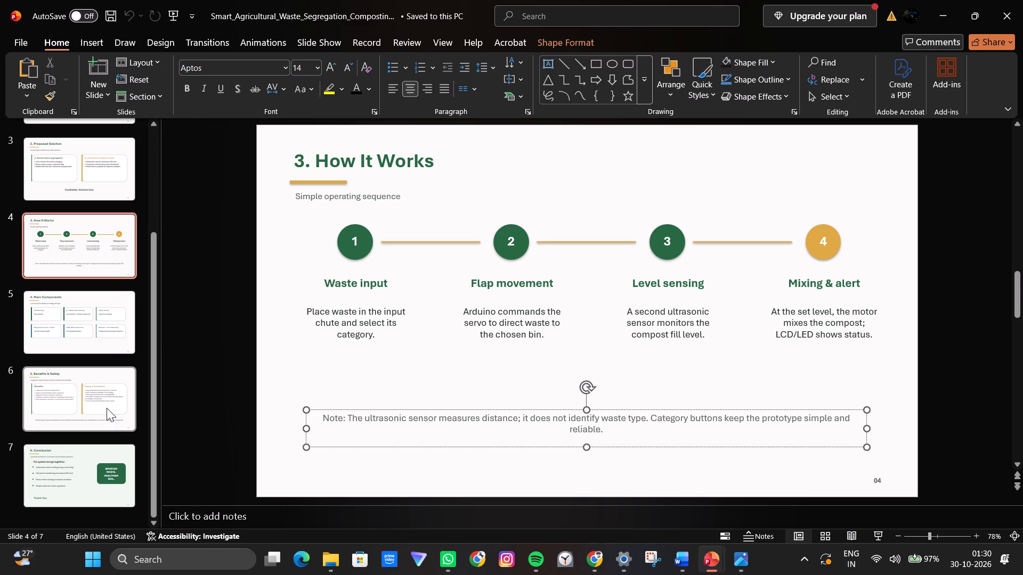
{"action": "left_click", "coordinate": [93, 258]}
{"action": "left_click", "coordinate": [90, 330]}
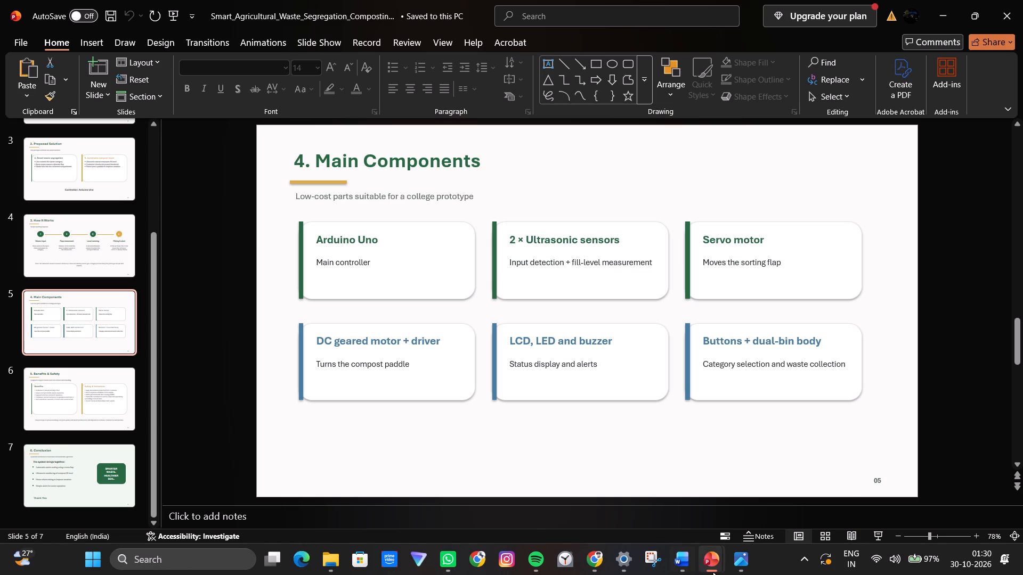
{"action": "left_click", "coordinate": [645, 520]}
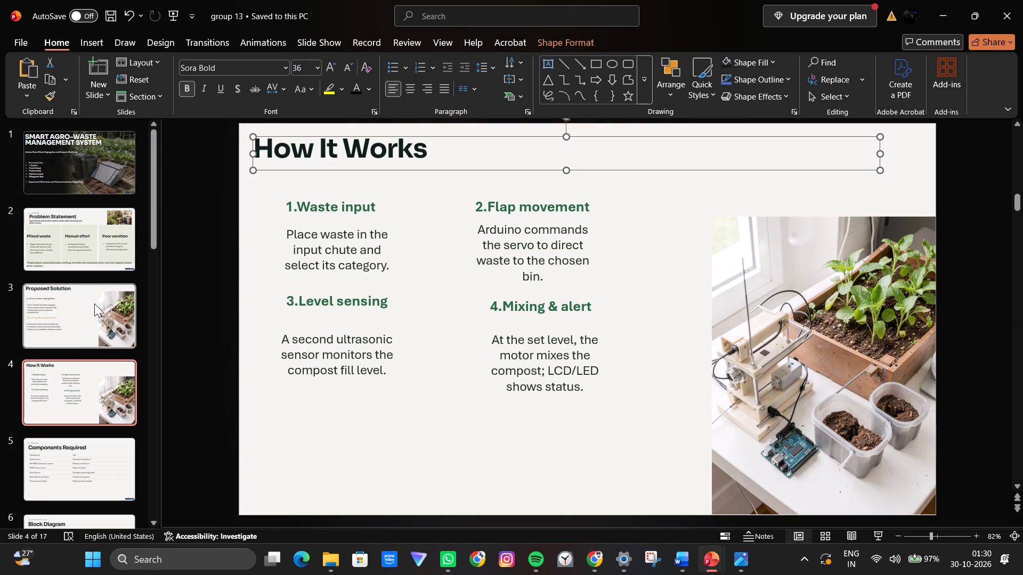
{"action": "left_click", "coordinate": [72, 221]}
{"action": "left_click", "coordinate": [66, 311]}
{"action": "left_click", "coordinate": [76, 388]}
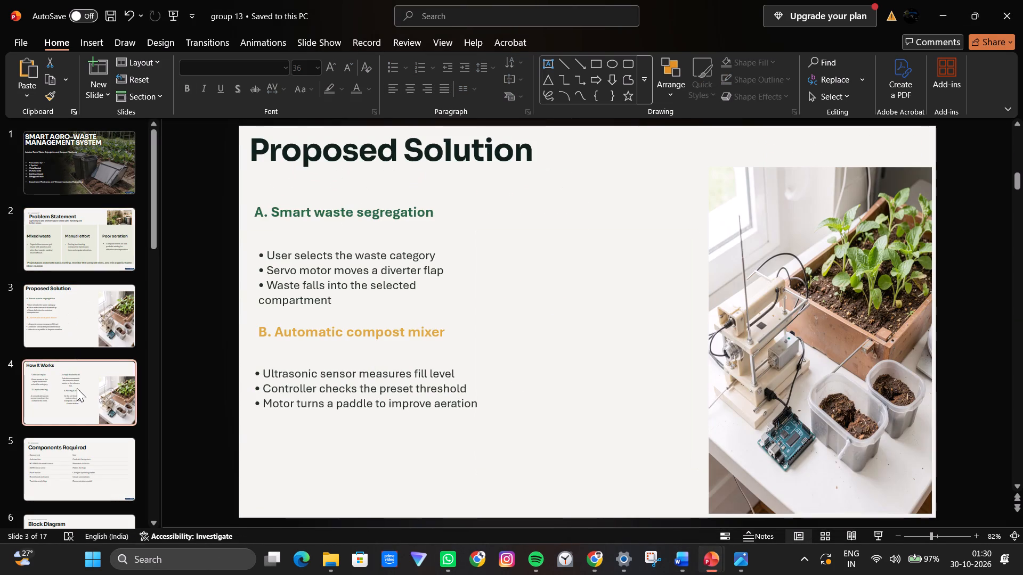
{"action": "left_click", "coordinate": [90, 460]}
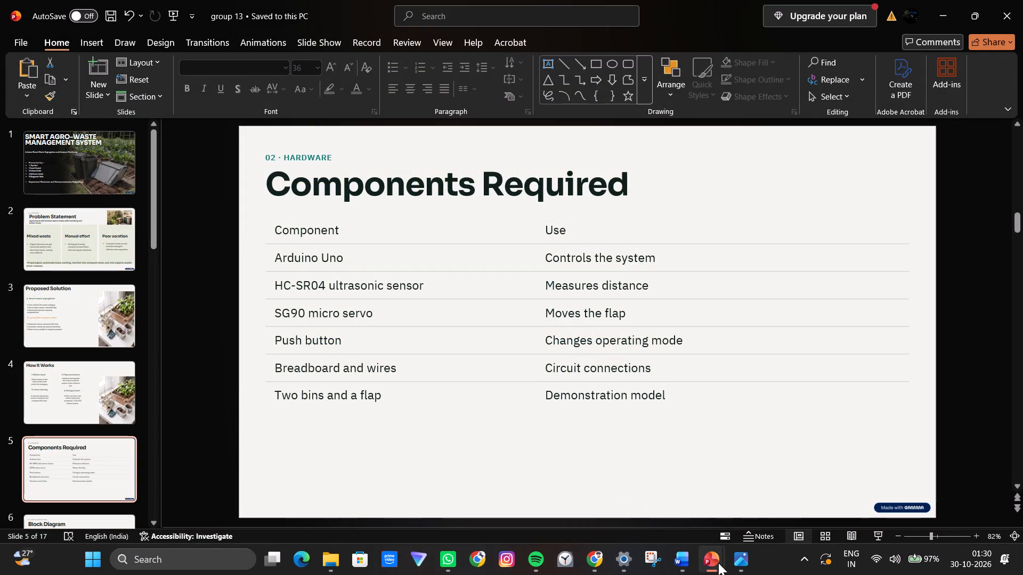
{"action": "left_click", "coordinate": [759, 505]}
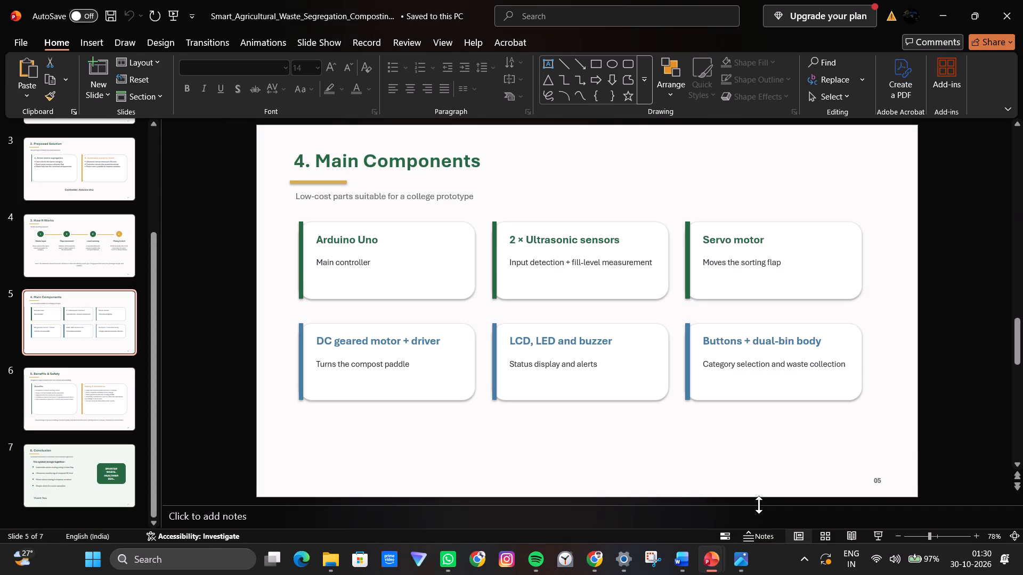
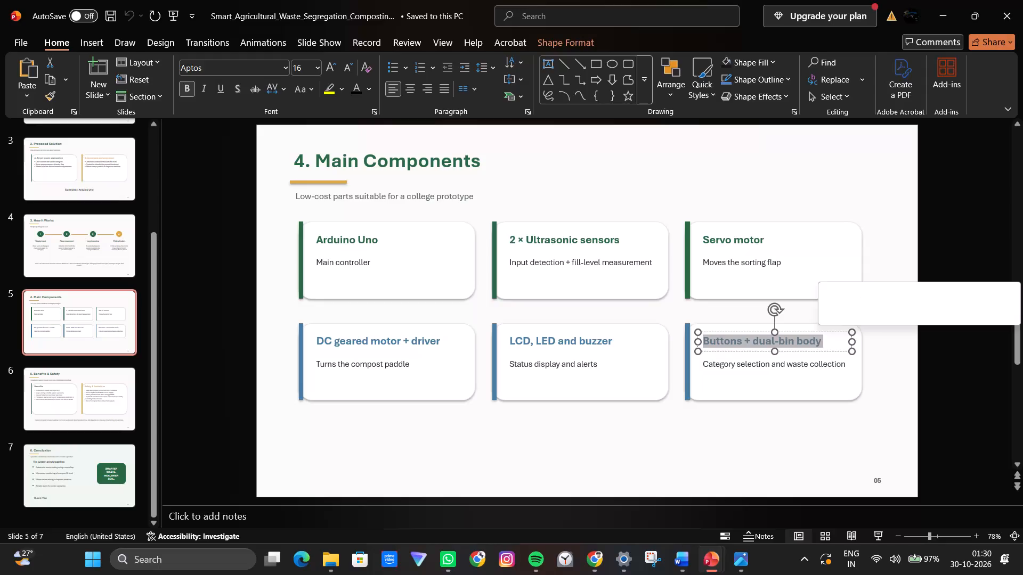
Replace "Push button" in group 13's components table with "Buttons + dual-bin body" copied from the Smart Agricultural Waste deck's Main Components slide.
{"action": "key", "text": "ctrl+c"}
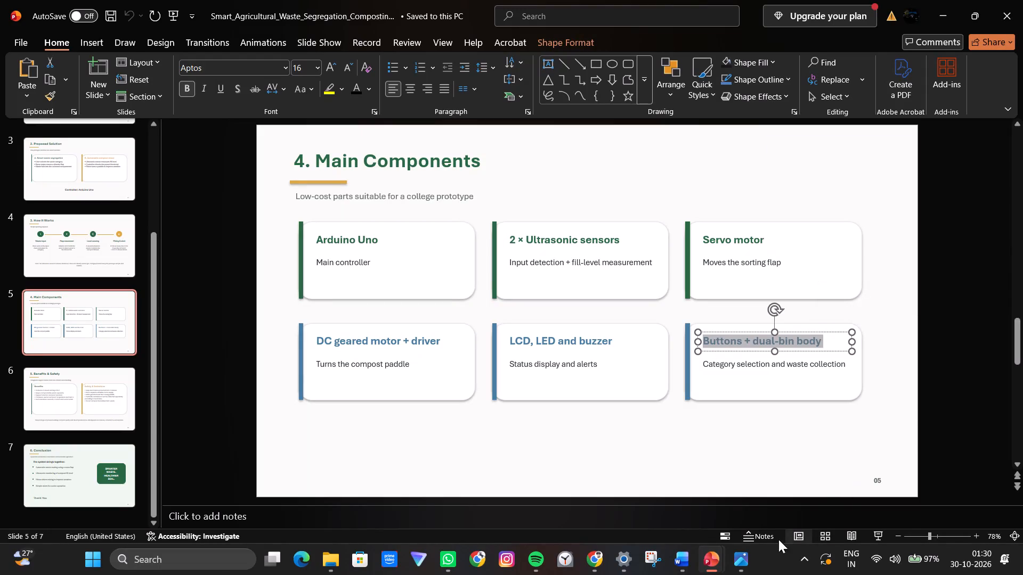
{"action": "left_click", "coordinate": [654, 534]}
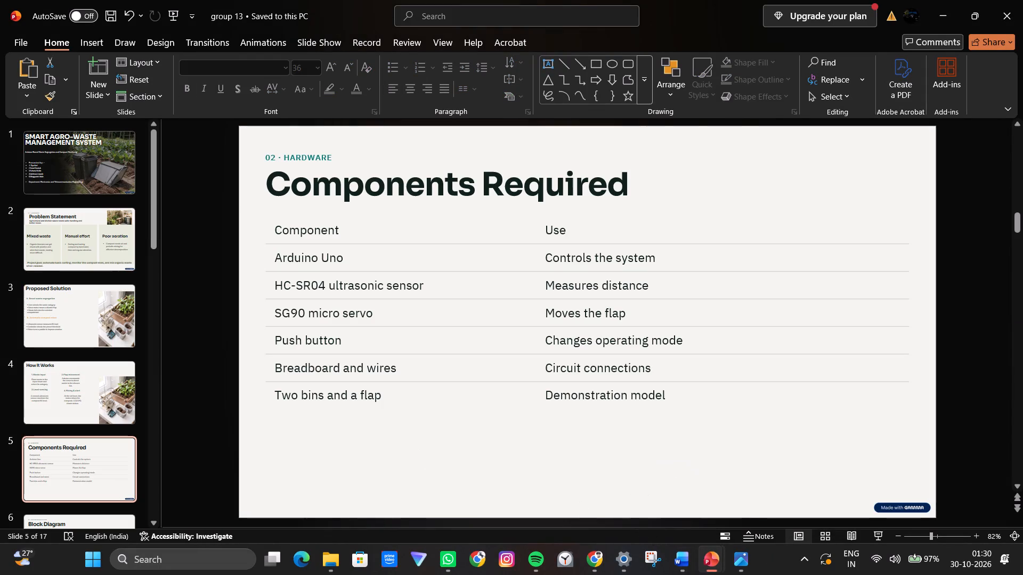
{"action": "left_click_drag", "start_coordinate": [343, 339], "coordinate": [291, 353]}
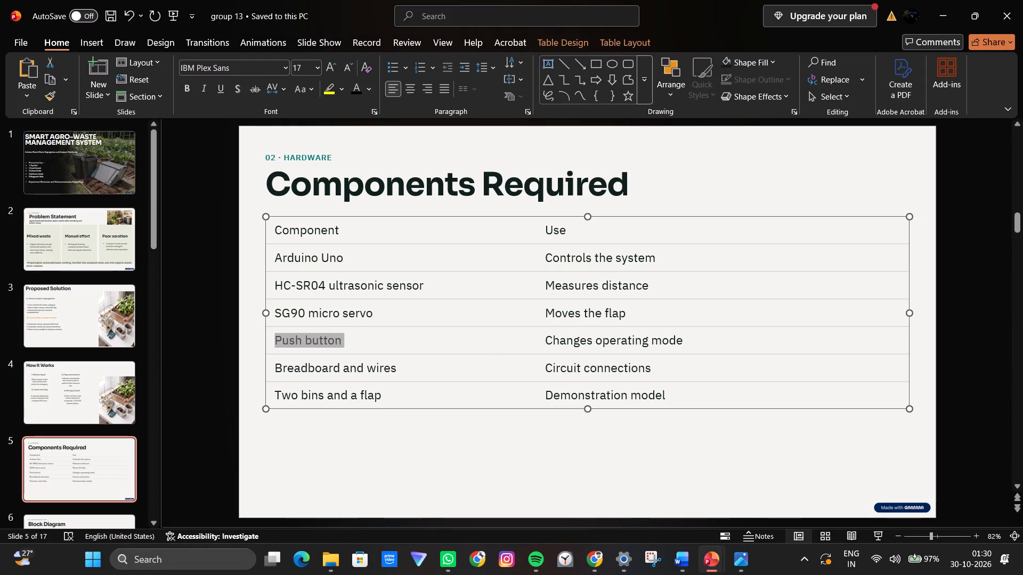
{"action": "left_click_drag", "start_coordinate": [291, 353], "coordinate": [289, 354]}
{"action": "key", "text": "BackSpace"}
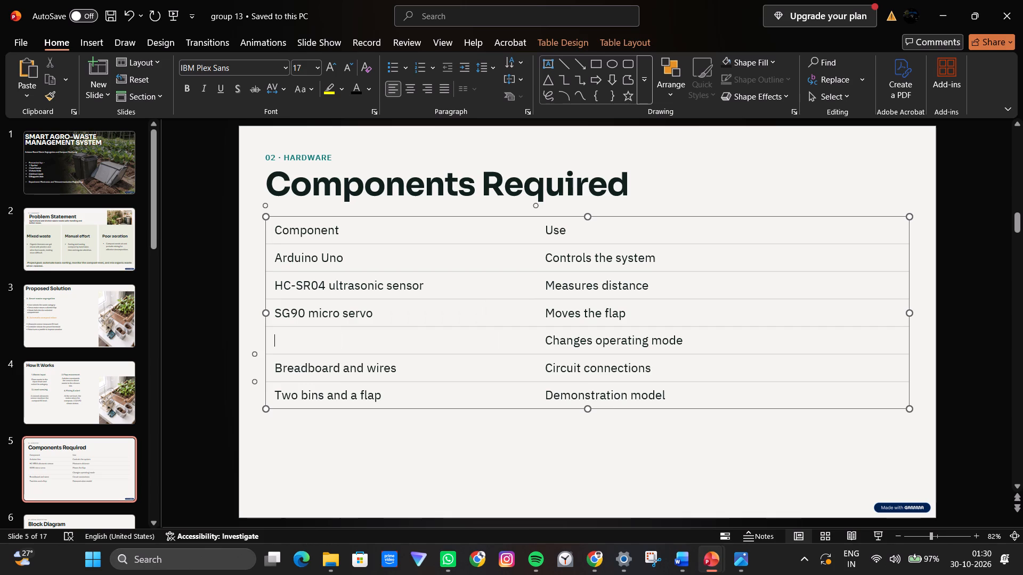
{"action": "key", "text": "ctrl+v"}
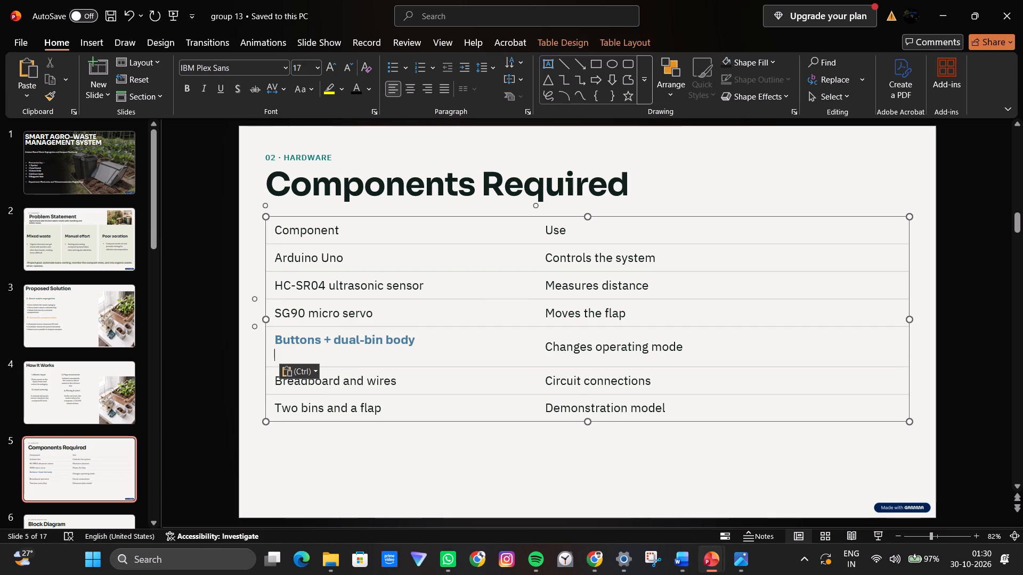
Copy the text formatting of "SG90 micro servo" onto the "Buttons + dual-bin body" text.
{"action": "left_click_drag", "start_coordinate": [319, 312], "coordinate": [300, 309]}
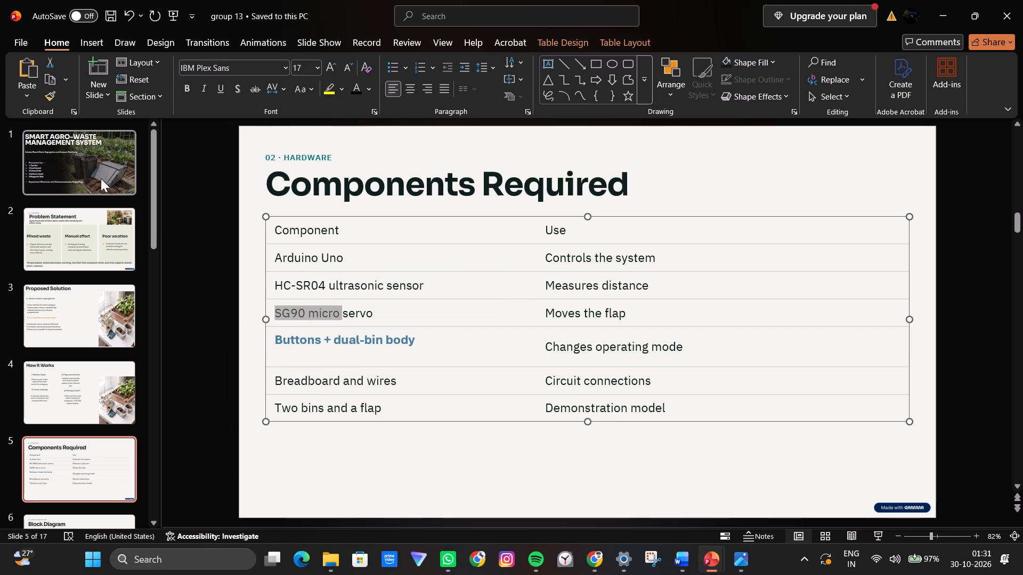
{"action": "left_click", "coordinate": [50, 99]}
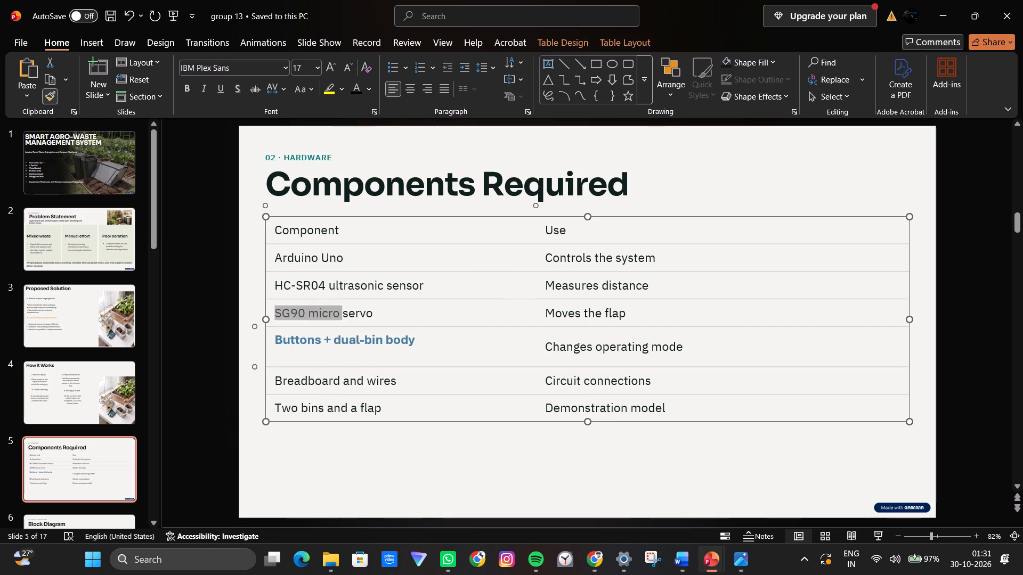
{"action": "left_click_drag", "start_coordinate": [420, 344], "coordinate": [279, 342]}
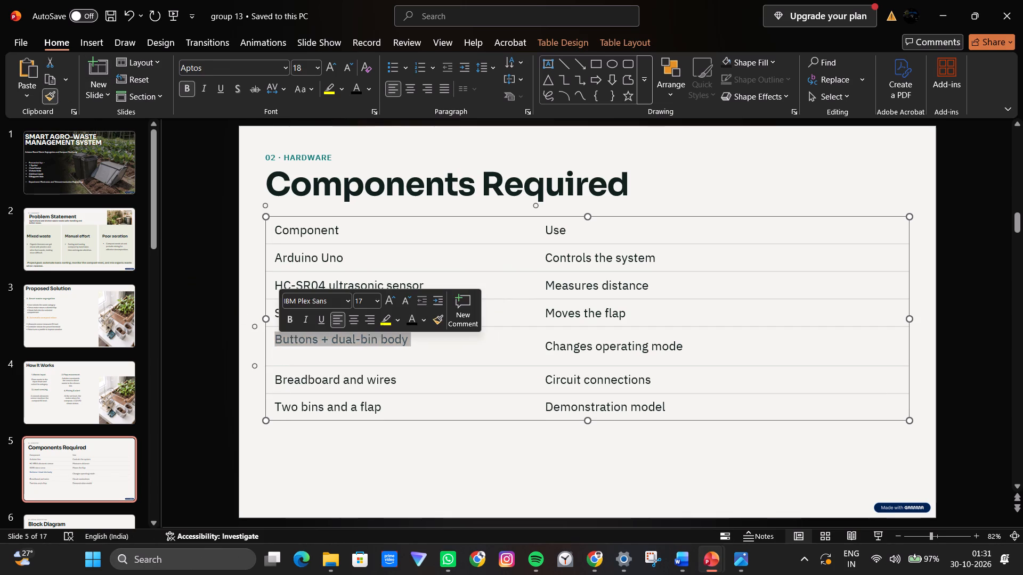
{"action": "left_click", "coordinate": [387, 496]}
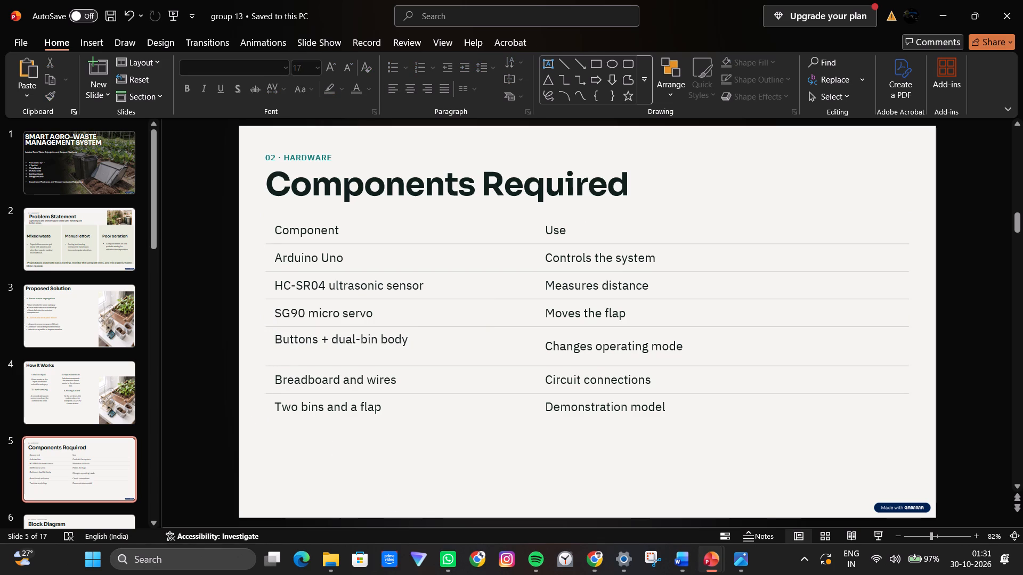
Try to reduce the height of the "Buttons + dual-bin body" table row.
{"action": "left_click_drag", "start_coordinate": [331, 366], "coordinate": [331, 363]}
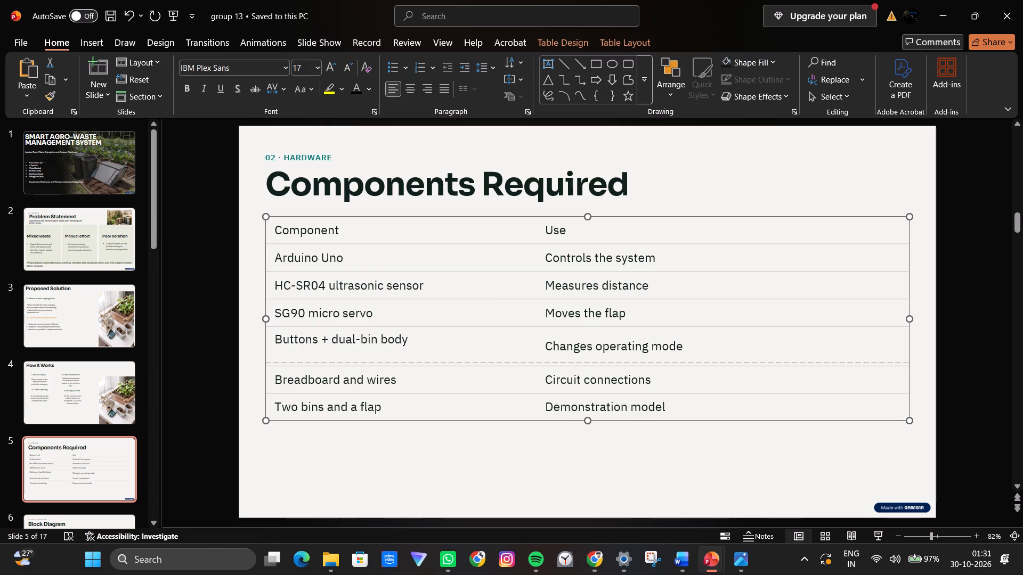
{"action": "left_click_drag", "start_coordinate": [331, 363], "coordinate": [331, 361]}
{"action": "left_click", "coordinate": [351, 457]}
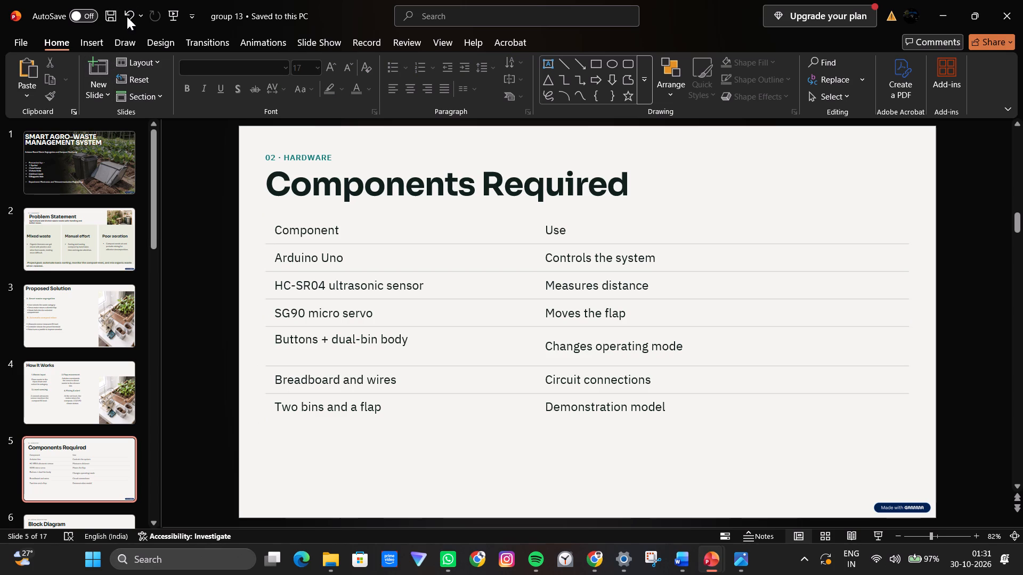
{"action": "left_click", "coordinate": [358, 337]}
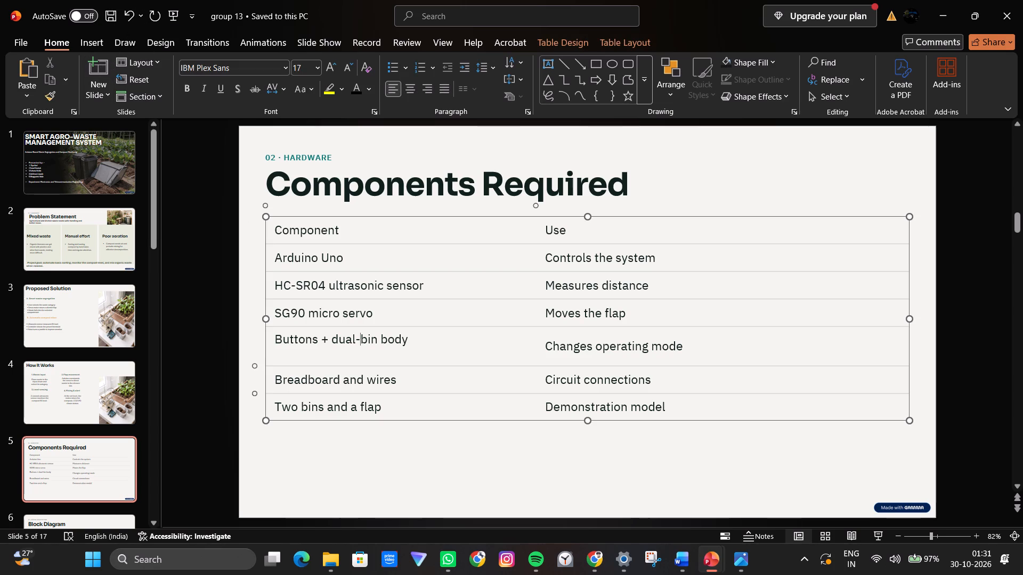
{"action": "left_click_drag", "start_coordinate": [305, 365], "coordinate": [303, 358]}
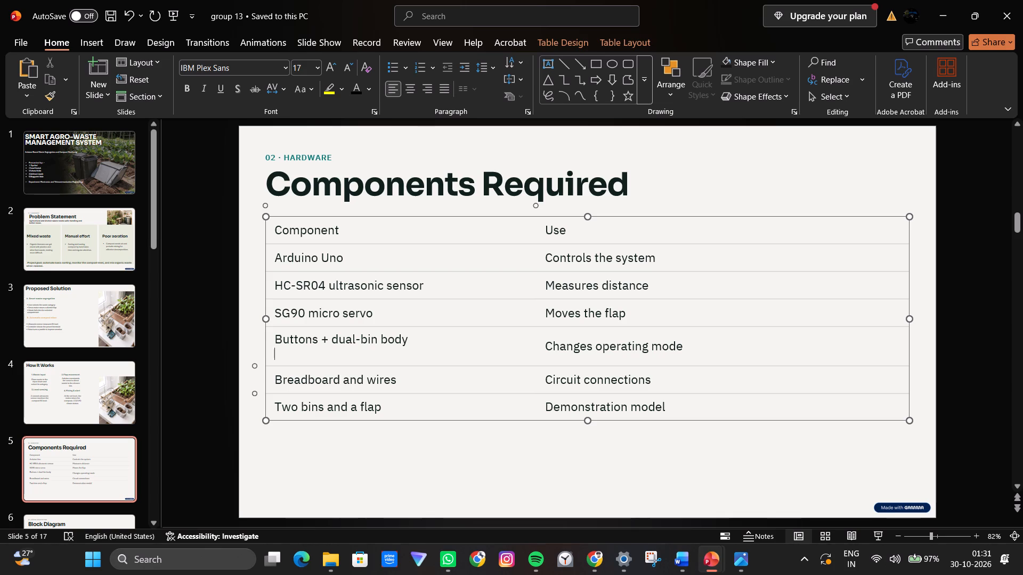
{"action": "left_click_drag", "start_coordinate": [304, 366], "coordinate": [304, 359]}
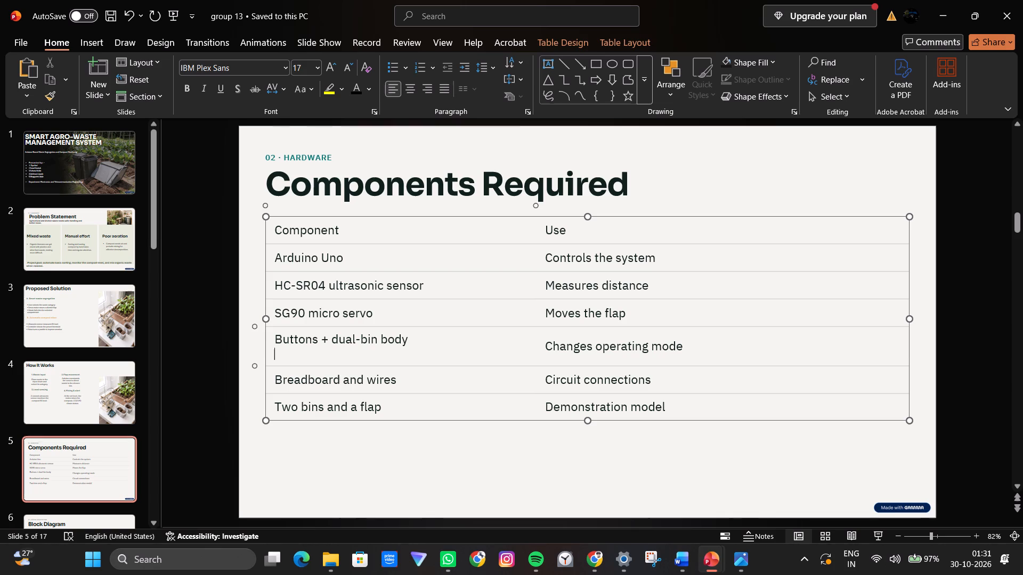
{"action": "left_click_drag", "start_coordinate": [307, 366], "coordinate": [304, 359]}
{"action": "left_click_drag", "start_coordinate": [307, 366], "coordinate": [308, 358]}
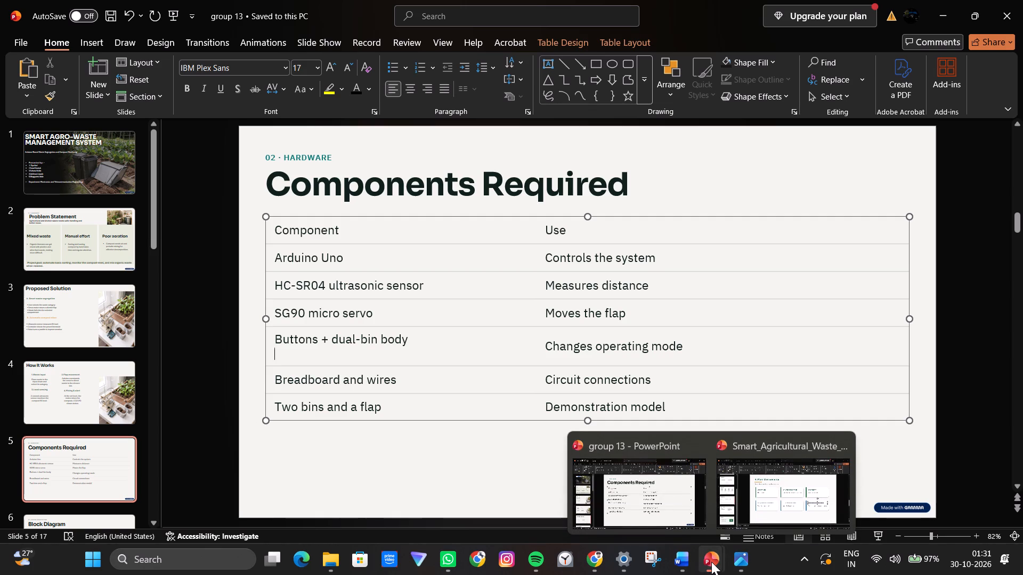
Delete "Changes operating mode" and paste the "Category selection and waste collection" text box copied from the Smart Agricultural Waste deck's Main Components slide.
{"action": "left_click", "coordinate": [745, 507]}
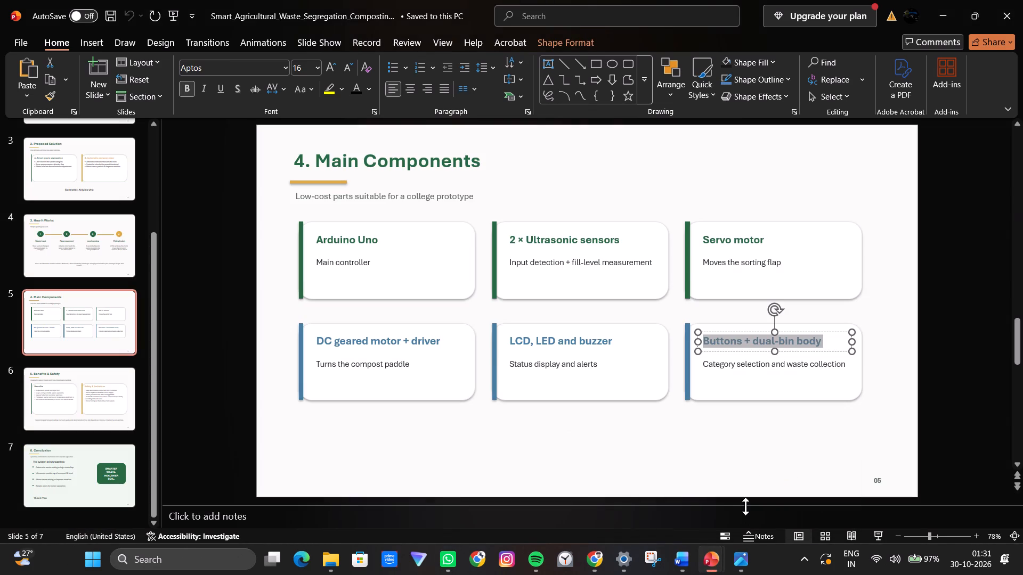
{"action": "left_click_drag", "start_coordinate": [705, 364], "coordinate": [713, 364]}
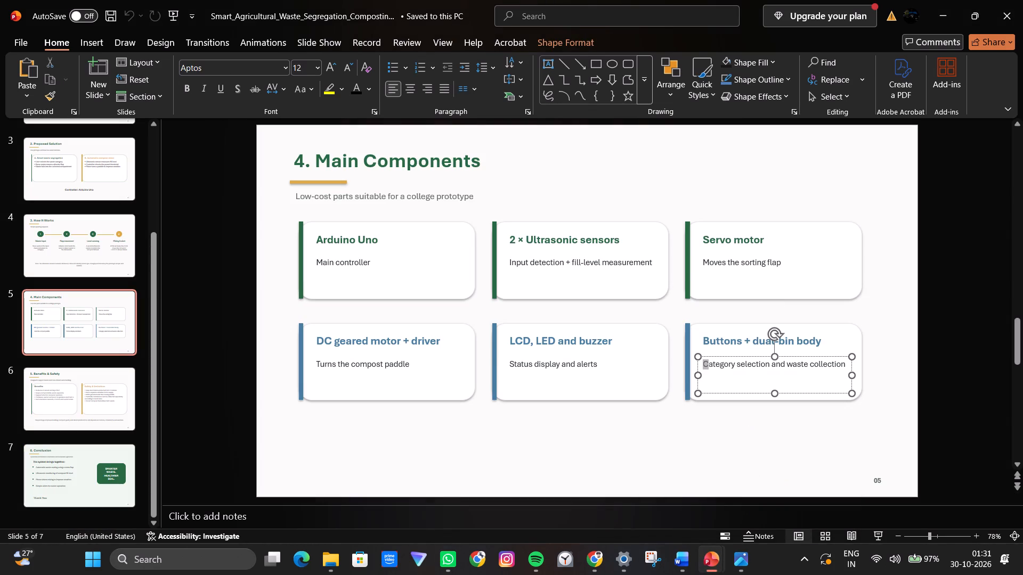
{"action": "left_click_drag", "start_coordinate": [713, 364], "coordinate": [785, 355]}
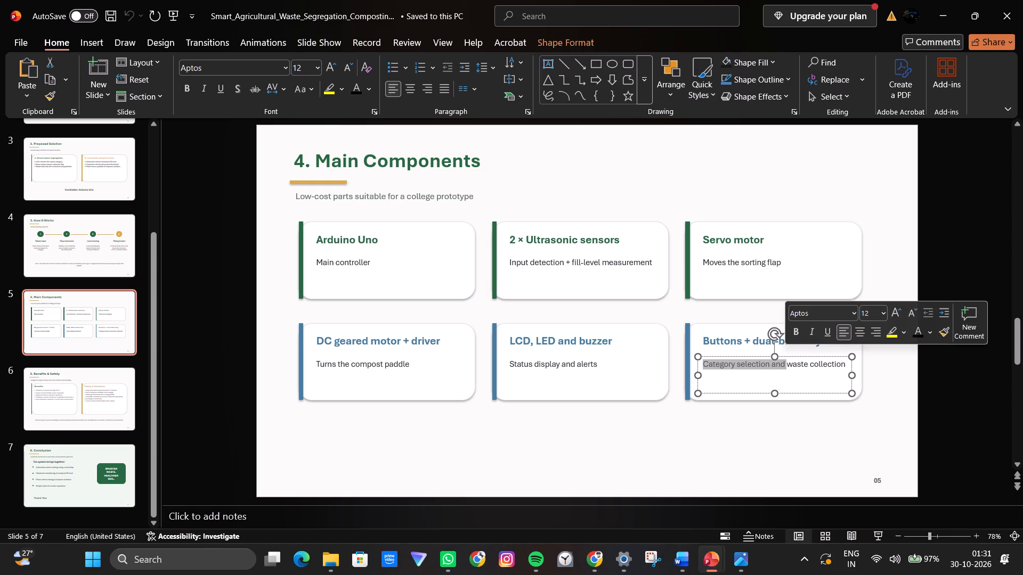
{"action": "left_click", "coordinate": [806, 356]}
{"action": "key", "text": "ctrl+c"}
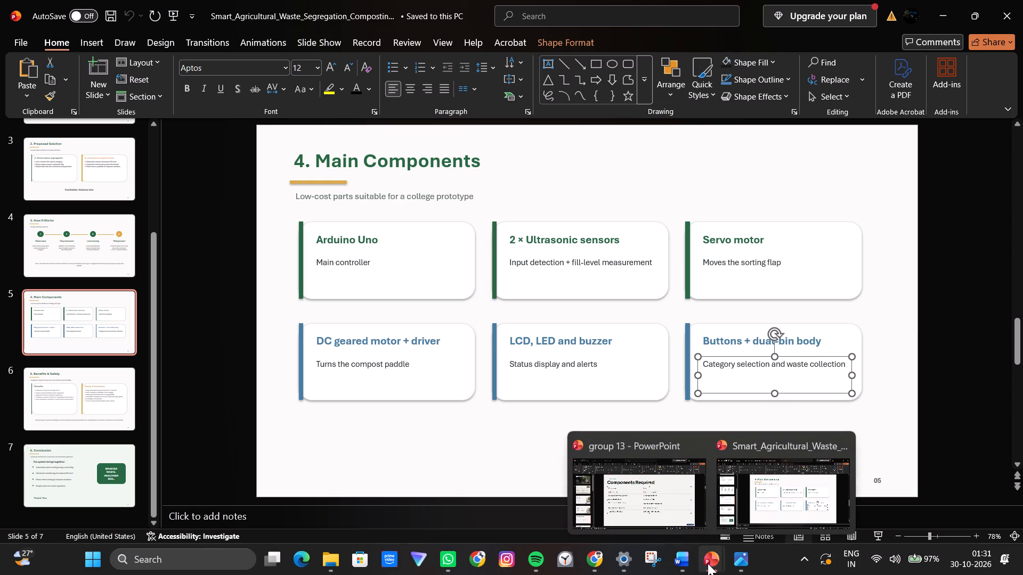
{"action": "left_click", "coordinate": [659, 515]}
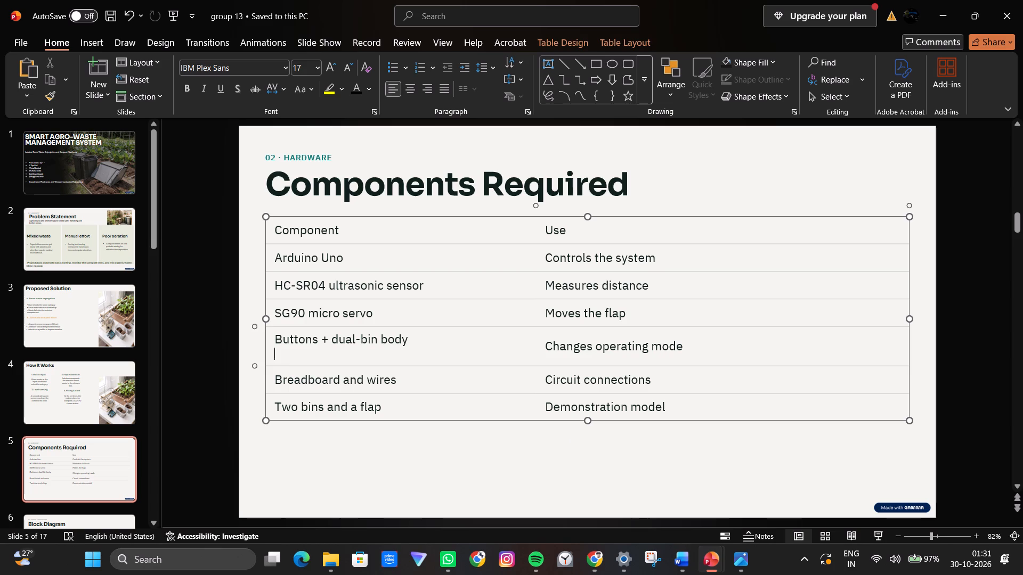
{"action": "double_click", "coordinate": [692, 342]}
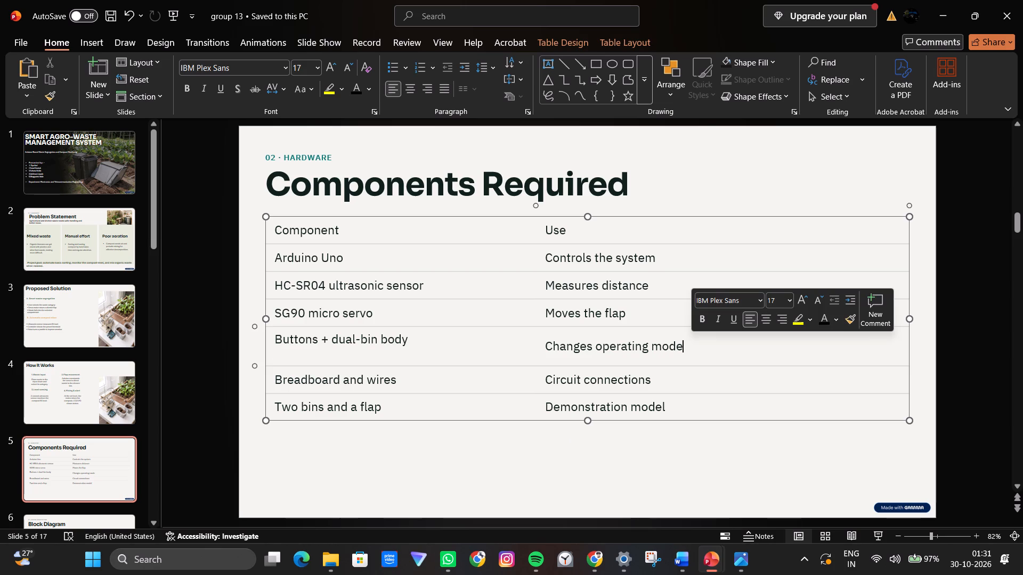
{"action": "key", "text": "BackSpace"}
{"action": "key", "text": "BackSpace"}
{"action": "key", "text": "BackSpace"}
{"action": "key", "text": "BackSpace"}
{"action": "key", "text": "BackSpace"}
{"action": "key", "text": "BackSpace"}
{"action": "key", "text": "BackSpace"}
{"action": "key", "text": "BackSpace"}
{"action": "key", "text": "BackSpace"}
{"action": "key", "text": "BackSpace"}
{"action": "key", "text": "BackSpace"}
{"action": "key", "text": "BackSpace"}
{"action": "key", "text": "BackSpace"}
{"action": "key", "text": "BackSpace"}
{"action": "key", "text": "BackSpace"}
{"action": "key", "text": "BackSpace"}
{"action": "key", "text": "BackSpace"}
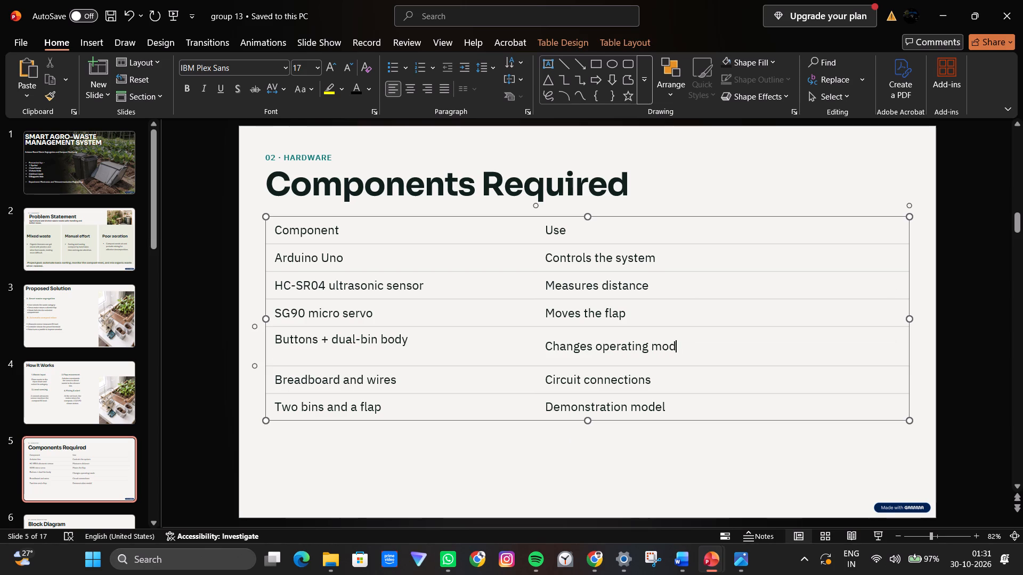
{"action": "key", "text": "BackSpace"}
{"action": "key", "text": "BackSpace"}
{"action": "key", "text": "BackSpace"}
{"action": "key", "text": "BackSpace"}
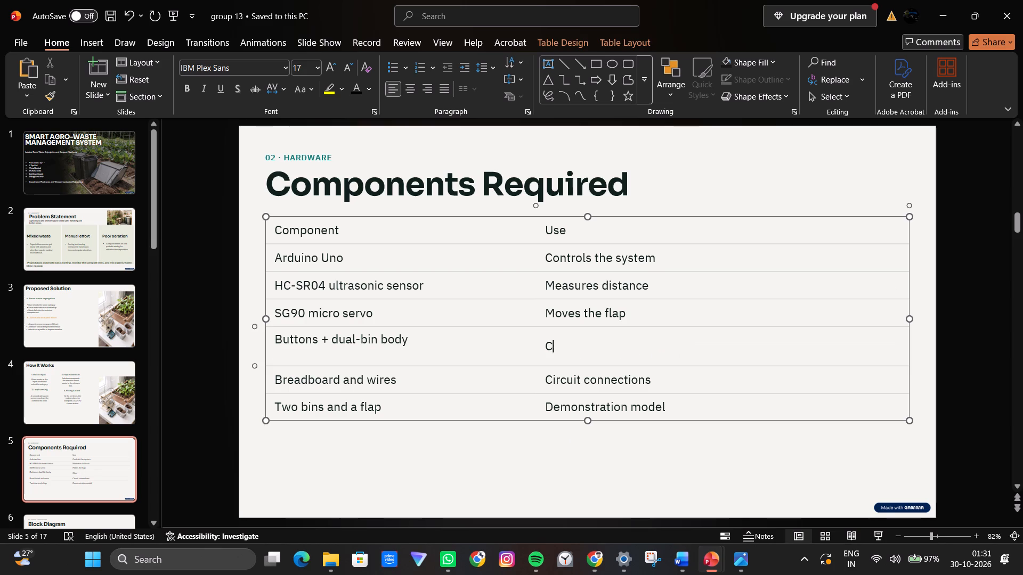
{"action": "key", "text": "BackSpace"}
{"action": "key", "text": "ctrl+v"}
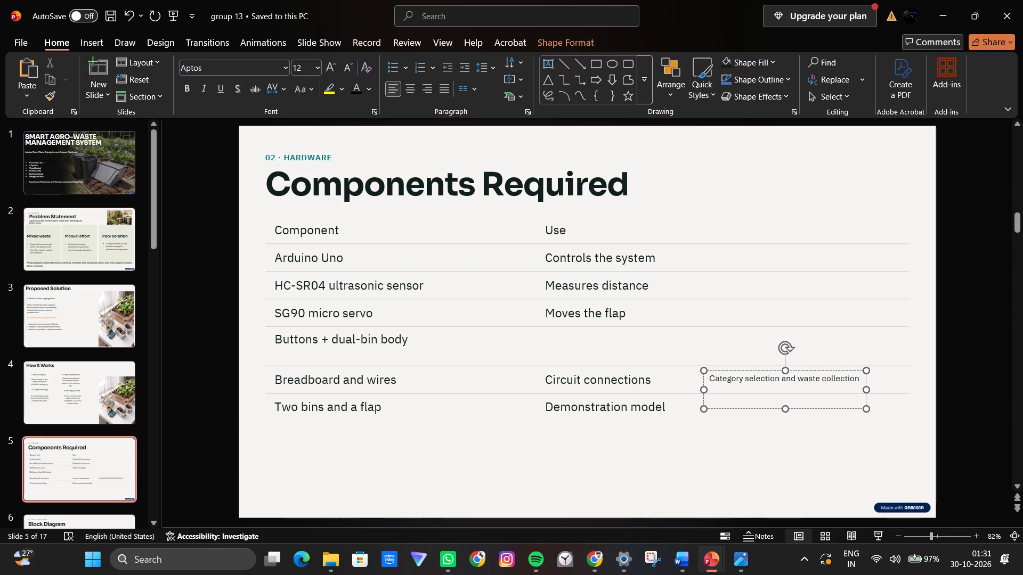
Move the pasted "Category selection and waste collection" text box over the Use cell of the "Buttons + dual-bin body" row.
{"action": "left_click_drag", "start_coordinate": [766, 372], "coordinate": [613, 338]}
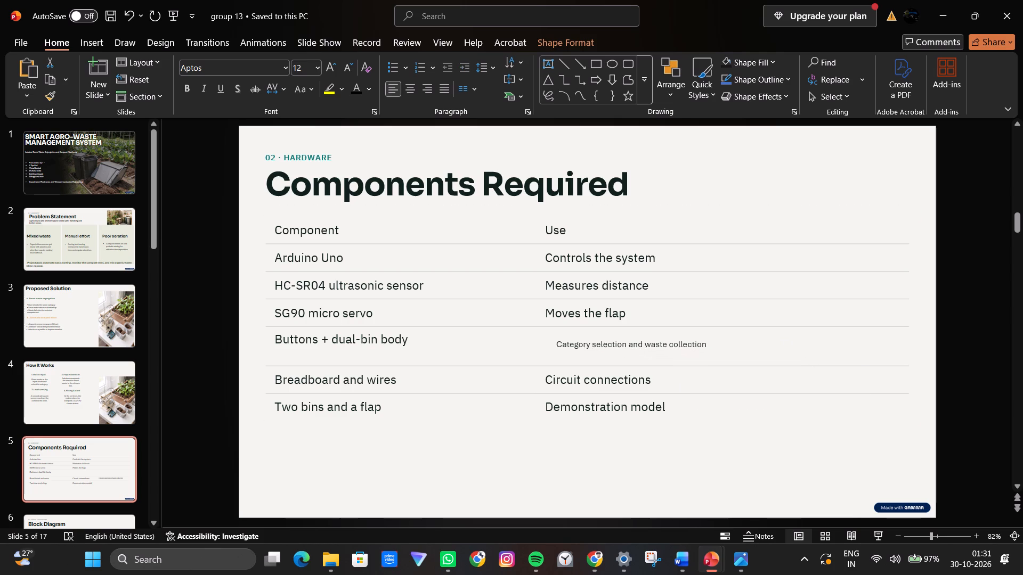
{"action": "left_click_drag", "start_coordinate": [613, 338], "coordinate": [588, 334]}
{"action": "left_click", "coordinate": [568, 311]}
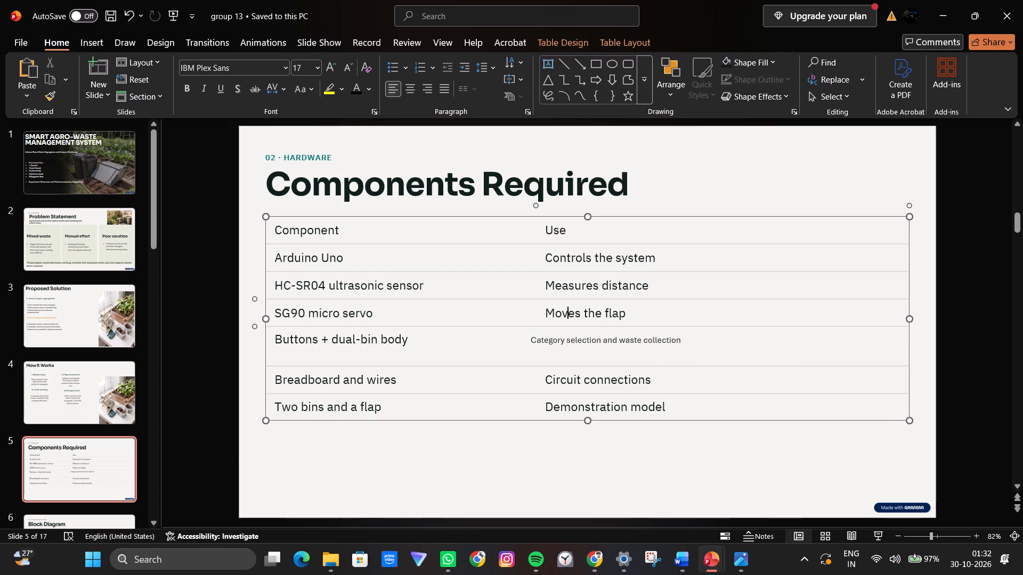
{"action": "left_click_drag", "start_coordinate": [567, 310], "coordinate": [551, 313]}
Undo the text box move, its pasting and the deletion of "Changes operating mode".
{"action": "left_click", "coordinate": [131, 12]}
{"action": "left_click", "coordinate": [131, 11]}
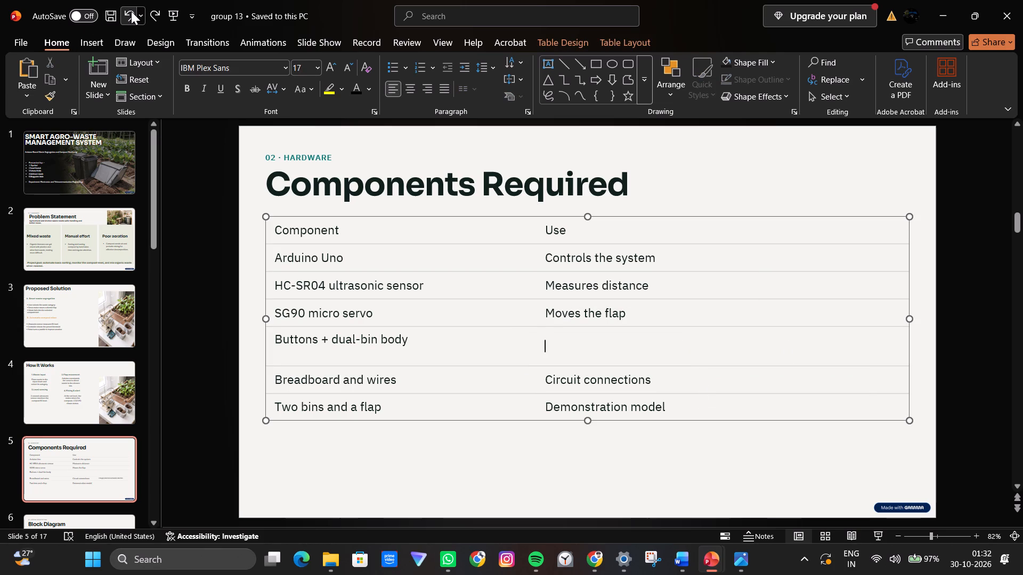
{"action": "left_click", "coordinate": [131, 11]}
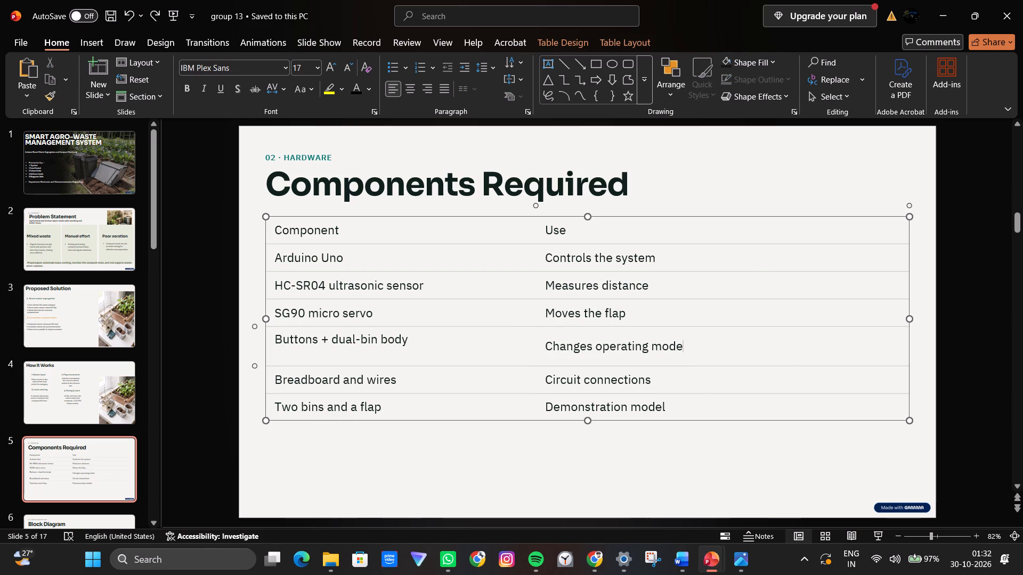
Replace "Changes operating mode" in the table with the text "Category selection and waste collection" copied from the Smart Agricultural Waste deck.
{"action": "left_click_drag", "start_coordinate": [581, 347], "coordinate": [673, 339]}
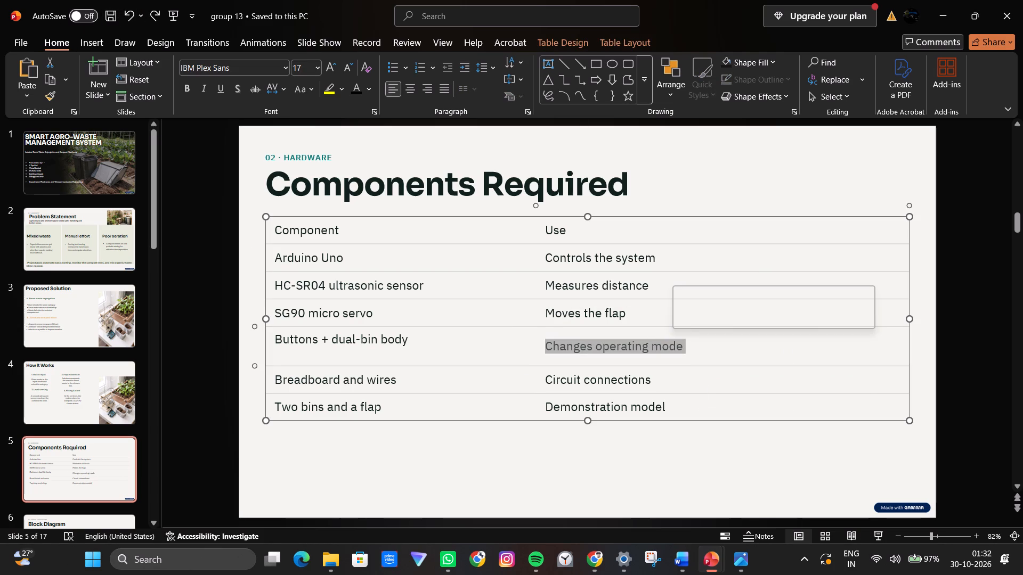
{"action": "key", "text": "BackSpace"}
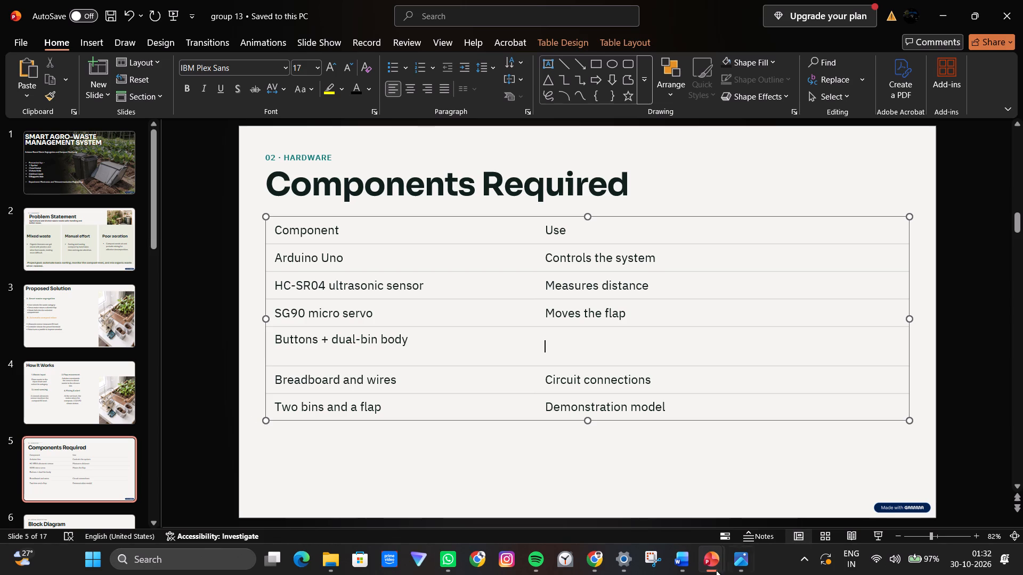
{"action": "left_click", "coordinate": [797, 487]}
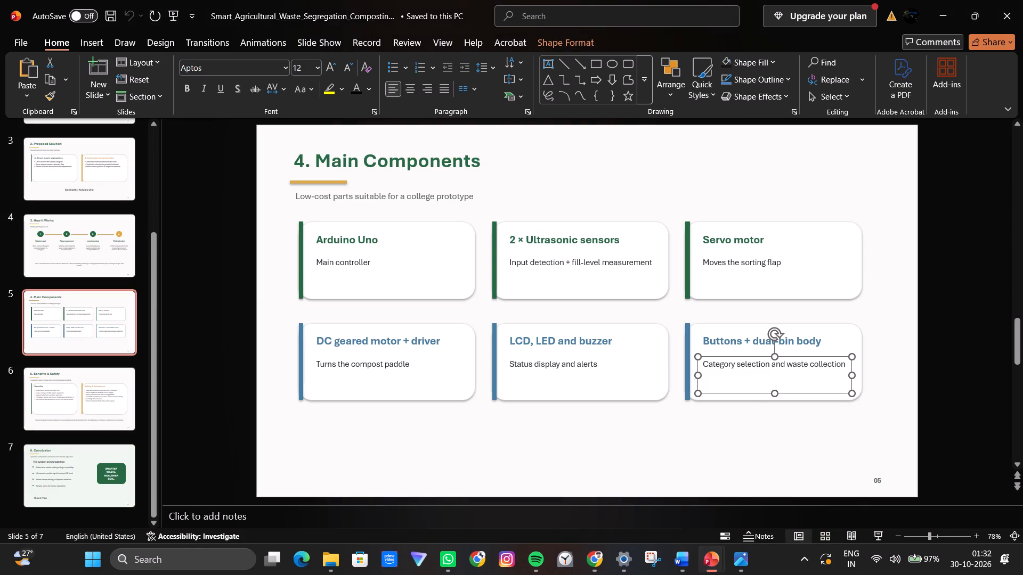
{"action": "left_click", "coordinate": [707, 364]}
{"action": "key", "text": "ctrl+a"}
{"action": "key", "text": "ctrl+c"}
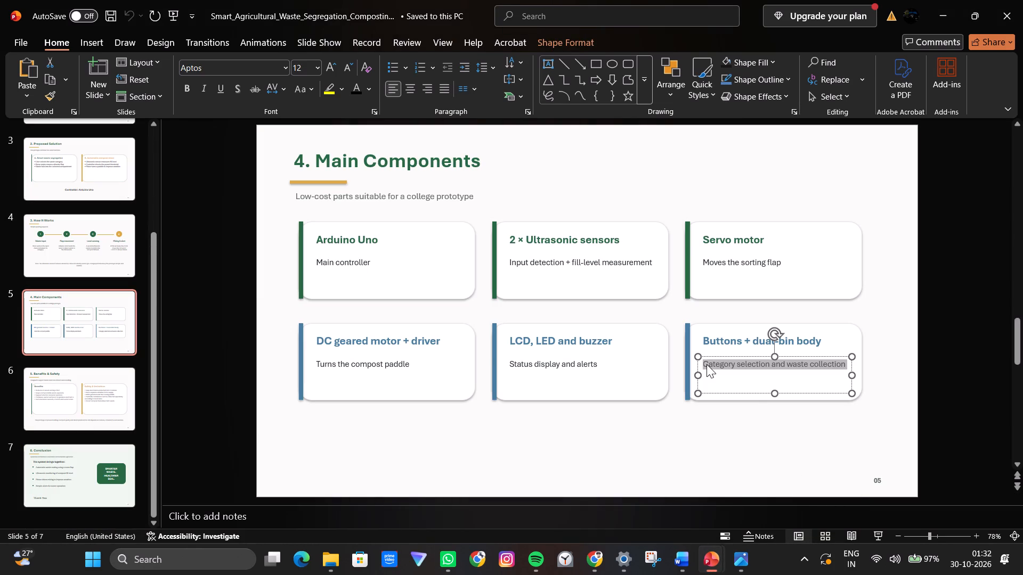
{"action": "left_click", "coordinate": [681, 524]}
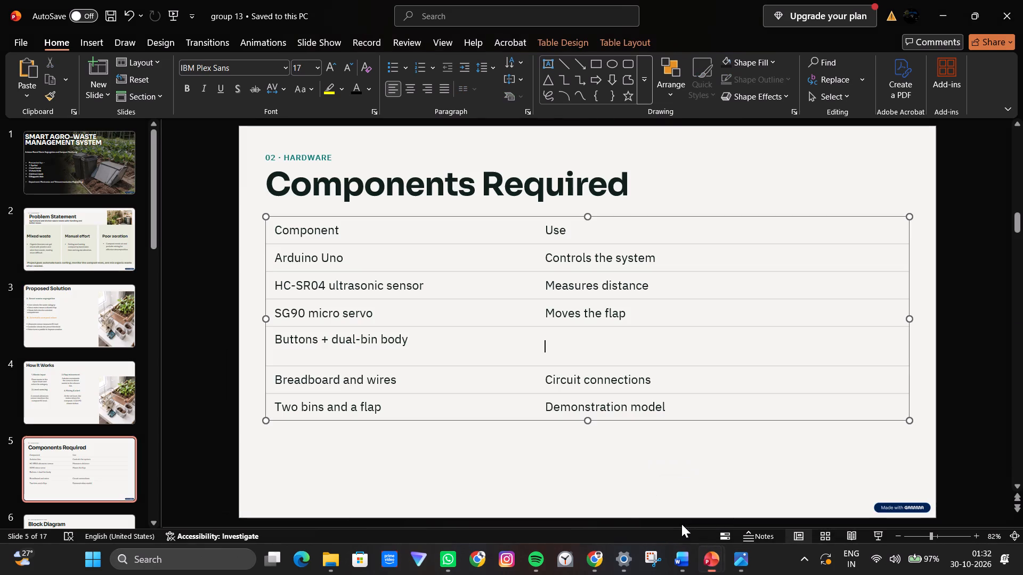
{"action": "key", "text": "ctrl+v"}
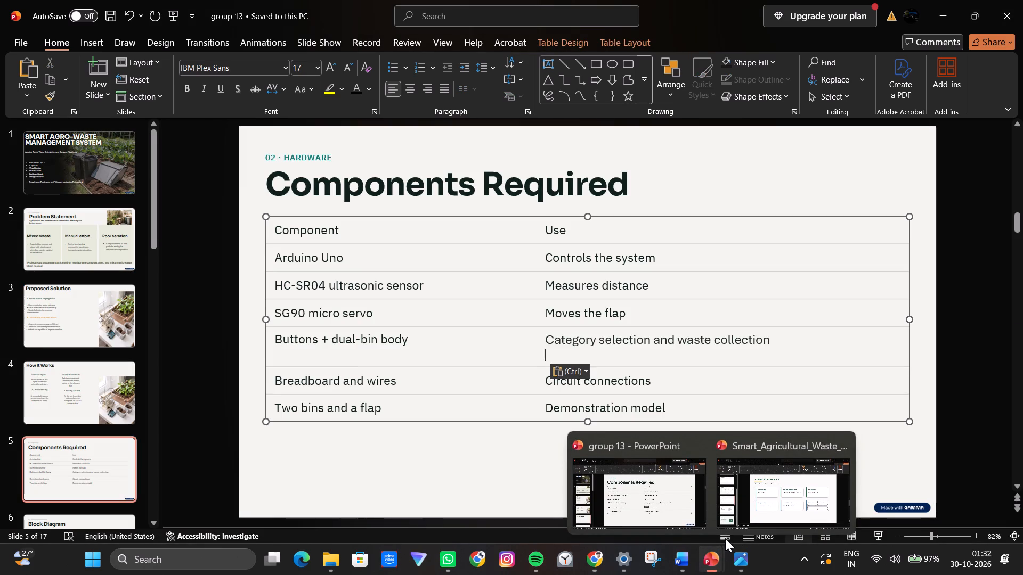
Replace "Breadboard and wires" in the Component column with the "DC geared motor + driver" heading copied from the Main Components slide.
{"action": "left_click", "coordinate": [759, 499]}
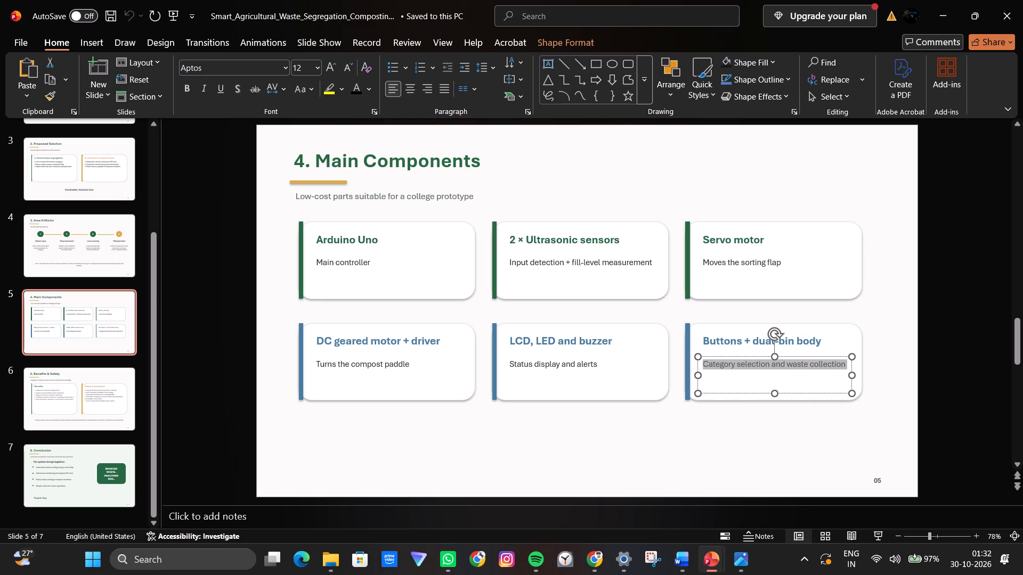
{"action": "left_click_drag", "start_coordinate": [336, 339], "coordinate": [351, 340]}
{"action": "key", "text": "ctrl+a"}
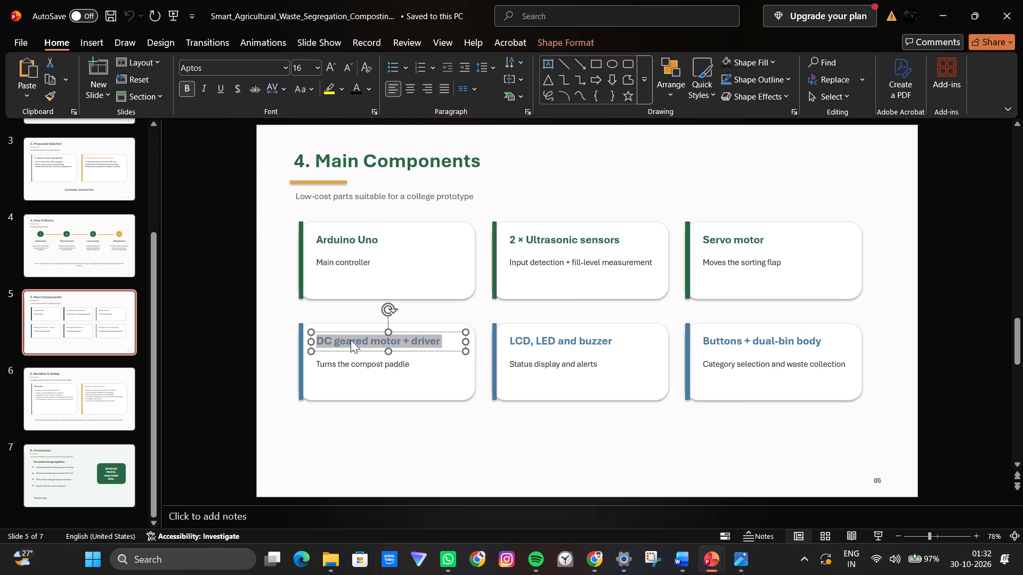
{"action": "key", "text": "ctrl+c"}
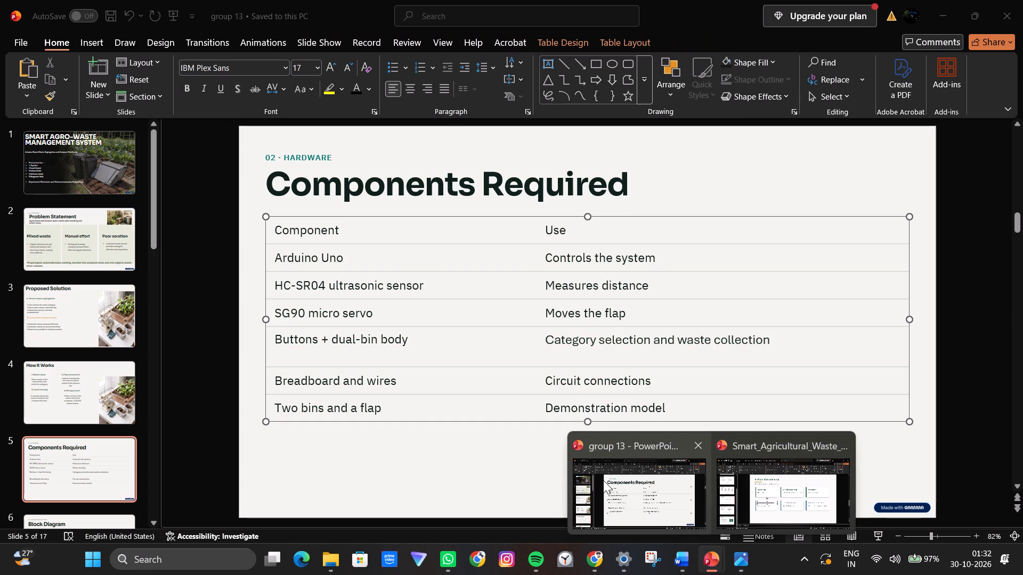
{"action": "left_click", "coordinate": [603, 480]}
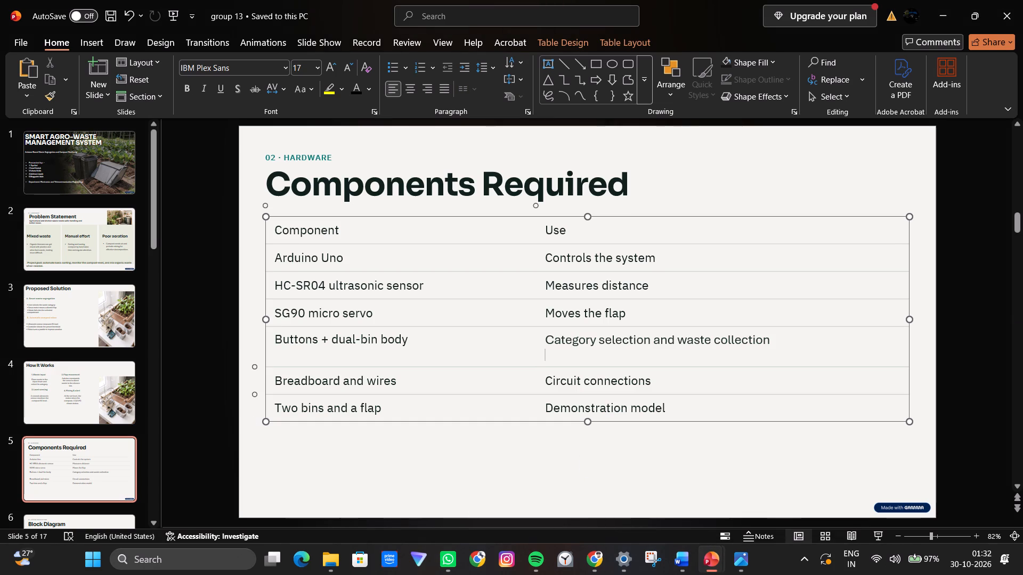
{"action": "left_click", "coordinate": [419, 379]}
{"action": "key", "text": "BackSpace"}
{"action": "key", "text": "BackSpace"}
{"action": "key", "text": "BackSpace"}
{"action": "key", "text": "BackSpace"}
{"action": "key", "text": "BackSpace"}
{"action": "key", "text": "BackSpace"}
{"action": "key", "text": "BackSpace"}
{"action": "key", "text": "BackSpace"}
{"action": "key", "text": "BackSpace"}
{"action": "key", "text": "BackSpace"}
{"action": "key", "text": "BackSpace"}
{"action": "key", "text": "BackSpace"}
{"action": "key", "text": "BackSpace"}
{"action": "key", "text": "BackSpace"}
{"action": "key", "text": "BackSpace"}
{"action": "key", "text": "BackSpace"}
{"action": "key", "text": "BackSpace"}
{"action": "key", "text": "BackSpace"}
{"action": "key", "text": "BackSpace"}
{"action": "key", "text": "BackSpace"}
{"action": "key", "text": "BackSpace"}
{"action": "key", "text": "BackSpace"}
{"action": "key", "text": "BackSpace"}
{"action": "key", "text": "BackSpace"}
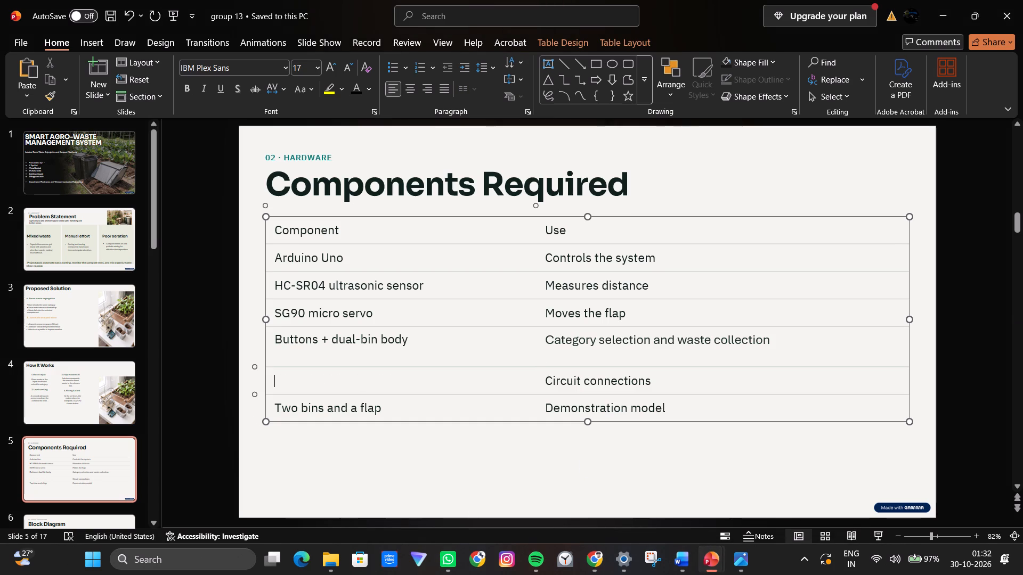
{"action": "key", "text": "ctrl+c"}
{"action": "key", "text": "ctrl+v"}
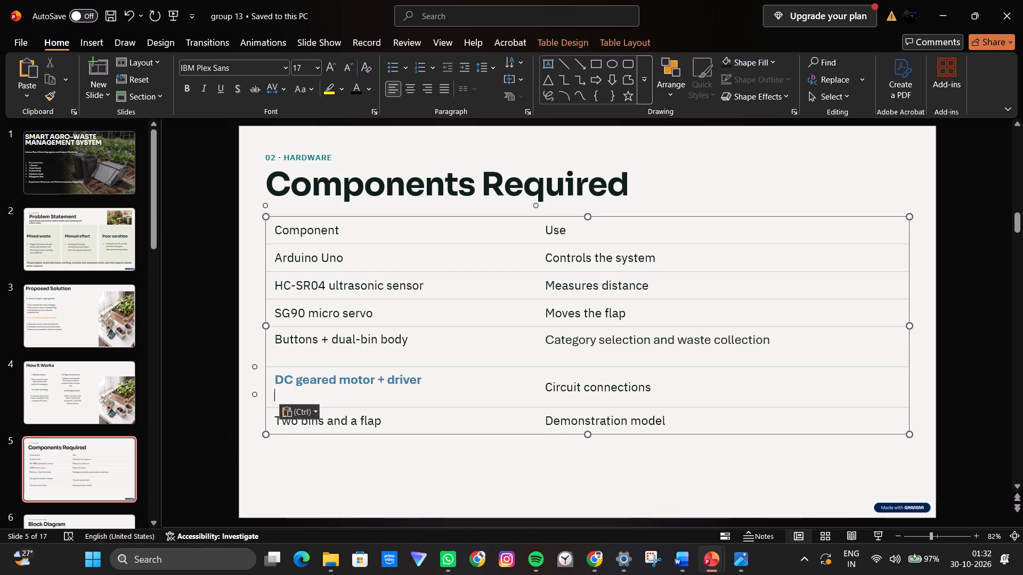
Copy the text formatting of "Buttons + dual-bin body" onto "DC geared motor + driver" with Format Painter.
{"action": "left_click_drag", "start_coordinate": [384, 340], "coordinate": [368, 346]}
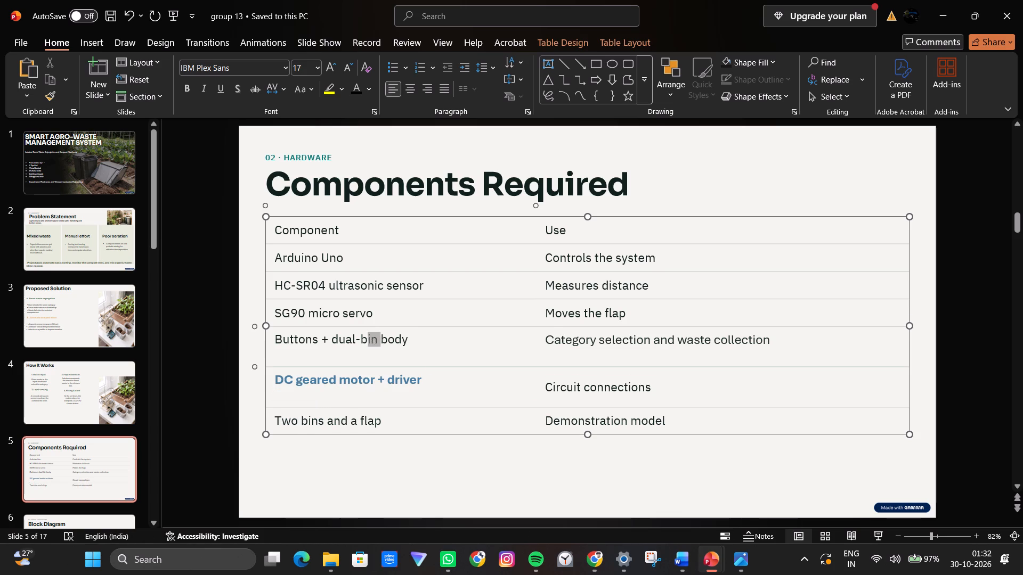
{"action": "left_click_drag", "start_coordinate": [368, 346], "coordinate": [352, 349]}
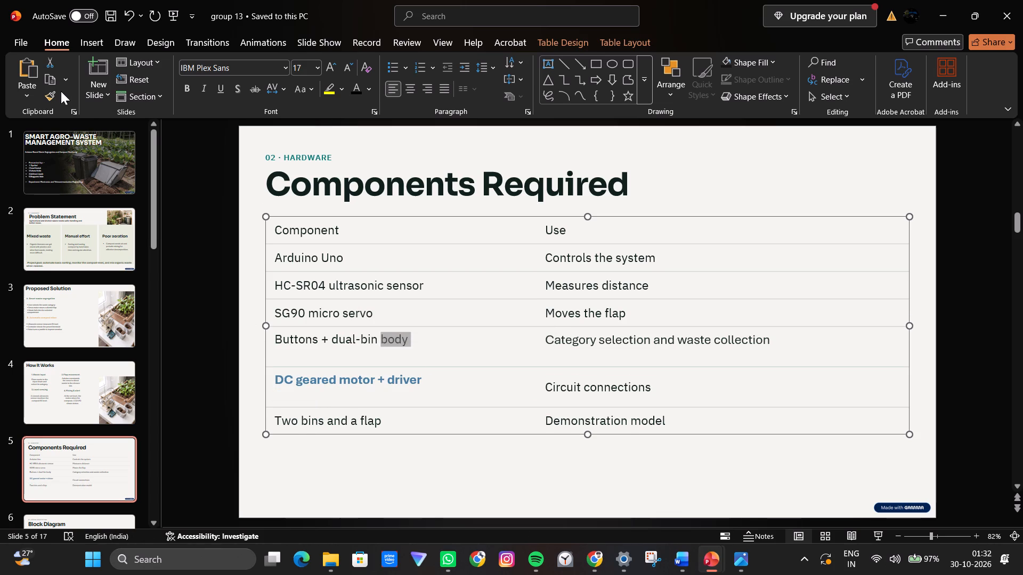
{"action": "left_click", "coordinate": [46, 94]}
{"action": "left_click_drag", "start_coordinate": [425, 381], "coordinate": [336, 379]}
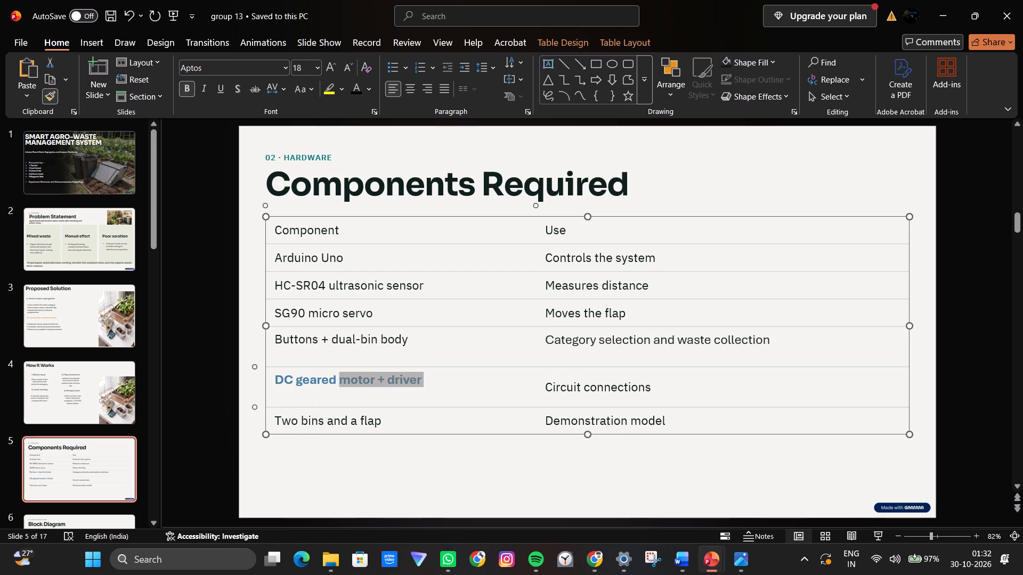
{"action": "left_click_drag", "start_coordinate": [336, 379], "coordinate": [279, 372]}
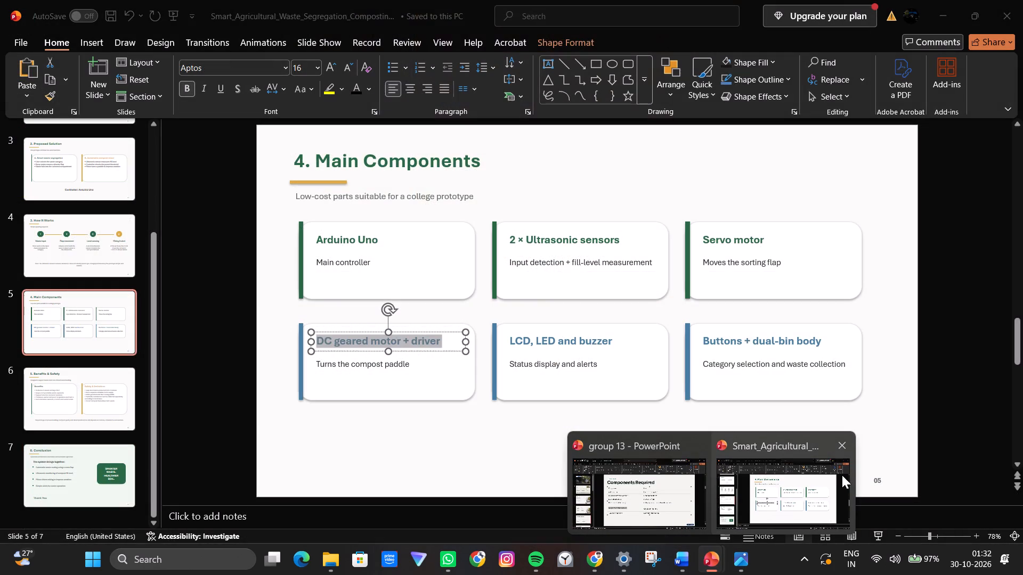
Replace "Circuit connections" in the Use column with "Turns the compost paddle" copied from the Main Components slide.
{"action": "left_click", "coordinate": [821, 500]}
{"action": "left_click", "coordinate": [387, 365]}
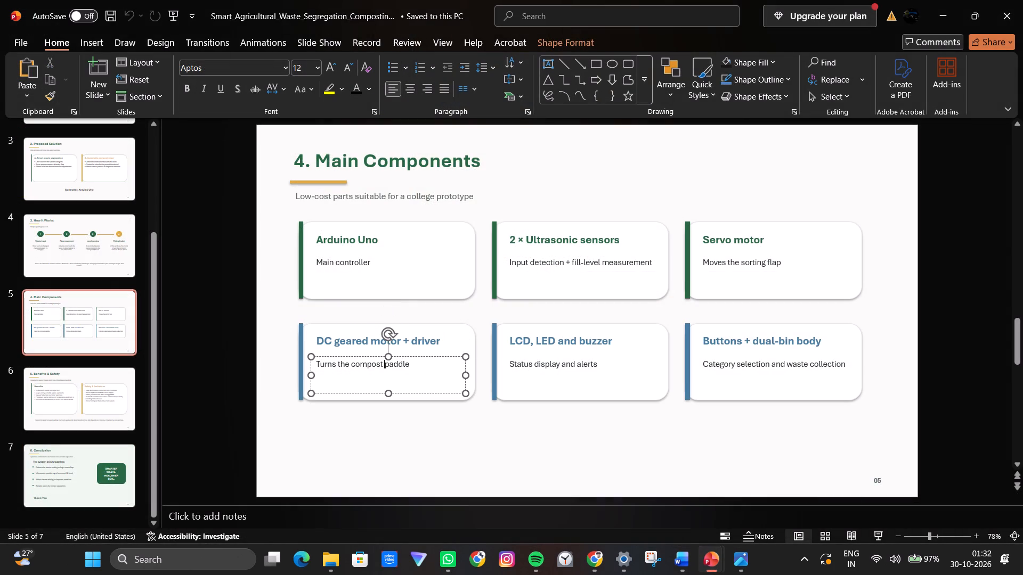
{"action": "key", "text": "ctrl+a"}
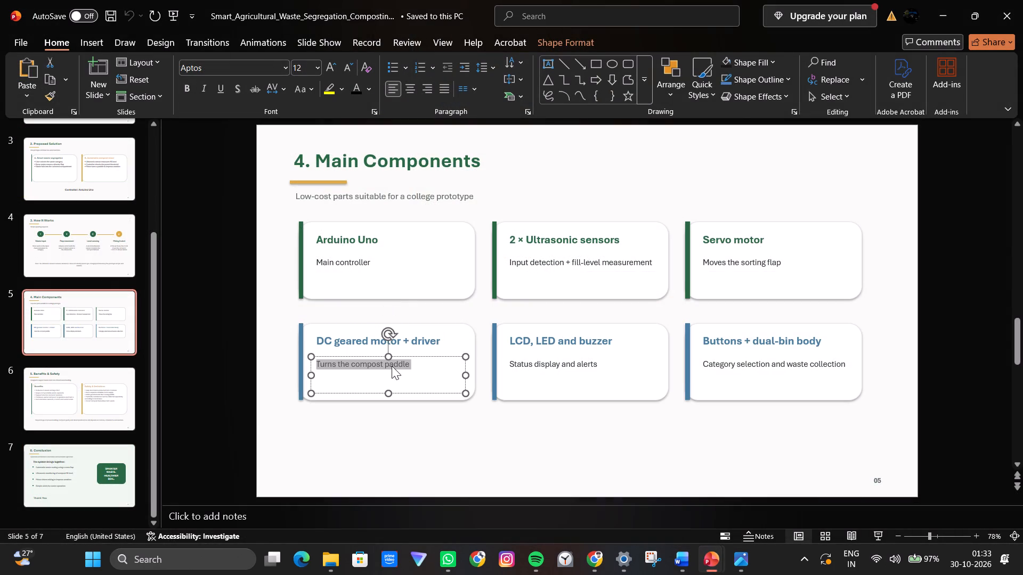
{"action": "key", "text": "ctrl+c"}
{"action": "left_click", "coordinate": [654, 508]}
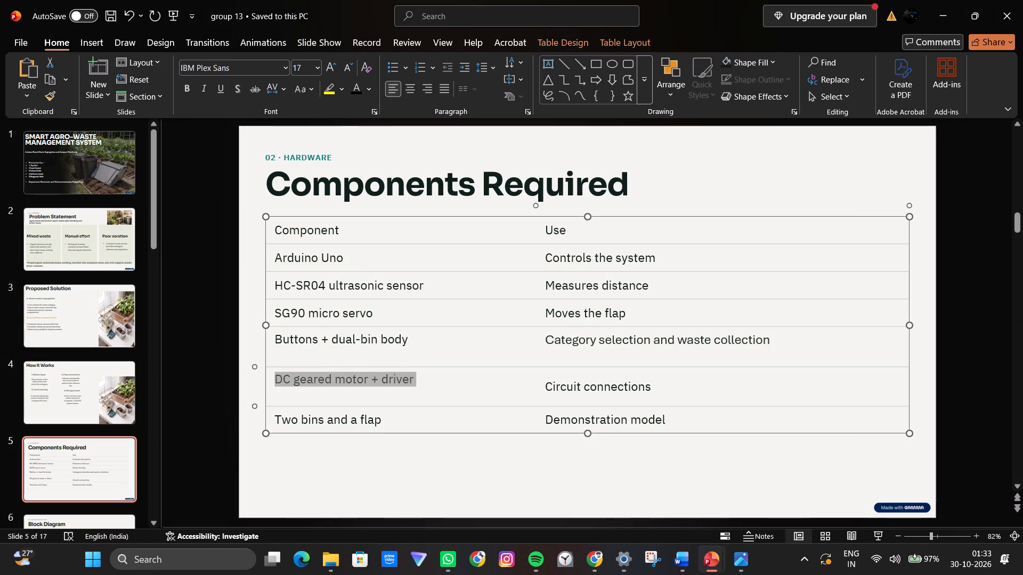
{"action": "left_click", "coordinate": [577, 387]}
{"action": "left_click_drag", "start_coordinate": [548, 386], "coordinate": [644, 382]}
{"action": "key", "text": "BackSpace"}
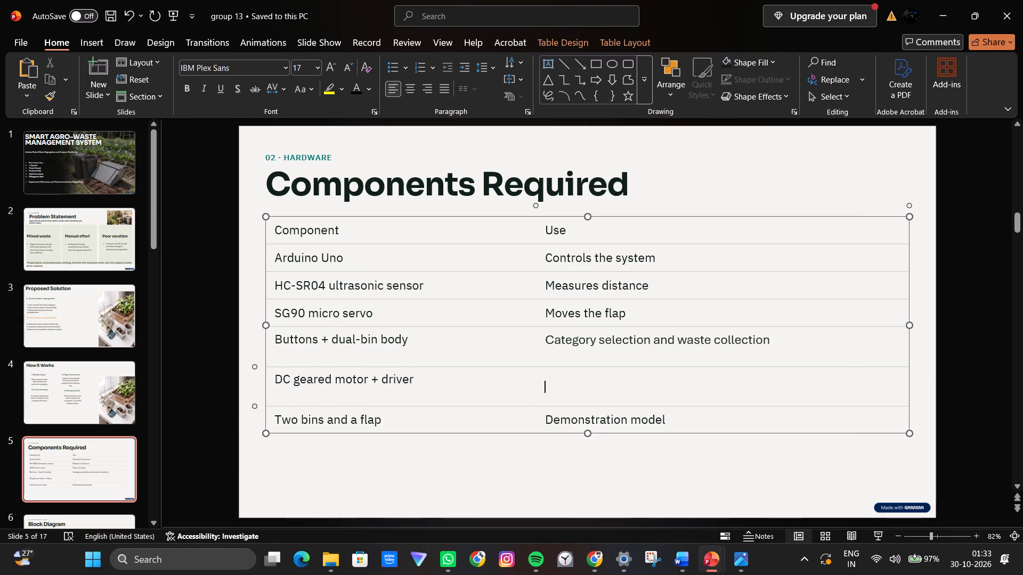
{"action": "key", "text": "ctrl+v"}
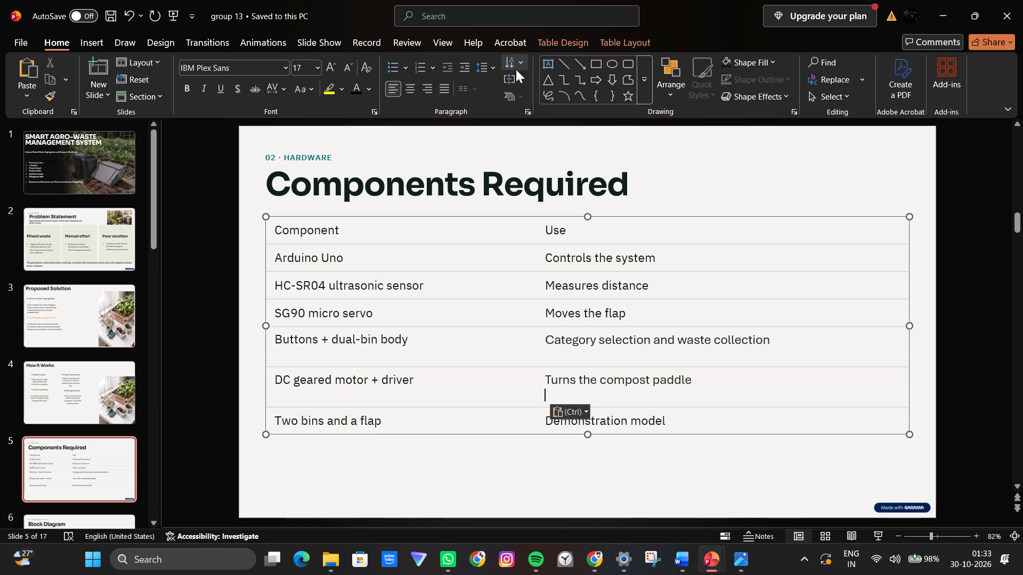
Use Format Painter to match "Category selection and waste collection" and "Turns the compost paddle" to the formatting of "Moves the flap".
{"action": "left_click_drag", "start_coordinate": [615, 309], "coordinate": [573, 308]}
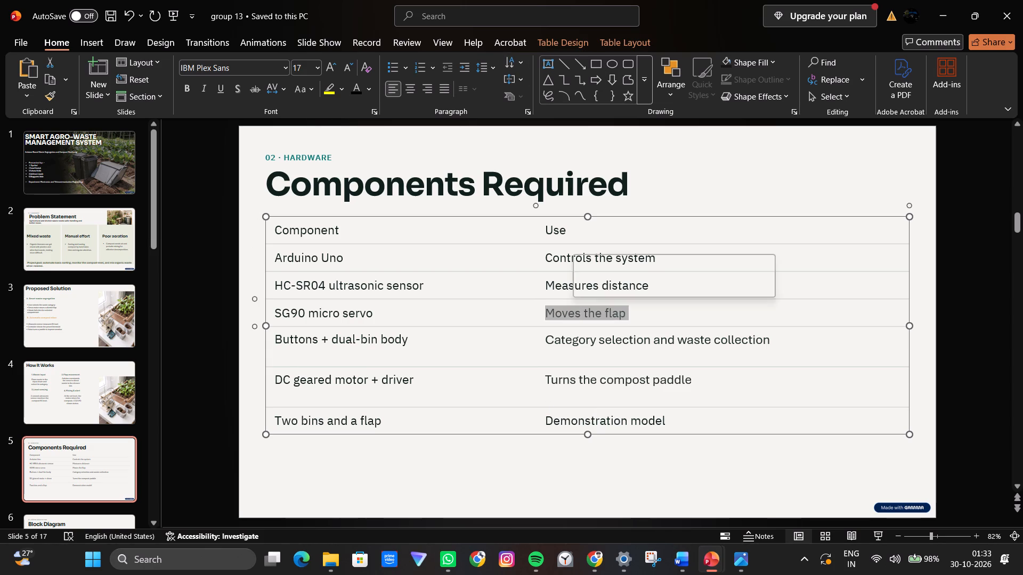
{"action": "left_click", "coordinate": [54, 91]}
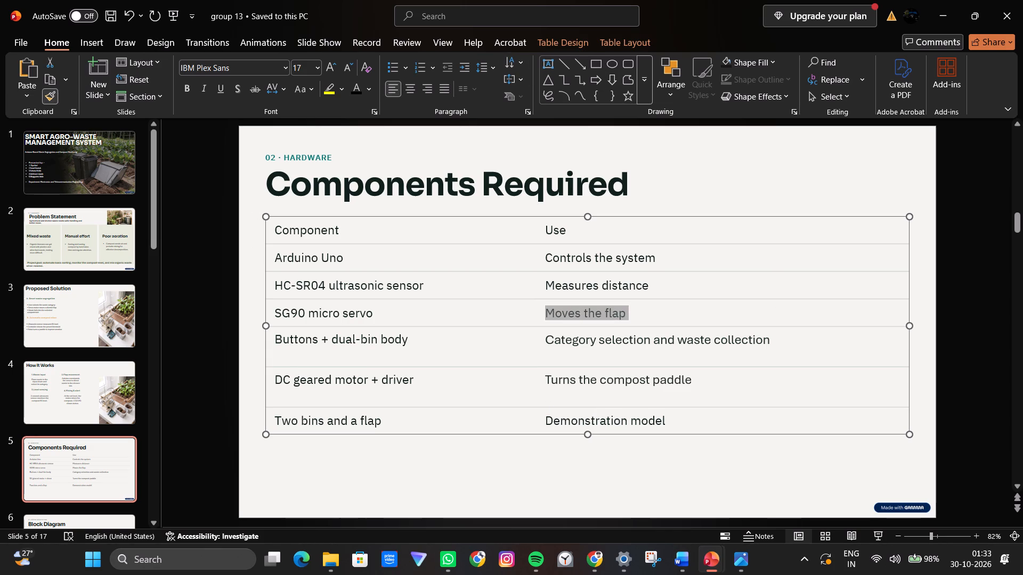
{"action": "left_click_drag", "start_coordinate": [774, 348], "coordinate": [599, 346]}
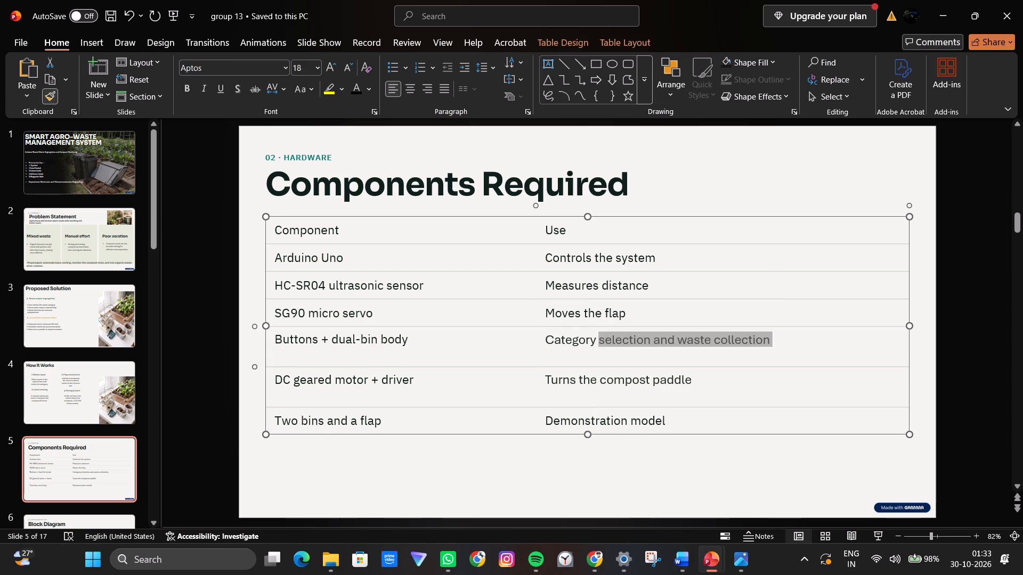
{"action": "left_click_drag", "start_coordinate": [599, 346], "coordinate": [557, 342]}
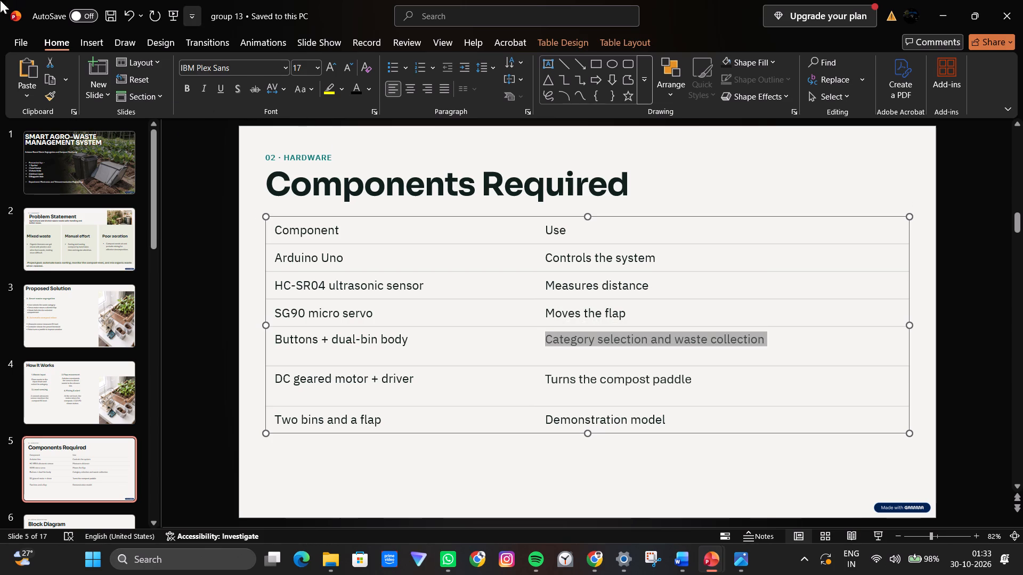
{"action": "left_click", "coordinate": [44, 100]}
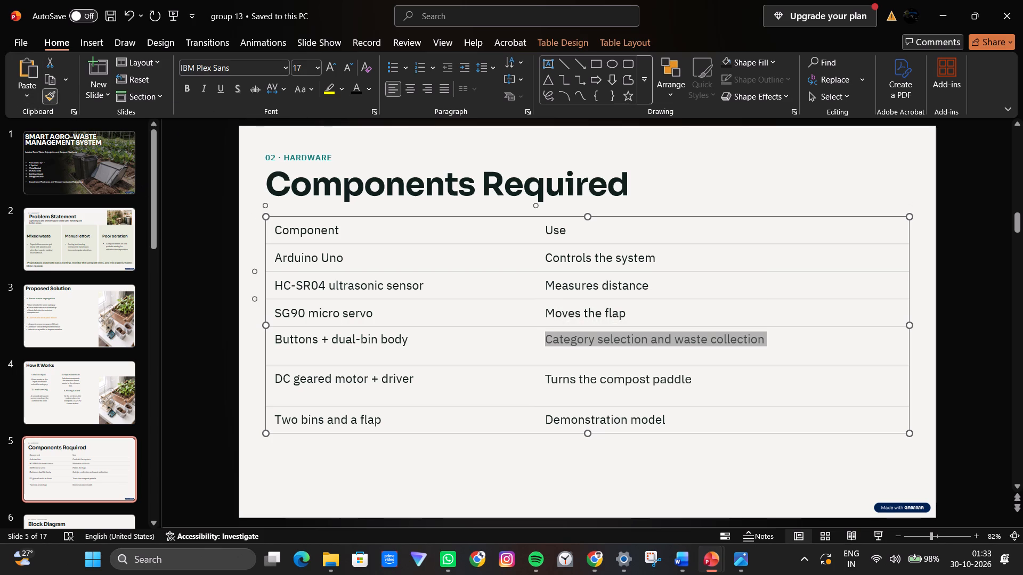
{"action": "left_click_drag", "start_coordinate": [699, 384], "coordinate": [542, 381]}
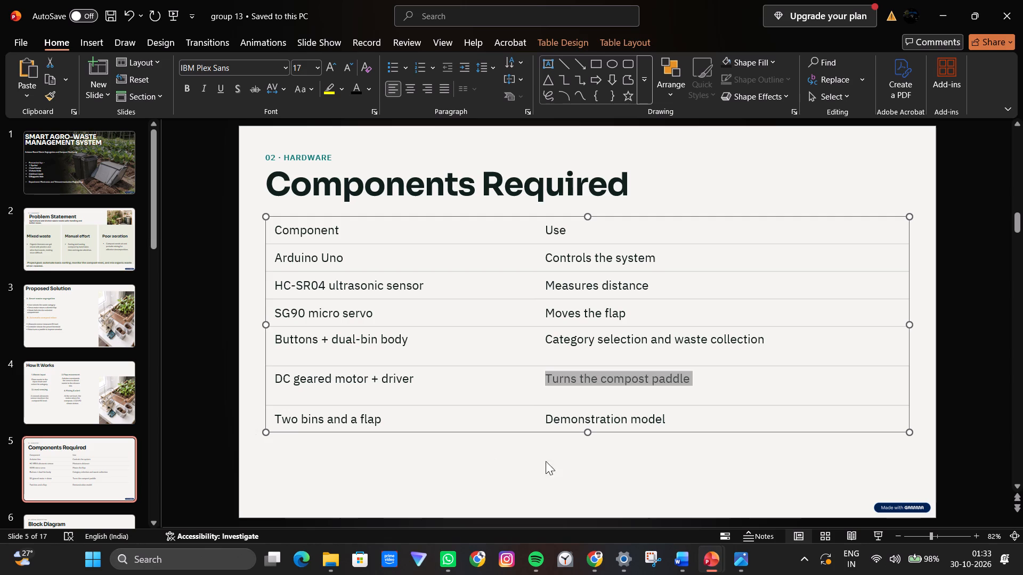
Replace "Two bins and a flap" in the Component column with the "LCD, LED and buzzer" heading copied from the Main Components slide.
{"action": "left_click", "coordinate": [775, 498]}
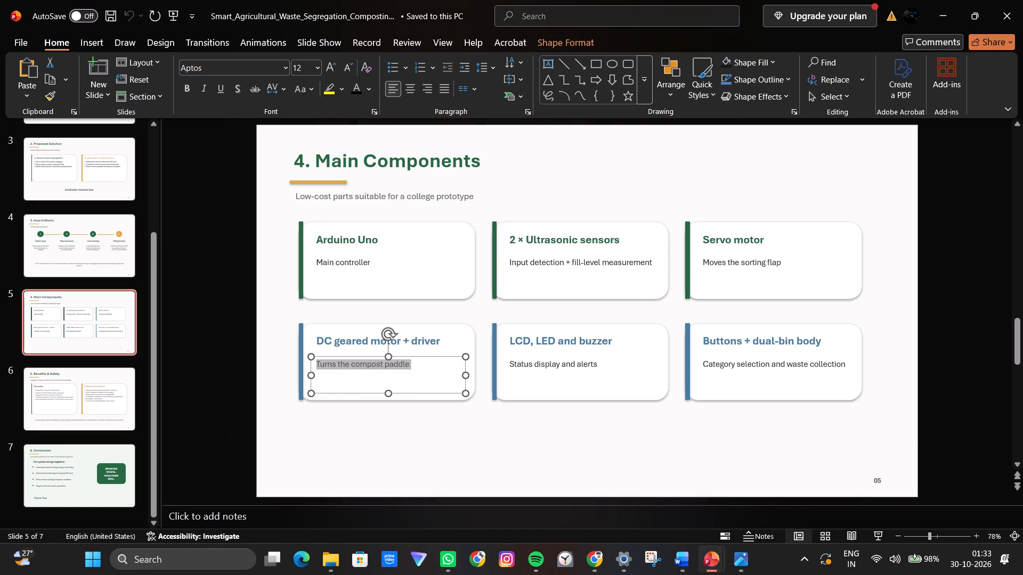
{"action": "left_click", "coordinate": [607, 342]}
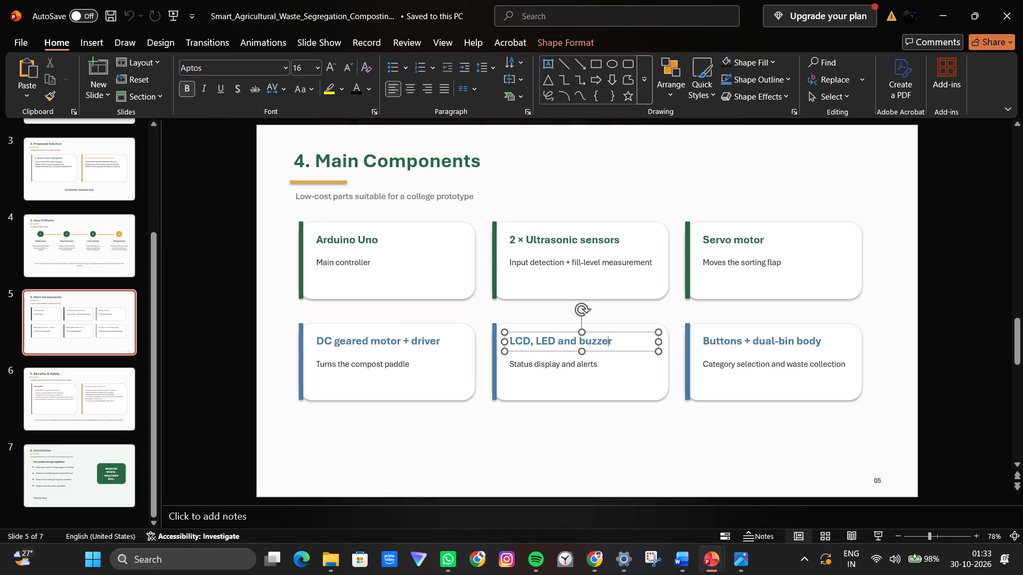
{"action": "key", "text": "ctrl+a"}
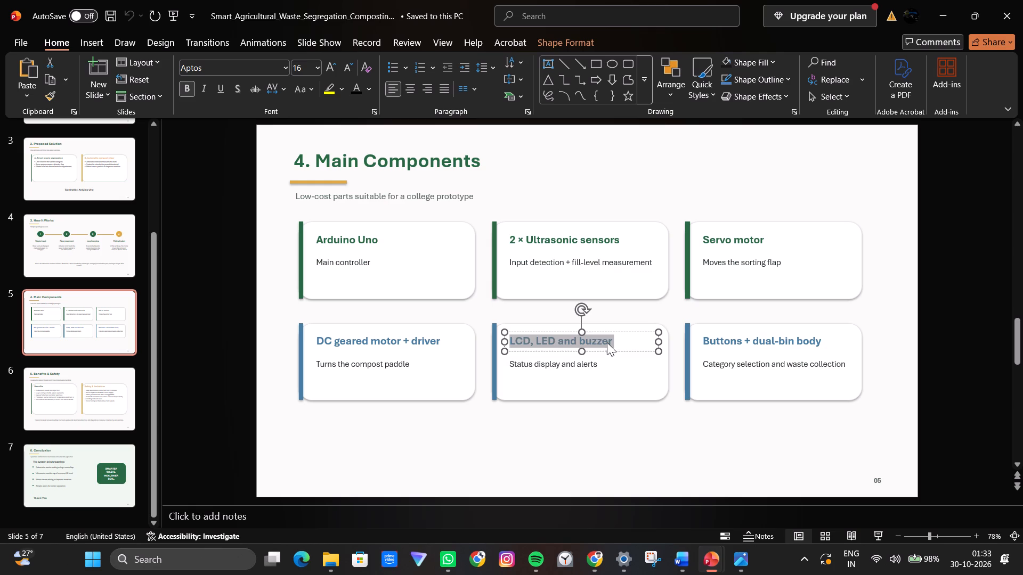
{"action": "key", "text": "ctrl+c"}
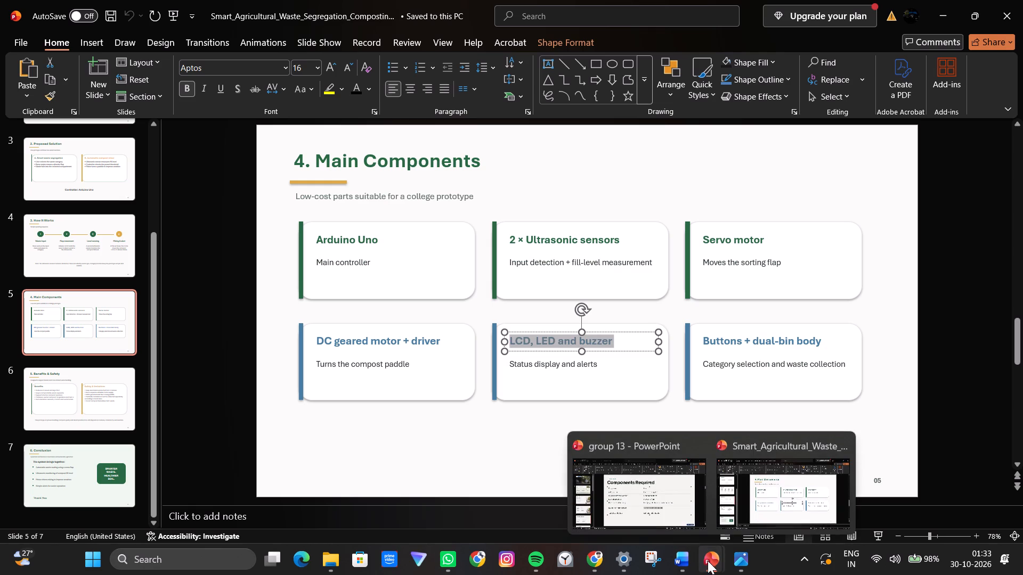
{"action": "left_click", "coordinate": [641, 498]}
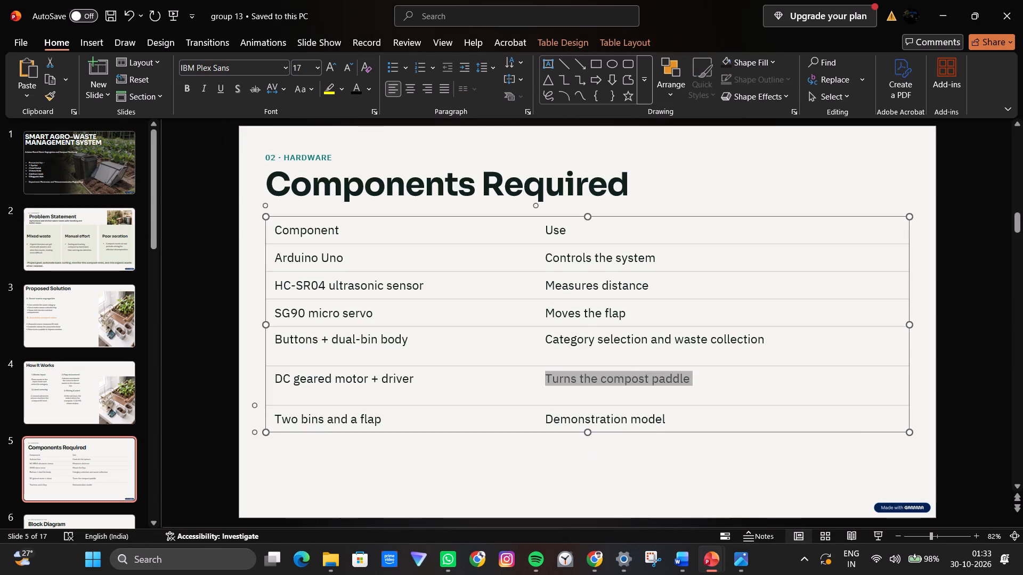
{"action": "left_click", "coordinate": [389, 424]}
{"action": "left_click", "coordinate": [389, 423]}
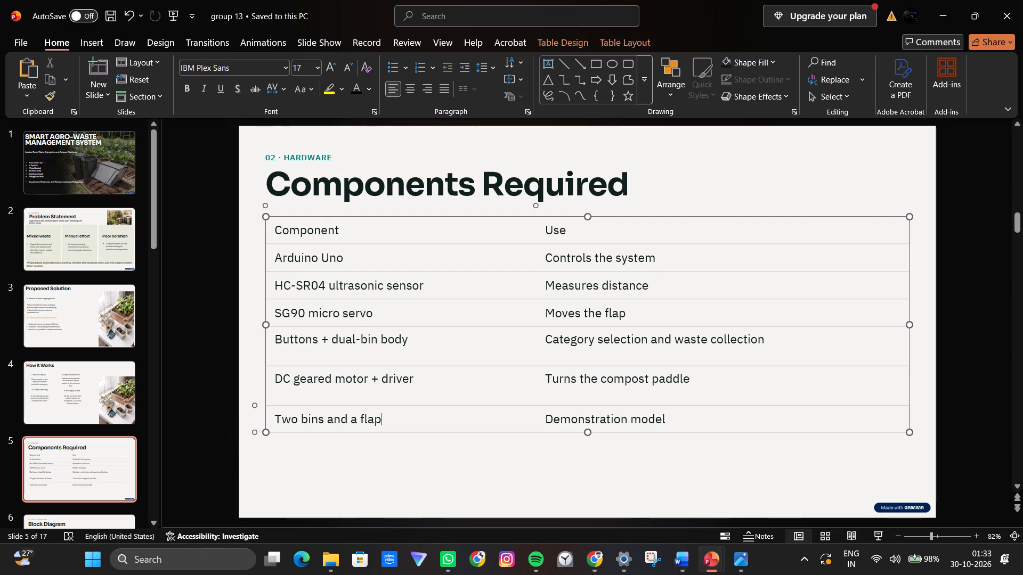
{"action": "key", "text": "BackSpace"}
{"action": "key", "text": "BackSpace"}
{"action": "key", "text": "BackSpace"}
{"action": "key", "text": "BackSpace"}
{"action": "key", "text": "BackSpace"}
{"action": "key", "text": "BackSpace"}
{"action": "key", "text": "BackSpace"}
{"action": "key", "text": "BackSpace"}
{"action": "key", "text": "BackSpace"}
{"action": "key", "text": "BackSpace"}
{"action": "key", "text": "BackSpace"}
{"action": "key", "text": "BackSpace"}
{"action": "key", "text": "BackSpace"}
{"action": "key", "text": "BackSpace"}
{"action": "key", "text": "BackSpace"}
{"action": "key", "text": "BackSpace"}
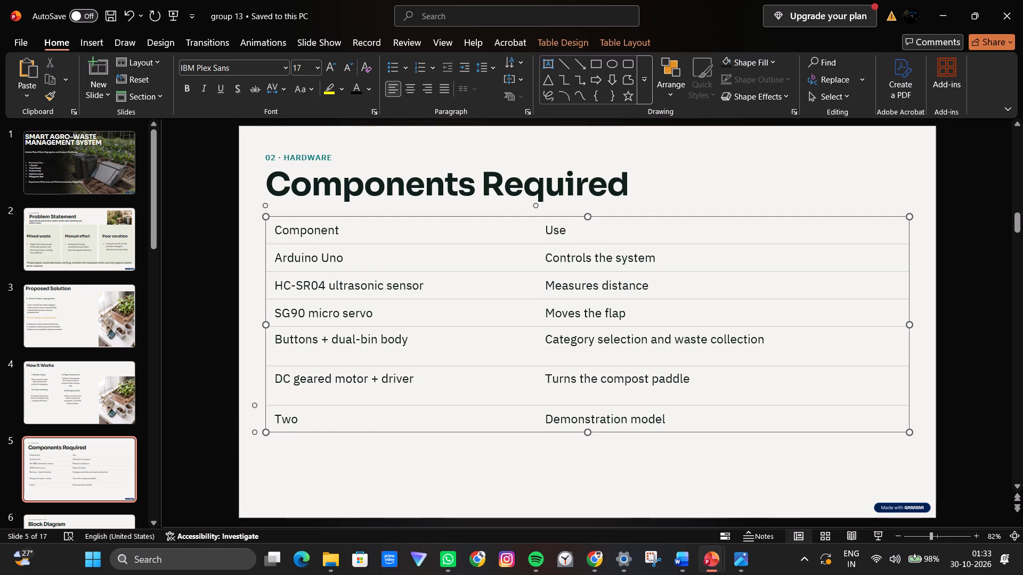
{"action": "key", "text": "BackSpace"}
{"action": "key", "text": "BackSpace"}
{"action": "key", "text": "BackSpace"}
{"action": "key", "text": "ctrl+v"}
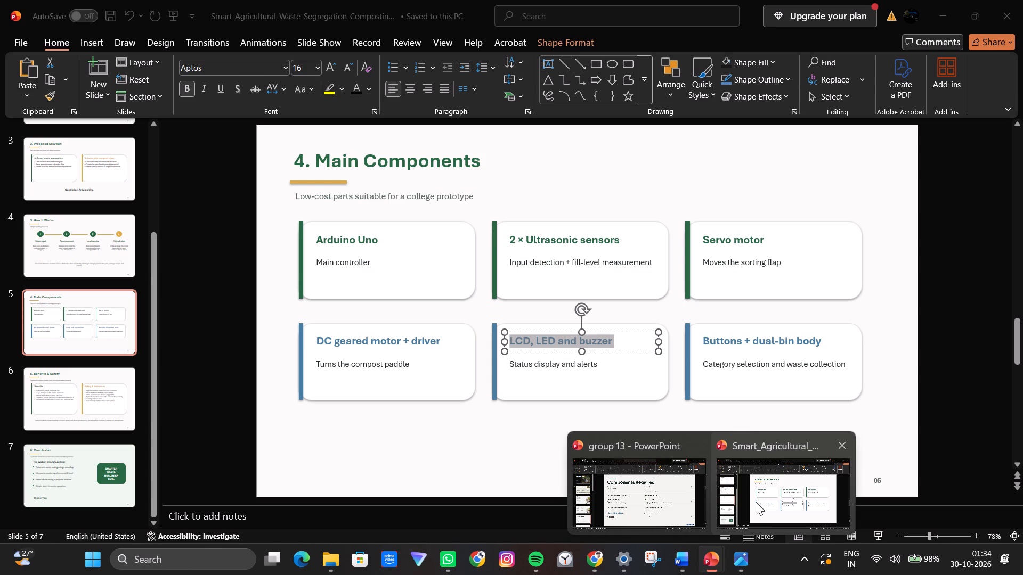
Replace "Demonstration model" in the Use column with "Status display and alerts" copied from the Main Components slide.
{"action": "left_click", "coordinate": [753, 495]}
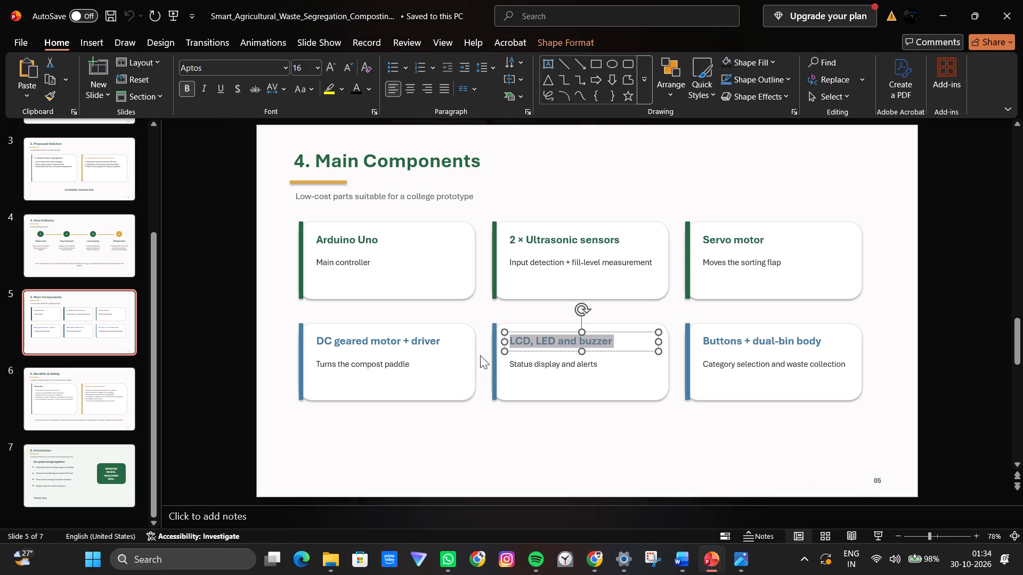
{"action": "left_click", "coordinate": [539, 369]}
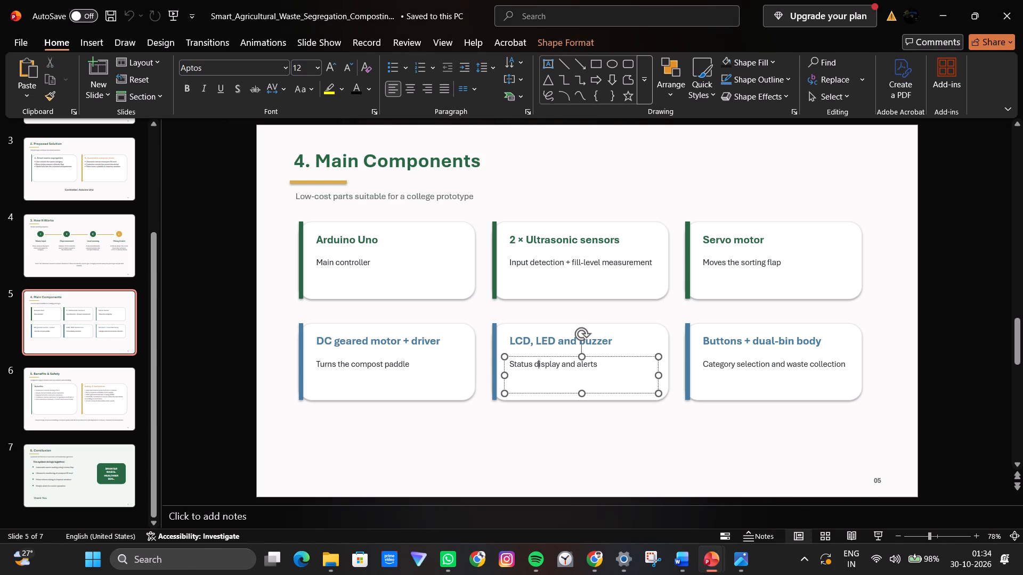
{"action": "key", "text": "ctrl+a"}
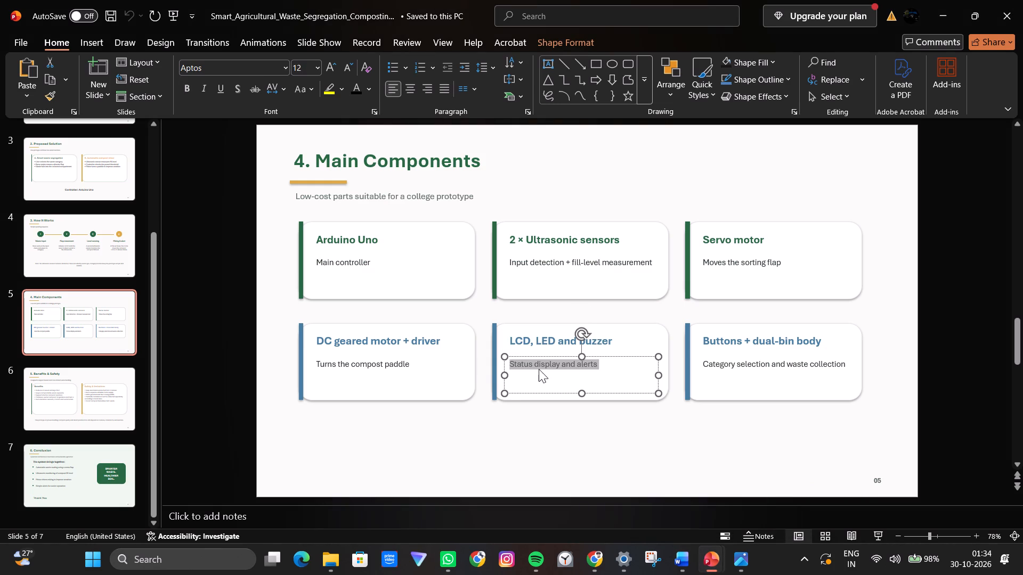
{"action": "key", "text": "ctrl+c"}
{"action": "left_click", "coordinate": [594, 477]}
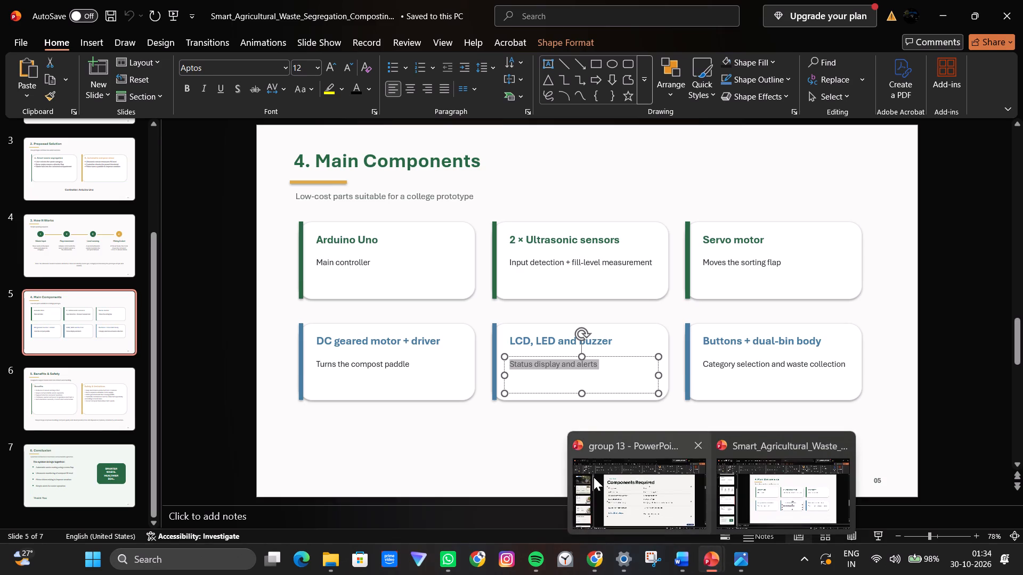
{"action": "left_click", "coordinate": [580, 424]}
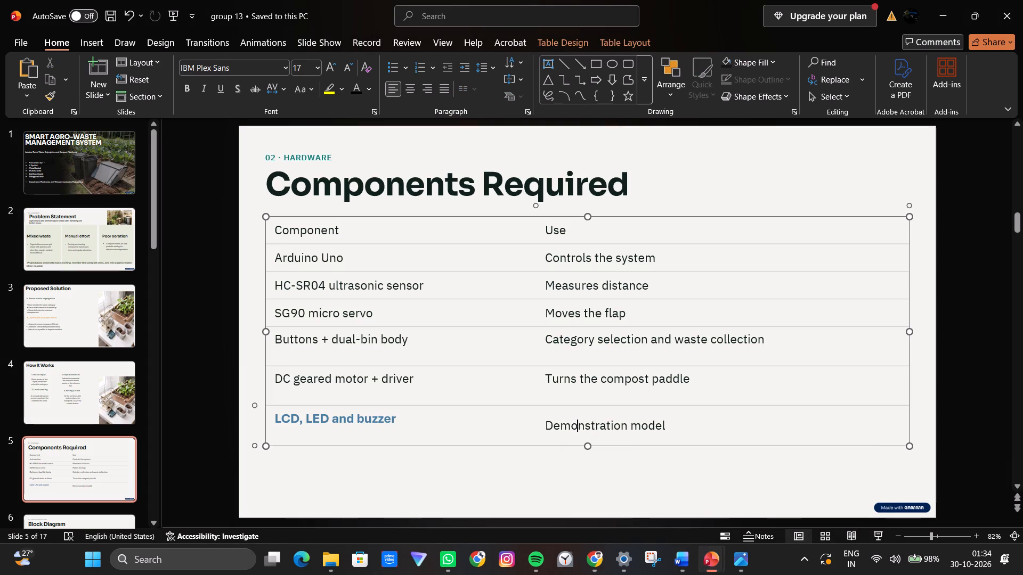
{"action": "left_click_drag", "start_coordinate": [546, 422], "coordinate": [680, 425]}
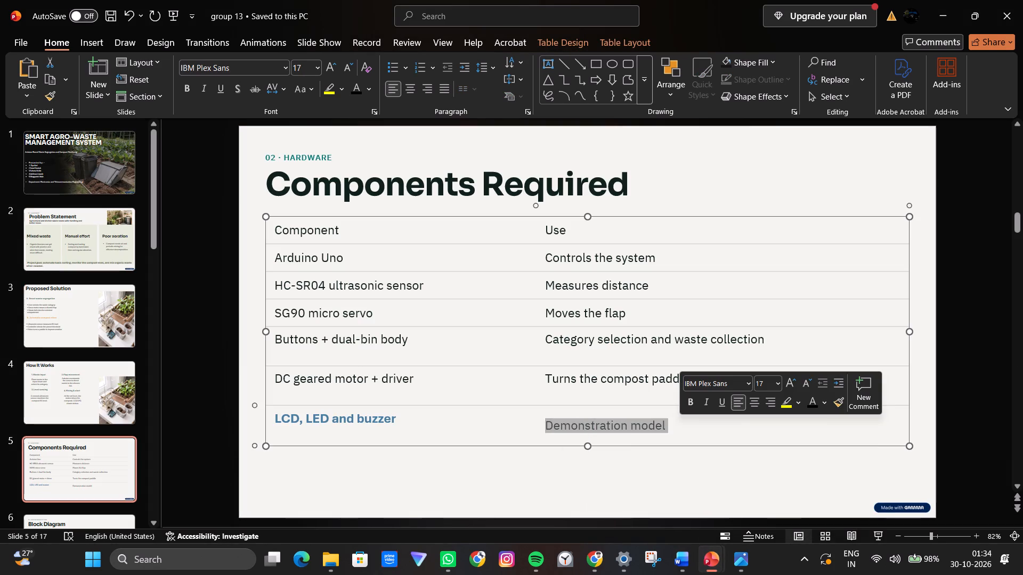
{"action": "key", "text": "BackSpace"}
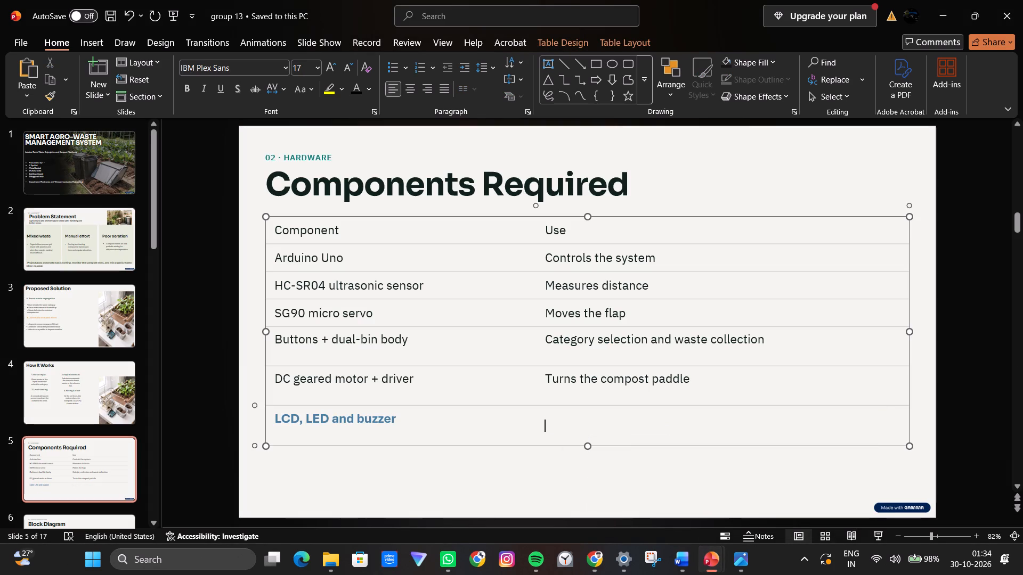
{"action": "key", "text": "ctrl+v"}
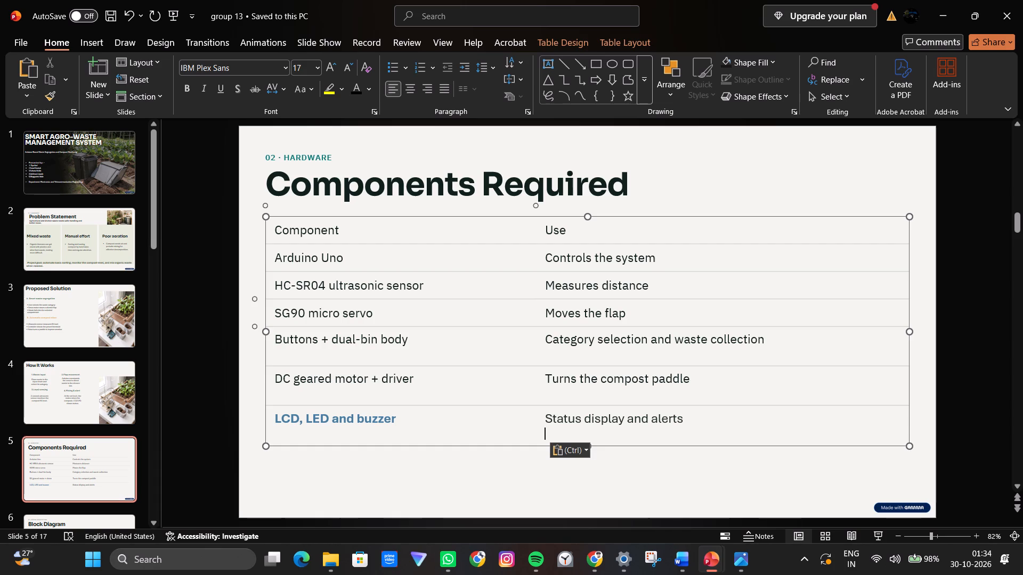
Use Format Painter to match "LCD, LED and buzzer", "Status display and alerts" and "Turns the compost paddle" to the formatting of "SG90 micro servo".
{"action": "left_click_drag", "start_coordinate": [331, 315], "coordinate": [355, 319]}
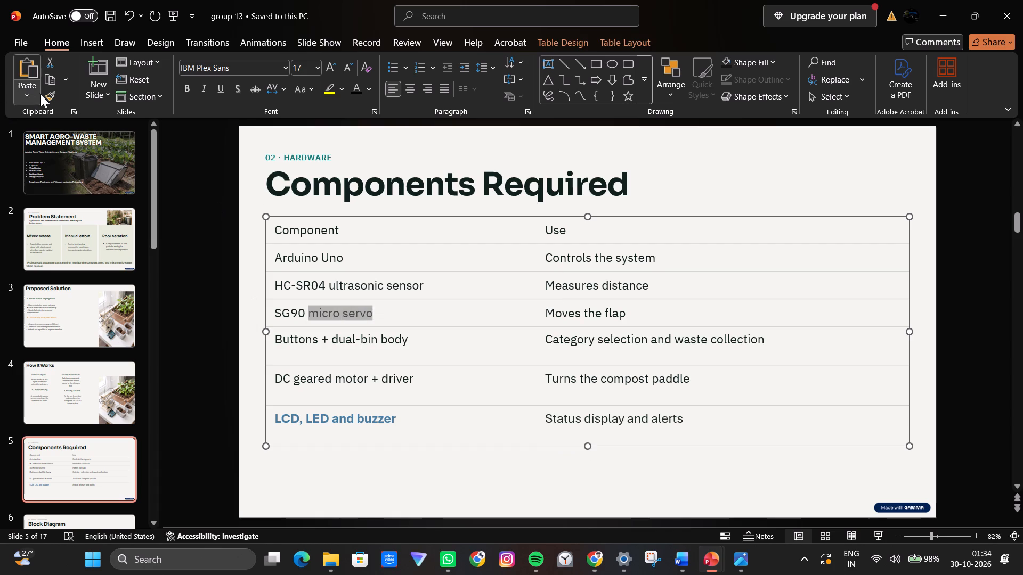
{"action": "left_click", "coordinate": [49, 96]}
{"action": "left_click_drag", "start_coordinate": [400, 426], "coordinate": [399, 423]}
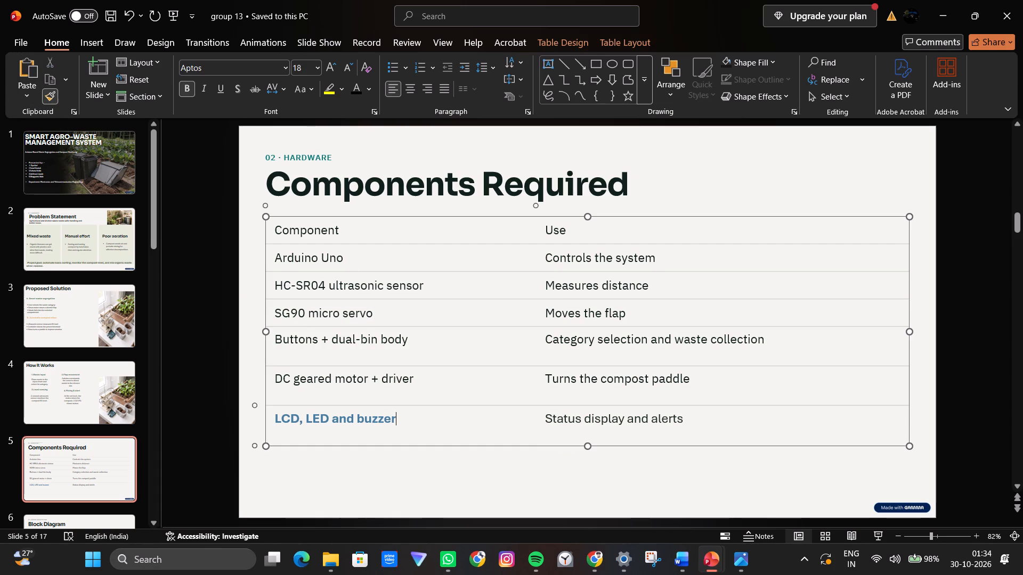
{"action": "left_click_drag", "start_coordinate": [399, 423], "coordinate": [266, 415]}
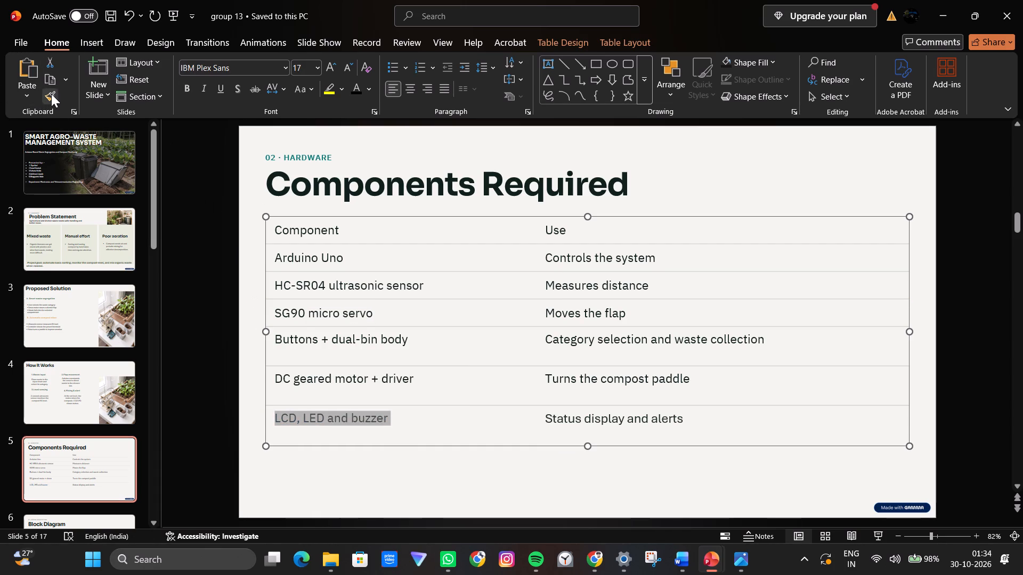
{"action": "left_click", "coordinate": [51, 94]}
{"action": "left_click_drag", "start_coordinate": [698, 422], "coordinate": [695, 422]}
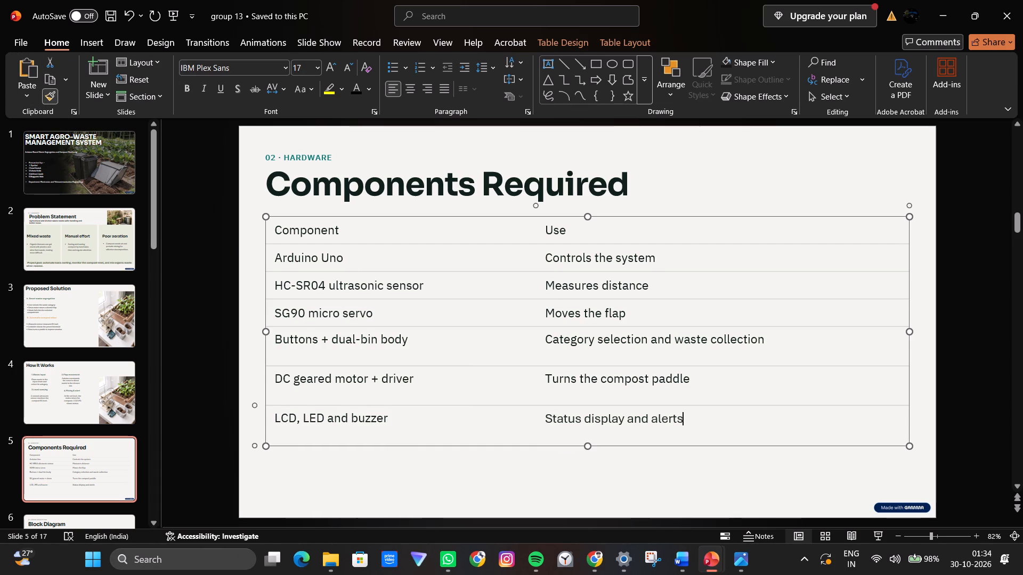
{"action": "left_click_drag", "start_coordinate": [695, 422], "coordinate": [549, 416]}
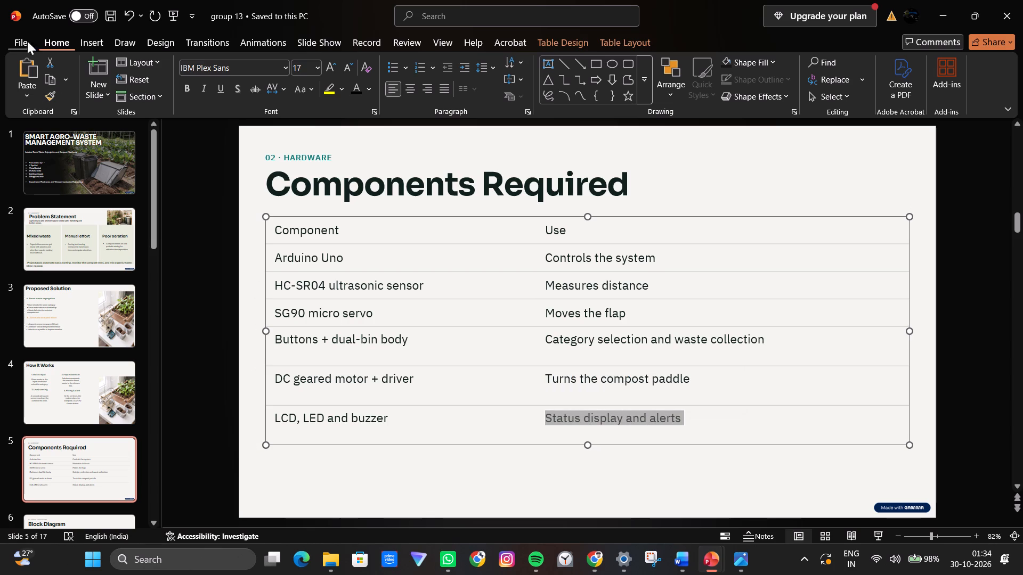
{"action": "left_click", "coordinate": [51, 100]}
{"action": "left_click_drag", "start_coordinate": [701, 383], "coordinate": [538, 379]}
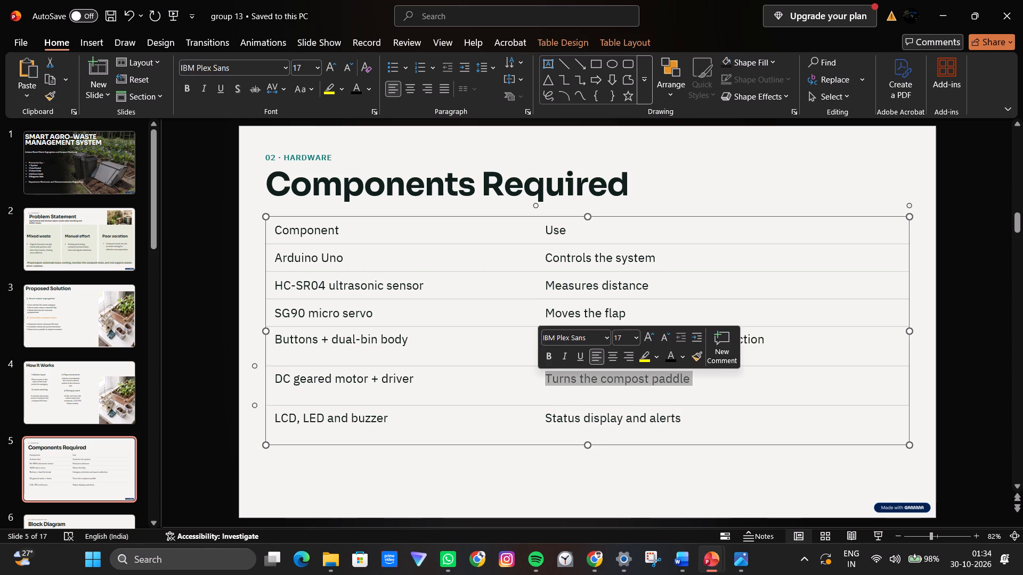
{"action": "left_click", "coordinate": [515, 391]}
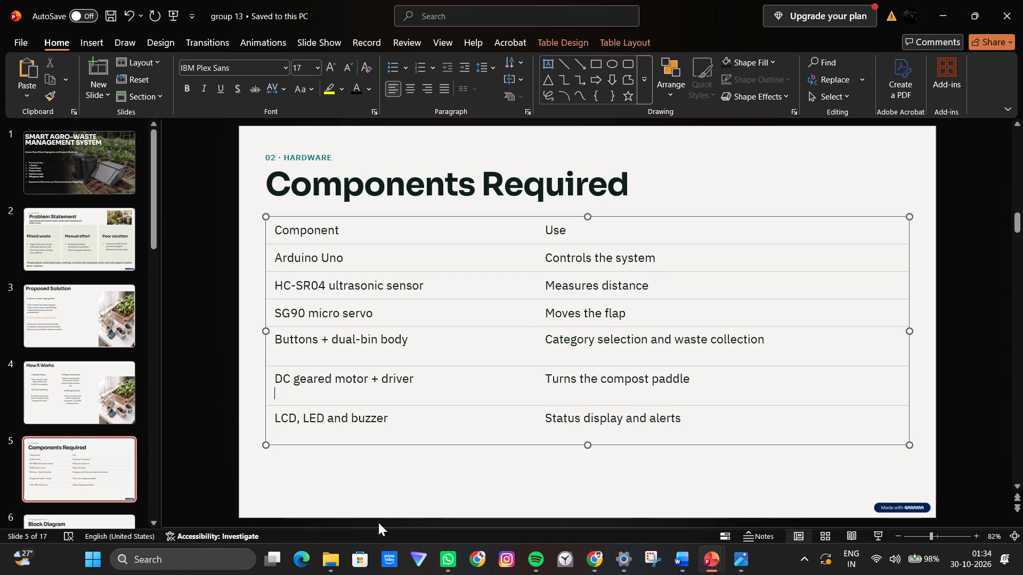
{"action": "left_click", "coordinate": [392, 510]}
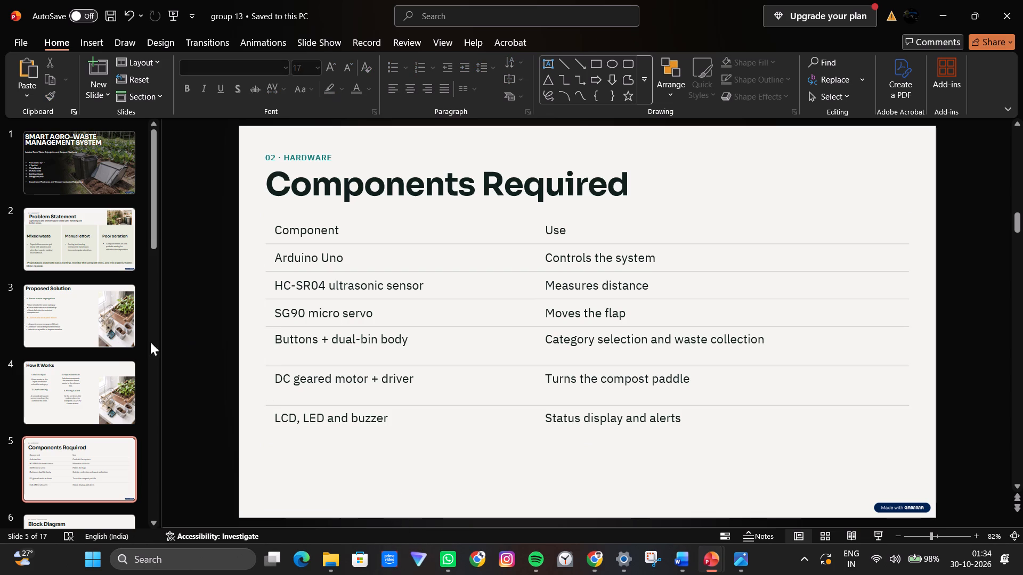
Review the Block Diagram slide in group 13 alongside the Conclusion slide of the Smart Agricultural Waste Segregation presentation.
{"action": "scroll", "coordinate": [104, 476], "scroll_direction": "down", "scroll_amount": 1}
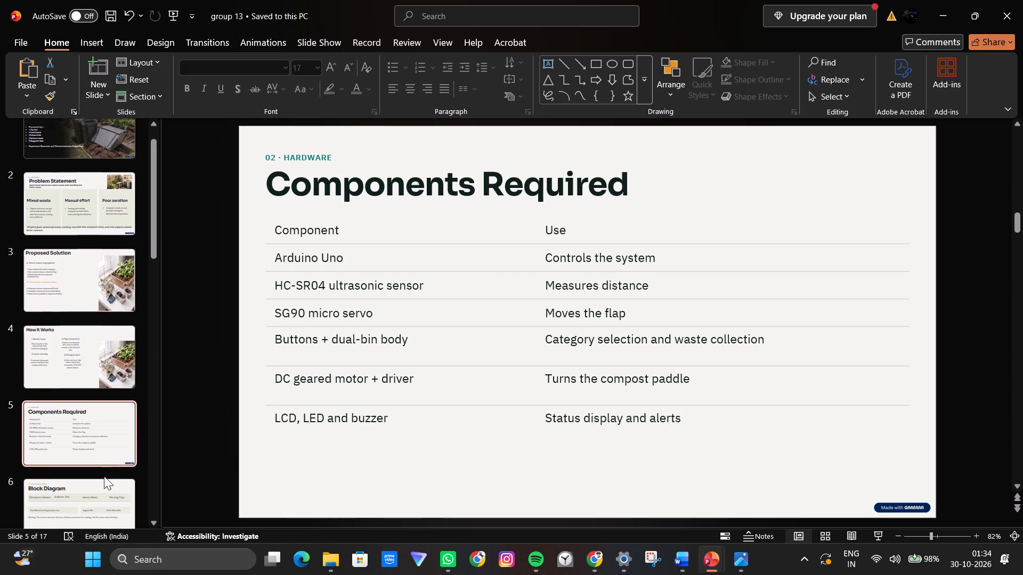
{"action": "left_click", "coordinate": [89, 499]}
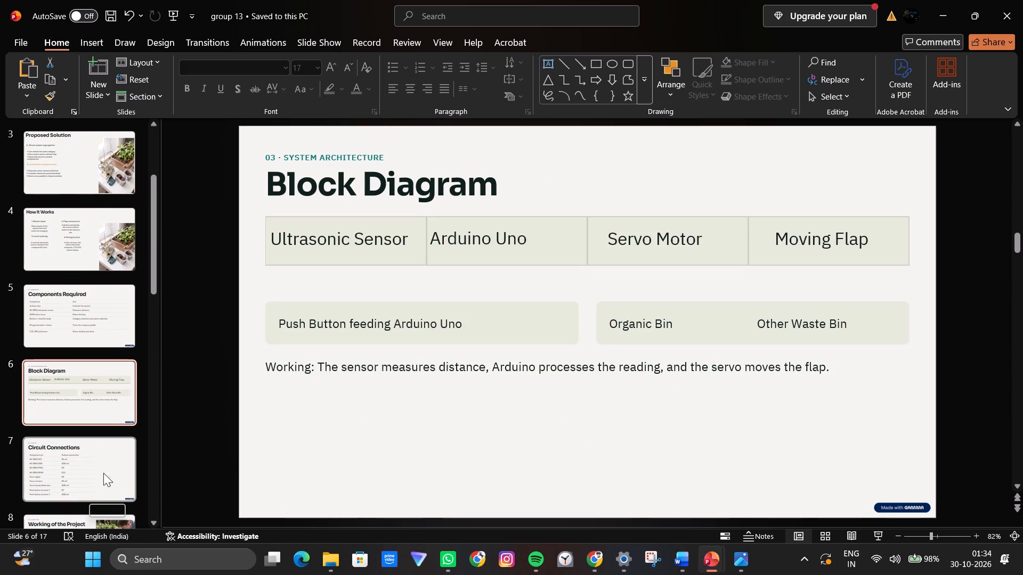
{"action": "left_click", "coordinate": [640, 483]}
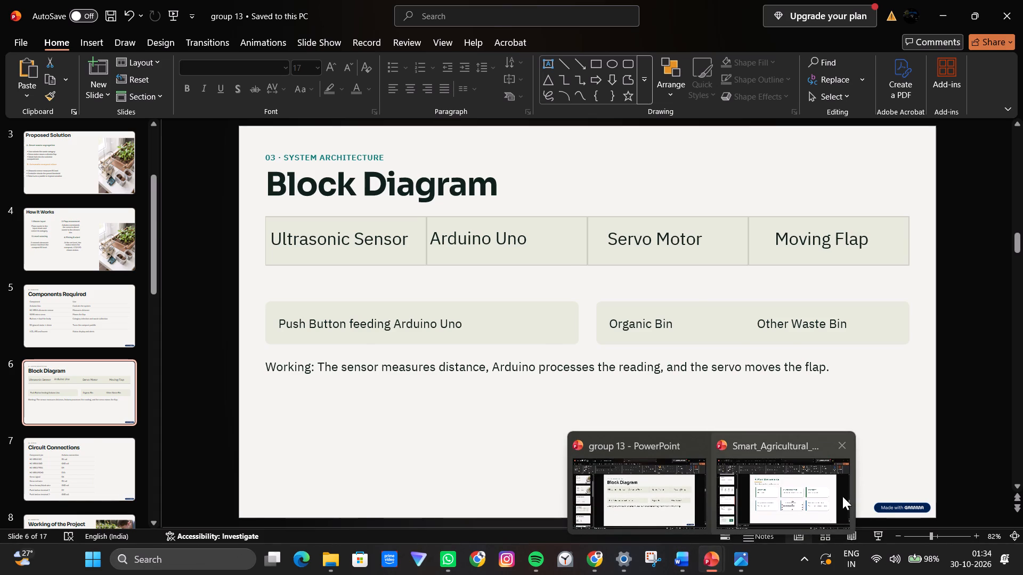
{"action": "left_click", "coordinate": [840, 500]}
{"action": "left_click", "coordinate": [77, 465]}
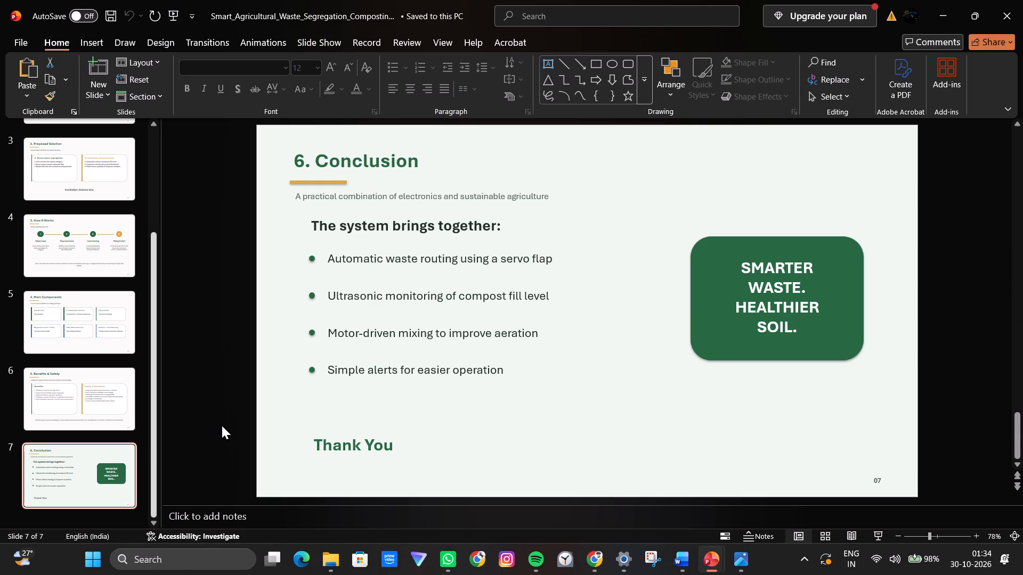
{"action": "left_click", "coordinate": [655, 481]}
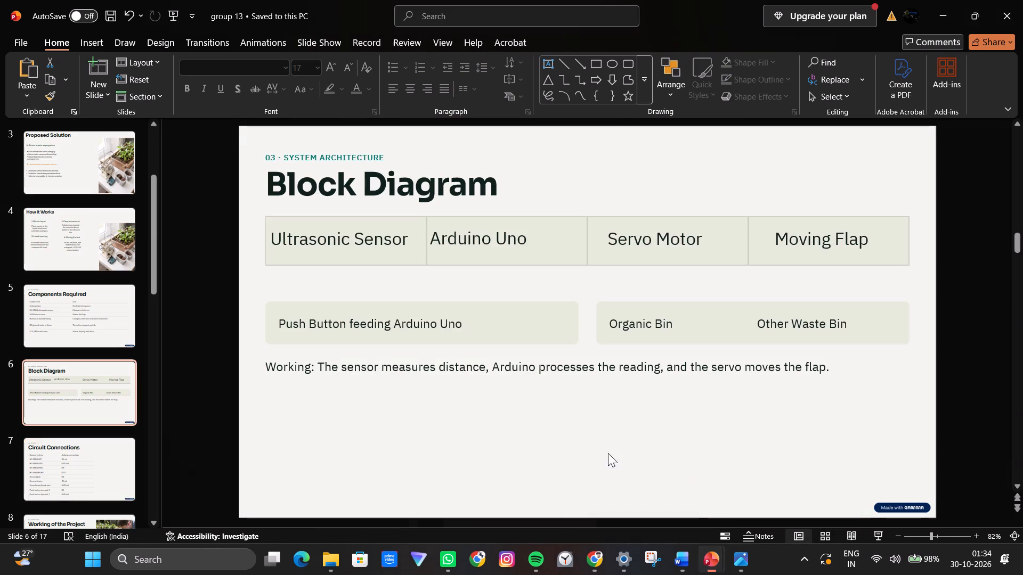
Delete the Circuit Connections slide from the group 13 presentation.
{"action": "left_click", "coordinate": [49, 466]}
{"action": "scroll", "coordinate": [49, 465], "scroll_direction": "down", "scroll_amount": 1}
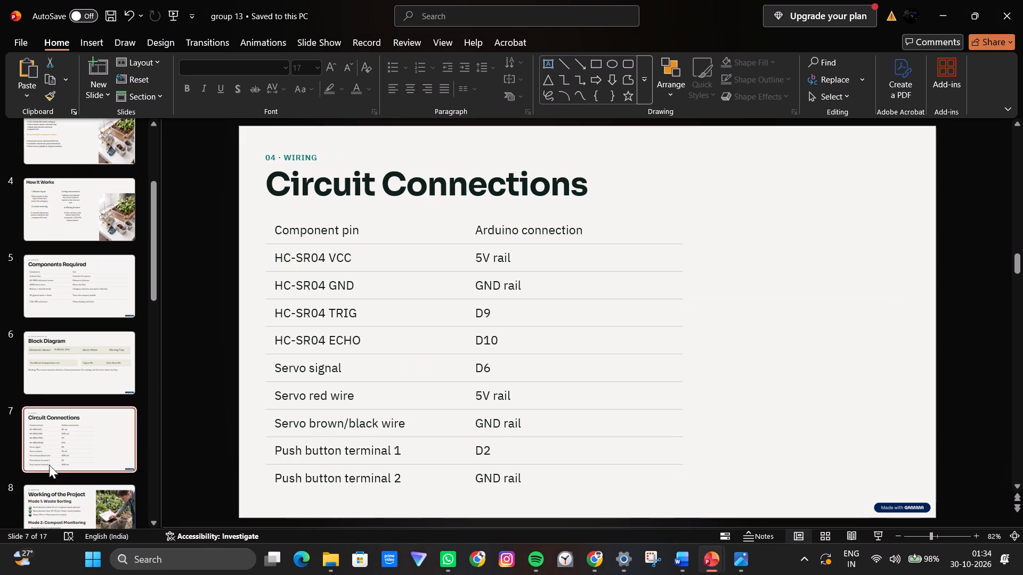
{"action": "scroll", "coordinate": [49, 465], "scroll_direction": "down", "scroll_amount": 1}
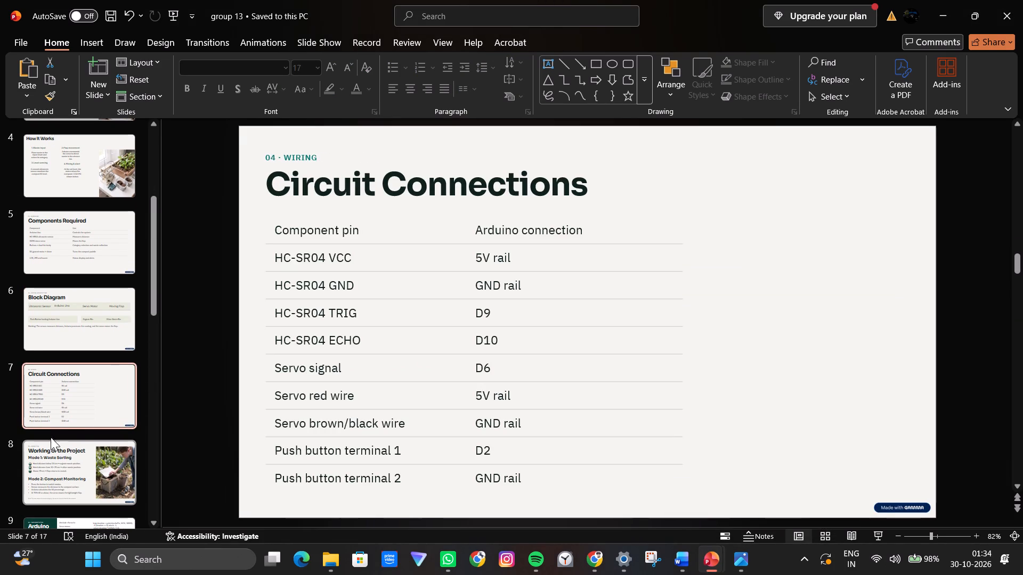
{"action": "scroll", "coordinate": [110, 225], "scroll_direction": "up", "scroll_amount": 2}
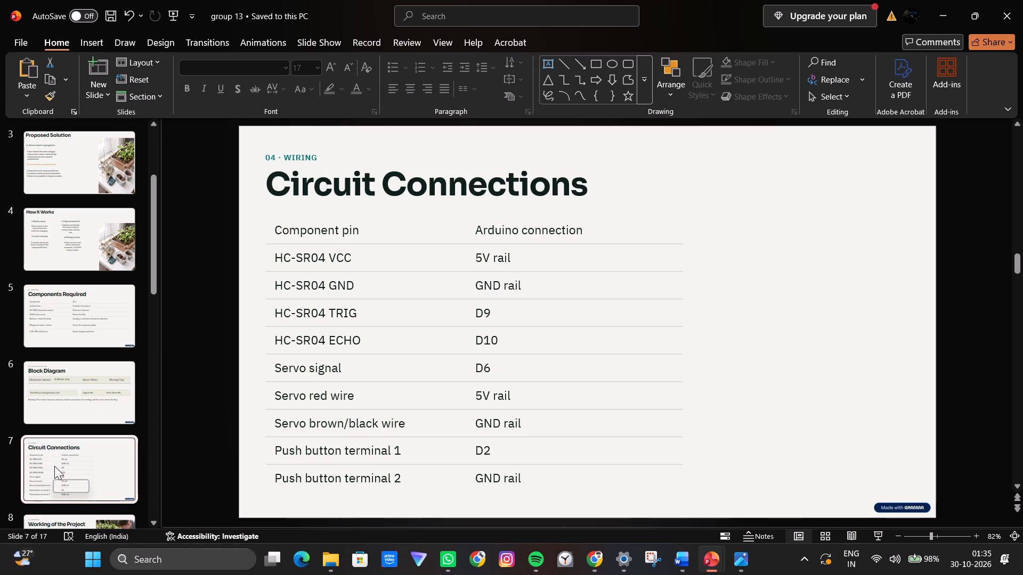
{"action": "key", "text": "Delete"}
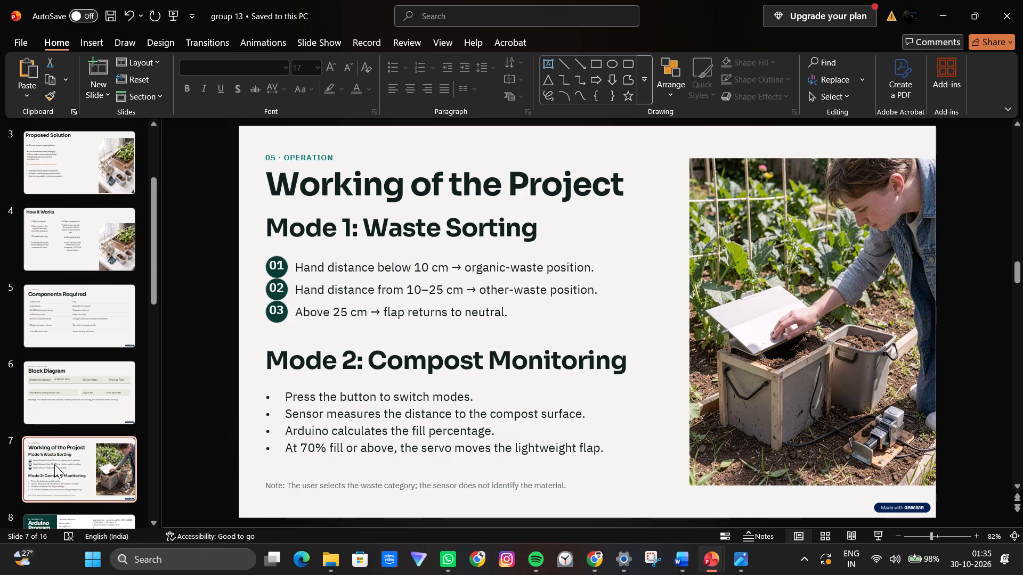
Compare the group 13 Block Diagram and Working of the Project slides with the Benefits & Safety and Conclusion slides of the Smart Agricultural presentation.
{"action": "left_click", "coordinate": [60, 451]}
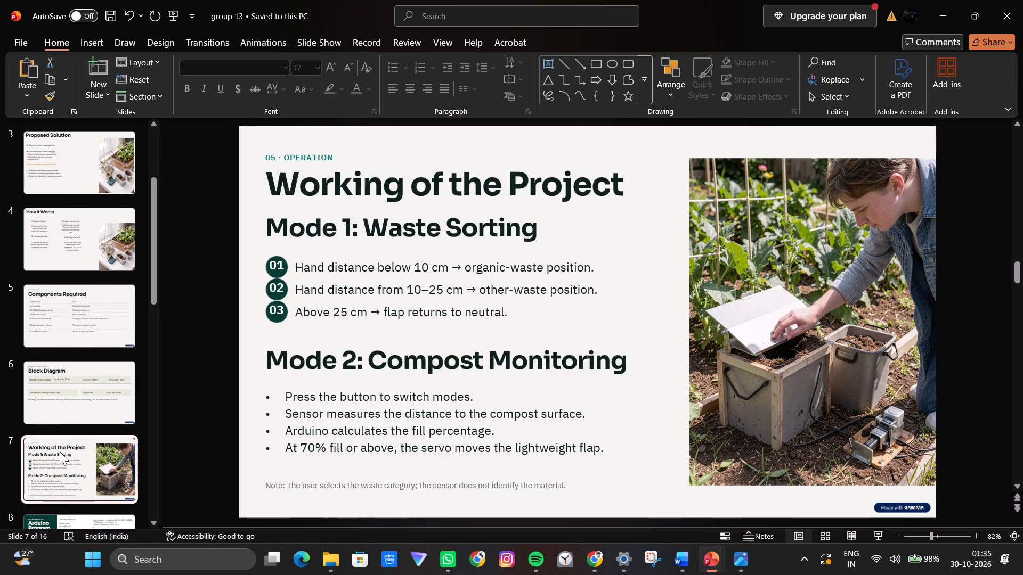
{"action": "left_click", "coordinate": [69, 379]}
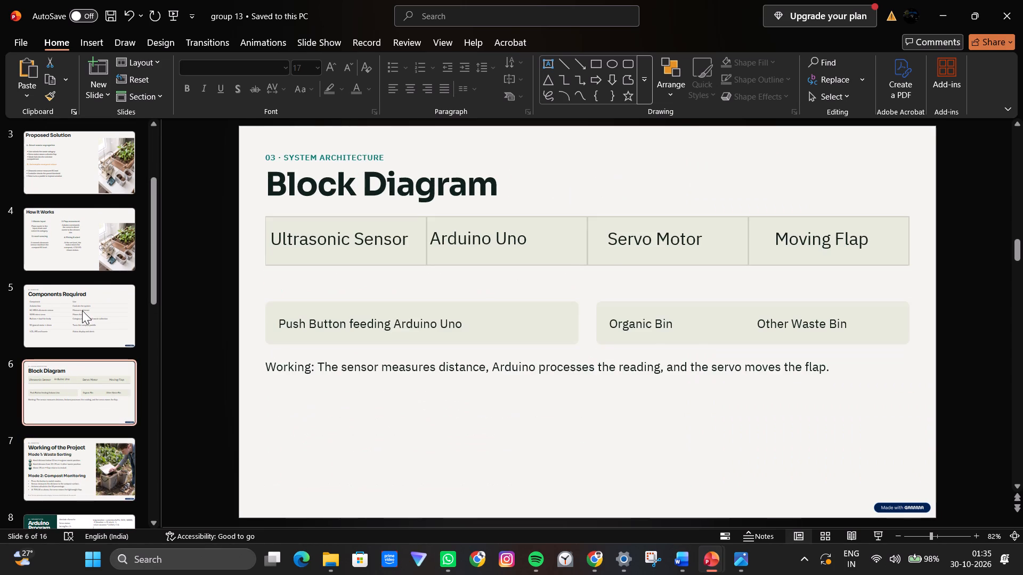
{"action": "left_click", "coordinate": [82, 310]}
{"action": "left_click", "coordinate": [78, 379]}
{"action": "left_click", "coordinate": [653, 500]}
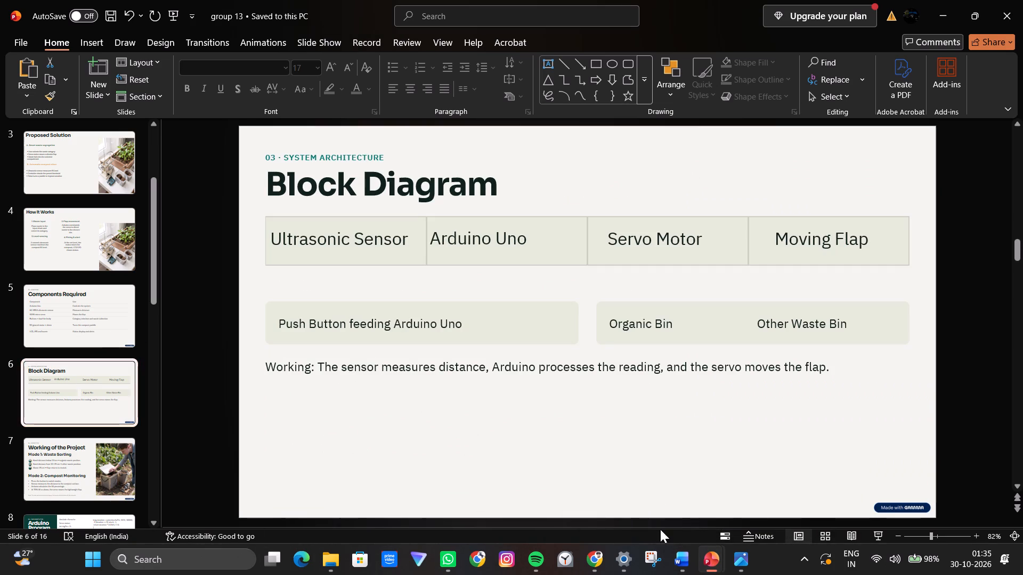
{"action": "left_click", "coordinate": [801, 492]}
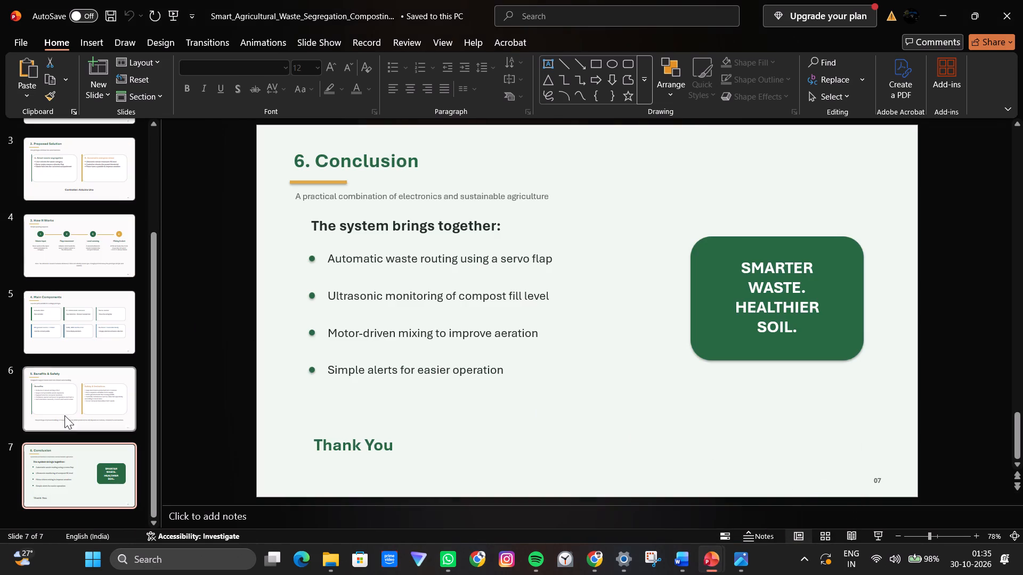
{"action": "left_click", "coordinate": [62, 472]}
{"action": "left_click", "coordinate": [64, 403]}
{"action": "left_click", "coordinate": [80, 309]}
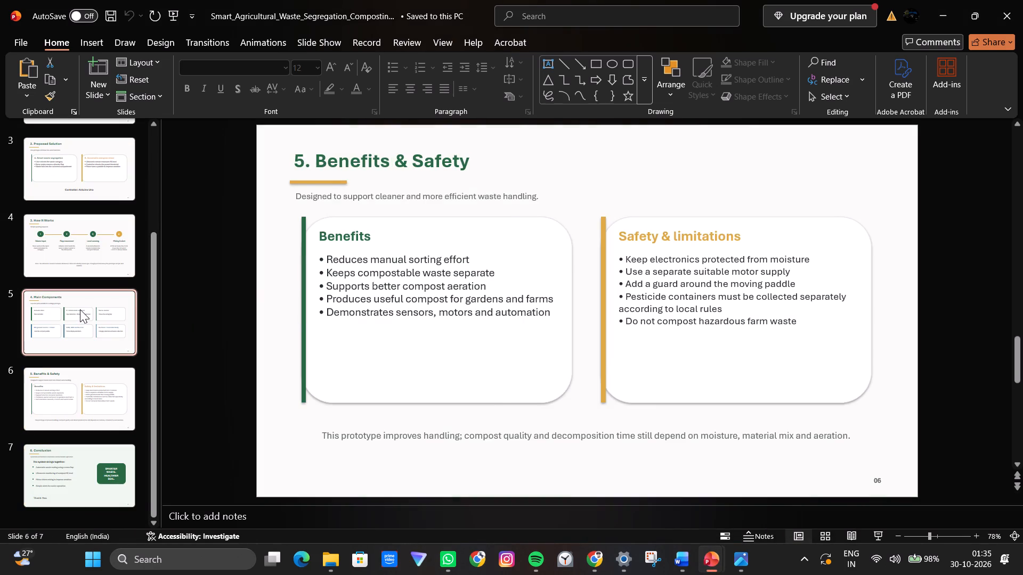
{"action": "left_click", "coordinate": [85, 262]}
{"action": "left_click", "coordinate": [45, 422]}
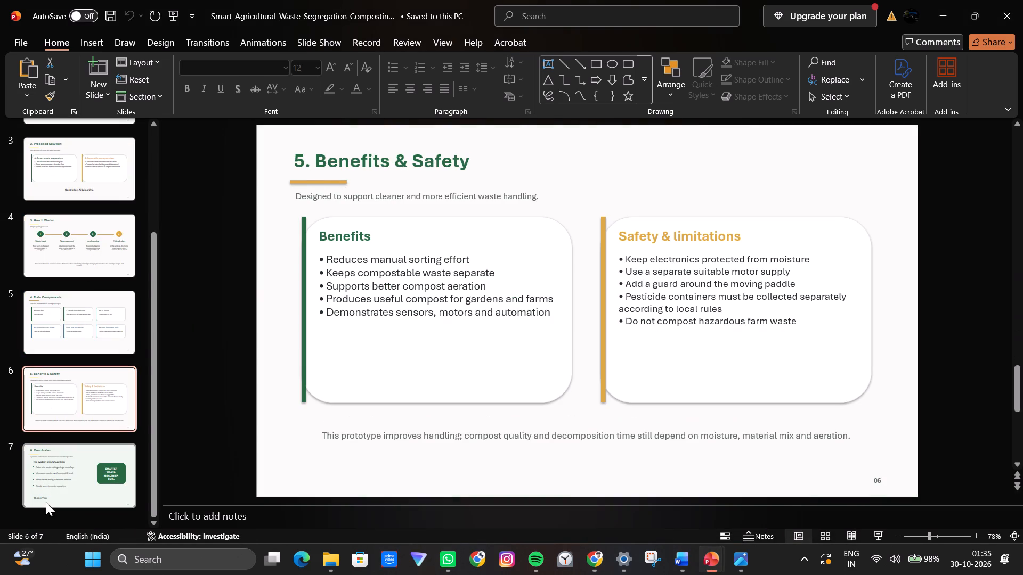
{"action": "left_click", "coordinate": [46, 486]}
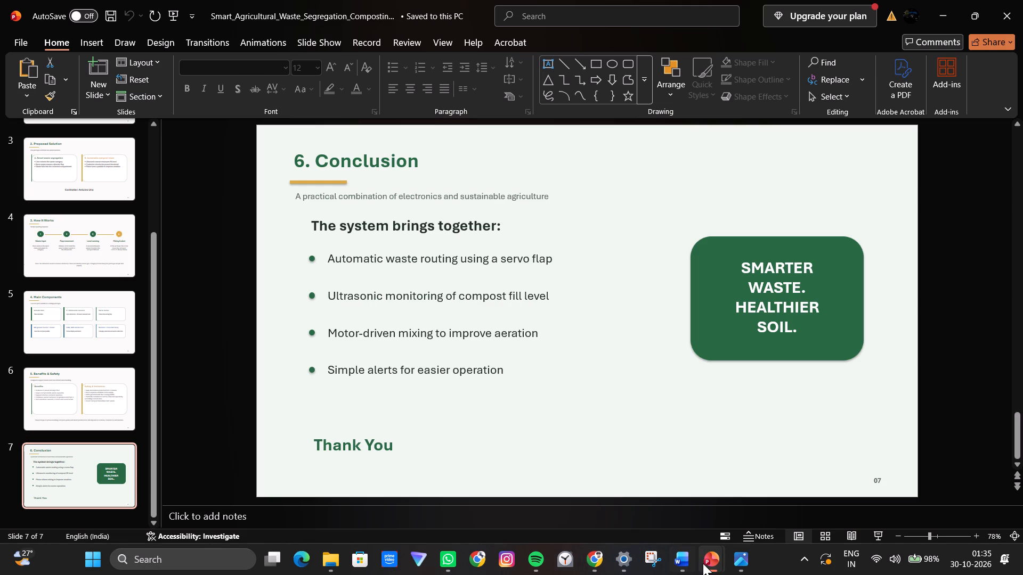
{"action": "left_click", "coordinate": [659, 515]}
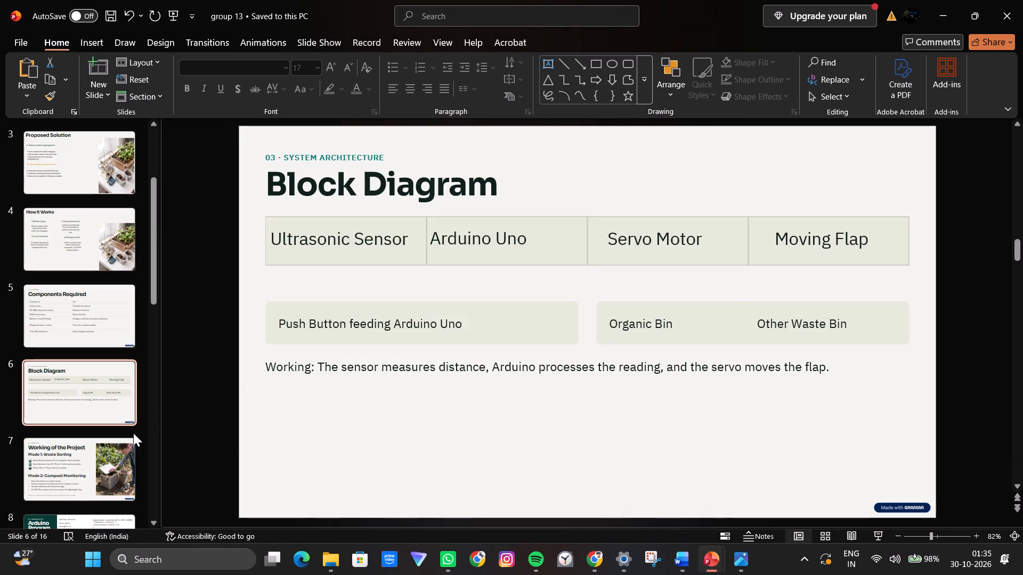
Look through the remaining group 13 slides and examine the Advantages, Limitations and Applications slide.
{"action": "left_click", "coordinate": [119, 445]}
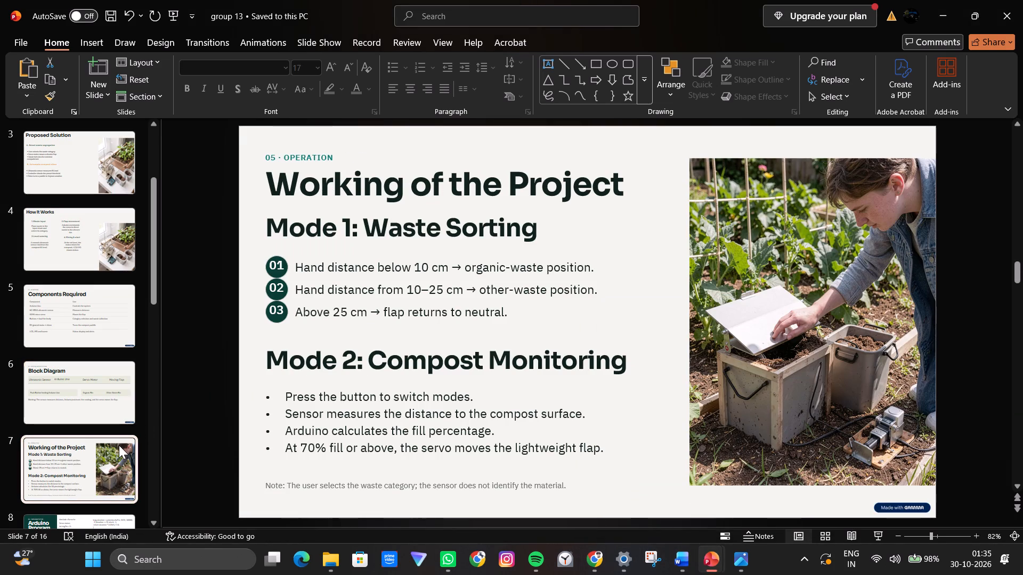
{"action": "scroll", "coordinate": [119, 445], "scroll_direction": "down", "scroll_amount": 4}
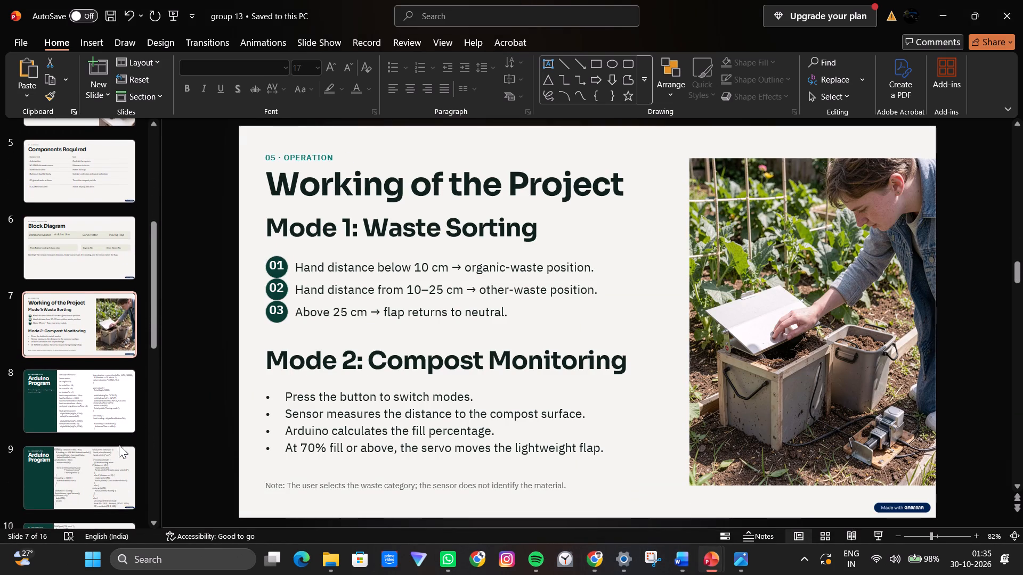
{"action": "scroll", "coordinate": [119, 444], "scroll_direction": "down", "scroll_amount": 3}
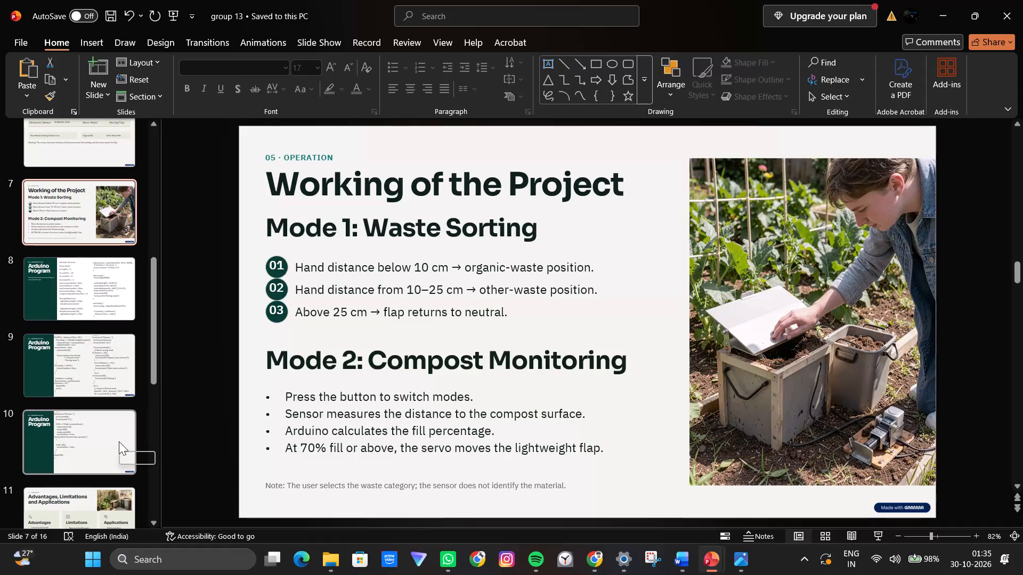
{"action": "scroll", "coordinate": [98, 387], "scroll_direction": "down", "scroll_amount": 3}
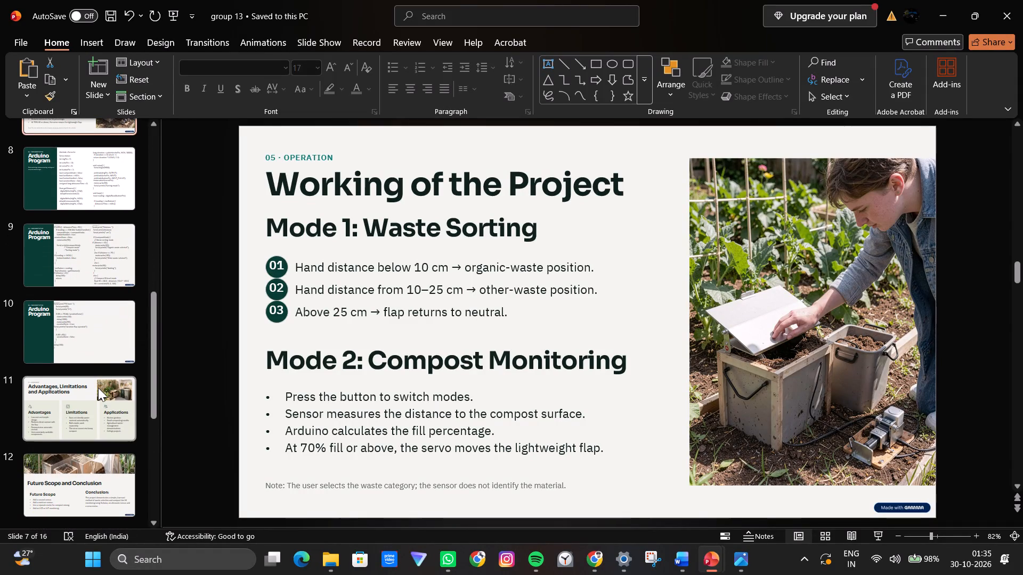
{"action": "left_click", "coordinate": [98, 391]}
{"action": "scroll", "coordinate": [98, 391], "scroll_direction": "down", "scroll_amount": 1}
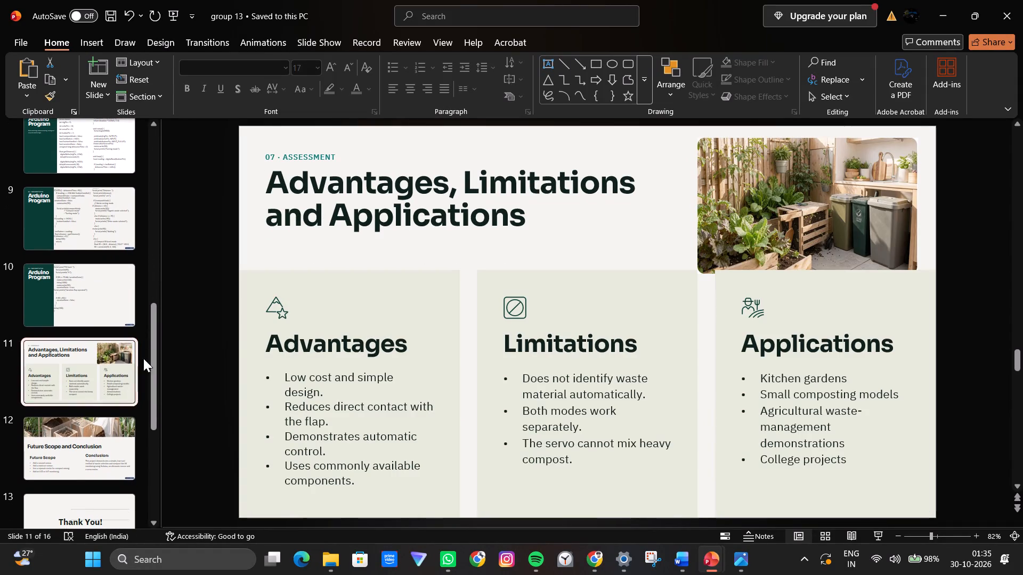
{"action": "left_click", "coordinate": [296, 346]}
{"action": "left_click", "coordinate": [273, 308]}
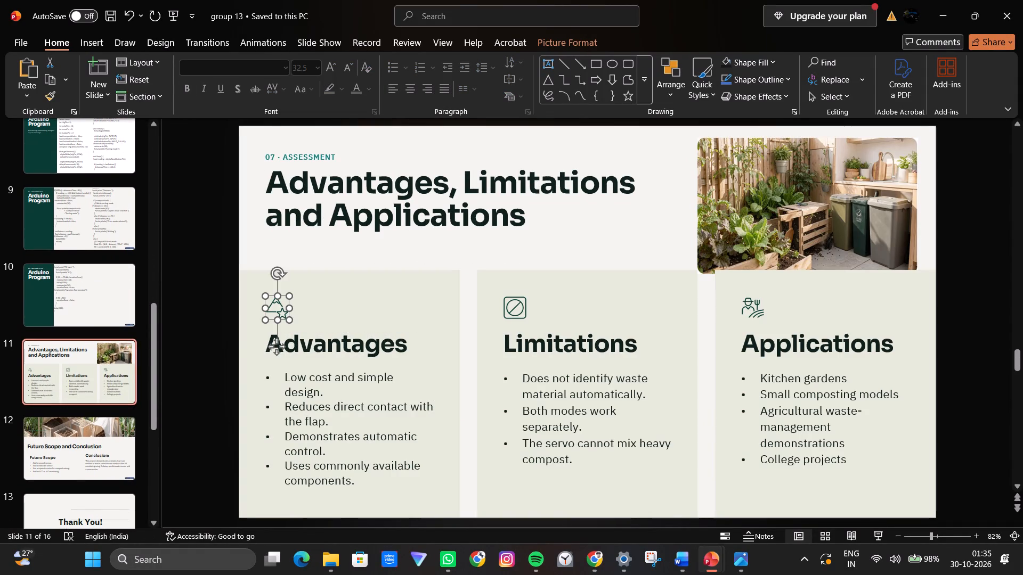
Copy the Benefits bullet list text box from the Benefits & Safety slide of the Smart Agricultural Waste Segregation presentation.
{"action": "left_click", "coordinate": [782, 505]}
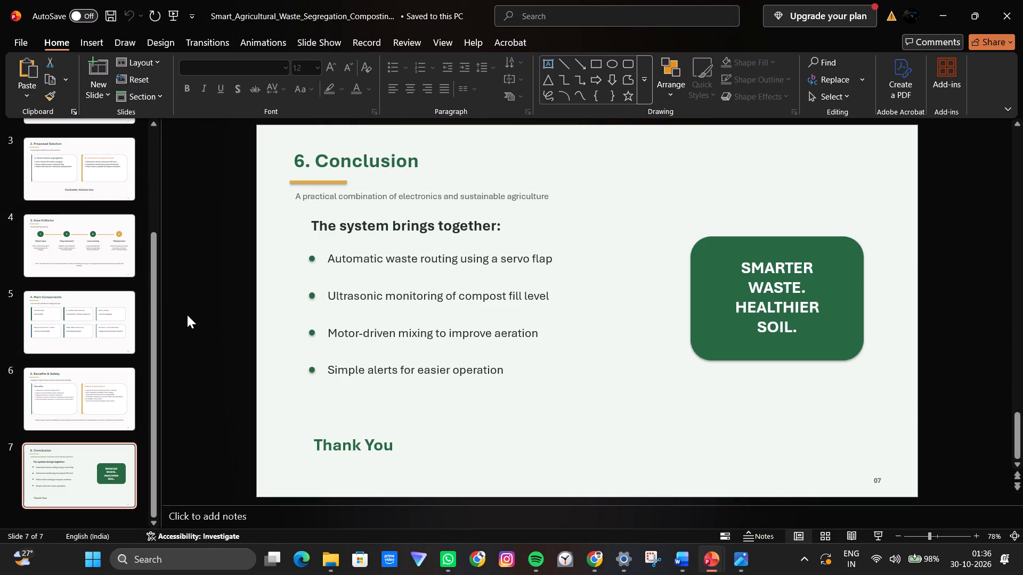
{"action": "left_click", "coordinate": [78, 378]}
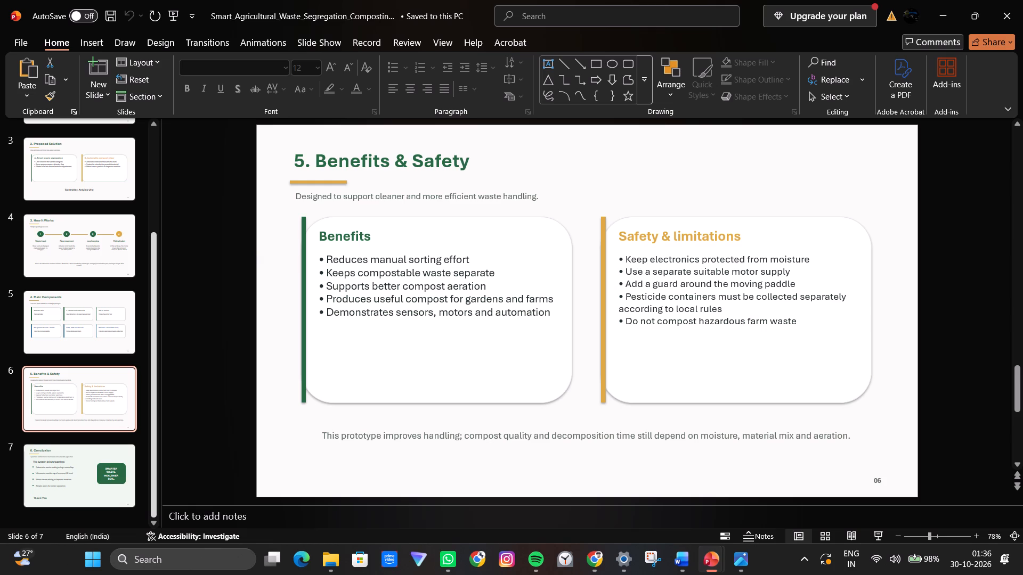
{"action": "left_click", "coordinate": [336, 284]}
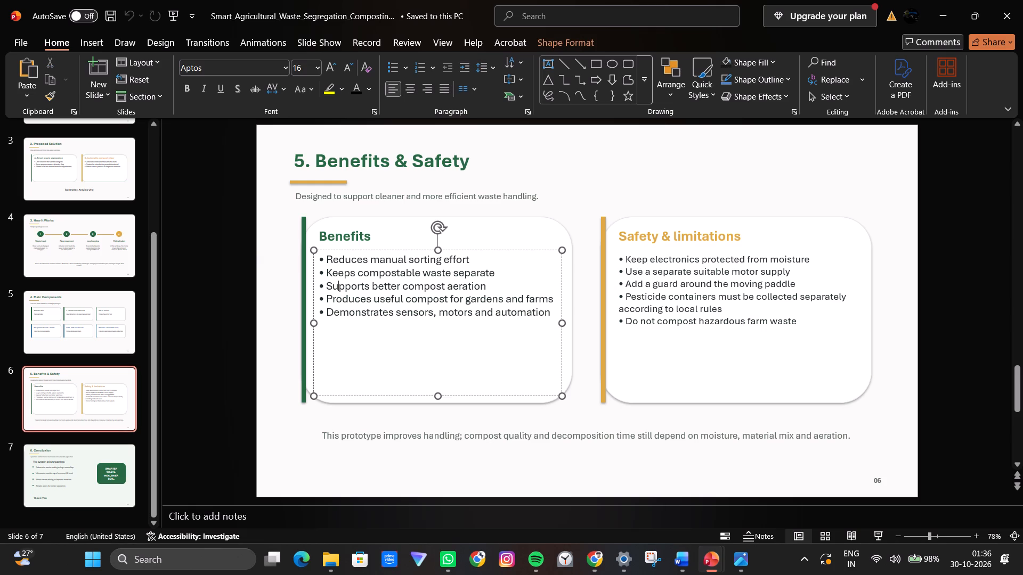
{"action": "left_click", "coordinate": [351, 250]}
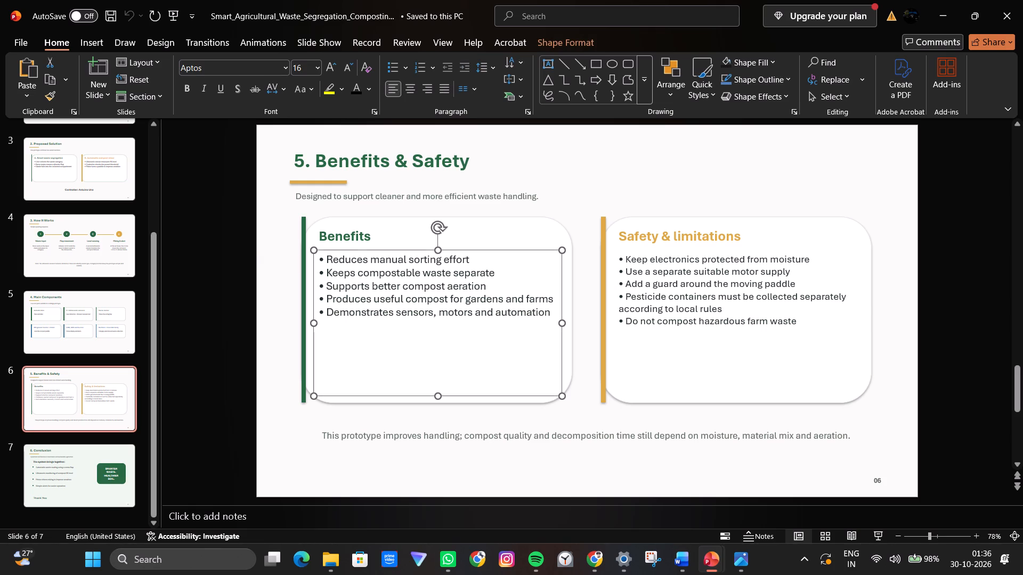
{"action": "key", "text": "ctrl+c"}
In group 13, delete the three icons above the Advantages, Limitations and Applications headings.
{"action": "left_click", "coordinate": [641, 505]}
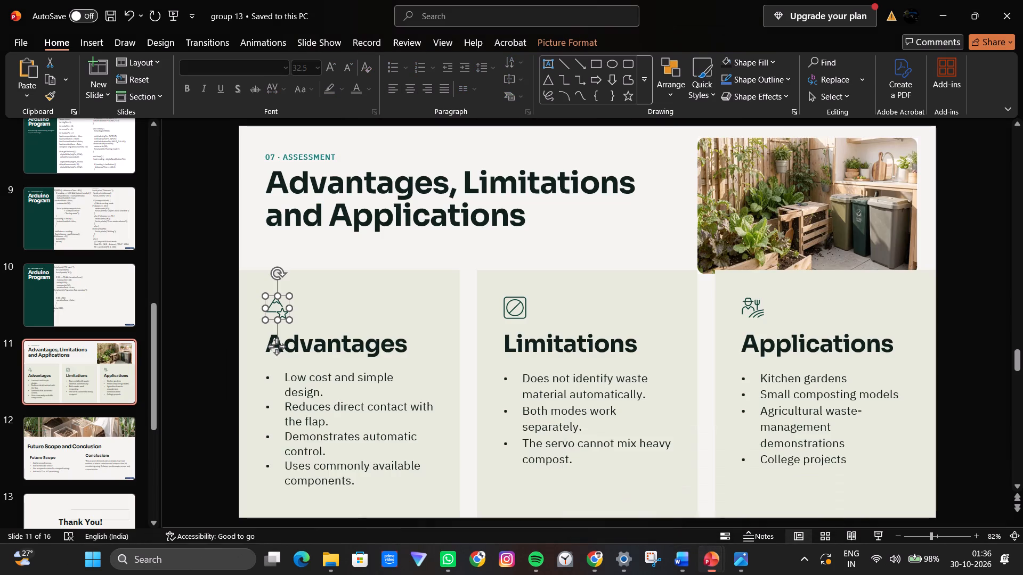
{"action": "left_click", "coordinate": [323, 349]}
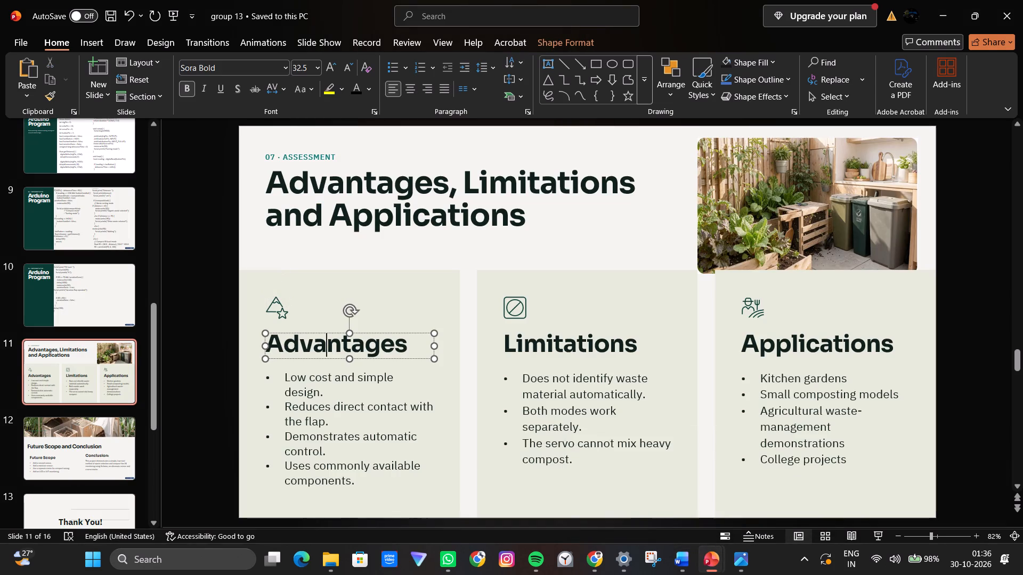
{"action": "left_click", "coordinate": [285, 309]}
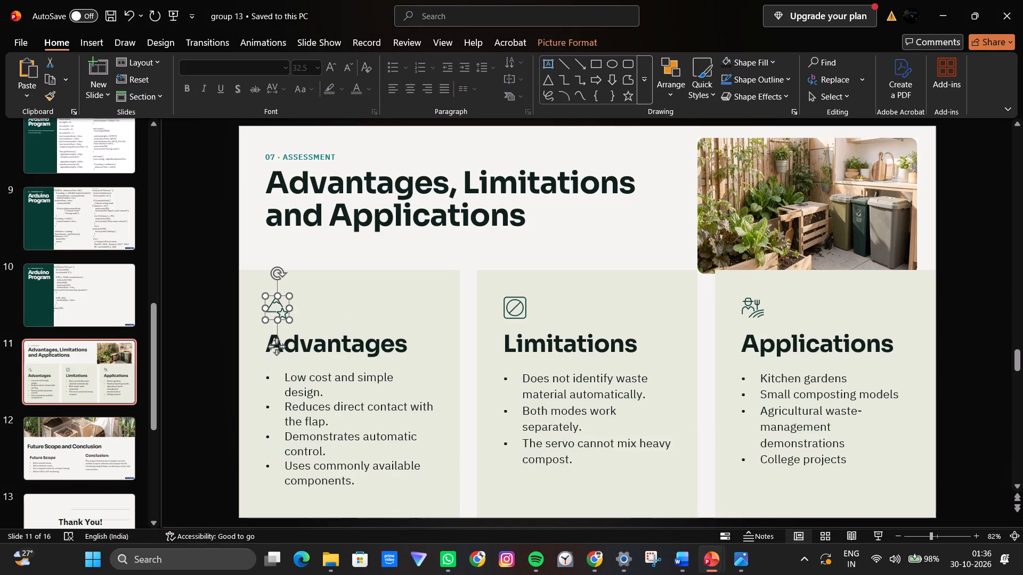
{"action": "key", "text": "Delete"}
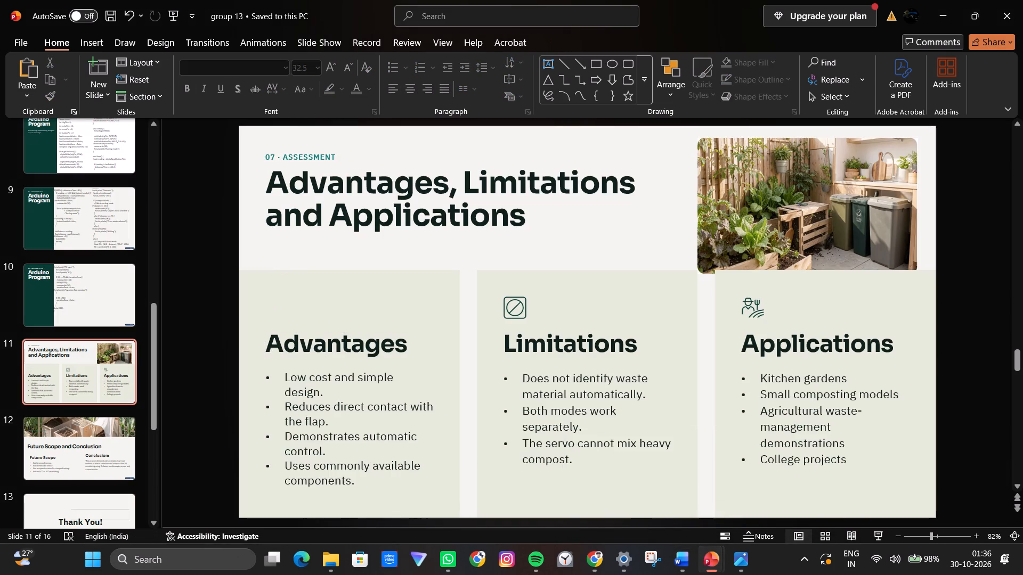
{"action": "left_click", "coordinate": [504, 301]}
{"action": "key", "text": "Delete"}
{"action": "left_click", "coordinate": [750, 310]}
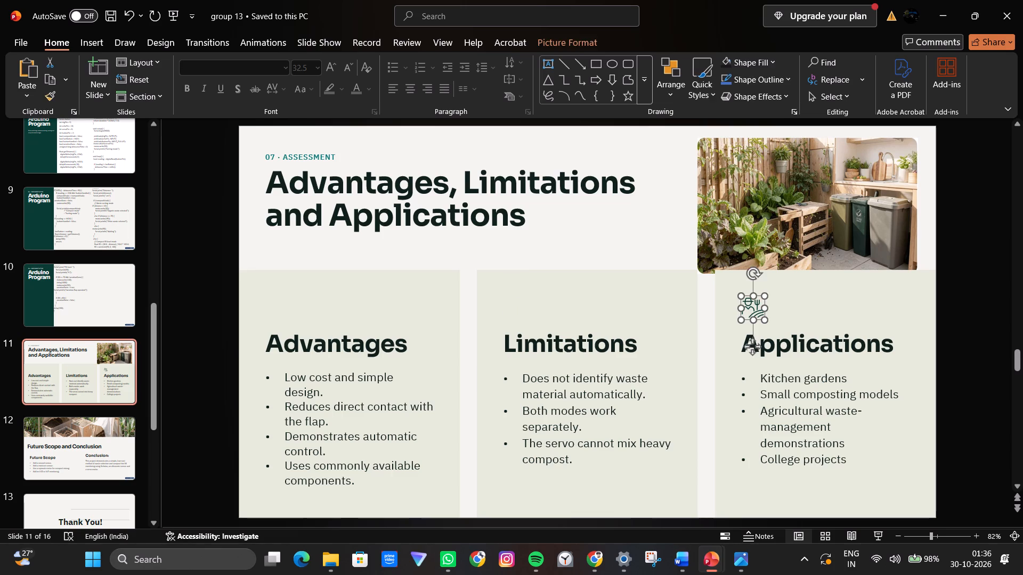
{"action": "key", "text": "Delete"}
Move the Advantages heading up to the upper-left area of its column's background panel.
{"action": "left_click", "coordinate": [351, 332]}
{"action": "left_click", "coordinate": [349, 342]}
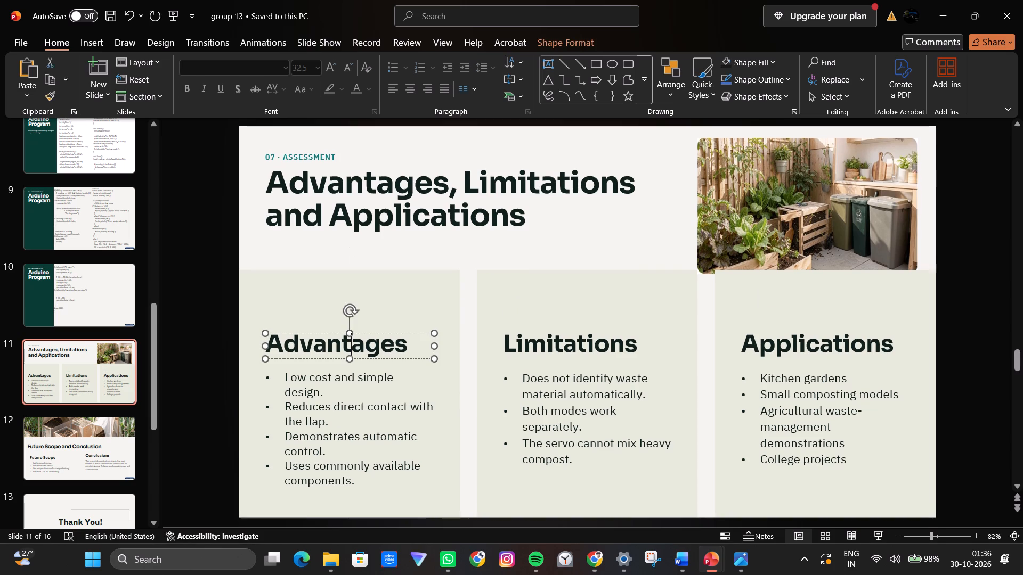
{"action": "left_click_drag", "start_coordinate": [359, 332], "coordinate": [354, 296]}
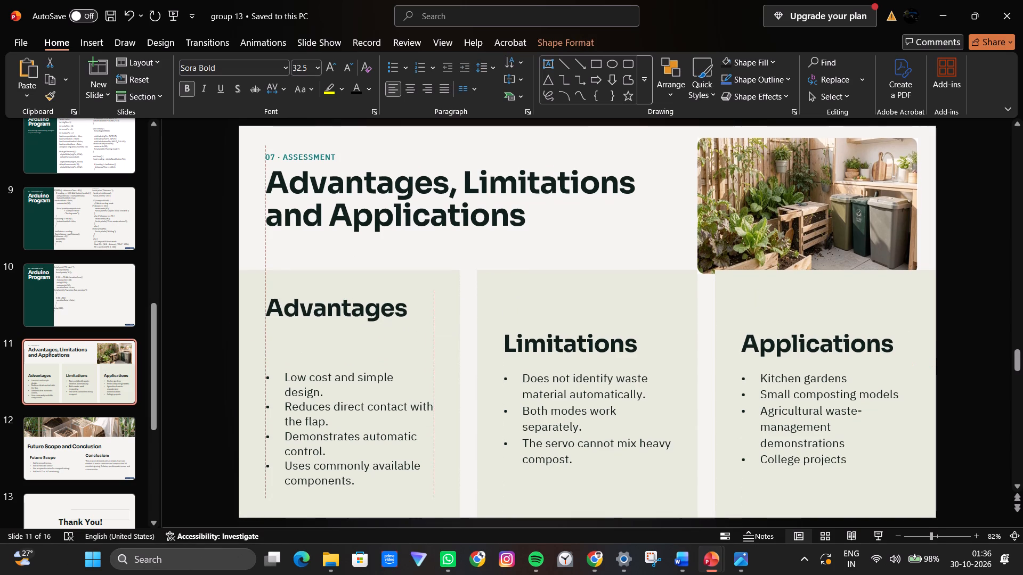
{"action": "left_click_drag", "start_coordinate": [354, 296], "coordinate": [348, 285]}
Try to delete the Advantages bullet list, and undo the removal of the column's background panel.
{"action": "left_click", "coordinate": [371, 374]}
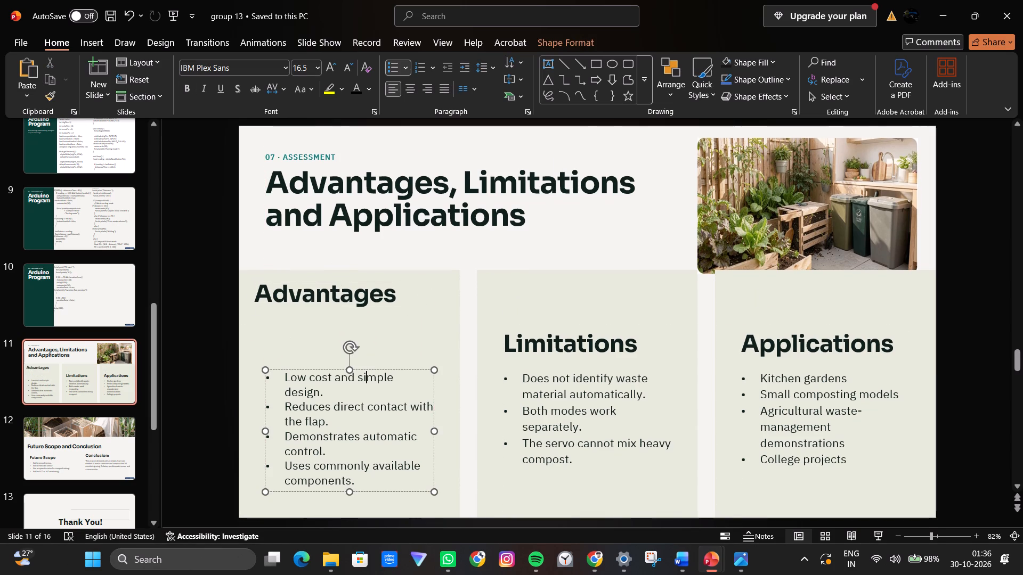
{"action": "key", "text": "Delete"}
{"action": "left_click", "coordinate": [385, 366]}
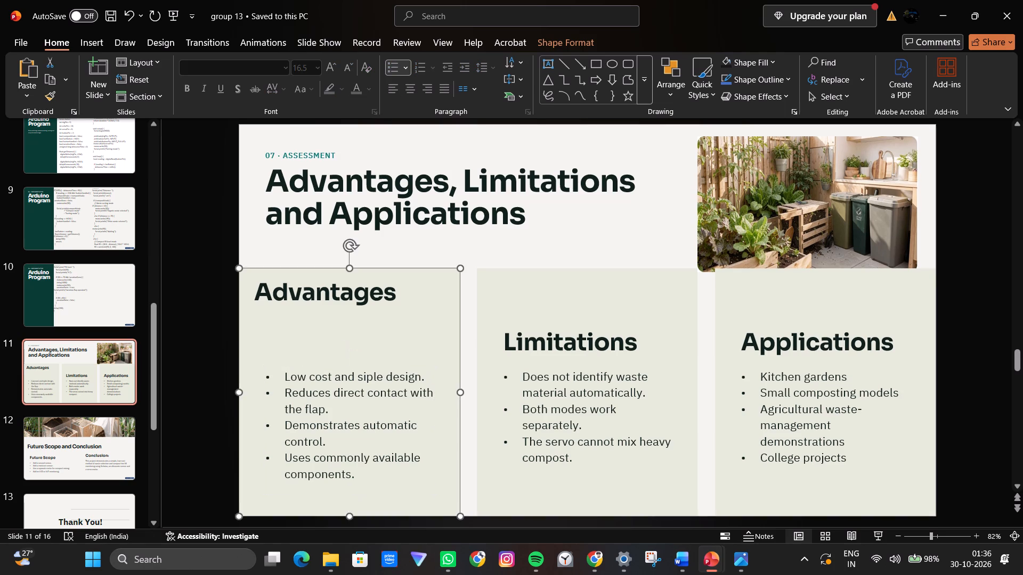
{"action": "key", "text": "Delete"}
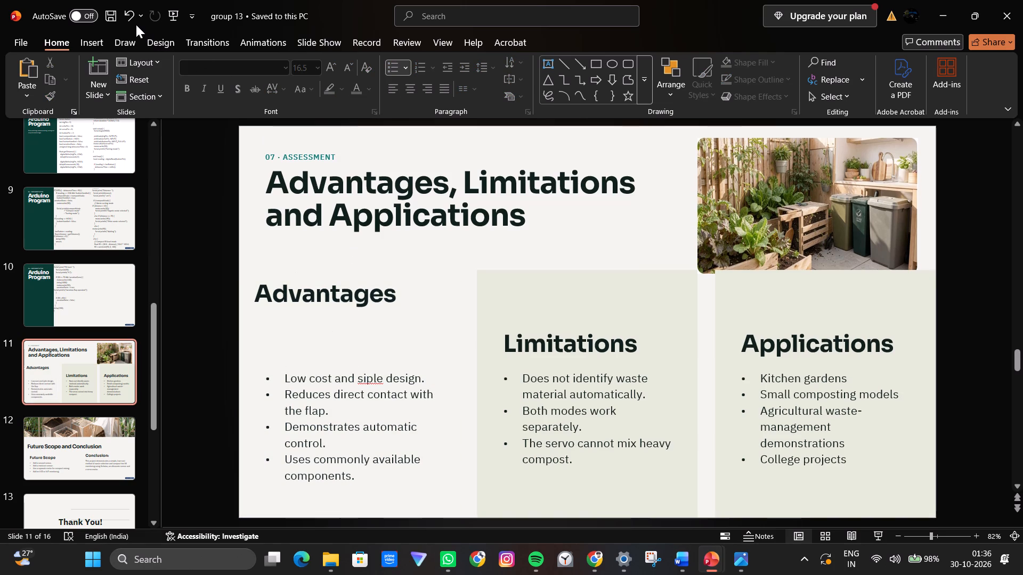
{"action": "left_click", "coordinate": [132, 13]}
Replace the Advantages bullet text box with the copied Benefits list and place it beneath the Advantages heading.
{"action": "left_click", "coordinate": [311, 404]}
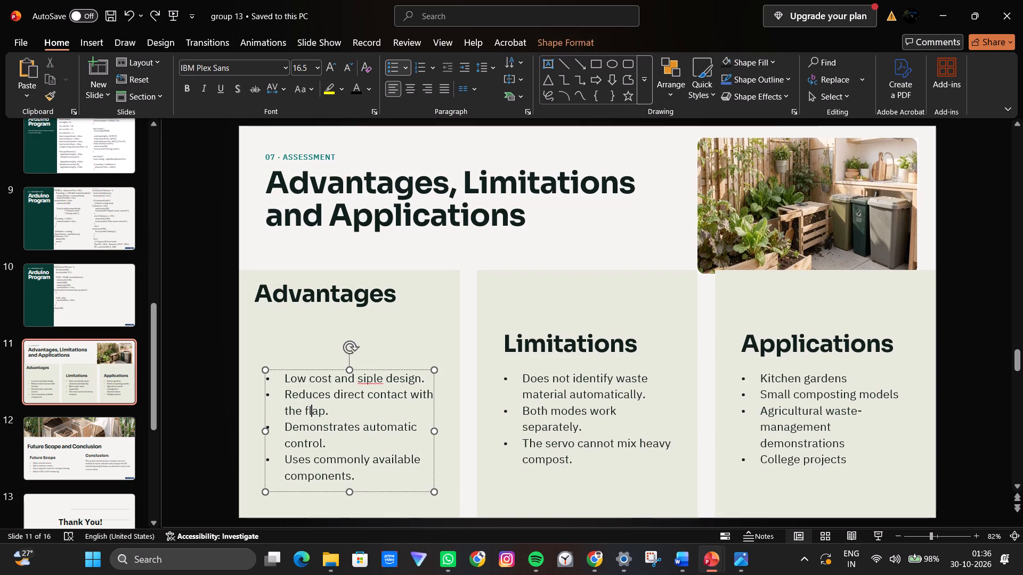
{"action": "left_click", "coordinate": [311, 367]}
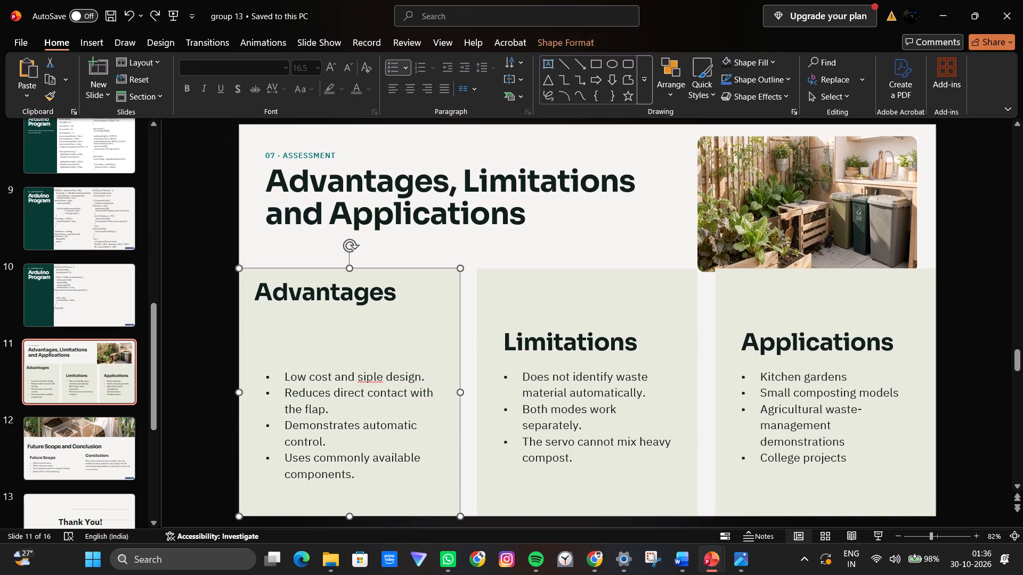
{"action": "left_click", "coordinate": [310, 387]}
{"action": "left_click", "coordinate": [310, 369]}
{"action": "key", "text": "Delete"}
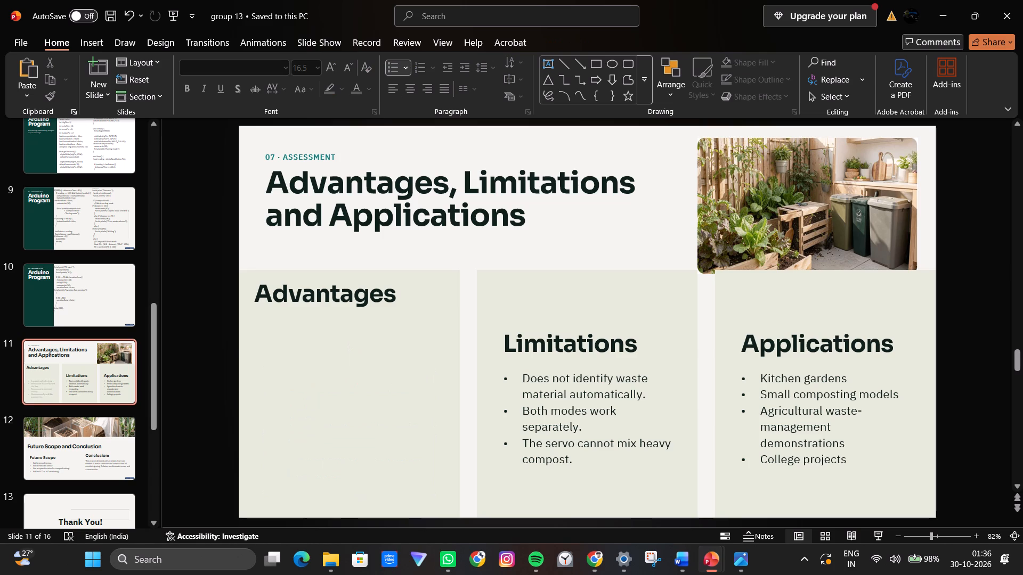
{"action": "key", "text": "ctrl+v"}
{"action": "left_click_drag", "start_coordinate": [460, 254], "coordinate": [398, 311]}
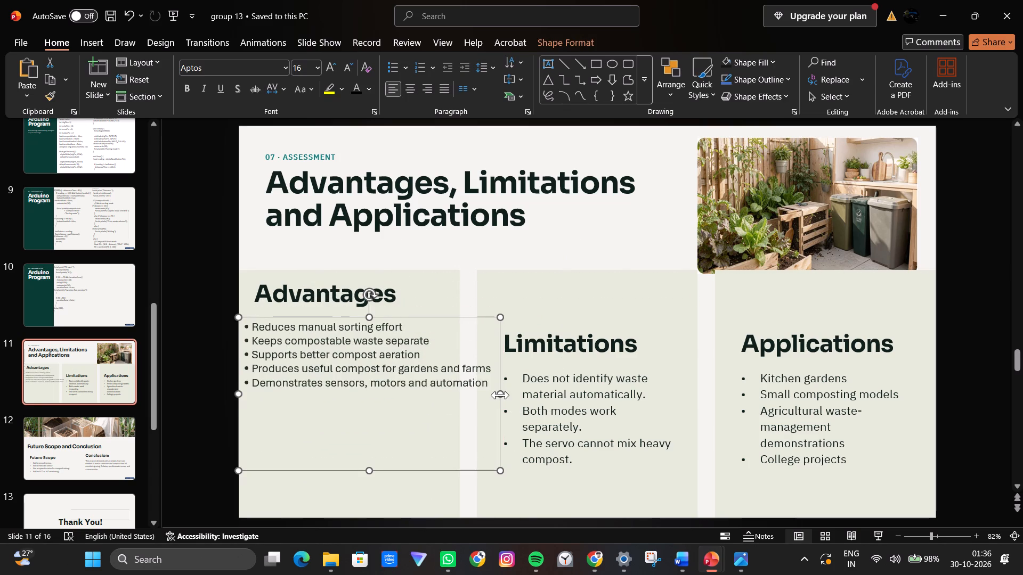
Narrow the list text box under Advantages to fit inside its column panel and set its font size to 18.
{"action": "left_click_drag", "start_coordinate": [500, 395], "coordinate": [455, 394]}
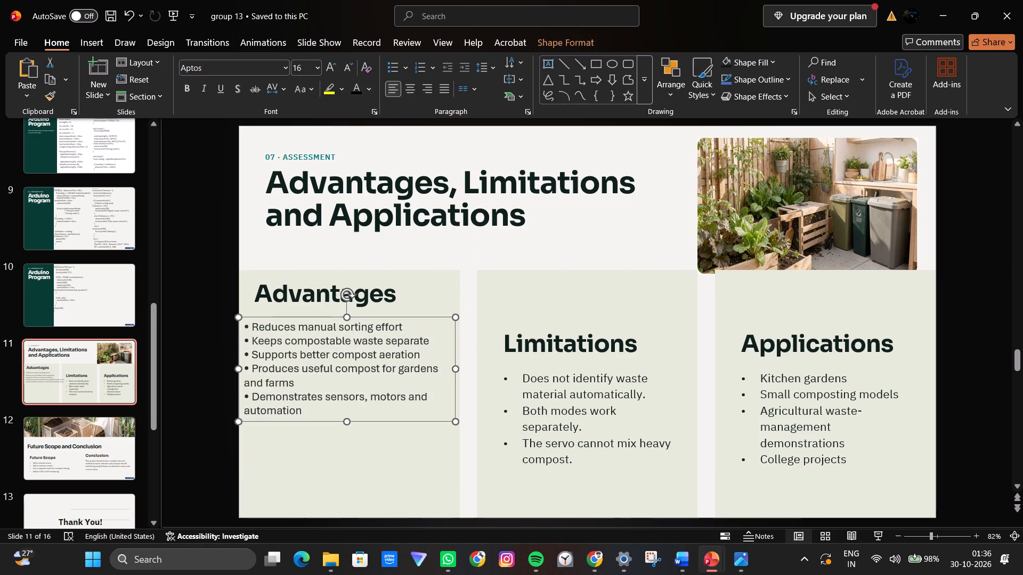
{"action": "left_click_drag", "start_coordinate": [452, 370], "coordinate": [441, 375]}
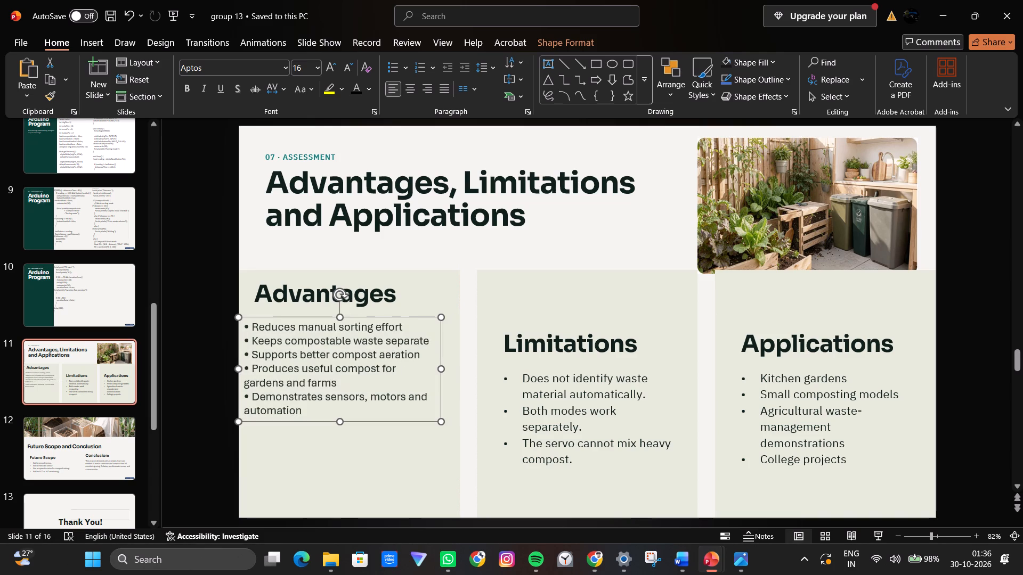
{"action": "left_click", "coordinate": [361, 315]}
{"action": "left_click", "coordinate": [327, 66]}
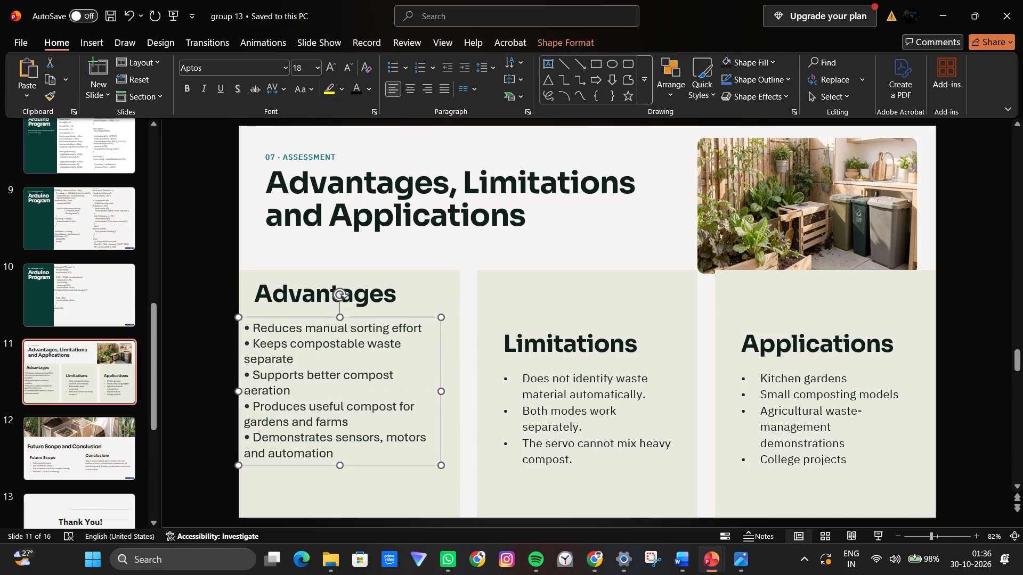
Move the Limitations heading up near the top of its column panel, level with the Advantages heading.
{"action": "left_click", "coordinate": [572, 348]}
{"action": "left_click_drag", "start_coordinate": [569, 333], "coordinate": [567, 329]}
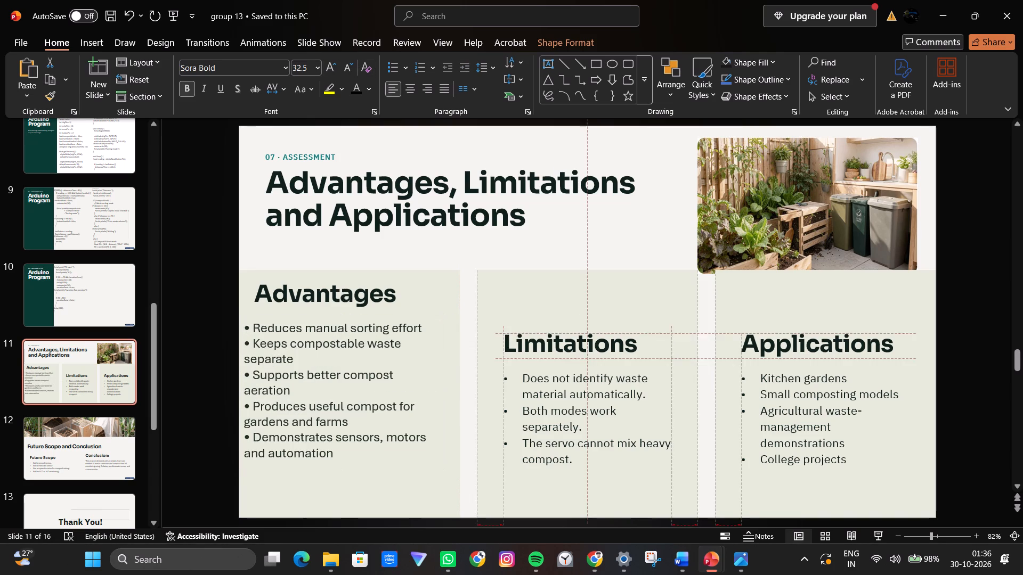
{"action": "left_click_drag", "start_coordinate": [567, 329], "coordinate": [562, 286]}
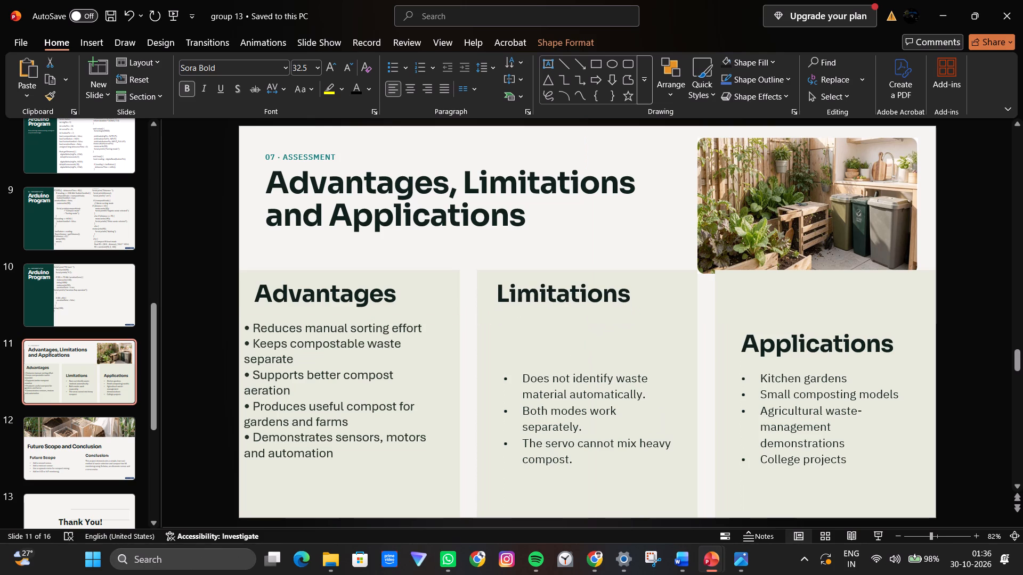
{"action": "left_click_drag", "start_coordinate": [562, 286], "coordinate": [561, 285]}
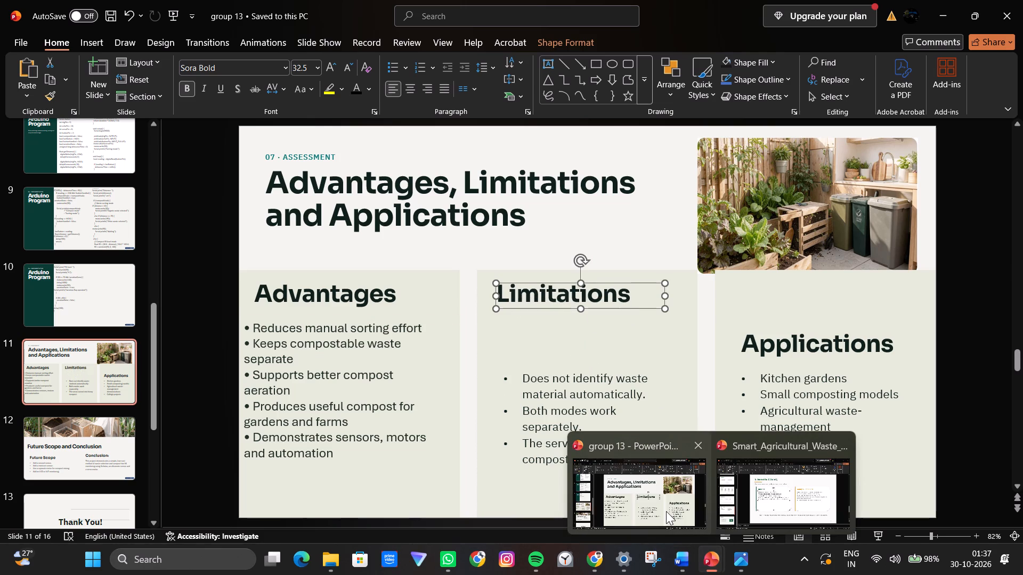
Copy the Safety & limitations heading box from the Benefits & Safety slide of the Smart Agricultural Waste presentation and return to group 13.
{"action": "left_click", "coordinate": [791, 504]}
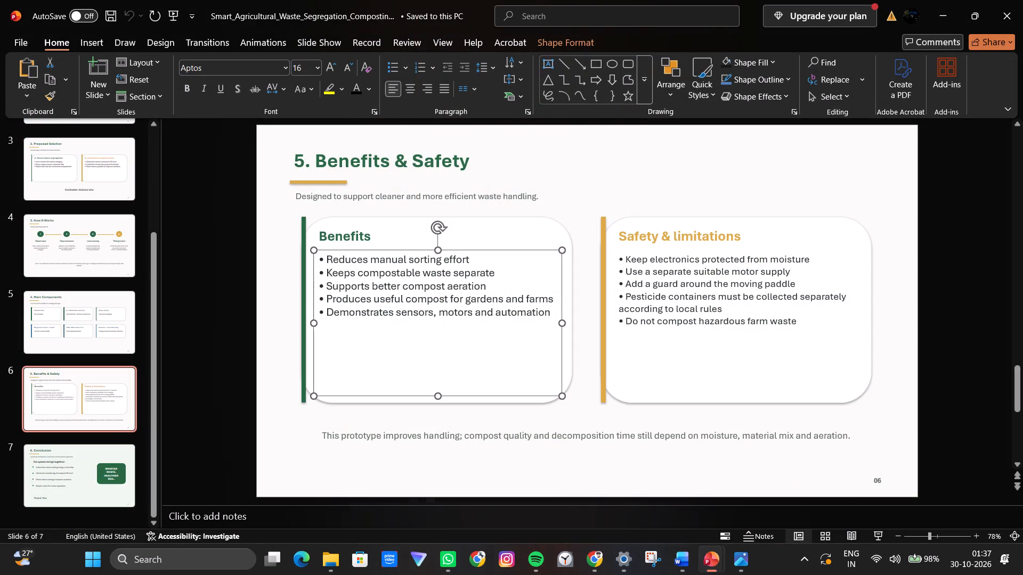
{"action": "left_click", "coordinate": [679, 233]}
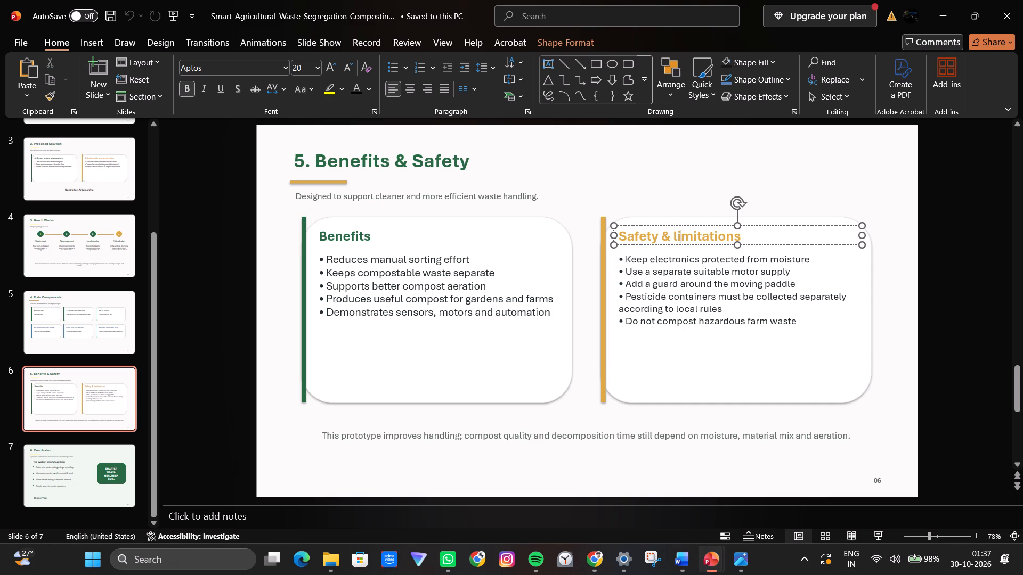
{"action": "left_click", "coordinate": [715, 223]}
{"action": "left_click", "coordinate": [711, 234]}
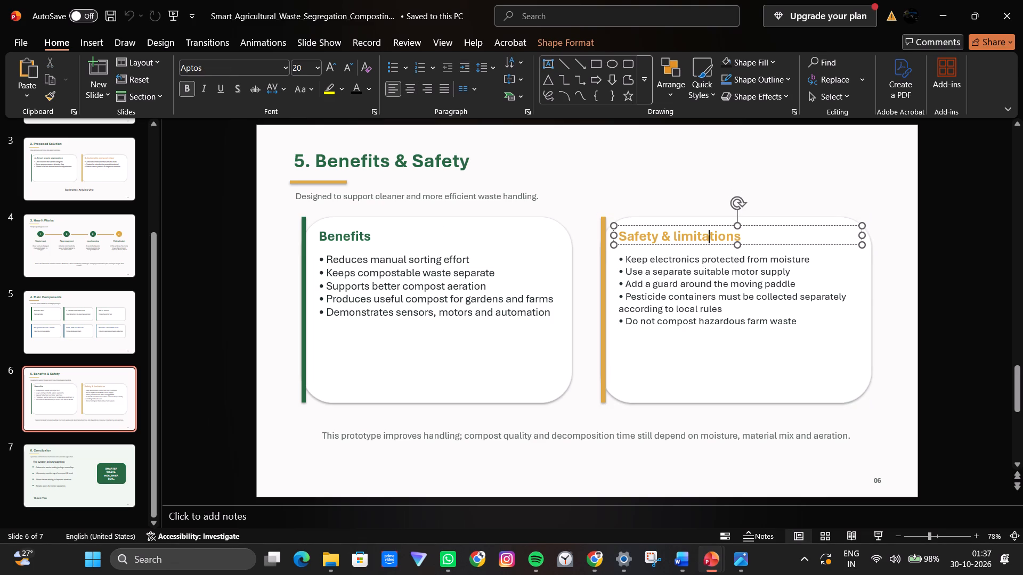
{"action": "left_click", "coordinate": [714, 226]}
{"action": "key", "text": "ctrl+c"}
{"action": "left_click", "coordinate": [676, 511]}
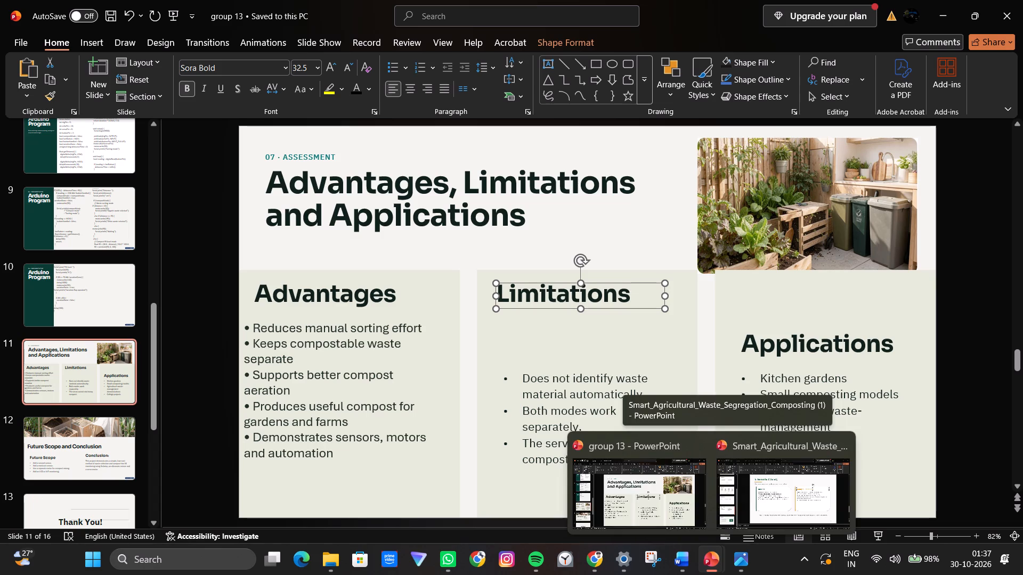
Copy the bullet list box under Safety & limitations from the Smart Agricultural Waste presentation and switch back to group 13.
{"action": "left_click", "coordinate": [790, 491]}
{"action": "left_click", "coordinate": [700, 286]}
{"action": "left_click", "coordinate": [706, 249]}
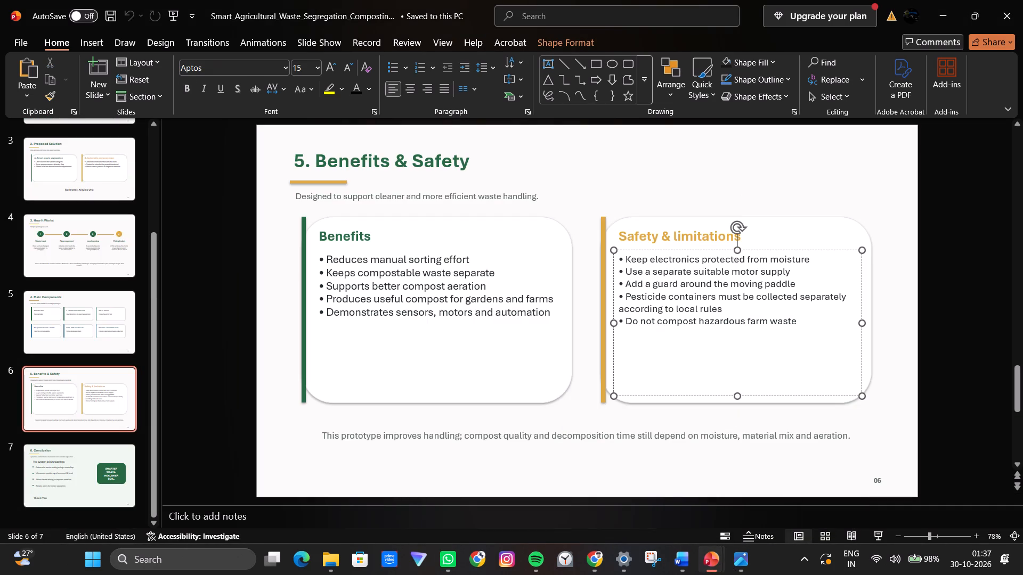
{"action": "key", "text": "ctrl+c"}
{"action": "left_click", "coordinate": [671, 521]}
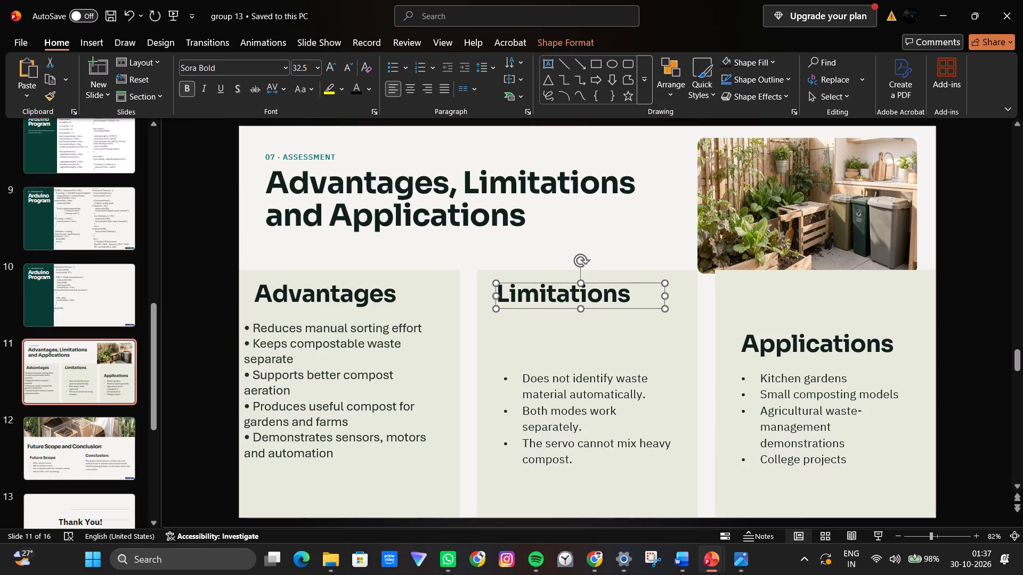
Change the Limitations heading to read "Safety & Limitations", with "Limitations" on a second line.
{"action": "left_click", "coordinate": [500, 293]}
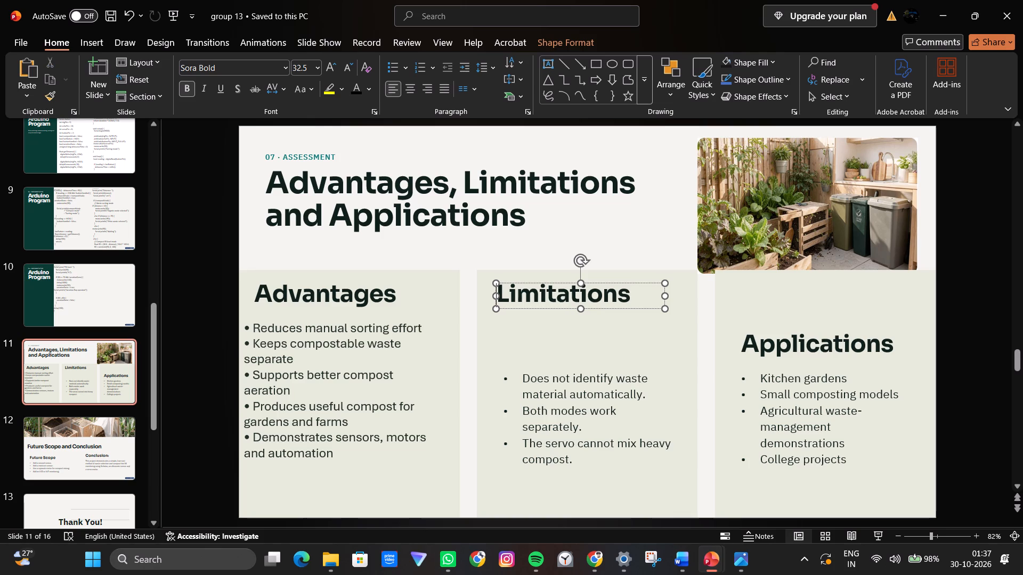
{"action": "key", "text": "shift+s"}
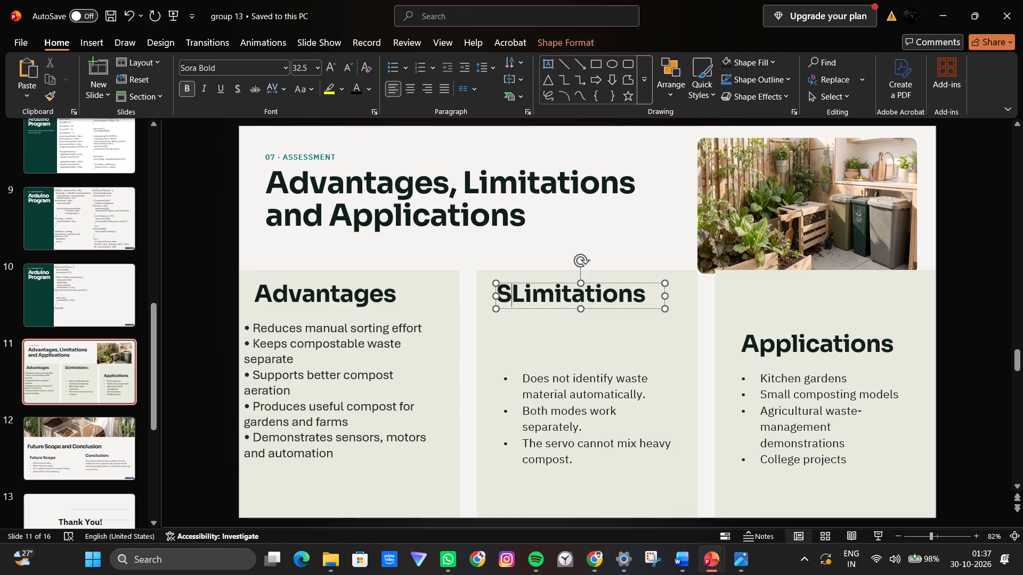
{"action": "type", "text": "afet"}
{"action": "key", "text": "y"}
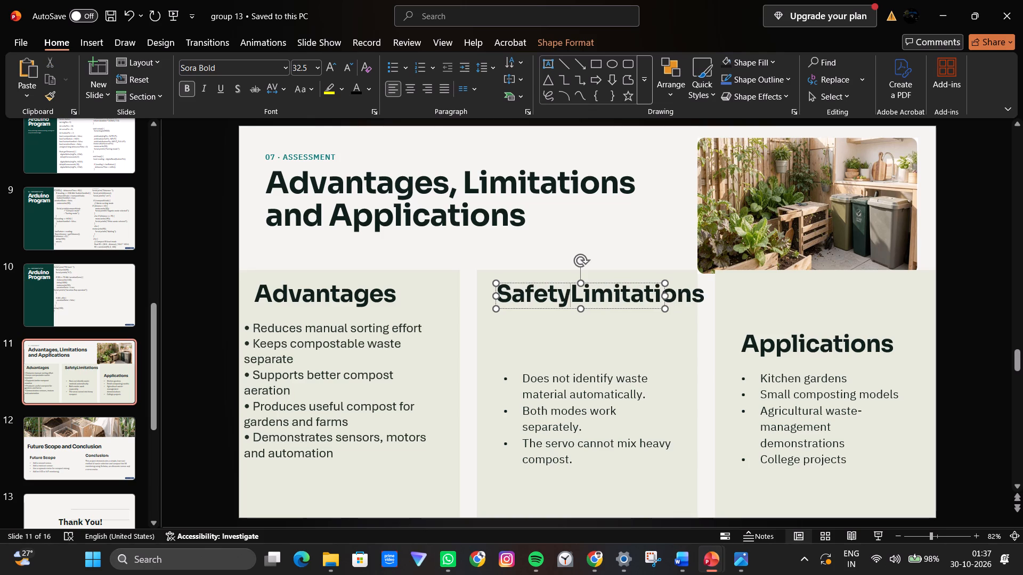
{"action": "key", "text": "space"}
{"action": "key", "text": "shift+ampersand"}
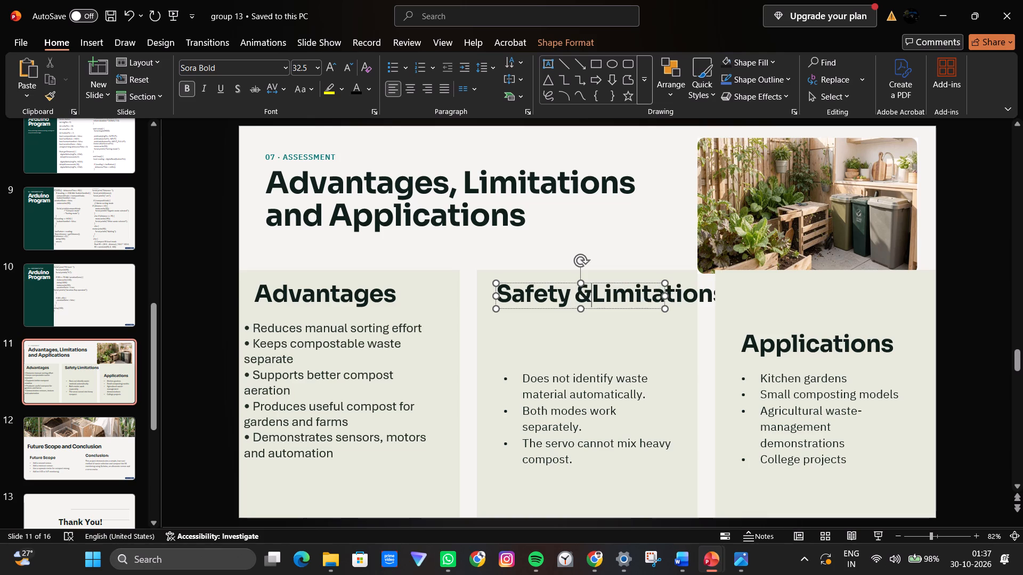
{"action": "key", "text": "Return"}
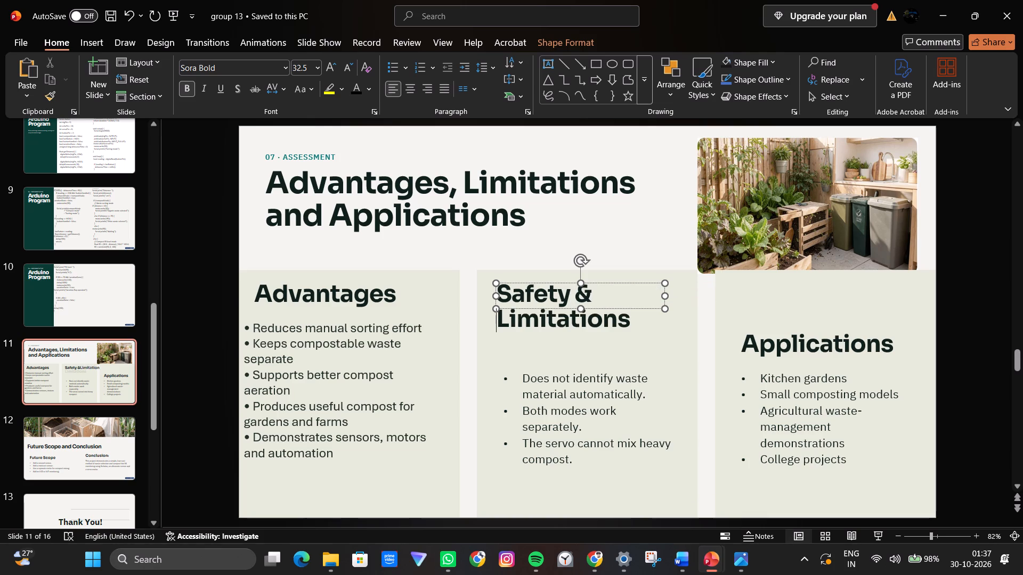
Replace the old Limitations bullet list with the copied safety list, placed beneath the Safety & Limitations heading and narrowed to its column panel.
{"action": "left_click", "coordinate": [575, 389]}
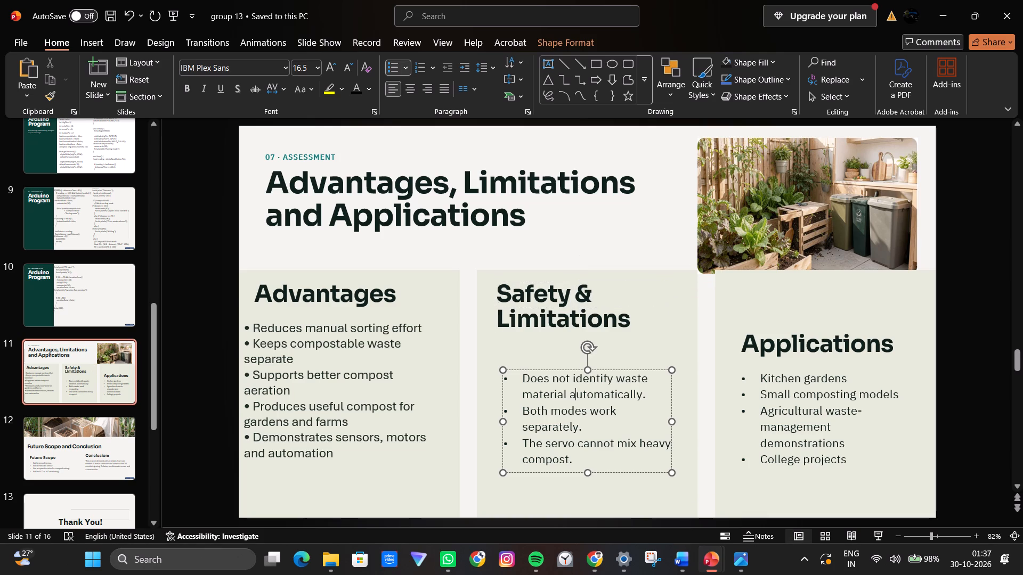
{"action": "left_click", "coordinate": [575, 371]}
{"action": "key", "text": "Delete"}
{"action": "key", "text": "ctrl+v"}
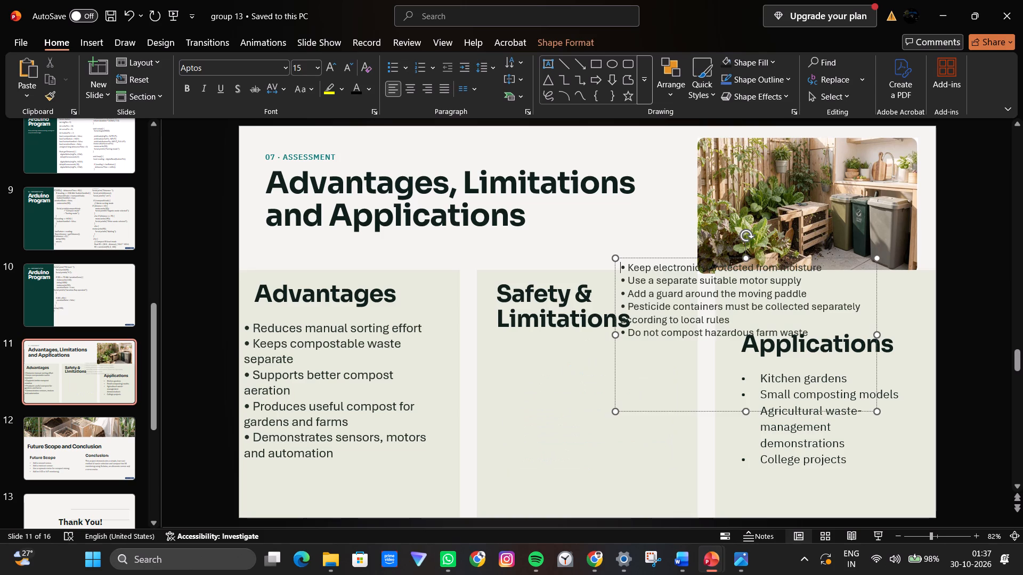
{"action": "left_click_drag", "start_coordinate": [616, 385], "coordinate": [603, 406]}
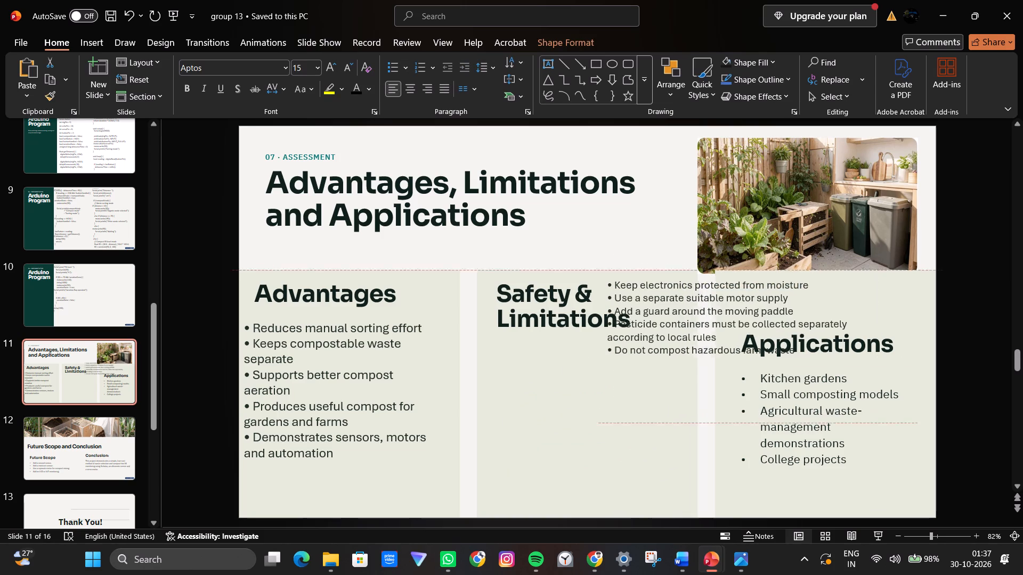
{"action": "left_click_drag", "start_coordinate": [603, 406], "coordinate": [483, 464]}
{"action": "left_click_drag", "start_coordinate": [749, 415], "coordinate": [708, 420]}
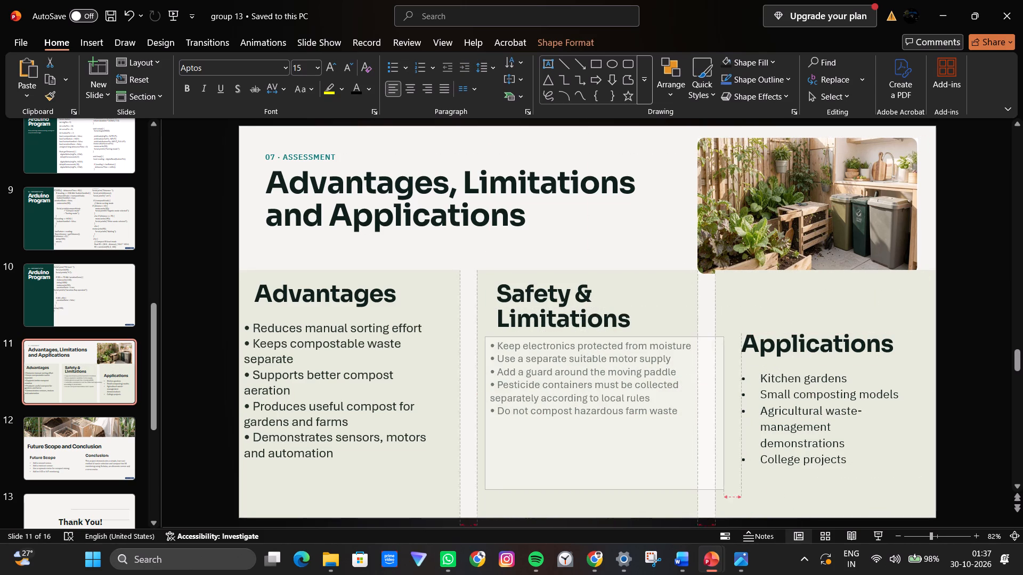
{"action": "left_click_drag", "start_coordinate": [708, 420], "coordinate": [691, 421]}
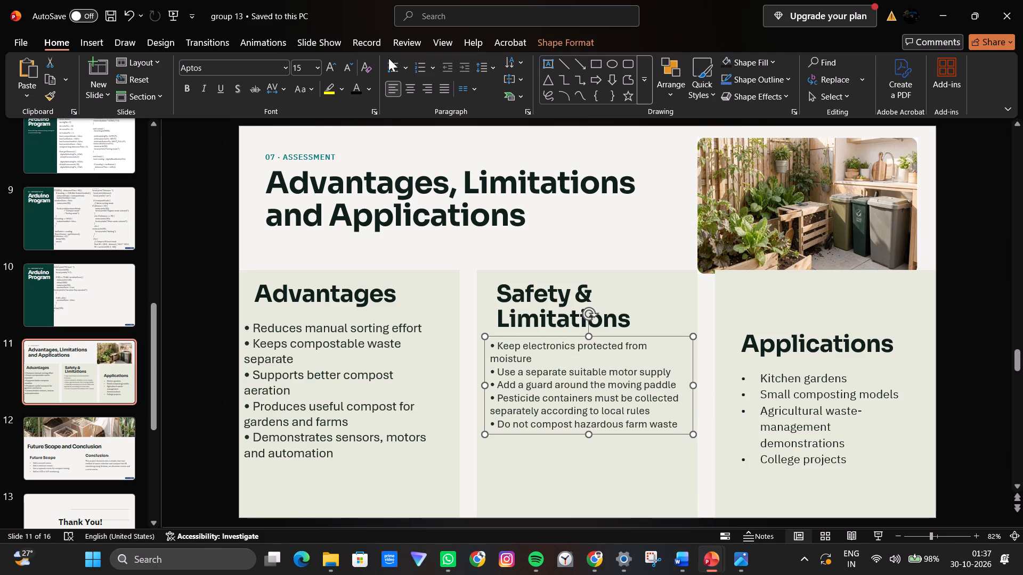
Set the font size of the safety list in the middle column to 18.
{"action": "left_click", "coordinate": [329, 59]}
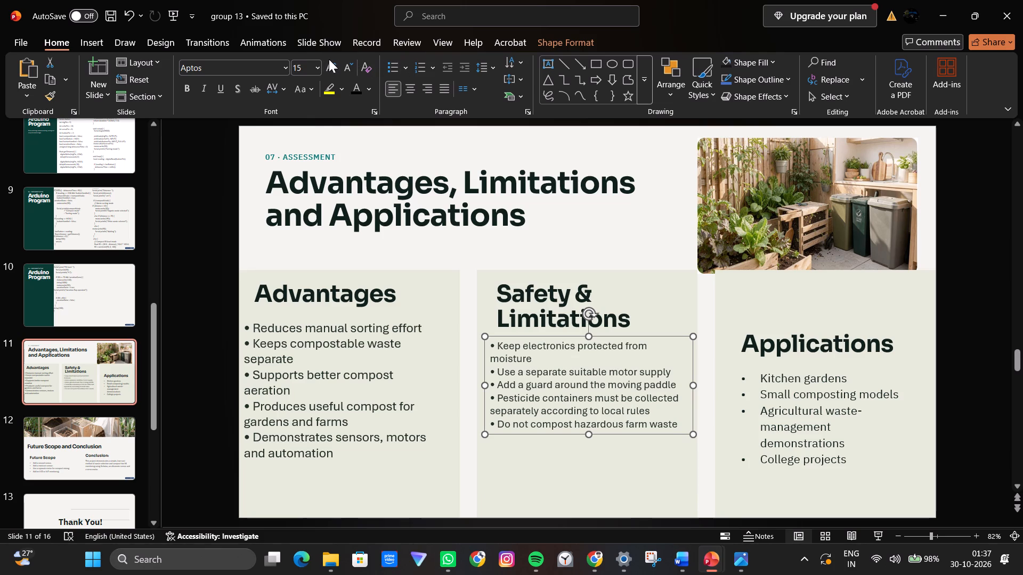
{"action": "left_click", "coordinate": [329, 59]}
{"action": "left_click", "coordinate": [507, 335]}
{"action": "left_click", "coordinate": [335, 64]}
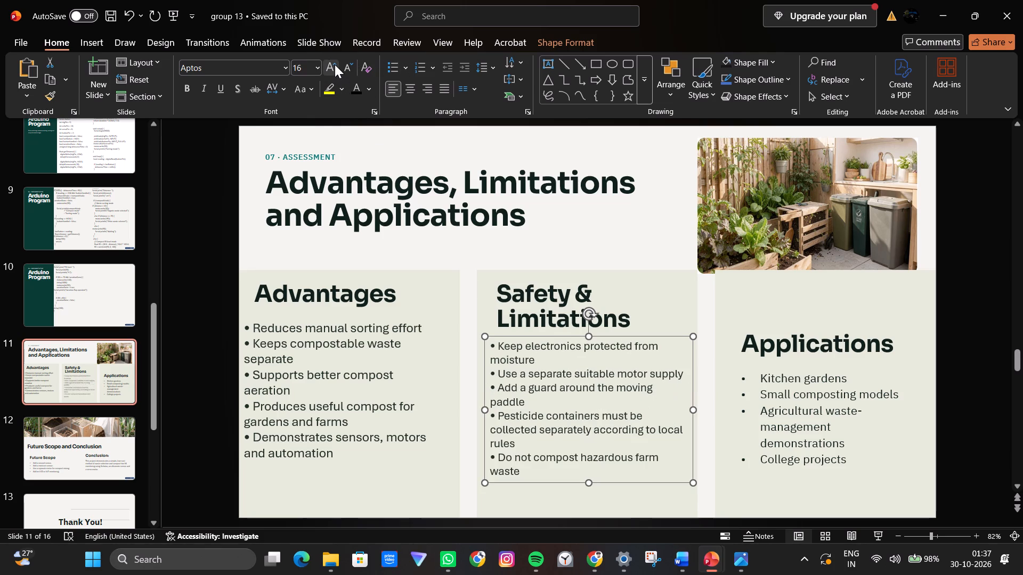
{"action": "left_click", "coordinate": [335, 64]}
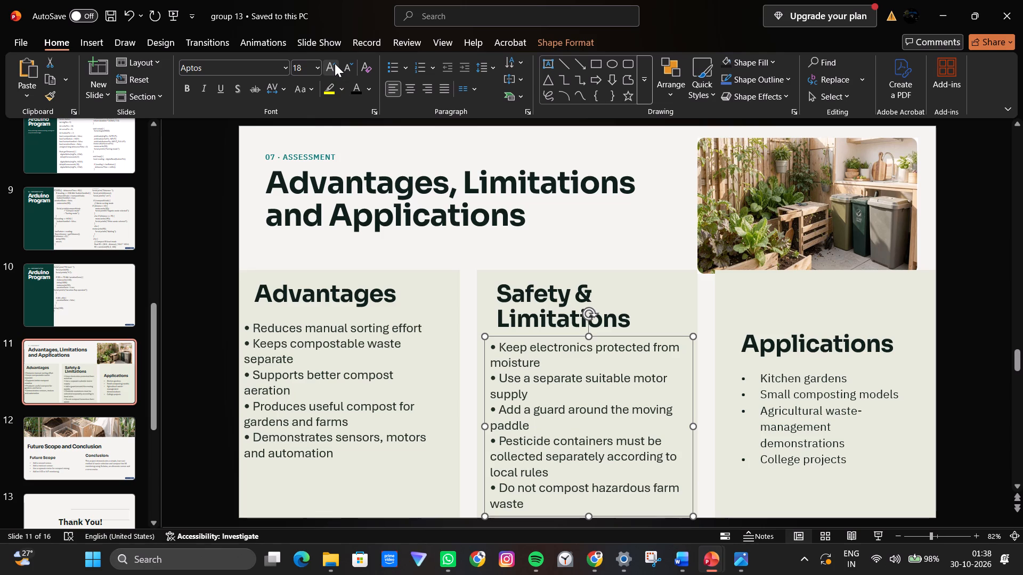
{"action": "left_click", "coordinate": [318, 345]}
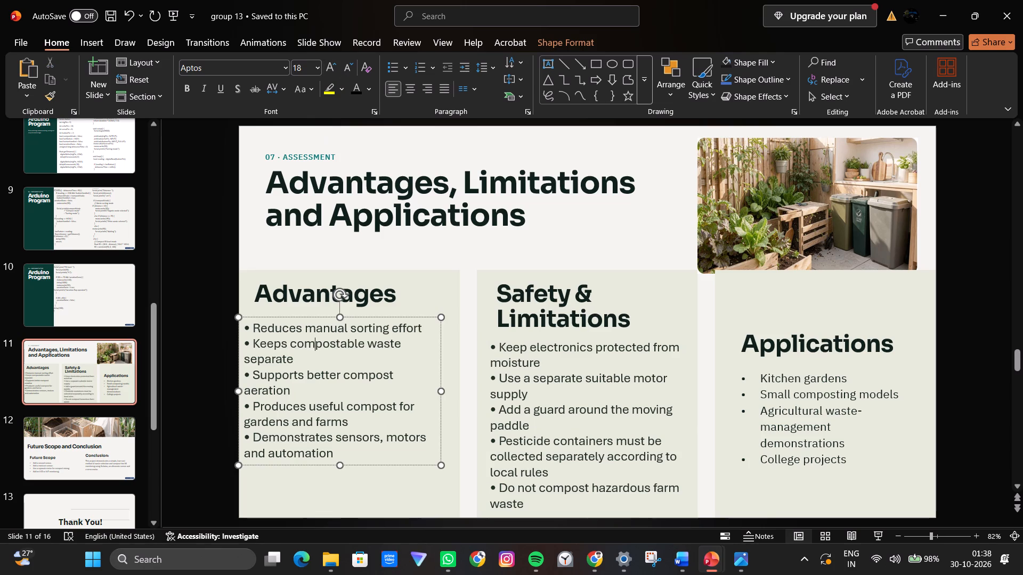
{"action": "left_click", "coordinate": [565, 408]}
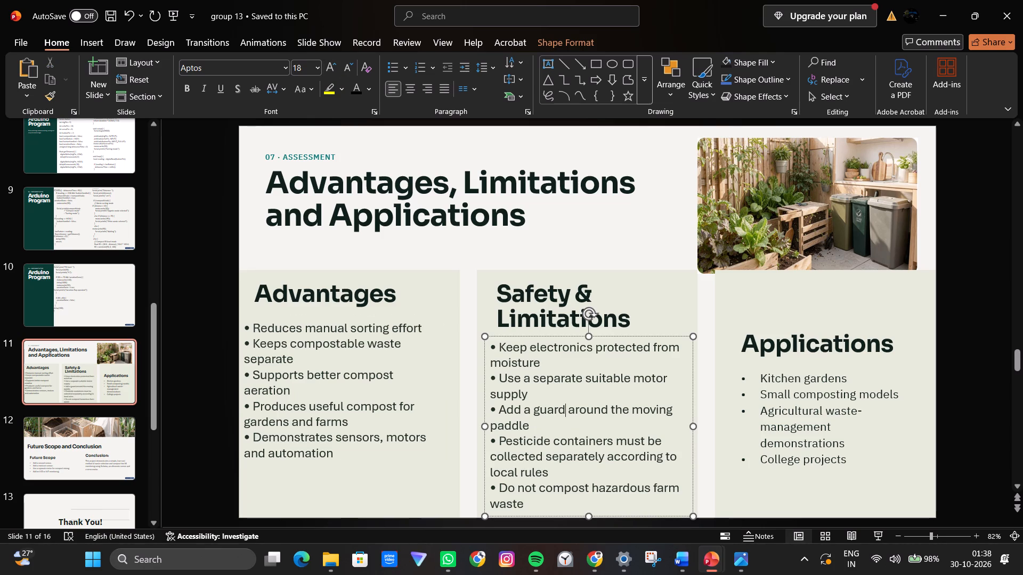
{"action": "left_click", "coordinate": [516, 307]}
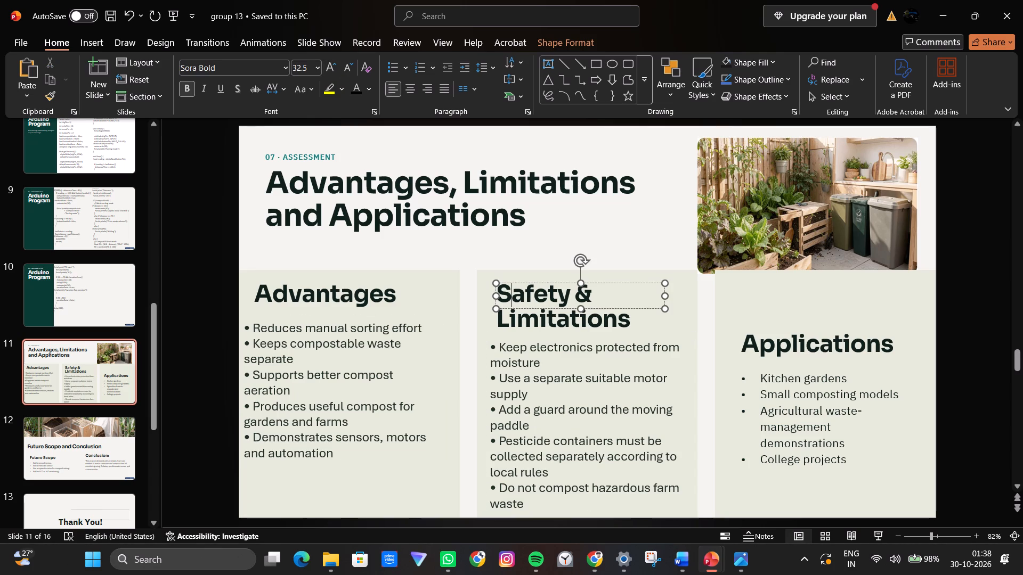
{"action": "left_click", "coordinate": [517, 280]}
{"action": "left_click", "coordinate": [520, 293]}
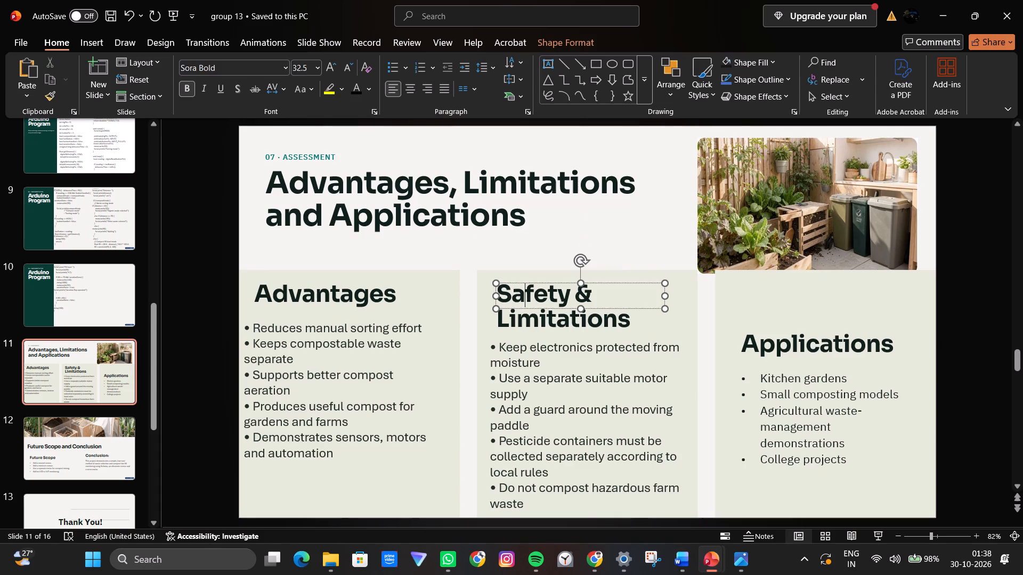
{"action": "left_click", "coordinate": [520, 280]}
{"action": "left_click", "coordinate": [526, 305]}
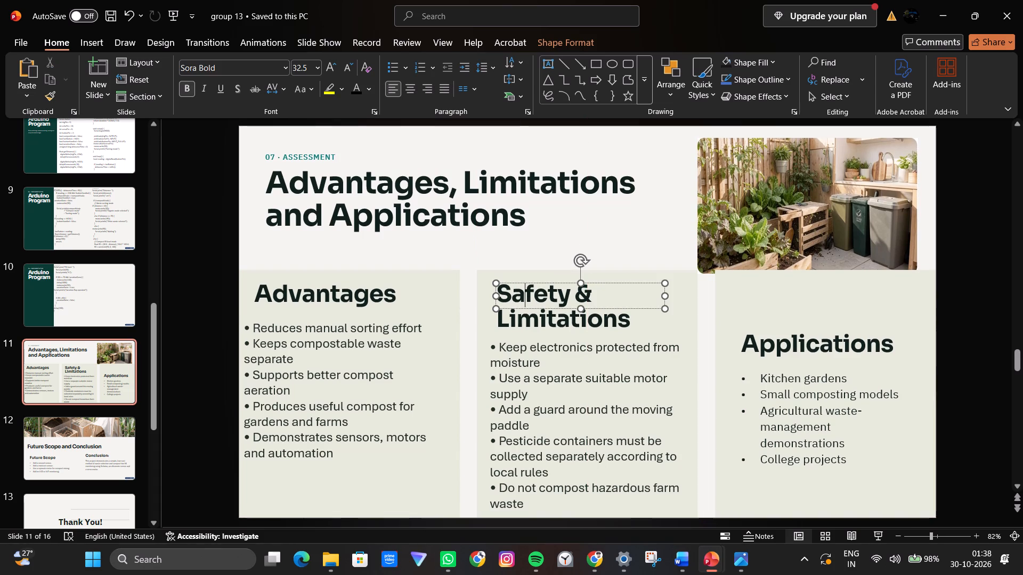
Shift the Safety & Limitations heading, its background panel and the safety bullet list slightly upward so the list fits inside the panel.
{"action": "left_click", "coordinate": [527, 283]}
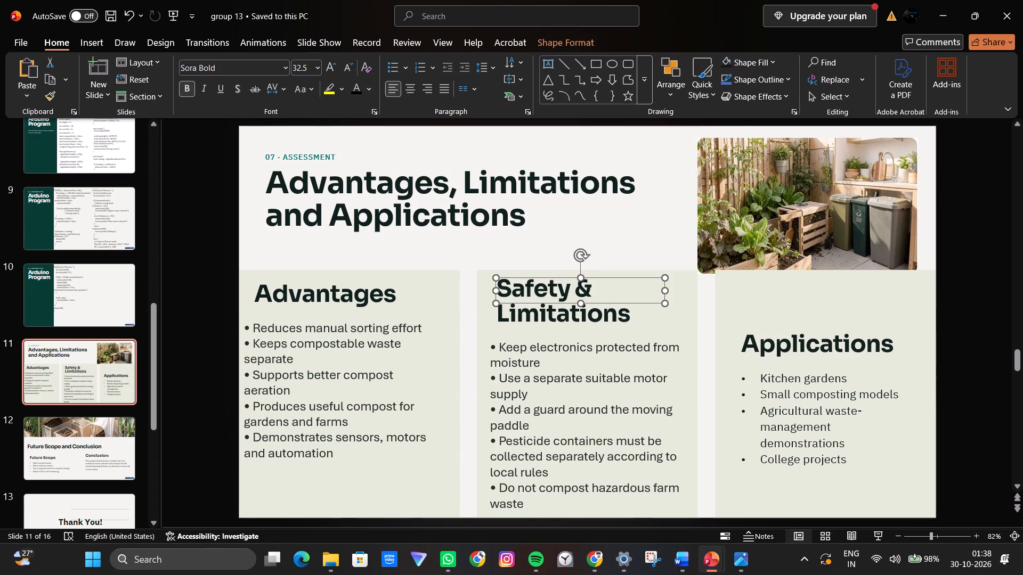
{"action": "left_click", "coordinate": [550, 344]}
{"action": "left_click_drag", "start_coordinate": [550, 334], "coordinate": [548, 326]}
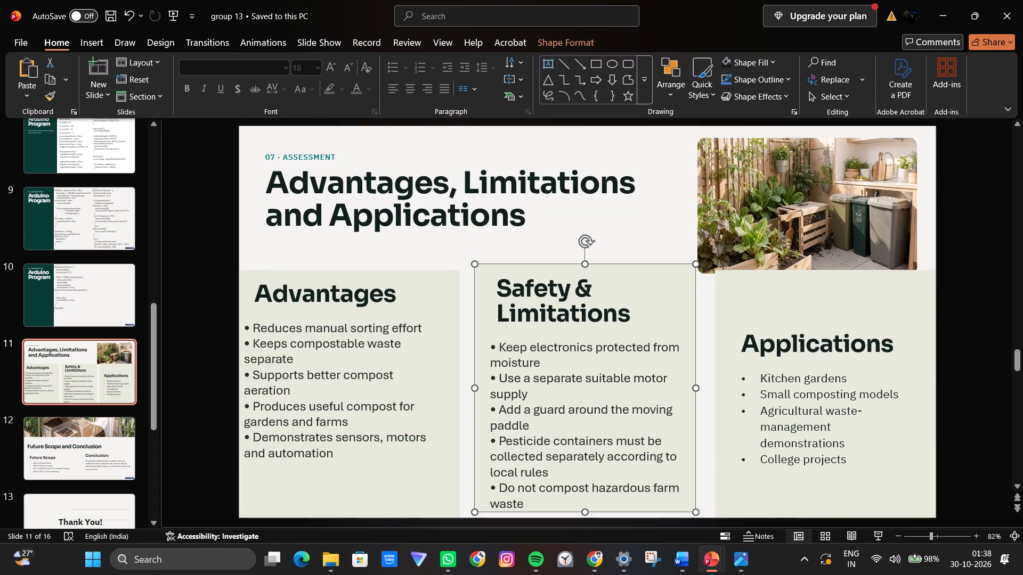
{"action": "left_click", "coordinate": [548, 375]}
{"action": "left_click_drag", "start_coordinate": [543, 337], "coordinate": [542, 332]}
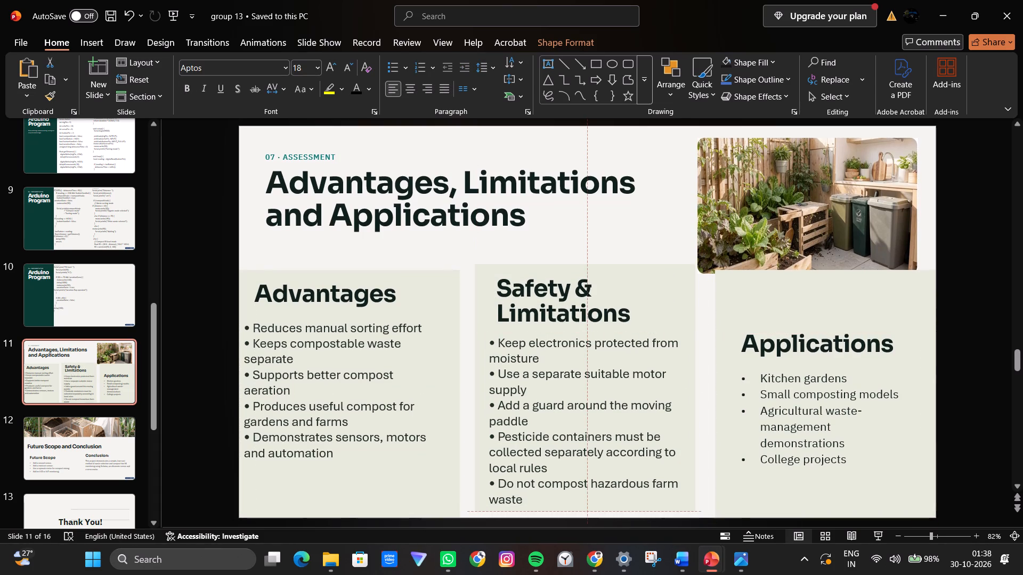
{"action": "left_click_drag", "start_coordinate": [542, 332], "coordinate": [542, 328]}
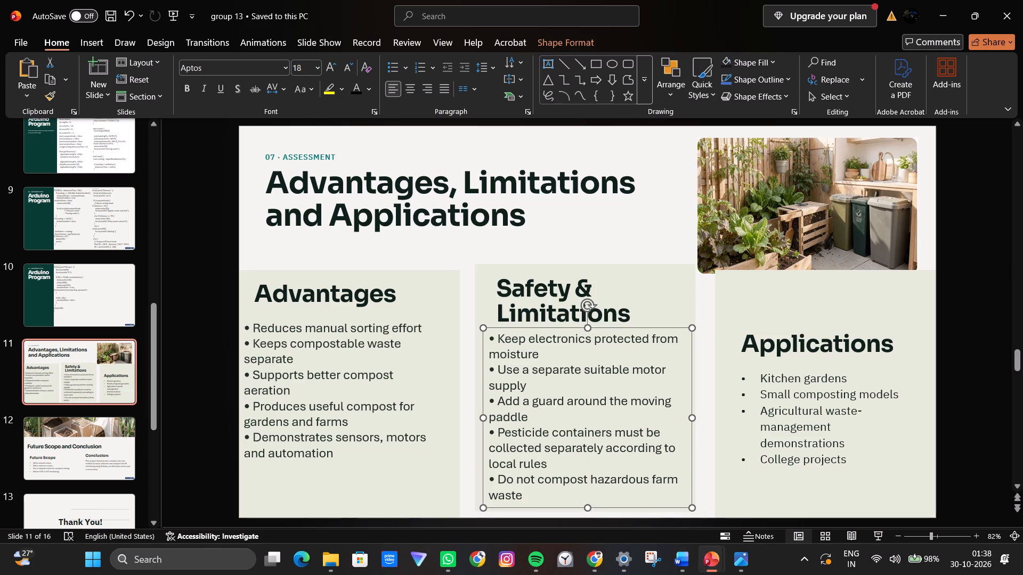
{"action": "left_click", "coordinate": [575, 234]}
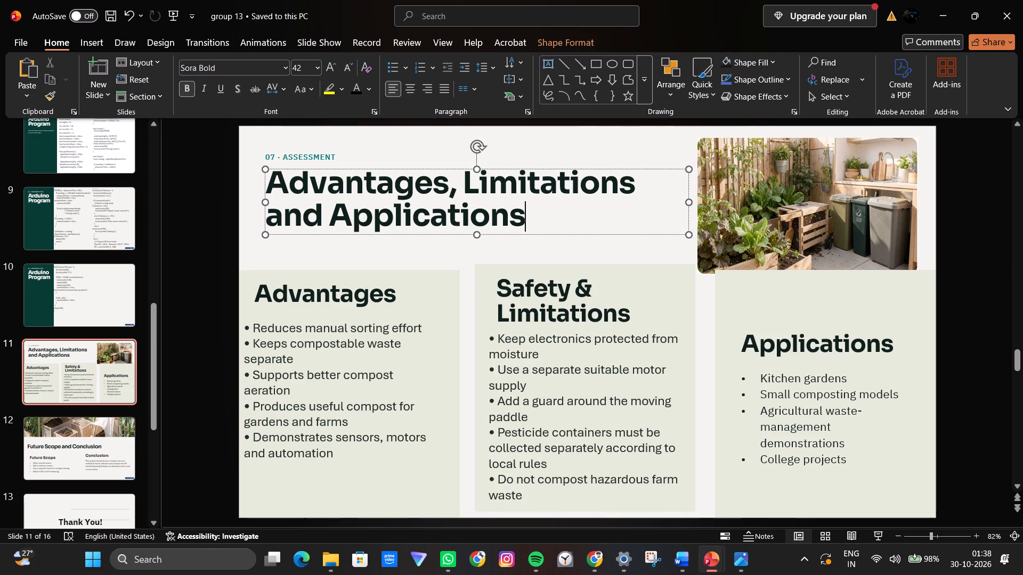
Move the Applications heading and its bullet list up, level with the headings and lists of the other two columns.
{"action": "left_click", "coordinate": [820, 338]}
{"action": "left_click_drag", "start_coordinate": [809, 332], "coordinate": [807, 309]}
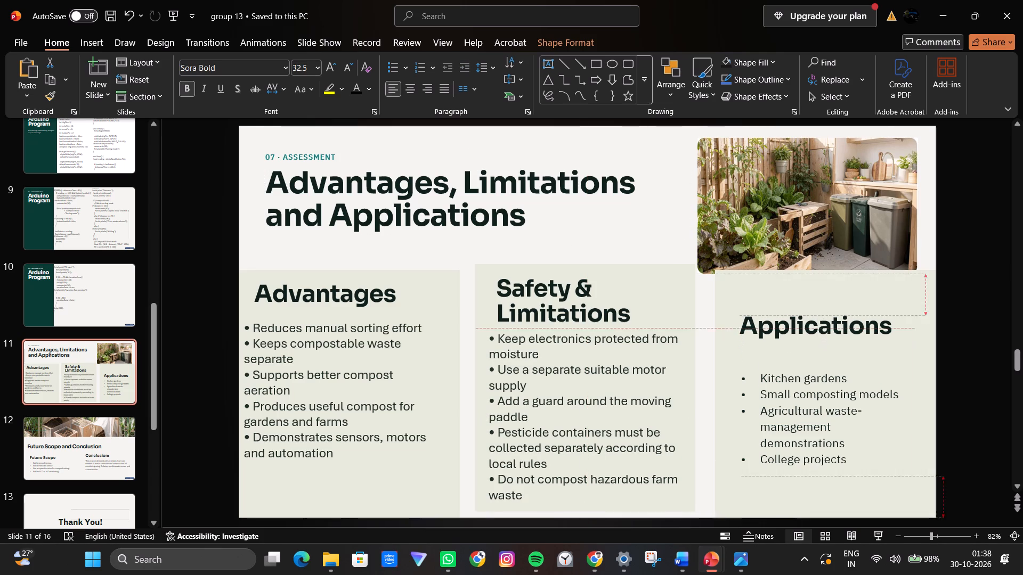
{"action": "left_click_drag", "start_coordinate": [807, 309], "coordinate": [806, 285]}
{"action": "left_click", "coordinate": [829, 400]}
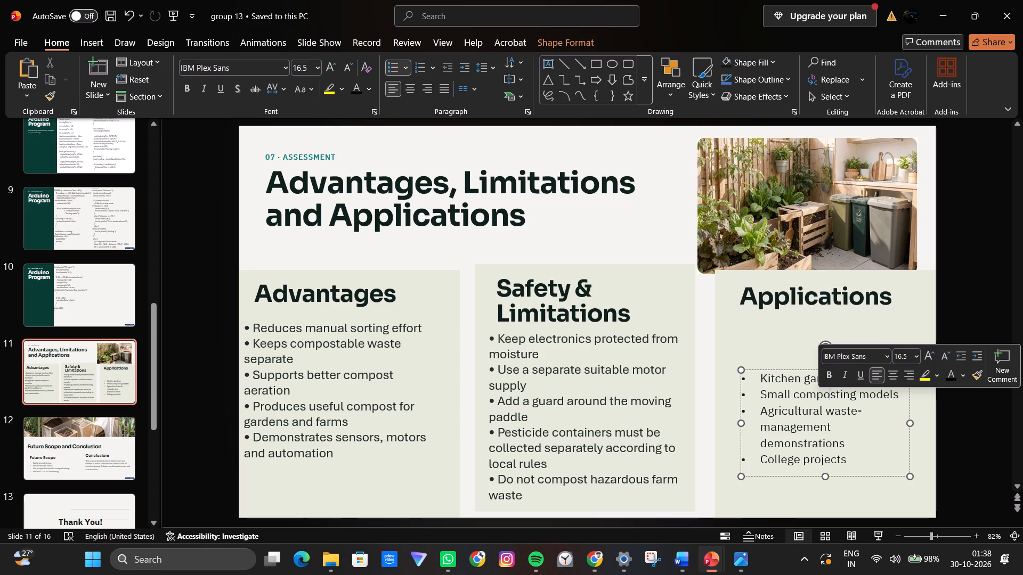
{"action": "left_click_drag", "start_coordinate": [809, 369], "coordinate": [803, 327]}
Set the font size of the Applications bullet list to 18.
{"action": "left_click", "coordinate": [797, 326]}
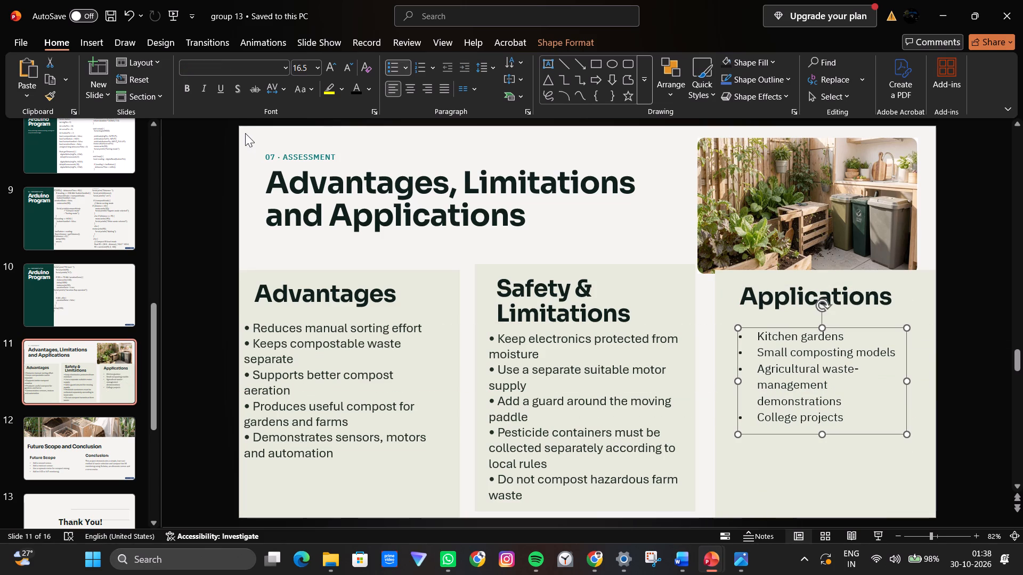
{"action": "left_click", "coordinate": [334, 65]}
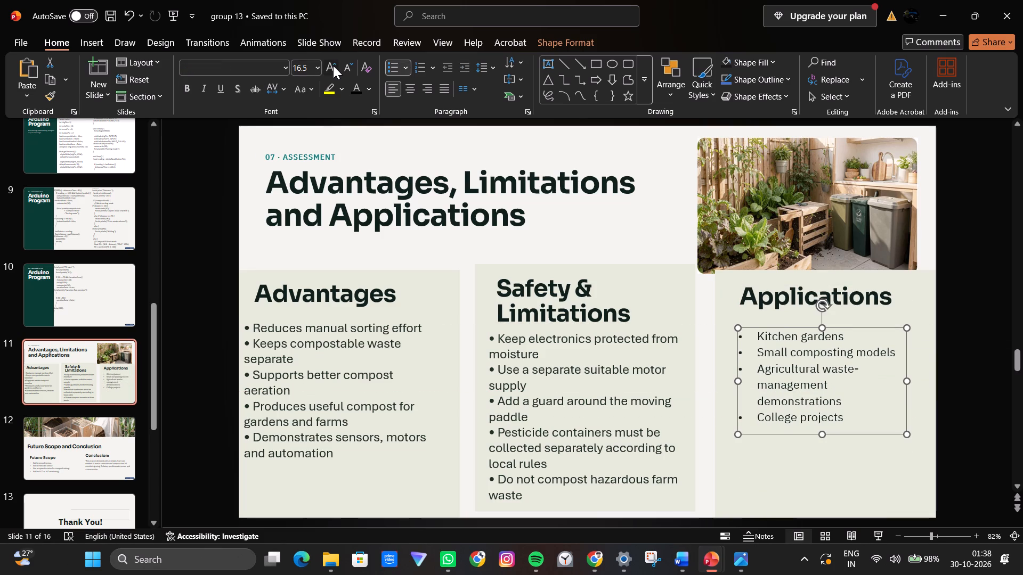
{"action": "left_click", "coordinate": [333, 65]}
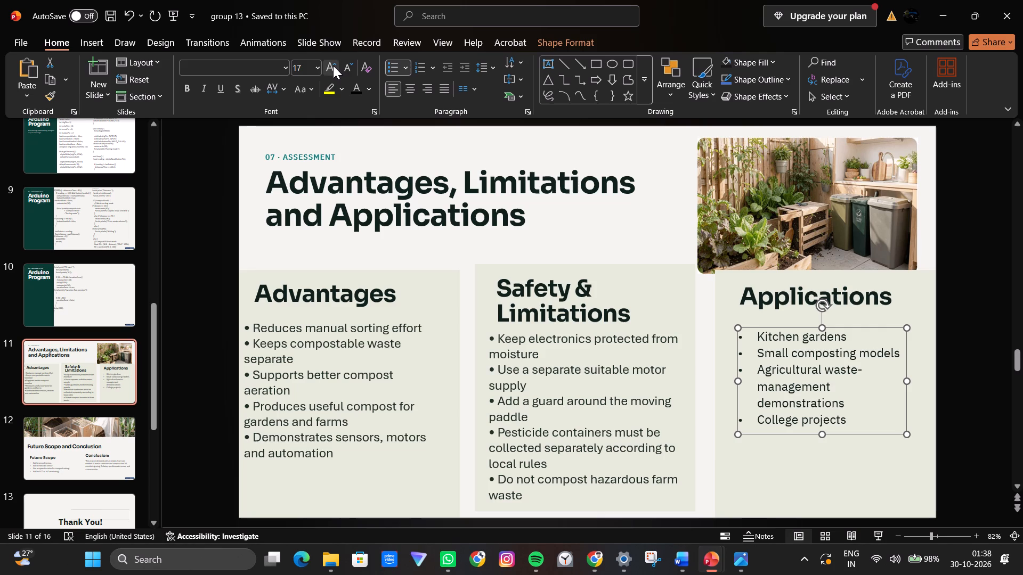
{"action": "left_click", "coordinate": [333, 65]}
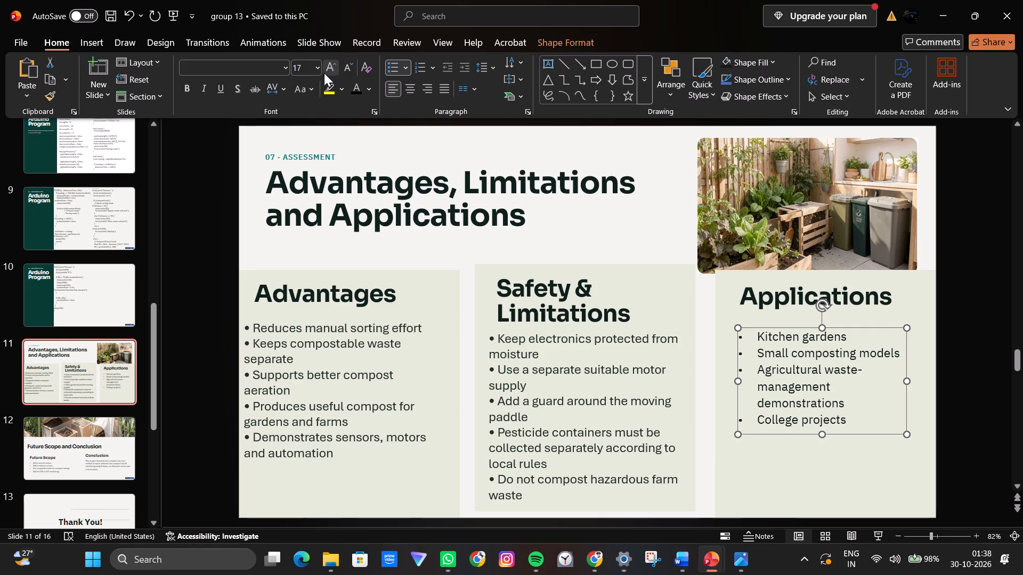
{"action": "left_click", "coordinate": [319, 68]}
{"action": "left_click", "coordinate": [307, 208]}
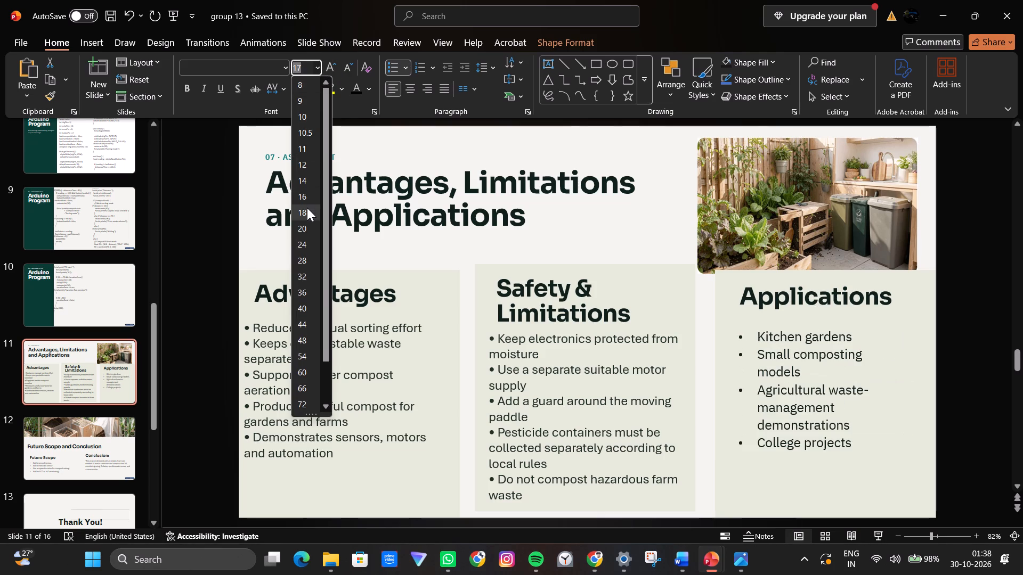
{"action": "left_click", "coordinate": [550, 242]}
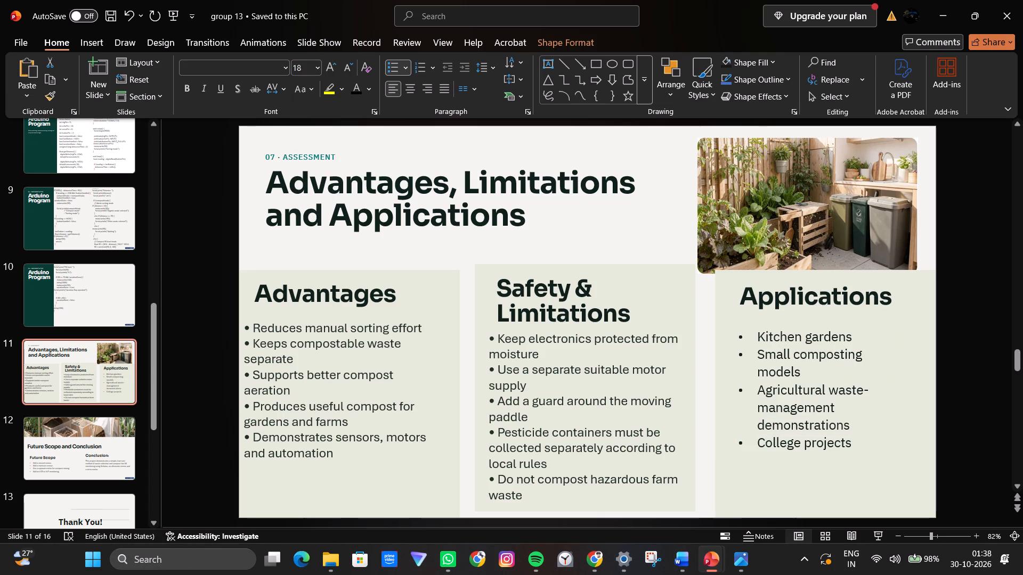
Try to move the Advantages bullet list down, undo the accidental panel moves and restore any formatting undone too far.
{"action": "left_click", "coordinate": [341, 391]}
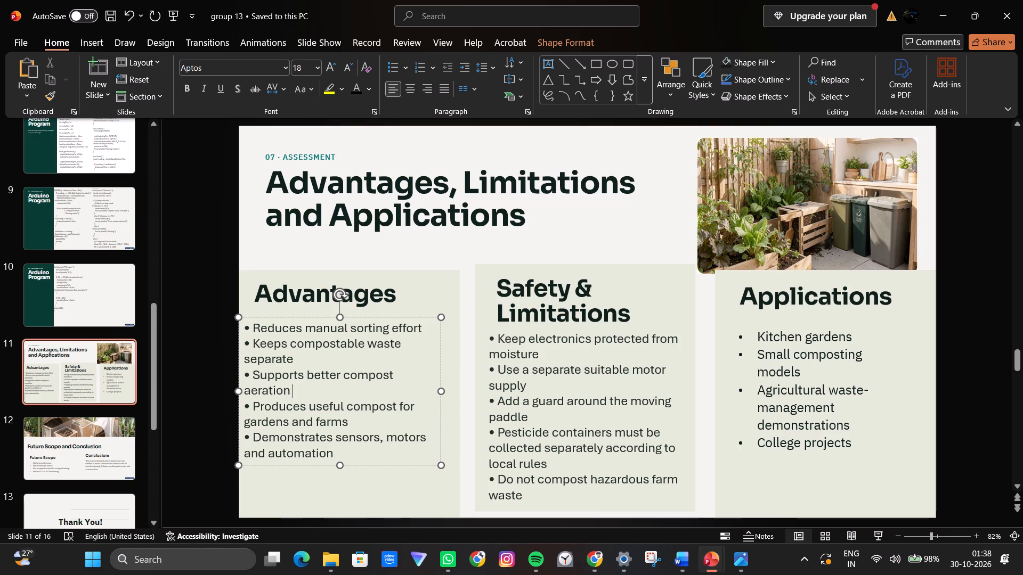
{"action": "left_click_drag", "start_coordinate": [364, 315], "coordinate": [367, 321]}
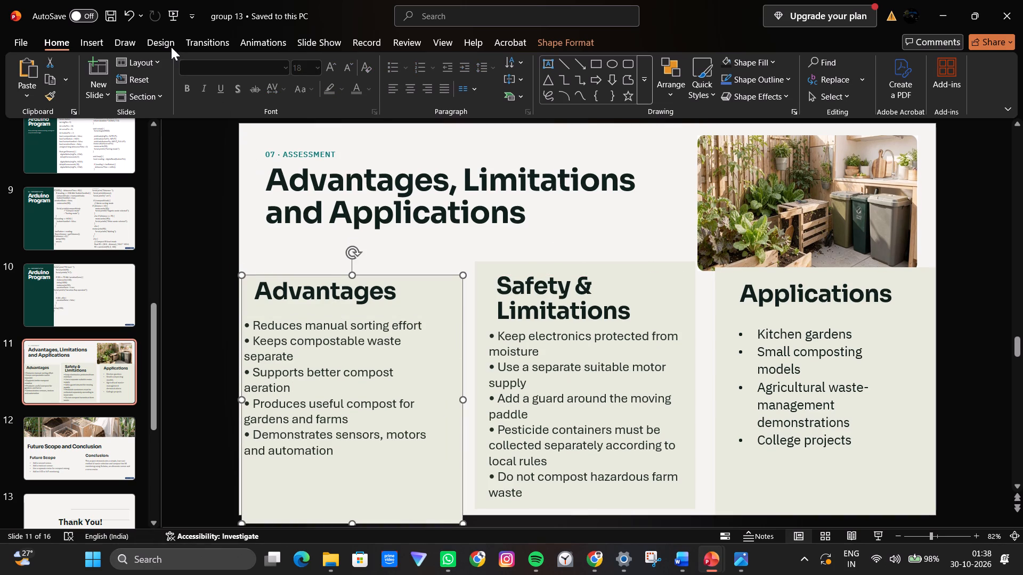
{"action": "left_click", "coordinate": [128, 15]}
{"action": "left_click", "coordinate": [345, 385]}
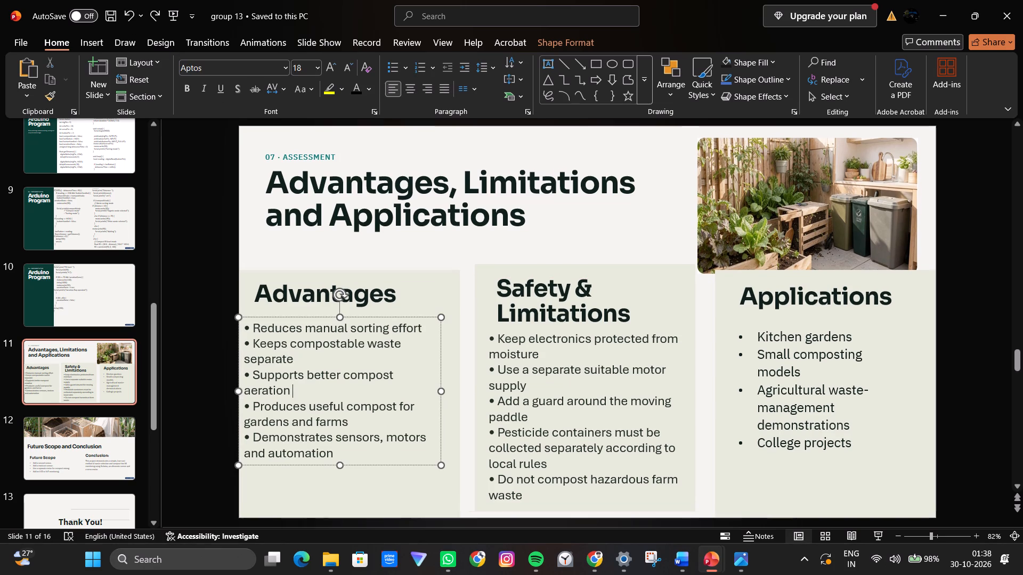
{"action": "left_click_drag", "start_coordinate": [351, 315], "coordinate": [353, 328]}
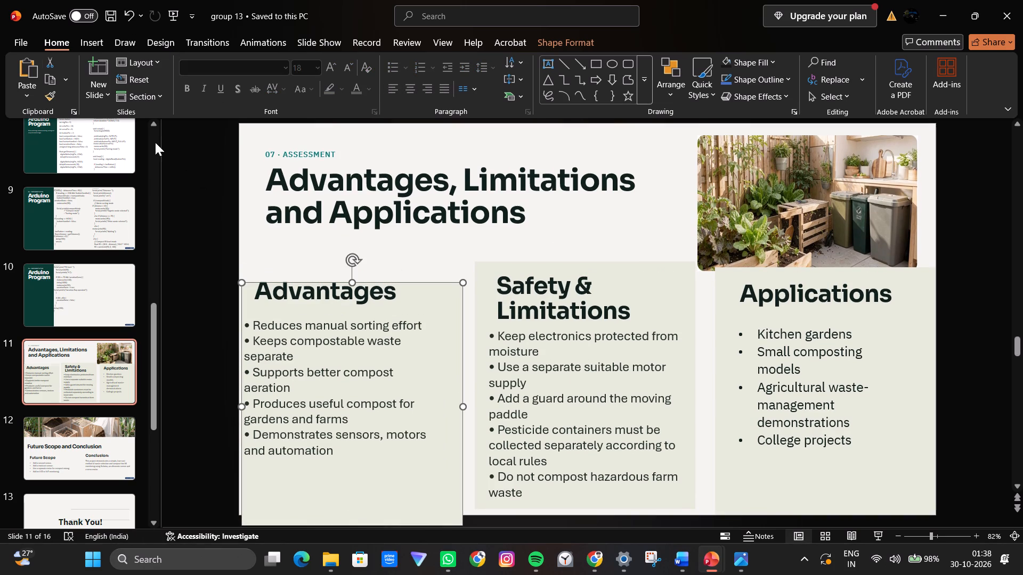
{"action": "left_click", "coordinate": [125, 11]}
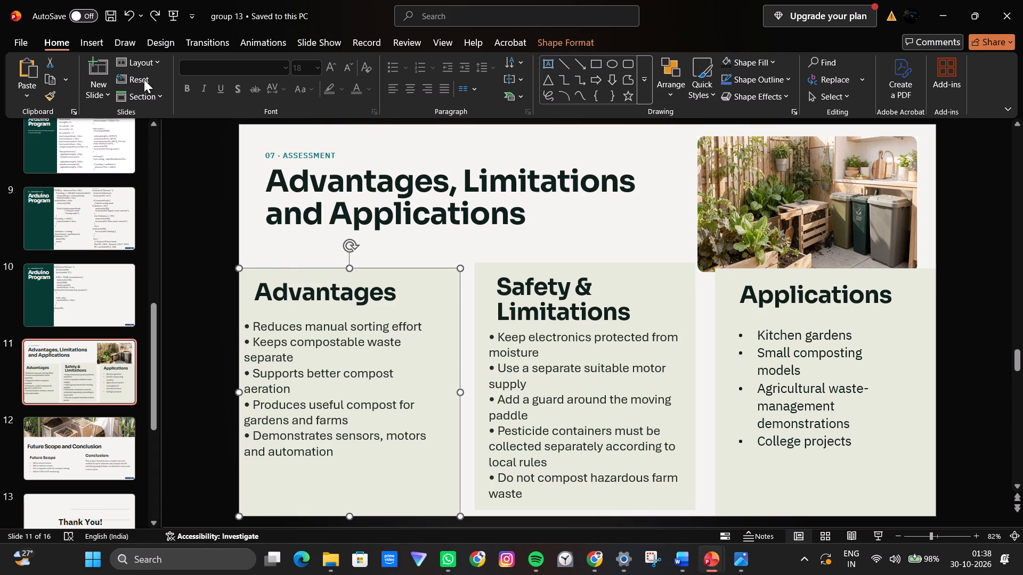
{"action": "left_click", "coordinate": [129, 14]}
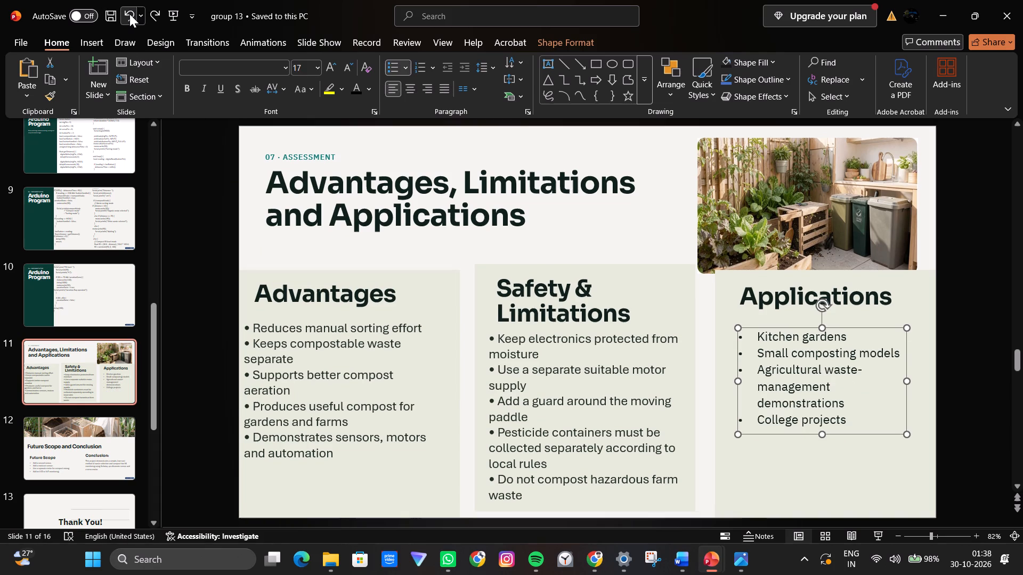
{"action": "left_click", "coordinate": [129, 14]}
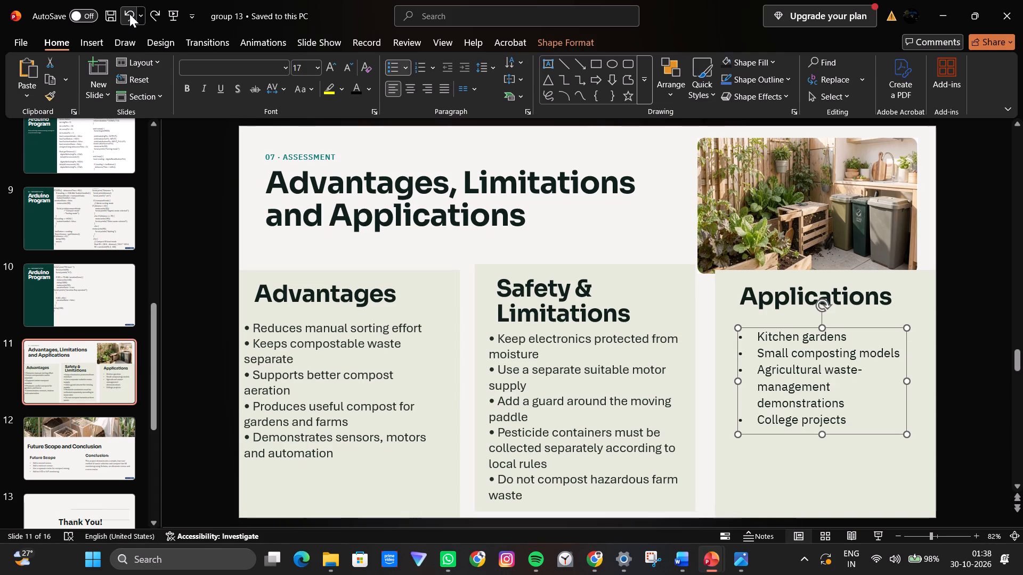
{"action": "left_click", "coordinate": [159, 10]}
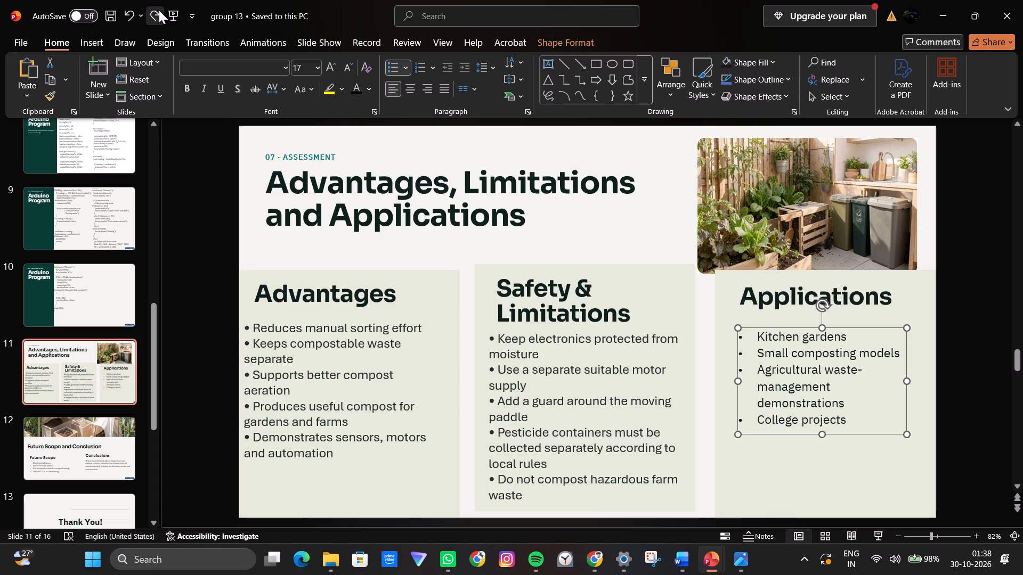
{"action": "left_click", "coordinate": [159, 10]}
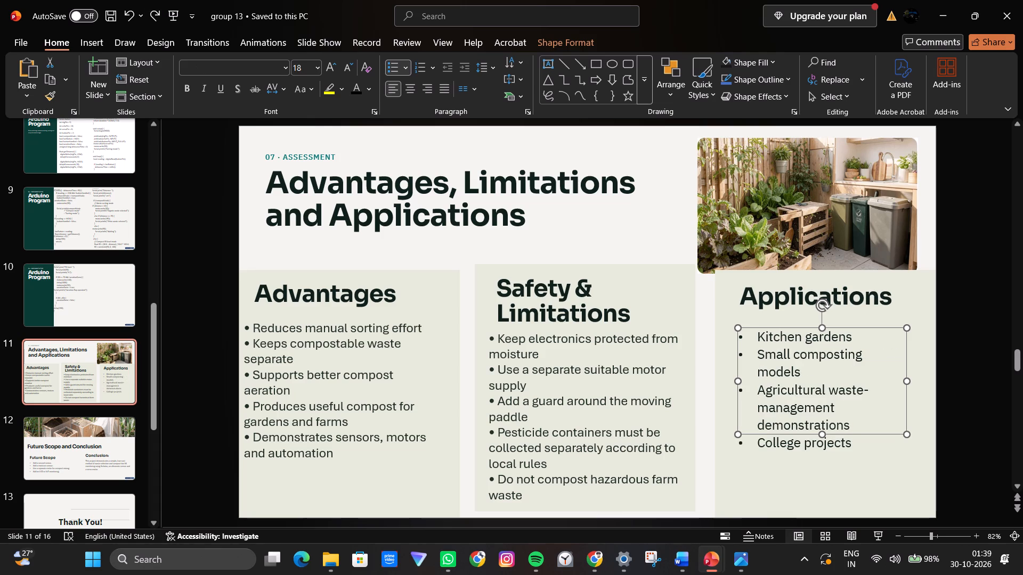
Move the Advantages background panel up so it lines up with the Safety & Limitations panel.
{"action": "left_click", "coordinate": [415, 305]}
{"action": "left_click_drag", "start_coordinate": [415, 304], "coordinate": [417, 292]}
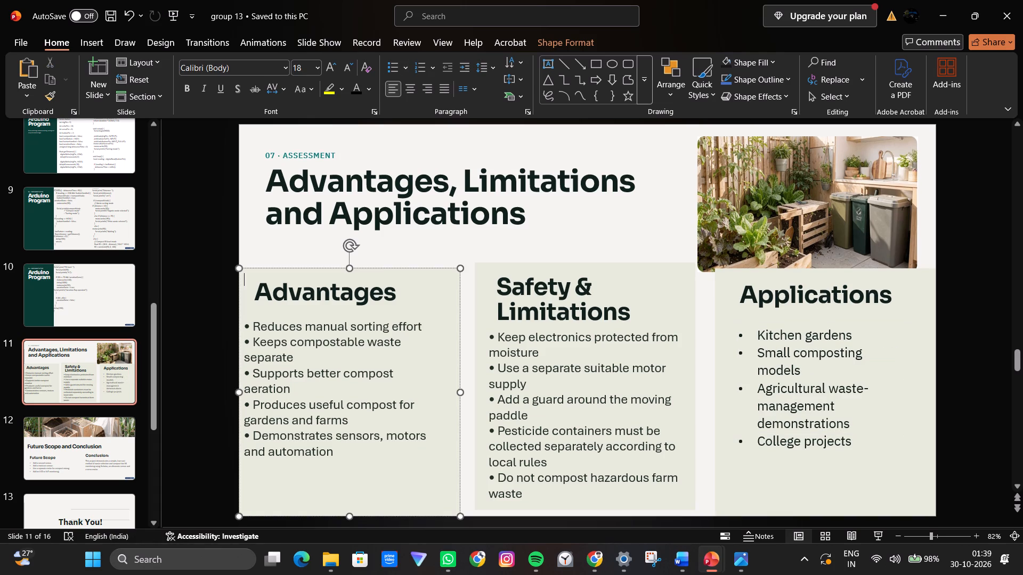
{"action": "left_click_drag", "start_coordinate": [417, 292], "coordinate": [418, 275]}
{"action": "left_click_drag", "start_coordinate": [419, 284], "coordinate": [420, 275]}
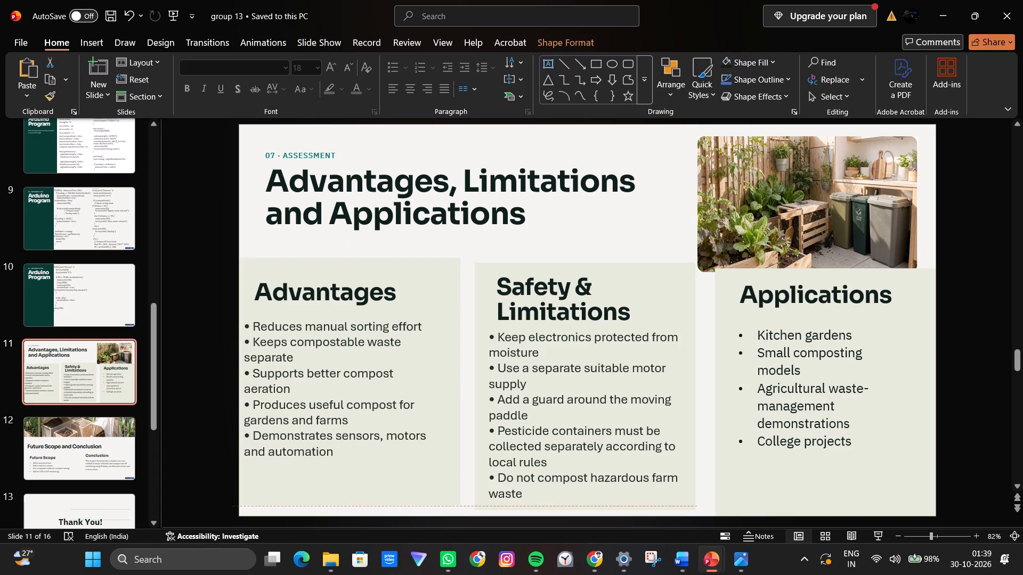
{"action": "left_click_drag", "start_coordinate": [420, 275], "coordinate": [423, 278]}
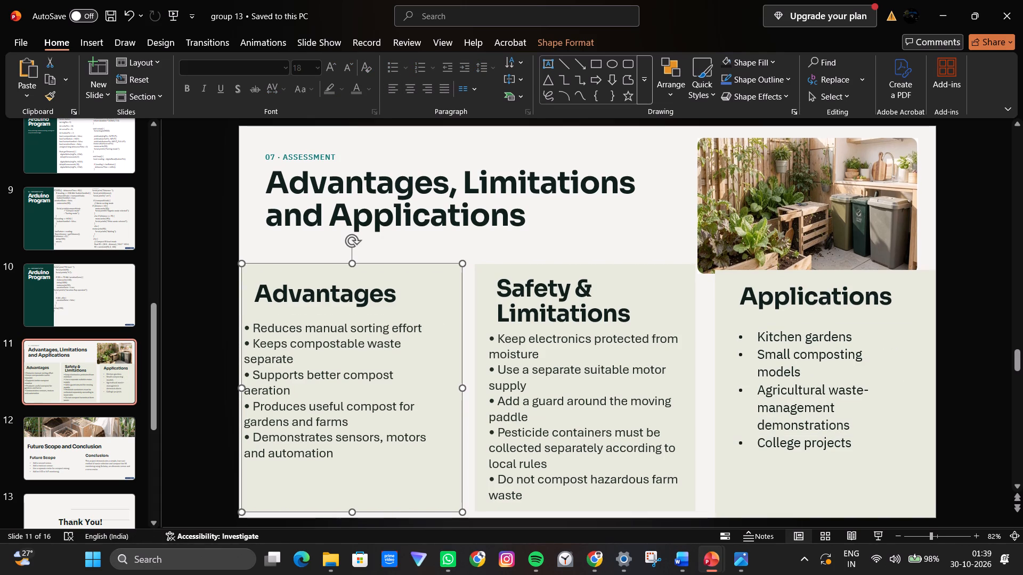
Move the Advantages bullet list down so its first line is level with the first line of the safety list.
{"action": "left_click", "coordinate": [364, 387]}
{"action": "left_click_drag", "start_coordinate": [378, 316], "coordinate": [379, 334]}
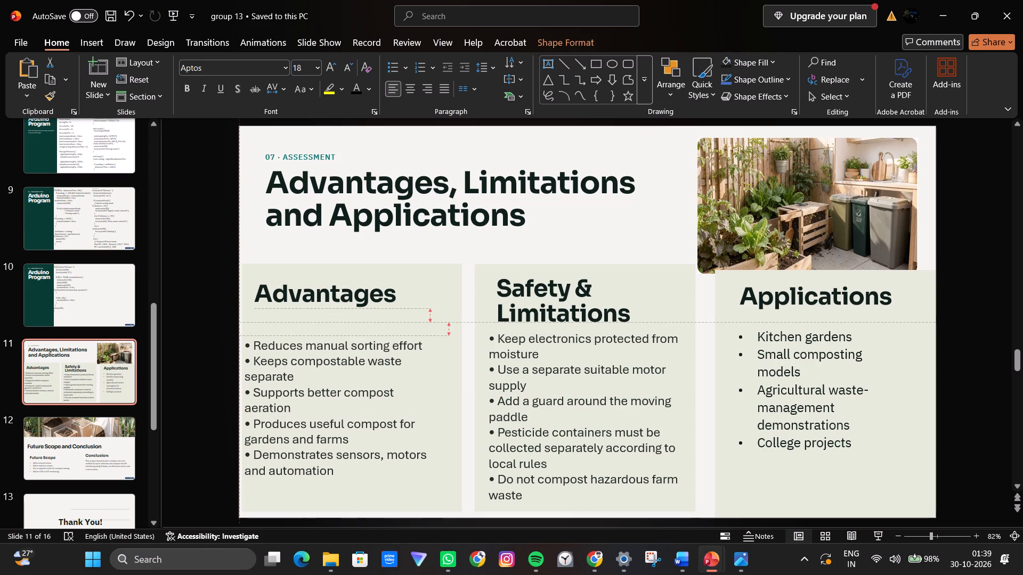
{"action": "left_click_drag", "start_coordinate": [379, 334], "coordinate": [378, 328]}
{"action": "left_click", "coordinate": [408, 297]}
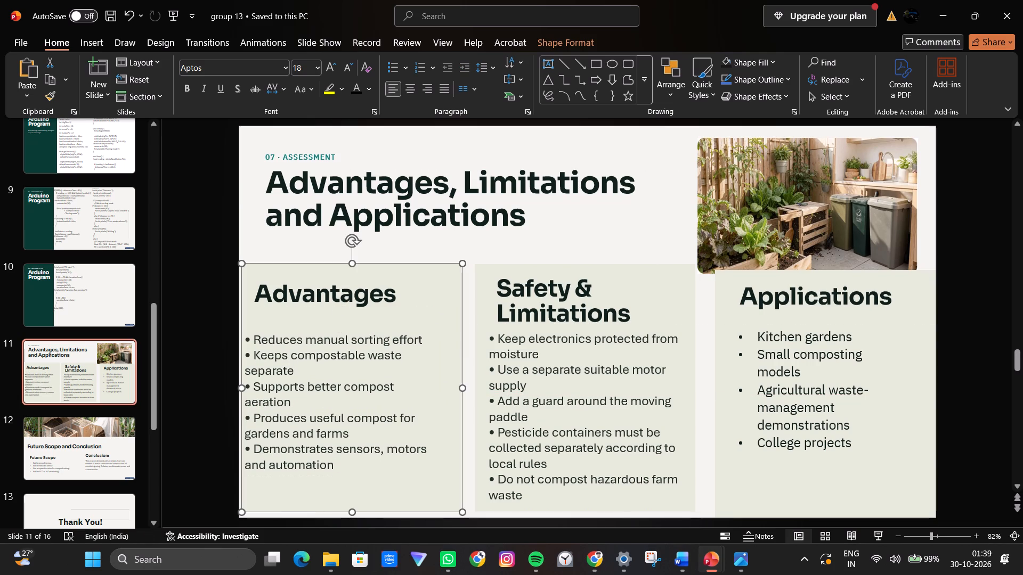
{"action": "left_click", "coordinate": [633, 235]}
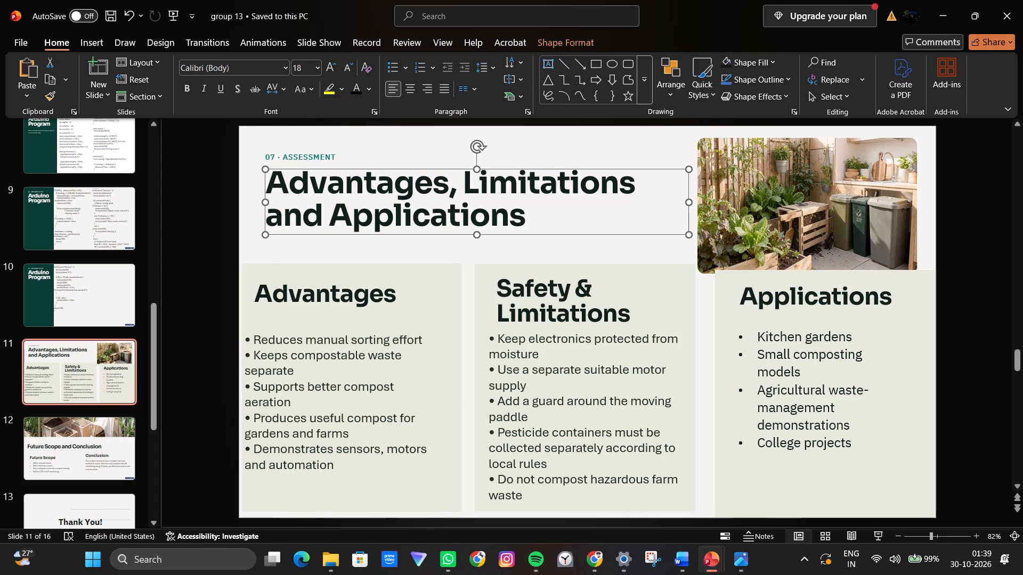
Review the Future Scope and Conclusion slide, the last Arduino Program slide and the thumbnails of the remaining slides.
{"action": "left_click", "coordinate": [111, 433]}
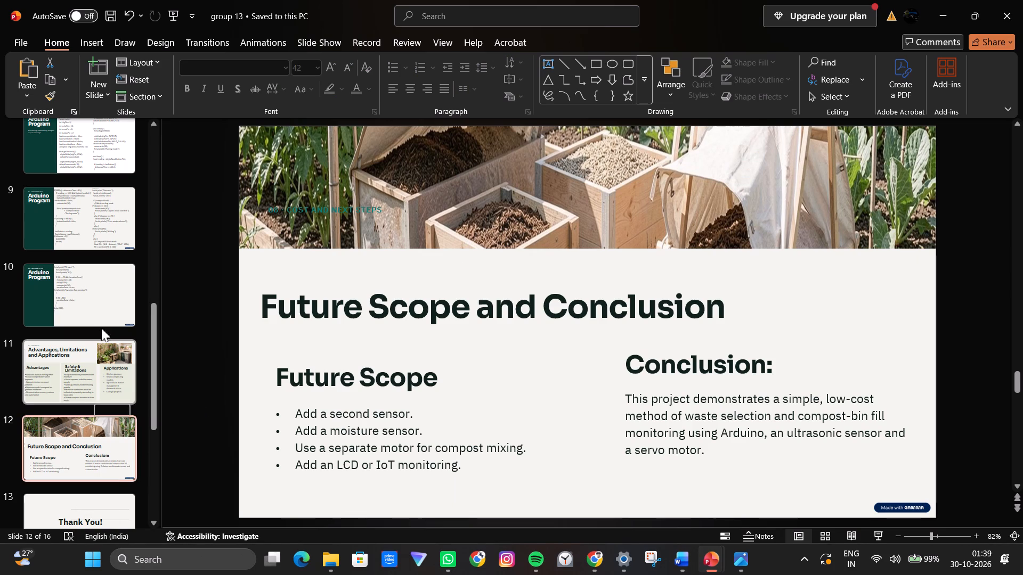
{"action": "left_click", "coordinate": [104, 300]}
{"action": "scroll", "coordinate": [79, 398], "scroll_direction": "up", "scroll_amount": 2}
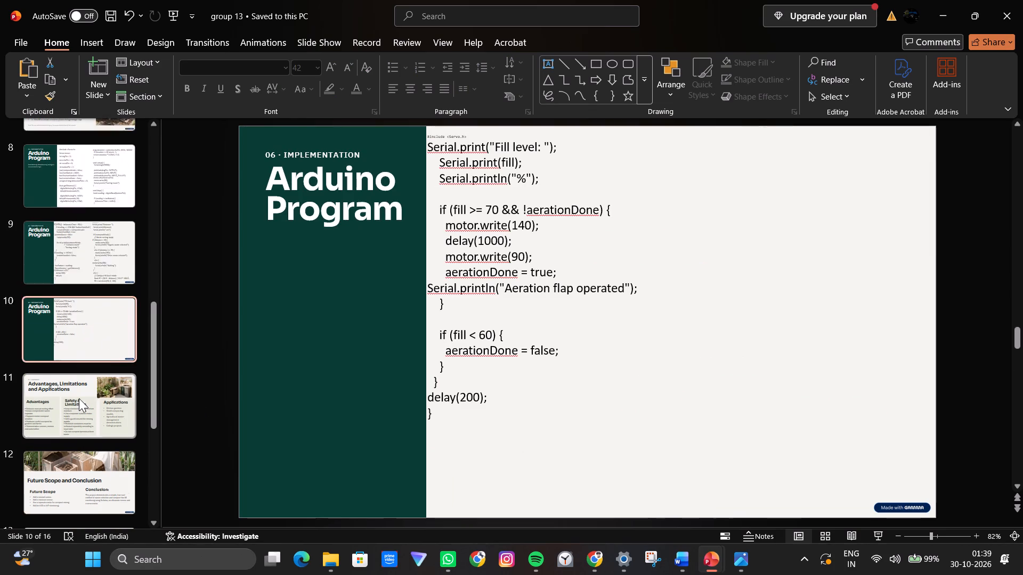
{"action": "scroll", "coordinate": [79, 398], "scroll_direction": "up", "scroll_amount": 18}
{"action": "scroll", "coordinate": [79, 398], "scroll_direction": "down", "scroll_amount": 18}
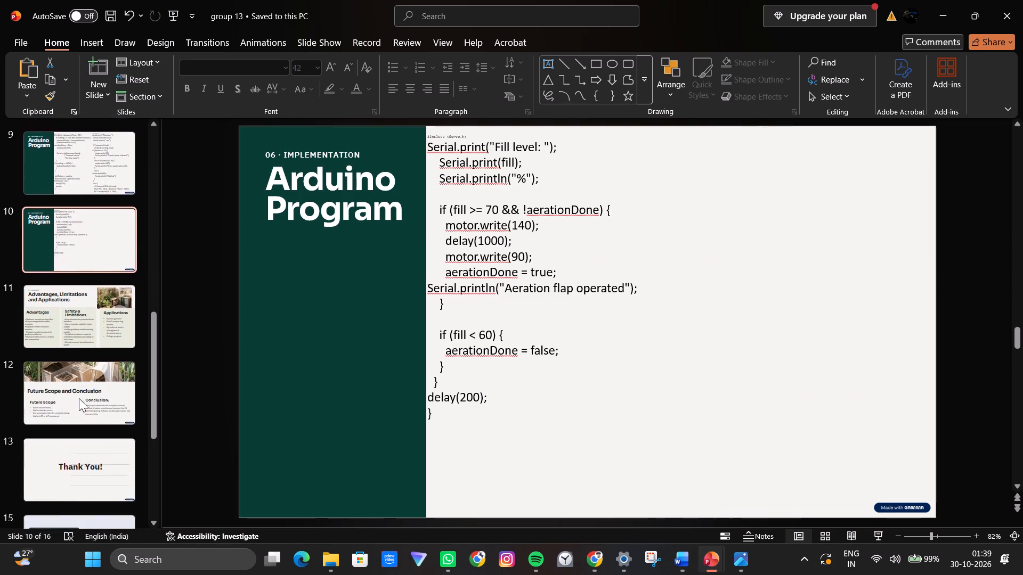
{"action": "scroll", "coordinate": [79, 398], "scroll_direction": "down", "scroll_amount": 6}
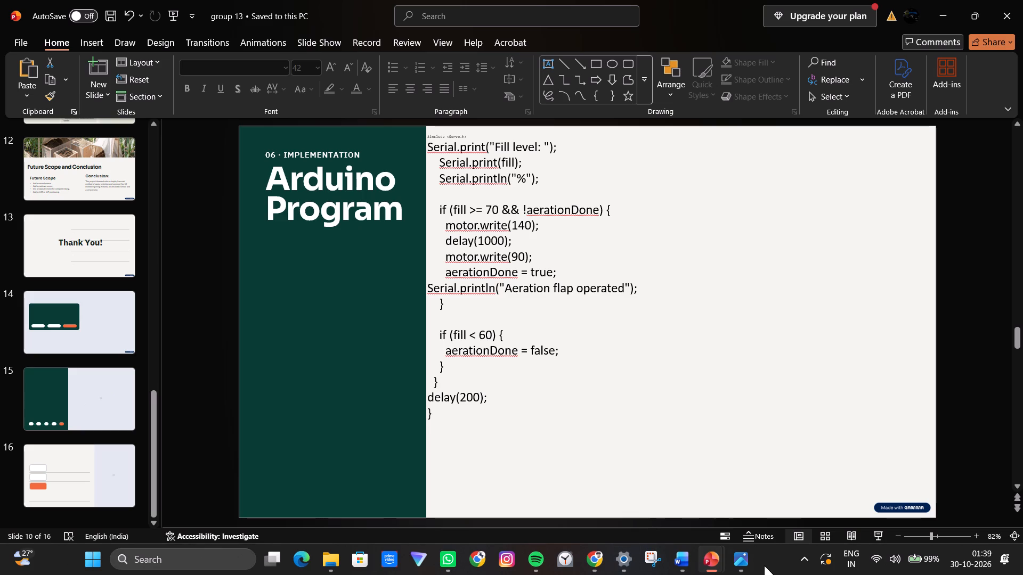
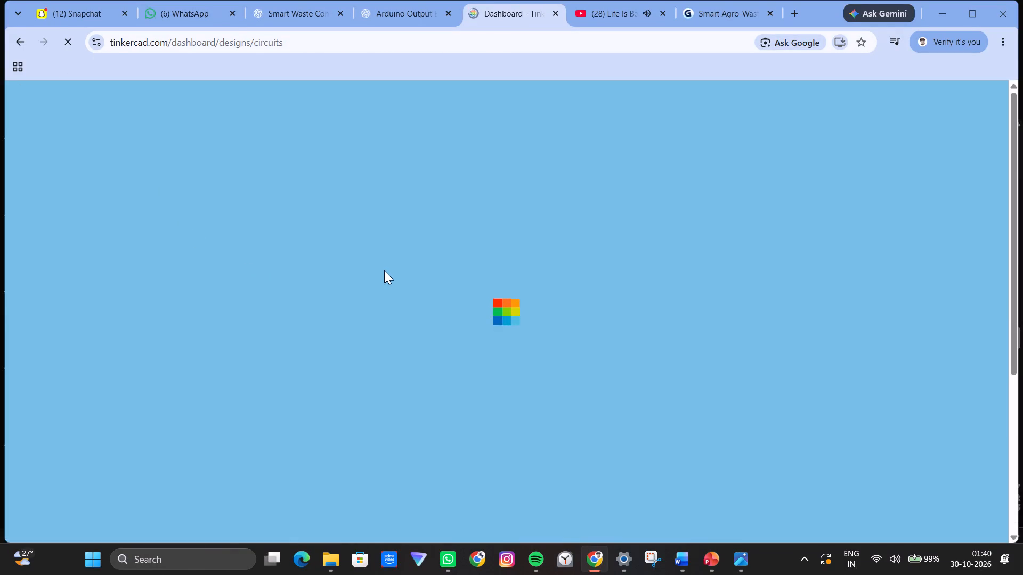
Look through the saved Tinkercad circuit designs and open the waste m circuit for editing.
{"action": "scroll", "coordinate": [568, 269], "scroll_direction": "down", "scroll_amount": 3}
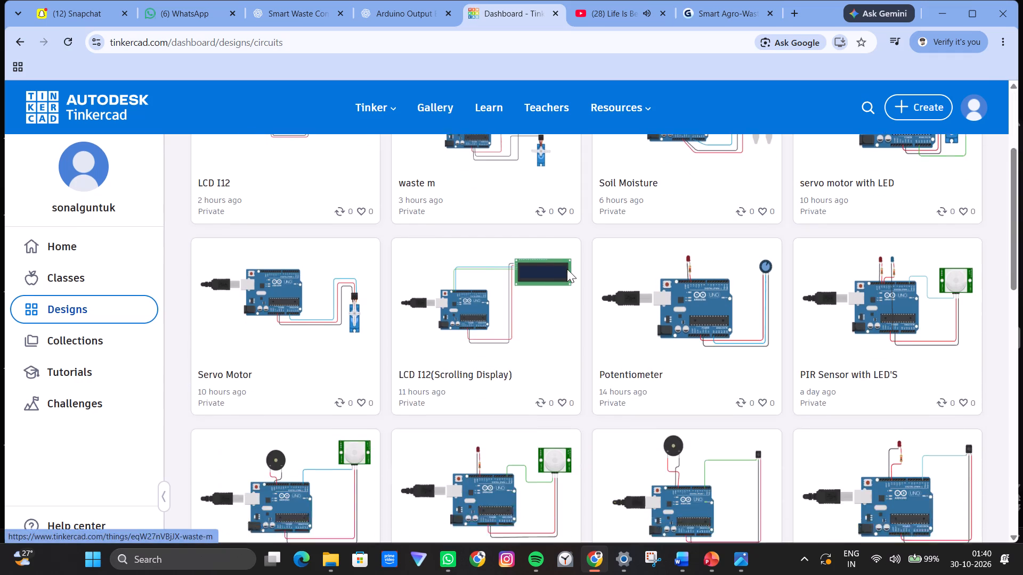
{"action": "scroll", "coordinate": [567, 269], "scroll_direction": "up", "scroll_amount": 4}
{"action": "scroll", "coordinate": [566, 269], "scroll_direction": "down", "scroll_amount": 7}
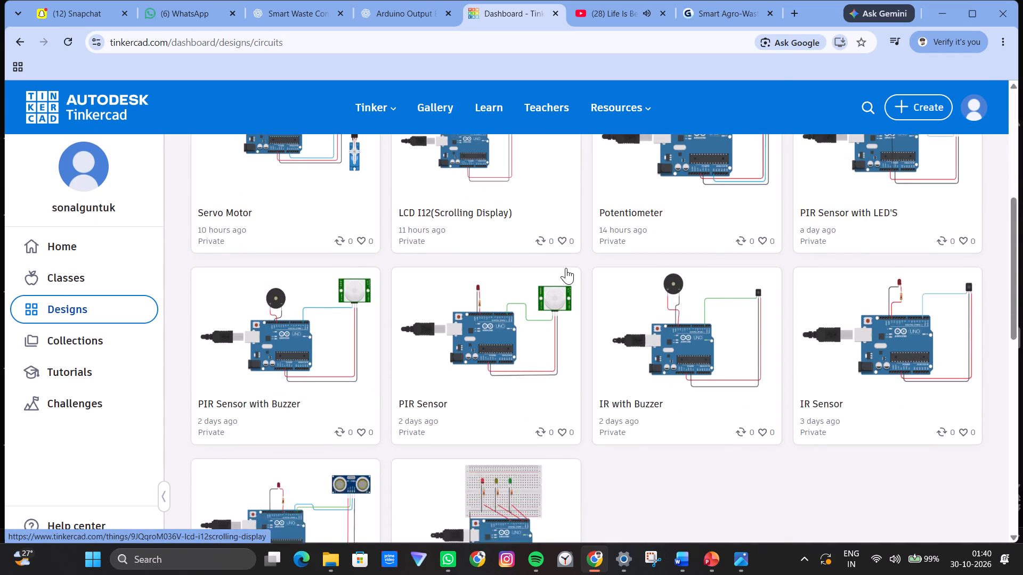
{"action": "scroll", "coordinate": [566, 268], "scroll_direction": "down", "scroll_amount": 3}
{"action": "scroll", "coordinate": [566, 266], "scroll_direction": "up", "scroll_amount": 10}
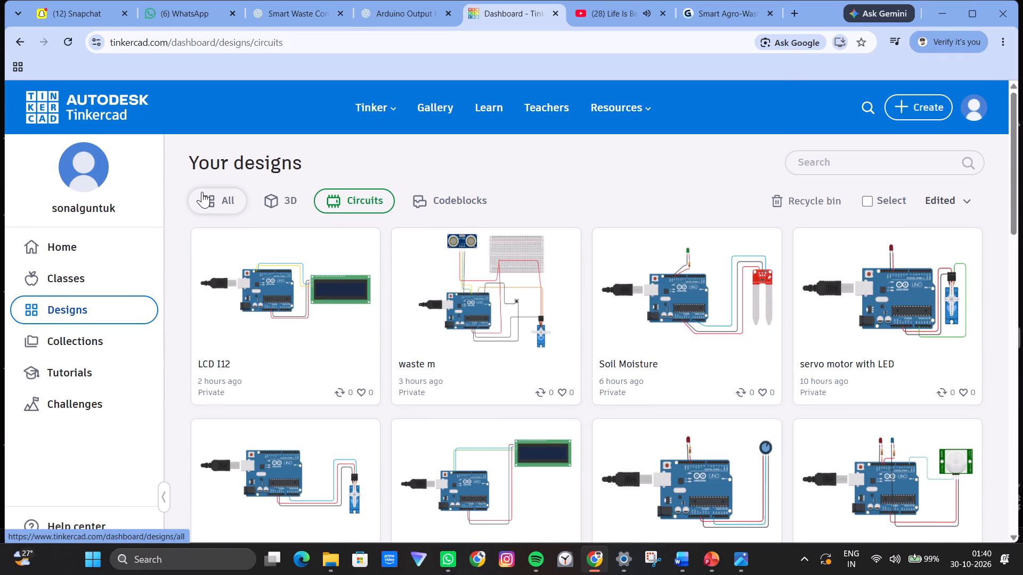
{"action": "left_click", "coordinate": [488, 267]}
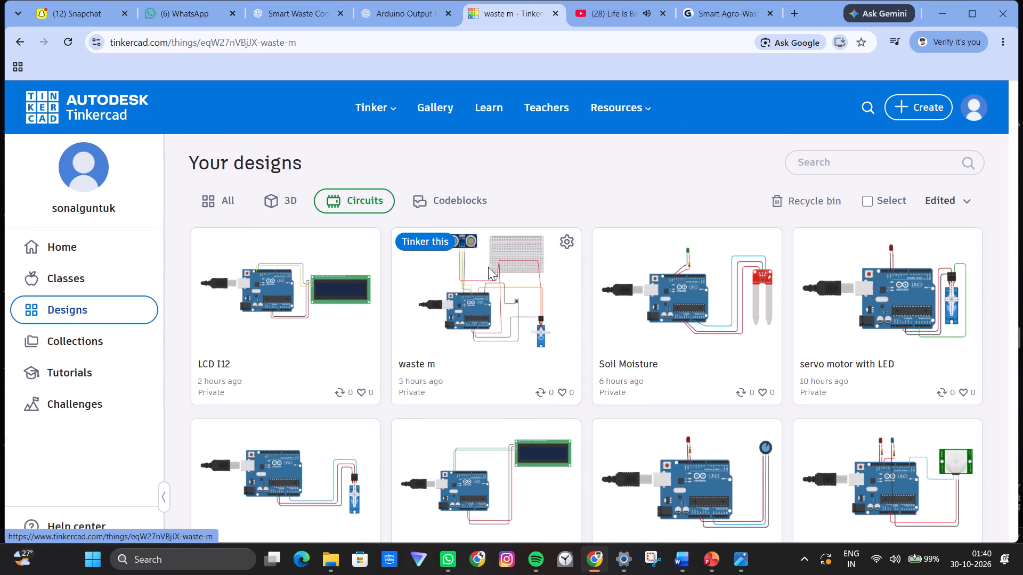
{"action": "left_click", "coordinate": [721, 267]}
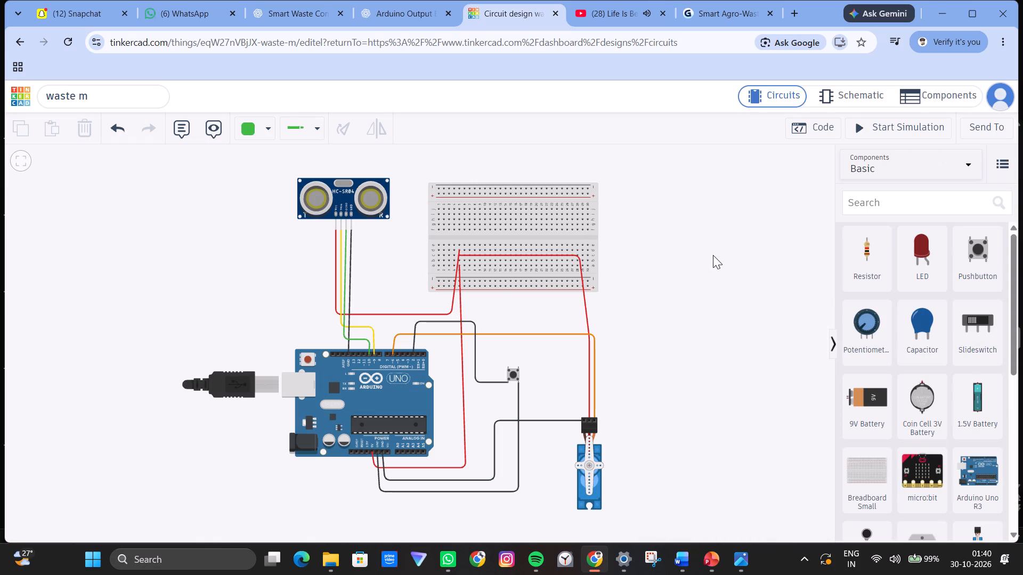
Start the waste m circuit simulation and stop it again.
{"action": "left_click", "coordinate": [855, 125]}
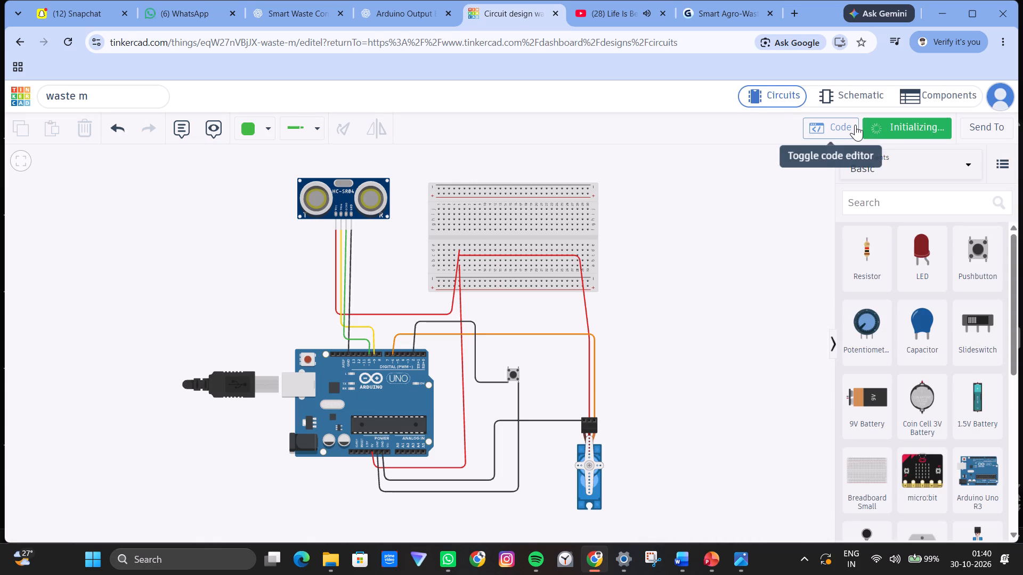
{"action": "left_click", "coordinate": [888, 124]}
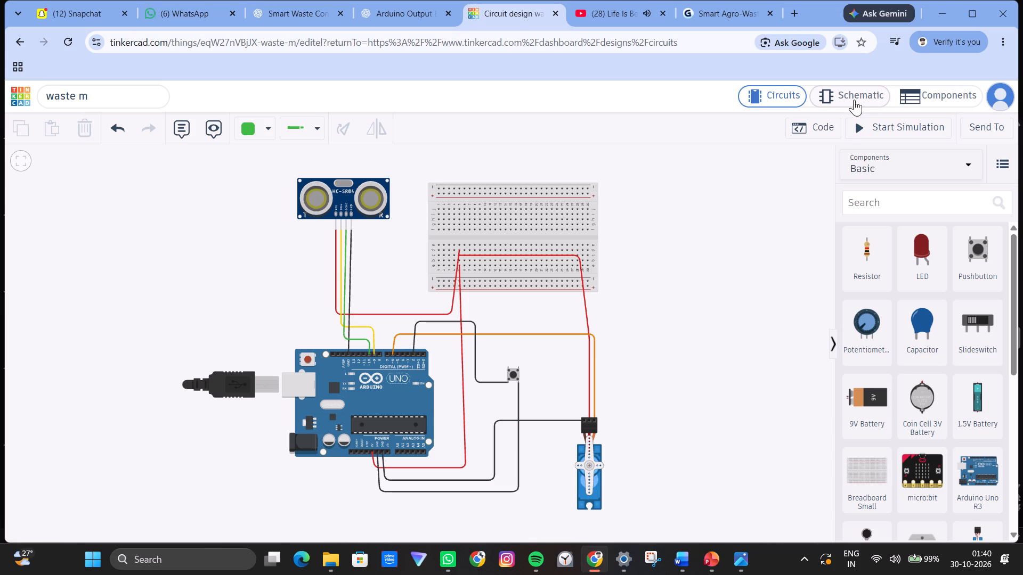
Open the Arduino code of the waste m circuit and delete the entire existing program.
{"action": "left_click", "coordinate": [814, 127]}
{"action": "left_click", "coordinate": [704, 248]}
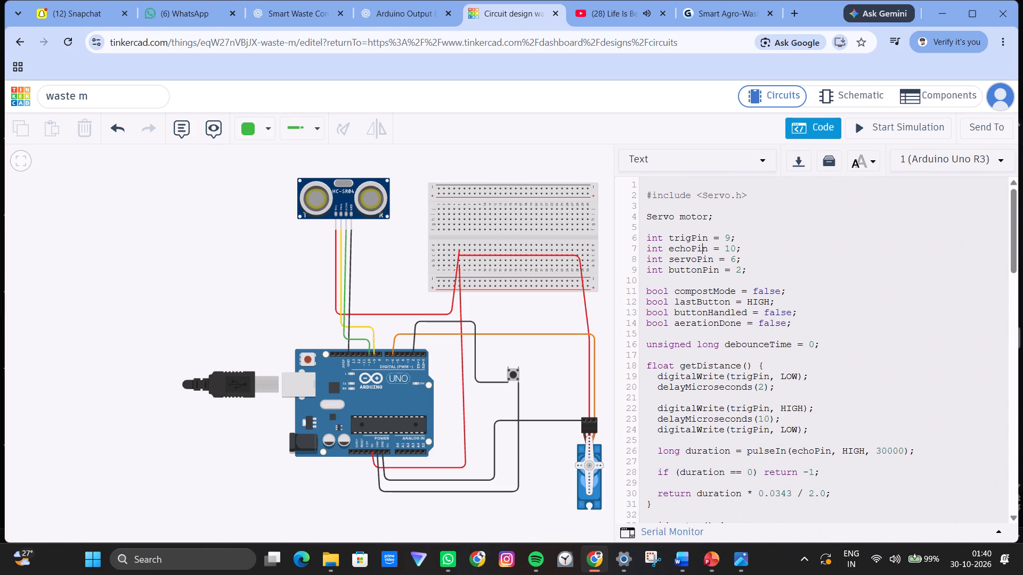
{"action": "key", "text": "ctrl+a"}
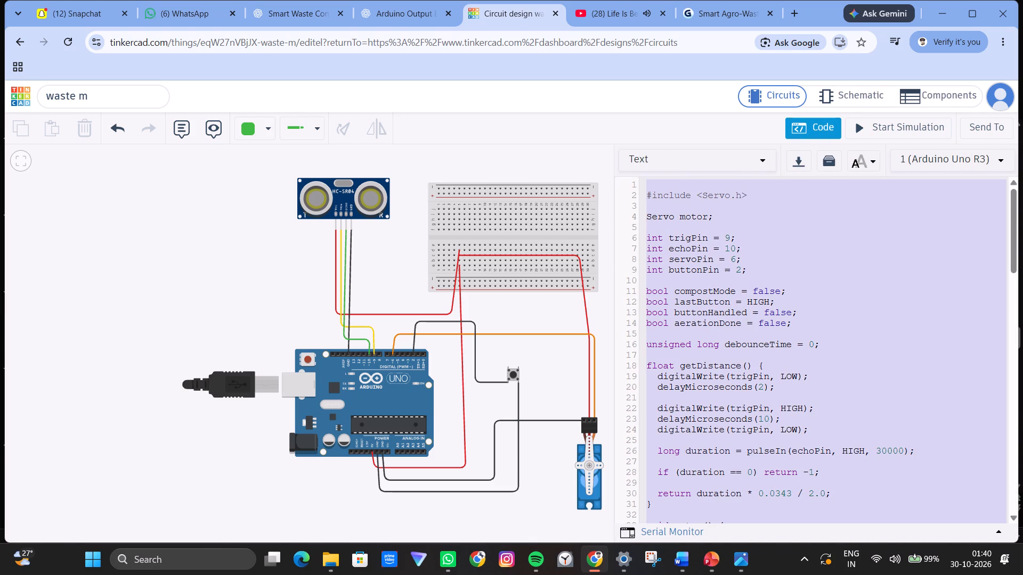
{"action": "key", "text": "BackSpace"}
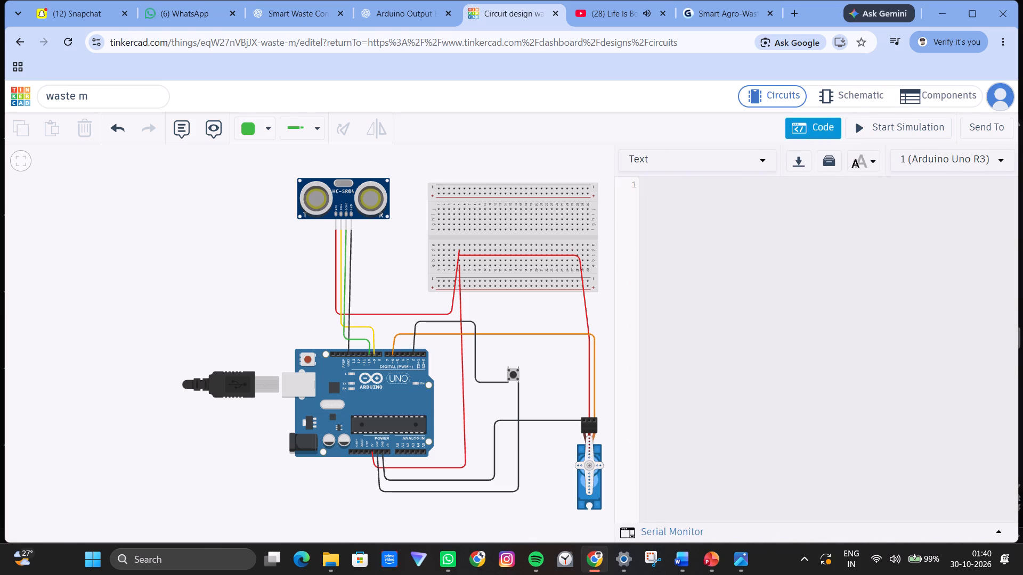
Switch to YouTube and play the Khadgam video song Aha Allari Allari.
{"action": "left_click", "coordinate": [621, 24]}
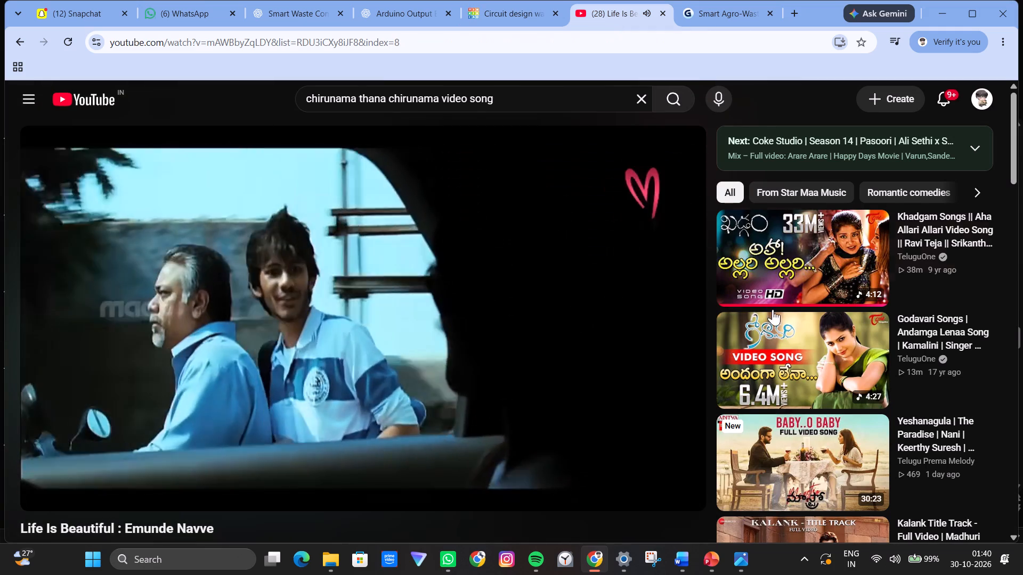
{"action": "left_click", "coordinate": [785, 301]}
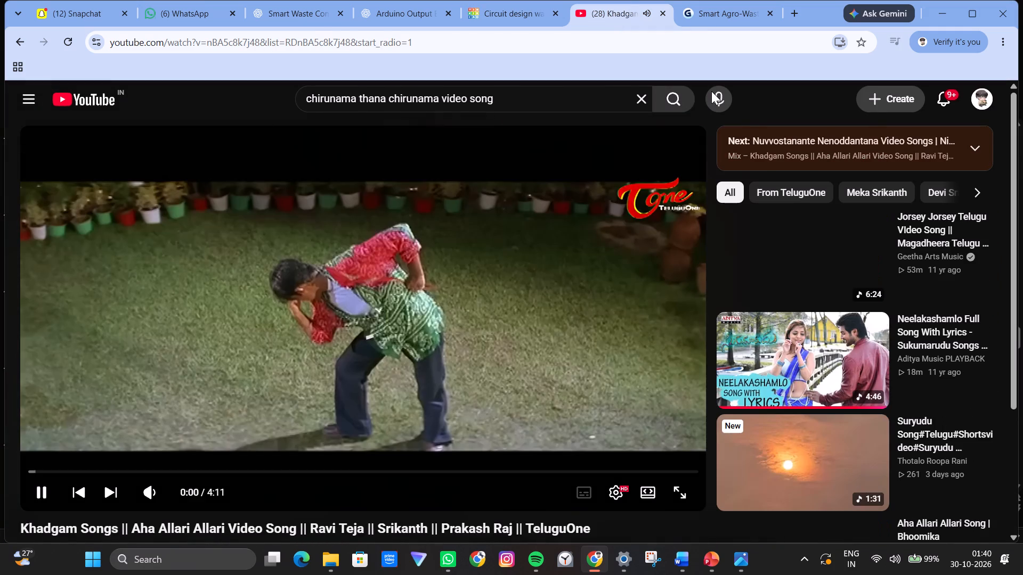
Return to the waste m circuit in Tinkercad and paste the copied waste segregation declarations into the empty code editor.
{"action": "left_click", "coordinate": [513, 15]}
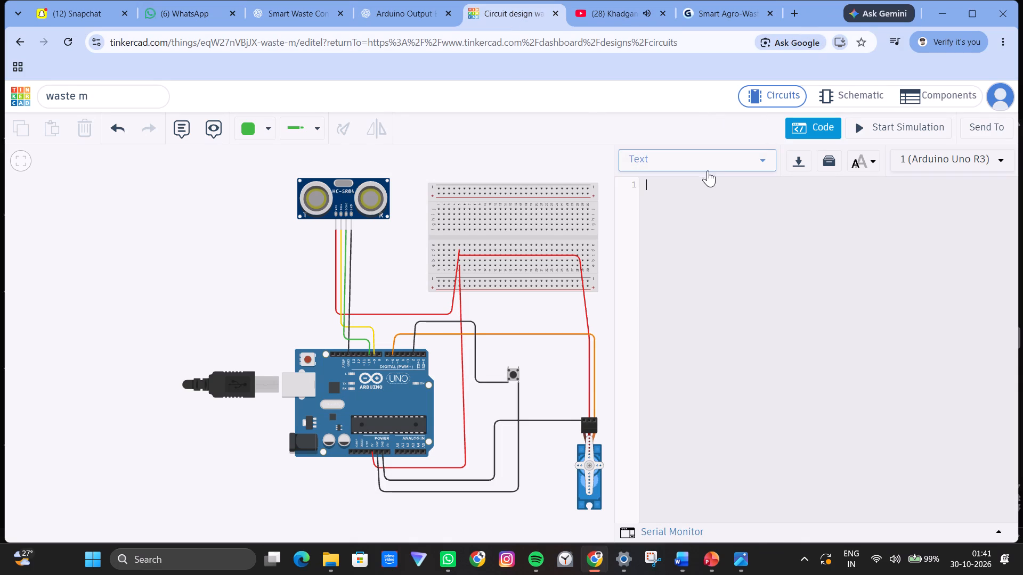
{"action": "key", "text": "ctrl+v"}
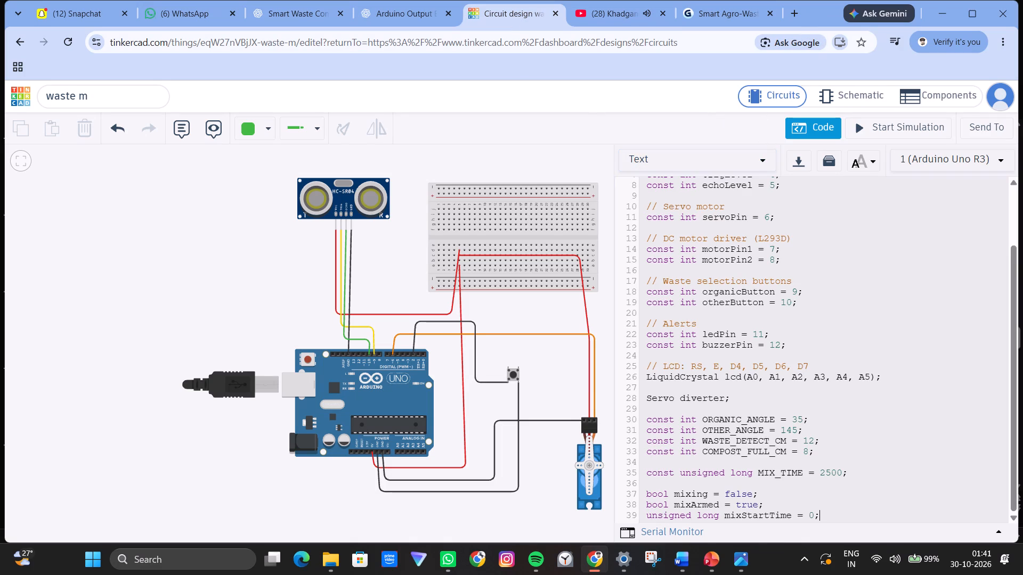
{"action": "scroll", "coordinate": [716, 285], "scroll_direction": "up", "scroll_amount": 8}
{"action": "scroll", "coordinate": [716, 285], "scroll_direction": "down", "scroll_amount": 6}
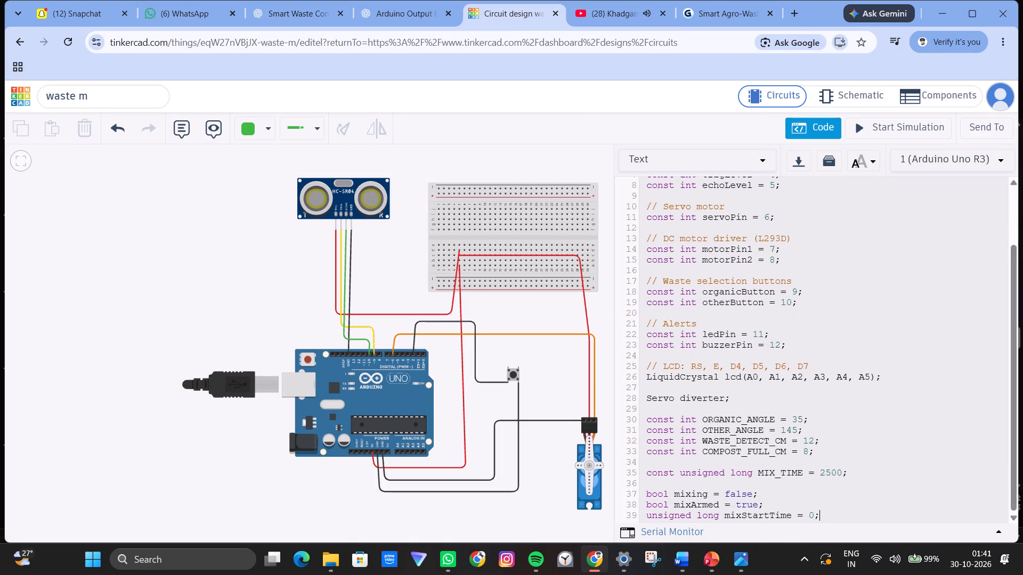
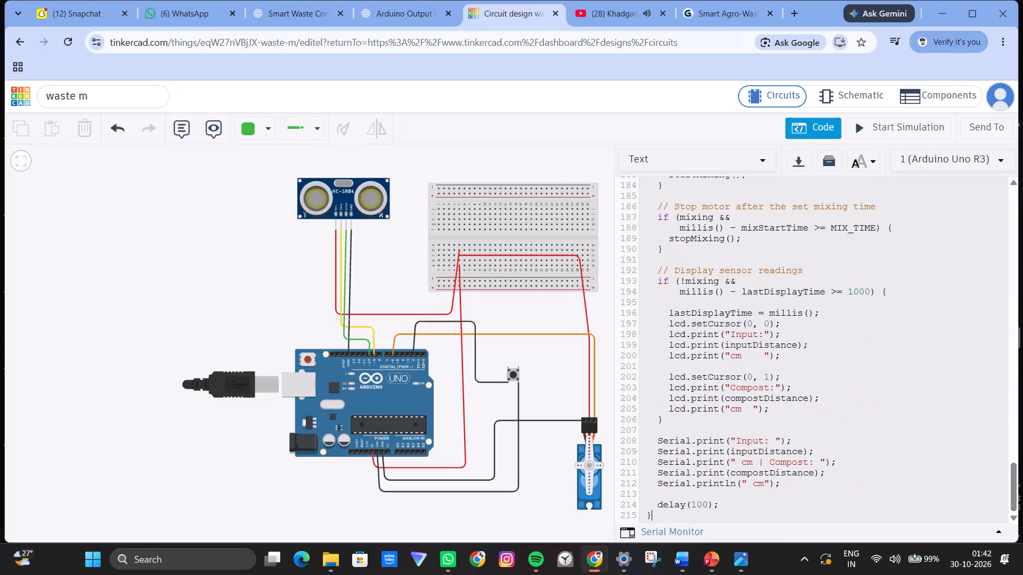
Start the waste m circuit simulation with the pasted program and stop it again.
{"action": "left_click", "coordinate": [868, 128]}
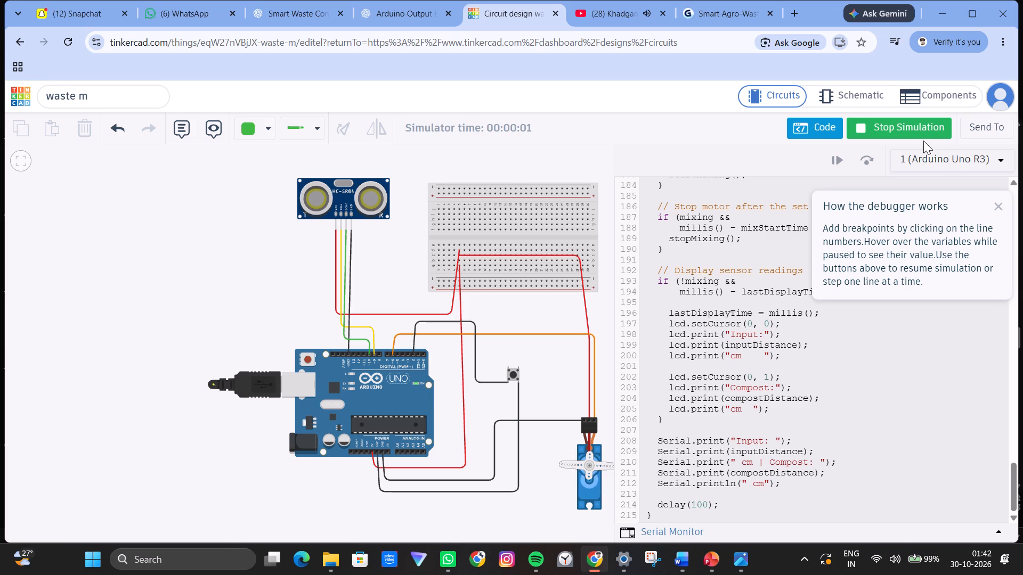
{"action": "left_click", "coordinate": [910, 126]}
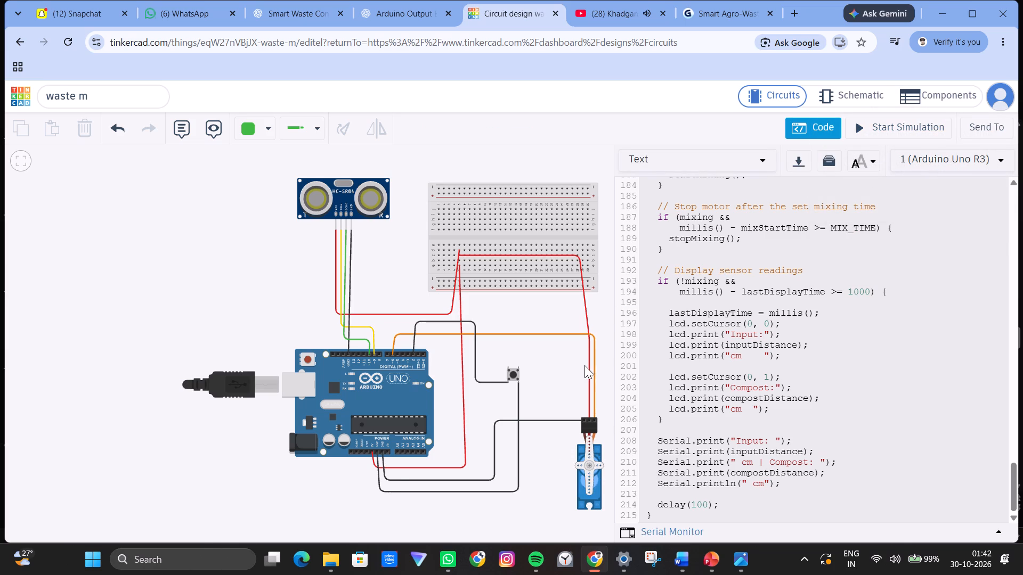
Delete the yellow, red, green and black wires connected to the ultrasonic distance sensor.
{"action": "scroll", "coordinate": [583, 367], "scroll_direction": "down", "scroll_amount": 2}
{"action": "left_click", "coordinate": [421, 358]}
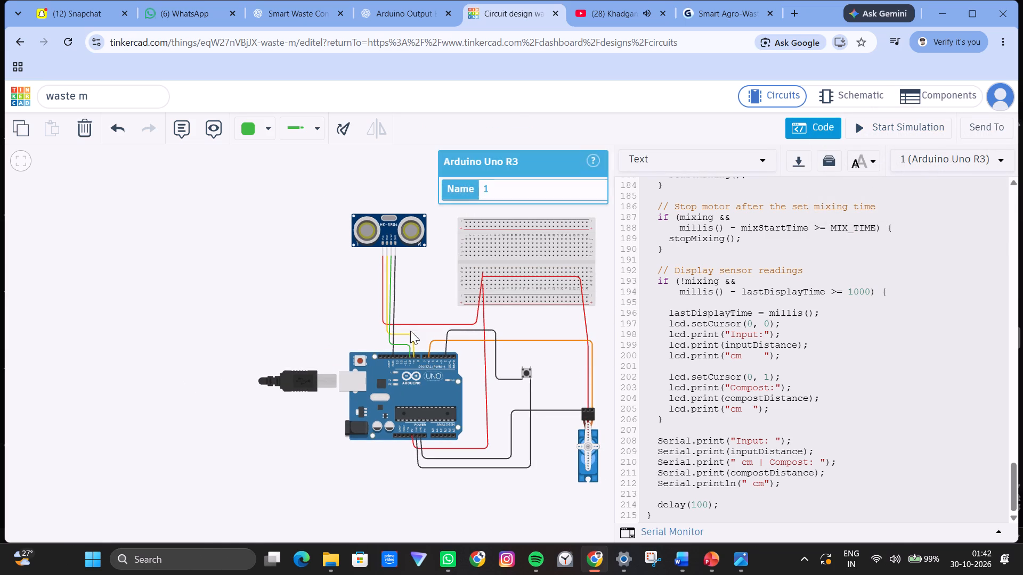
{"action": "left_click", "coordinate": [387, 278]}
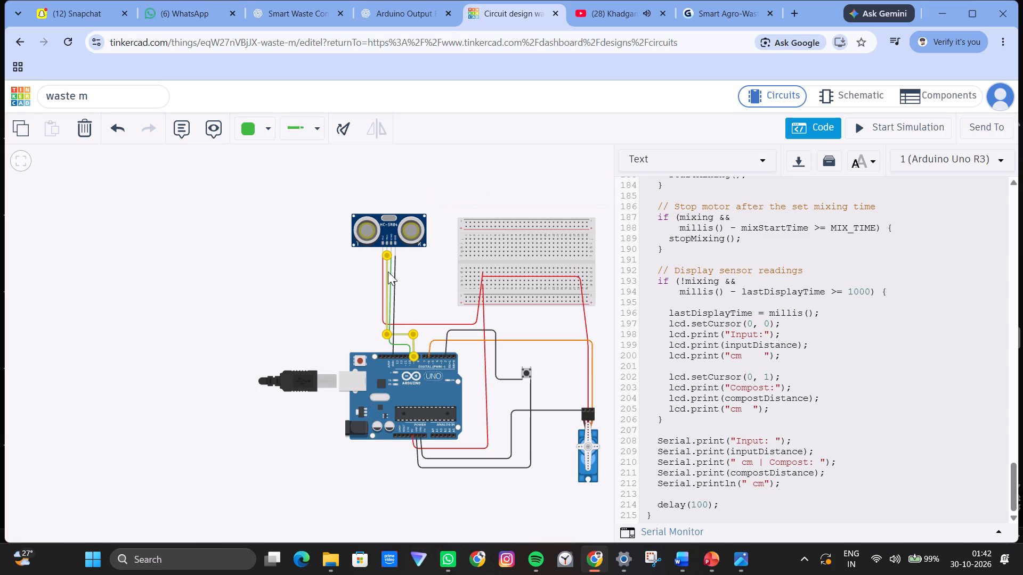
{"action": "key", "text": "Delete"}
{"action": "left_click", "coordinate": [389, 288]}
{"action": "key", "text": "Delete"}
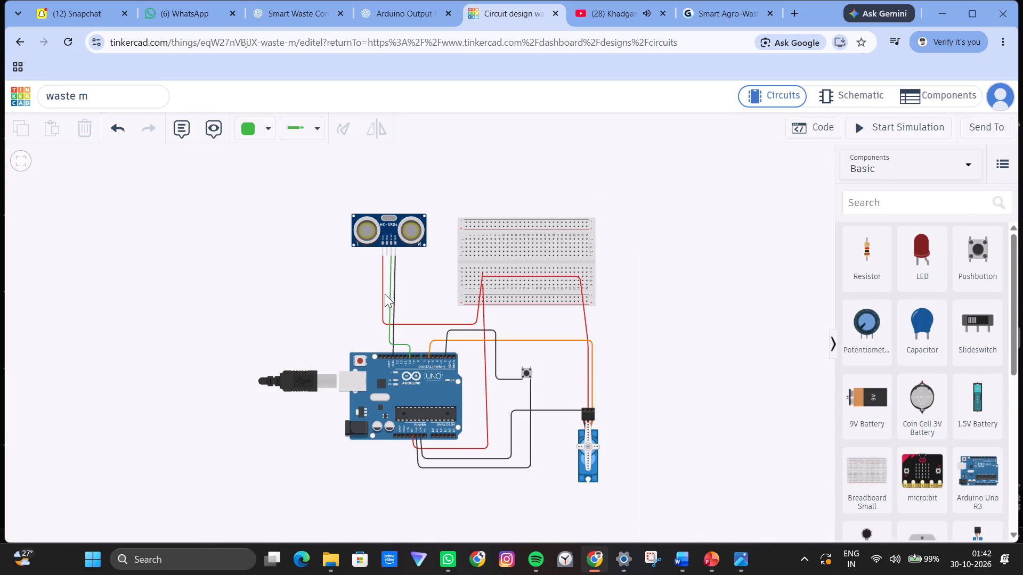
{"action": "left_click", "coordinate": [383, 320]}
{"action": "key", "text": "Delete"}
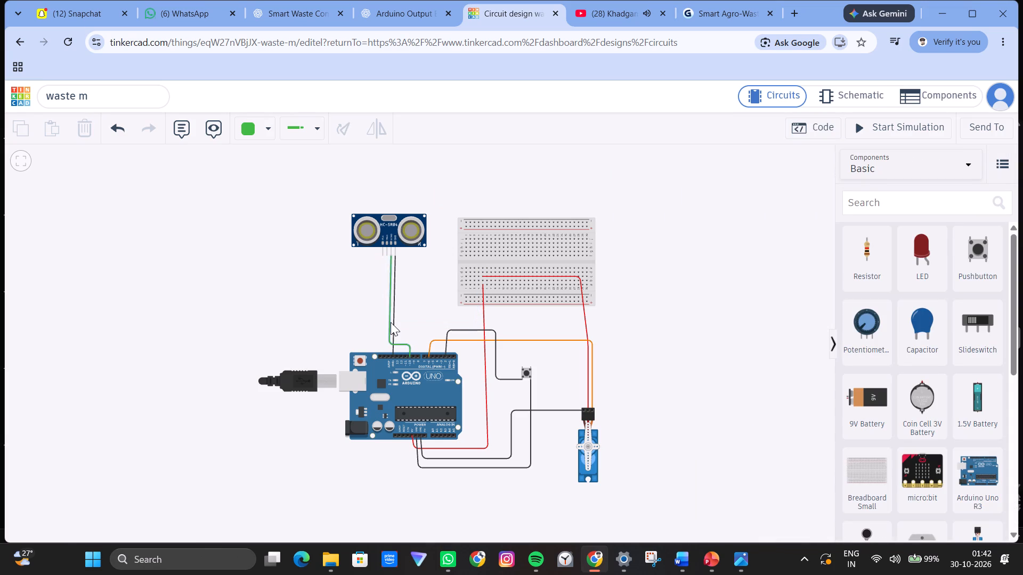
{"action": "left_click", "coordinate": [391, 323]}
{"action": "key", "text": "Delete"}
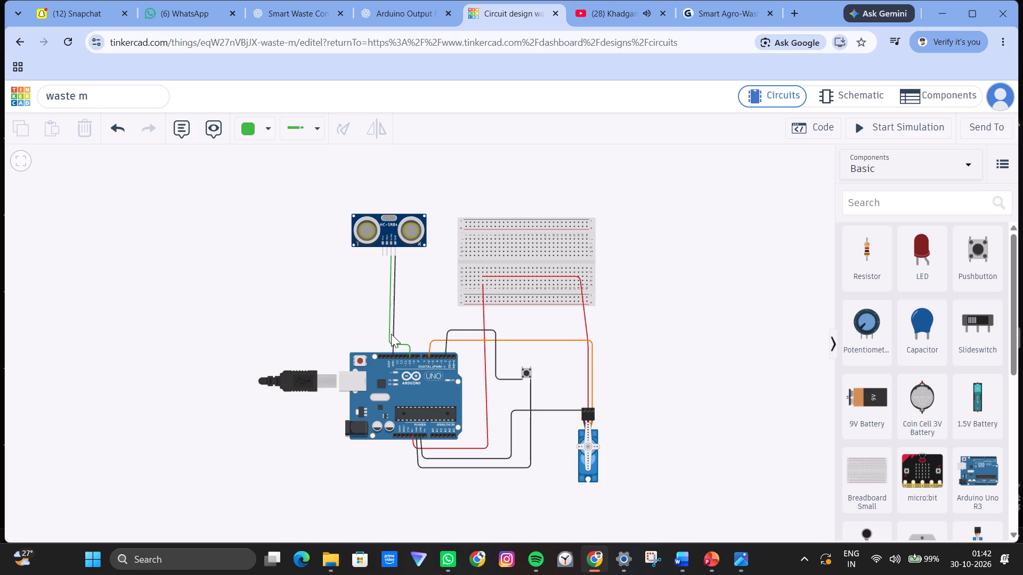
{"action": "left_click", "coordinate": [389, 337]}
{"action": "key", "text": "Delete"}
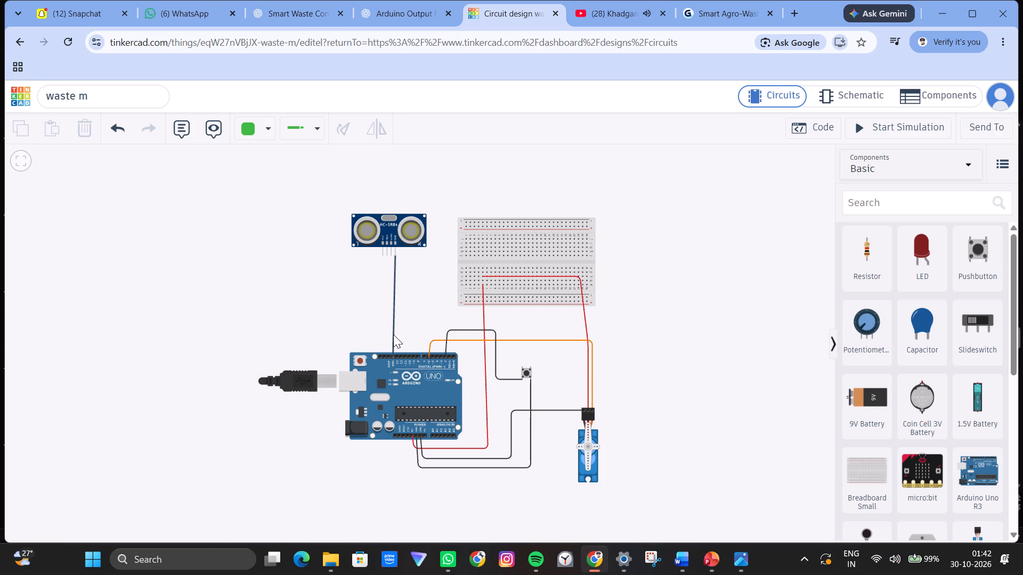
{"action": "left_click", "coordinate": [393, 334]}
{"action": "key", "text": "Delete"}
Delete the servo's orange signal wire, the red wire between Arduino and breadboard, and the servo's black ground wire.
{"action": "left_click", "coordinate": [432, 343]}
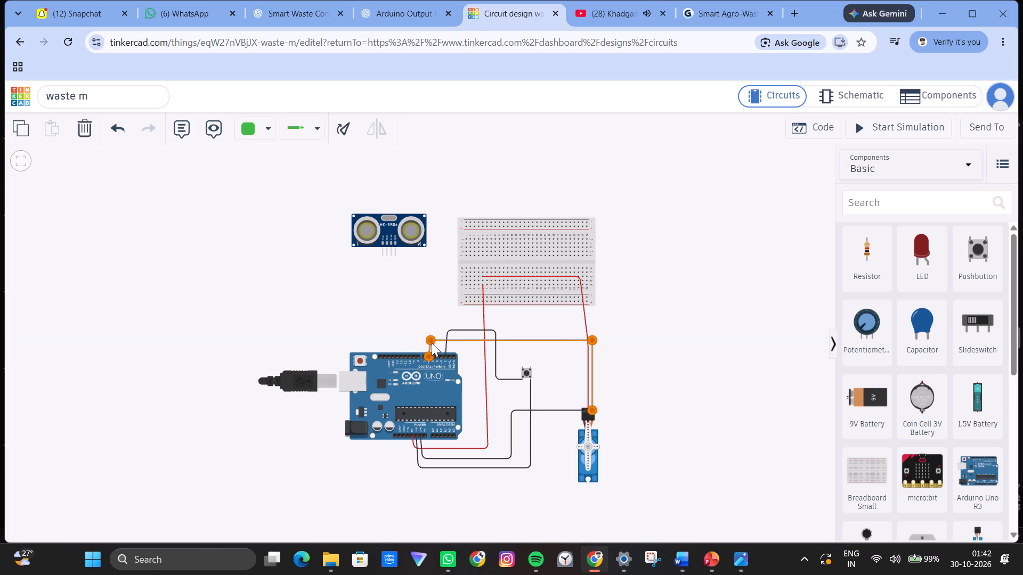
{"action": "key", "text": "Delete"}
{"action": "left_click", "coordinate": [488, 423]}
{"action": "key", "text": "Delete"}
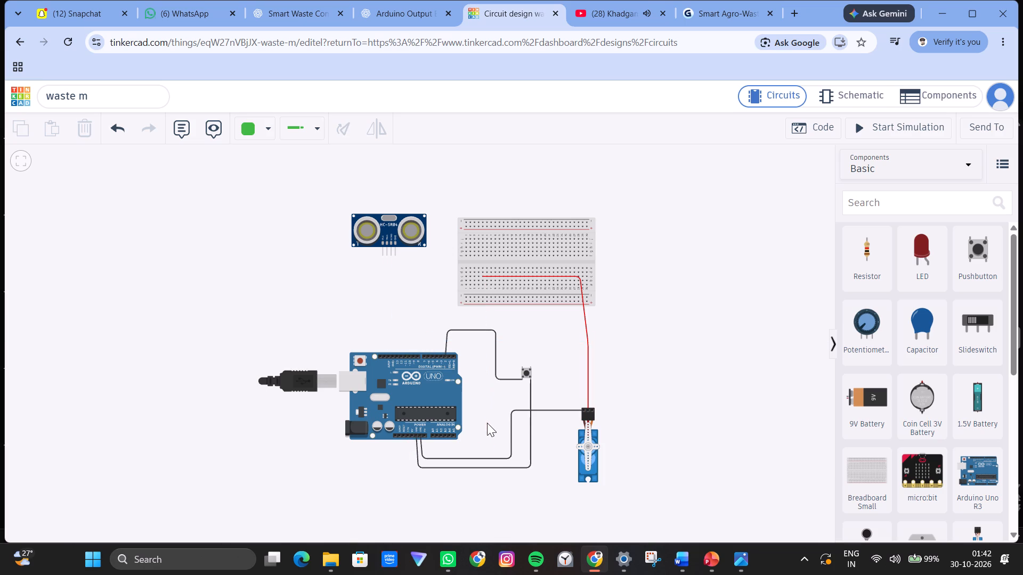
{"action": "left_click", "coordinate": [506, 455]}
{"action": "key", "text": "Delete"}
{"action": "left_click", "coordinate": [509, 458]}
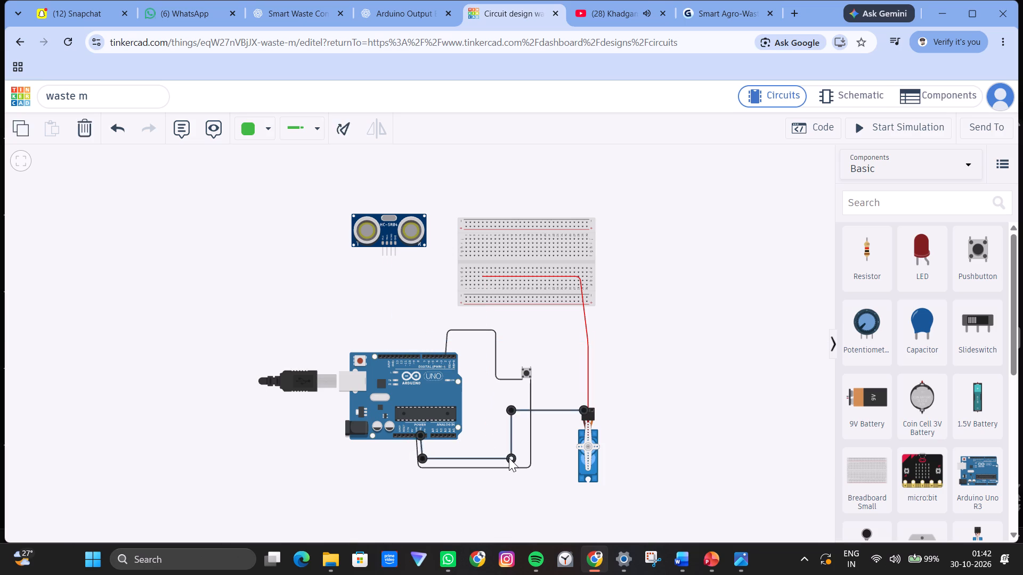
{"action": "key", "text": "Delete"}
Delete both black pushbutton wires and the red wire between breadboard and servo, clearing all remaining wiring.
{"action": "left_click", "coordinate": [514, 469]}
{"action": "key", "text": "Delete"}
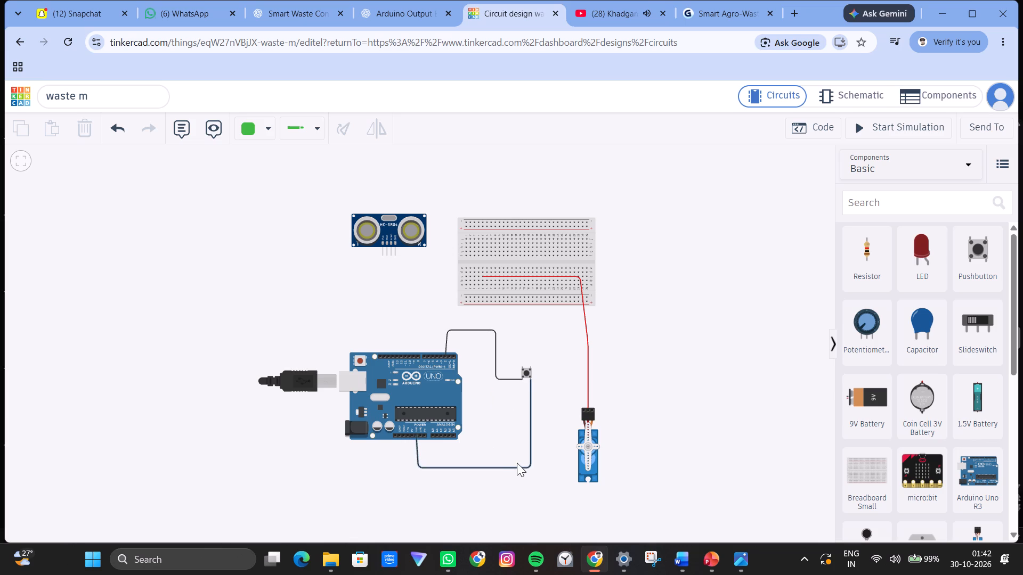
{"action": "left_click", "coordinate": [519, 468]}
{"action": "key", "text": "Delete"}
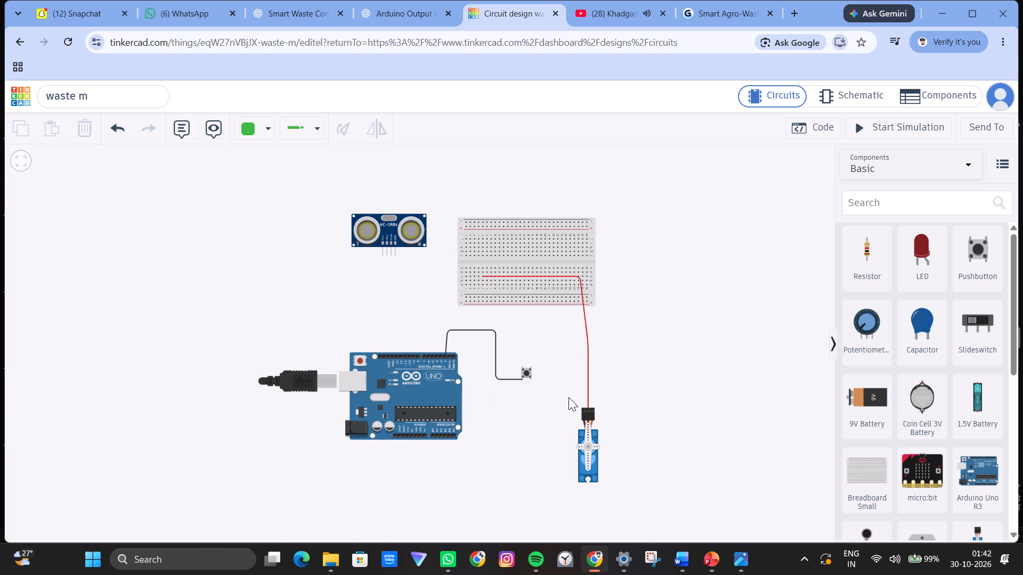
{"action": "left_click", "coordinate": [587, 388]}
{"action": "key", "text": "Delete"}
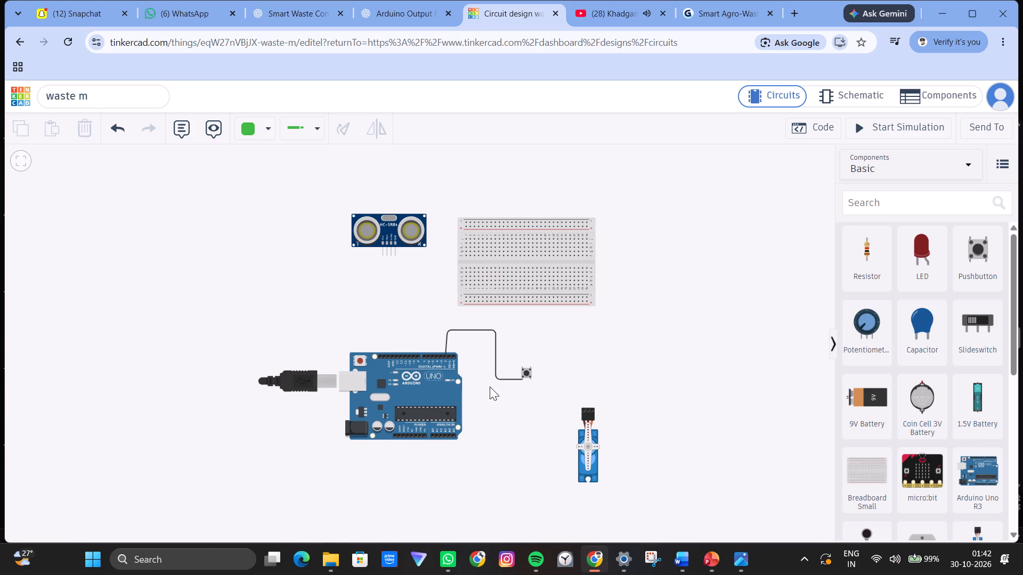
{"action": "left_click", "coordinate": [499, 373]}
{"action": "left_click", "coordinate": [498, 381]}
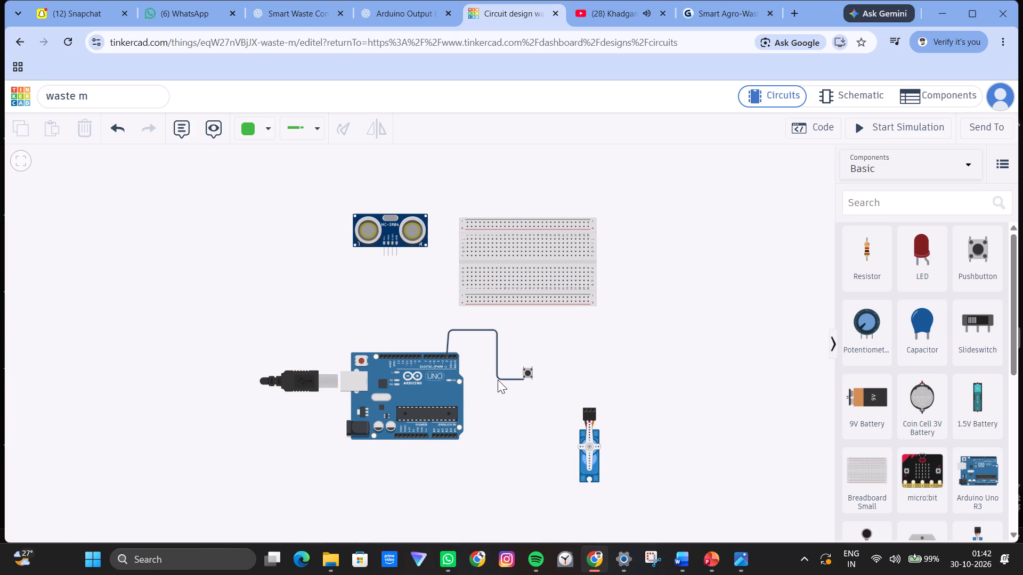
{"action": "left_click", "coordinate": [498, 375]}
{"action": "key", "text": "Delete"}
Move the Arduino Uno to the lower left of the circuit and place the ultrasonic distance sensor above and slightly right of it.
{"action": "left_click", "coordinate": [418, 401]}
{"action": "left_click_drag", "start_coordinate": [411, 401], "coordinate": [273, 443]}
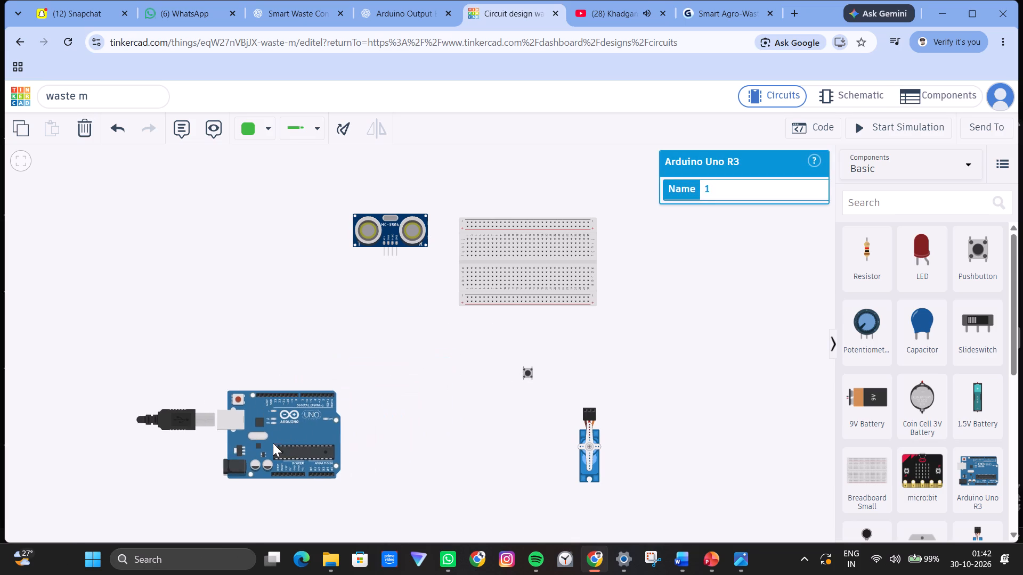
{"action": "left_click_drag", "start_coordinate": [273, 443], "coordinate": [115, 445]}
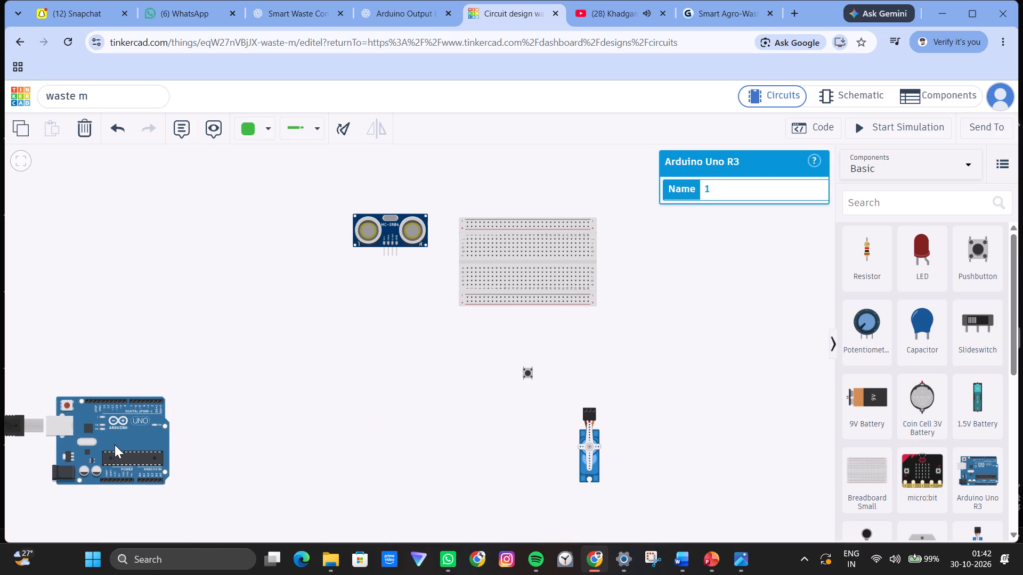
{"action": "left_click_drag", "start_coordinate": [115, 445], "coordinate": [105, 442]}
{"action": "left_click", "coordinate": [404, 220]}
{"action": "left_click_drag", "start_coordinate": [399, 222], "coordinate": [338, 231]}
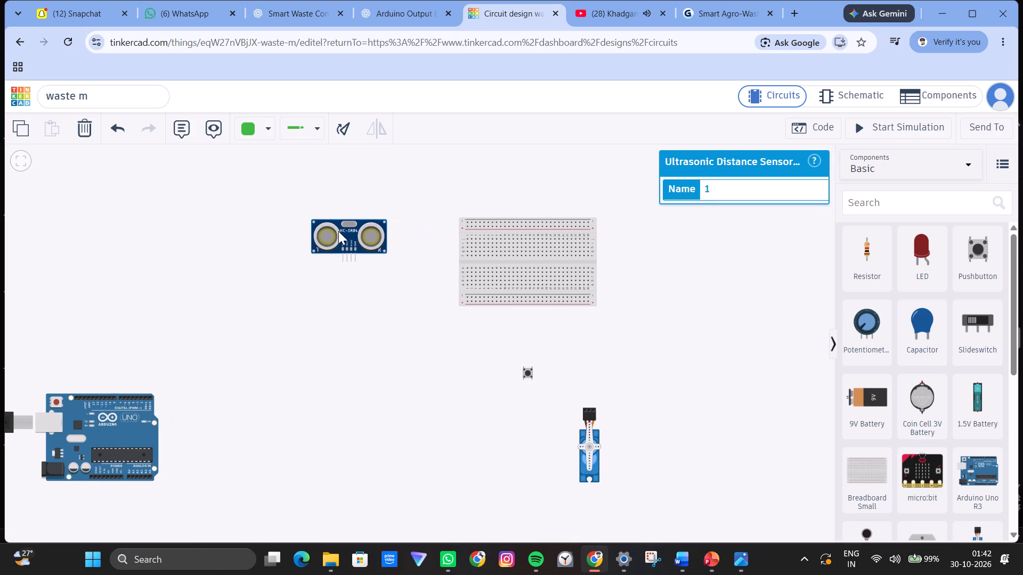
{"action": "left_click_drag", "start_coordinate": [338, 231], "coordinate": [210, 232]}
Move the small breadboard between the Arduino and the pushbutton, and place the micro servo below the breadboard.
{"action": "left_click_drag", "start_coordinate": [591, 249], "coordinate": [420, 288]}
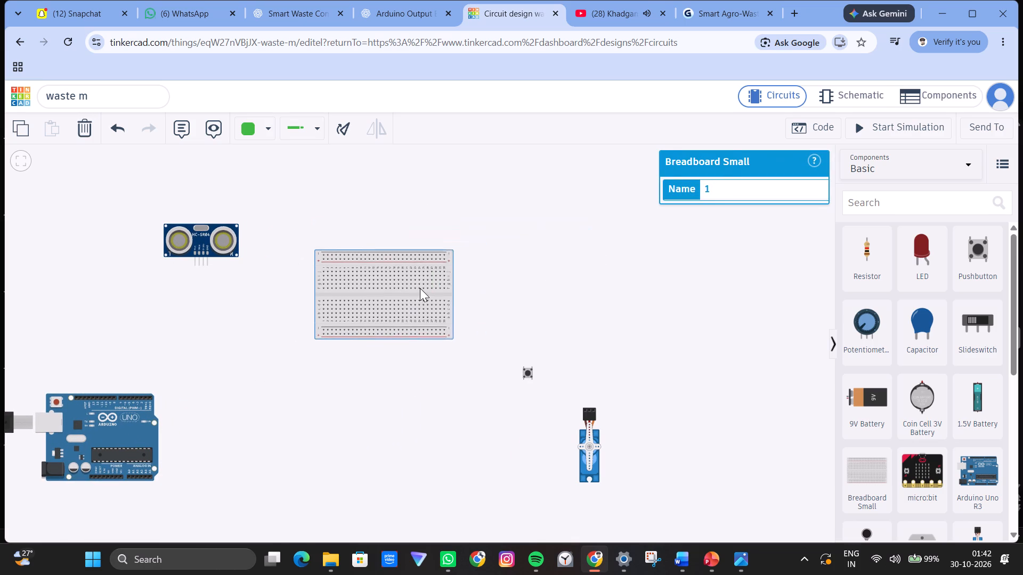
{"action": "left_click_drag", "start_coordinate": [420, 288], "coordinate": [420, 292]}
{"action": "left_click_drag", "start_coordinate": [586, 441], "coordinate": [362, 487]}
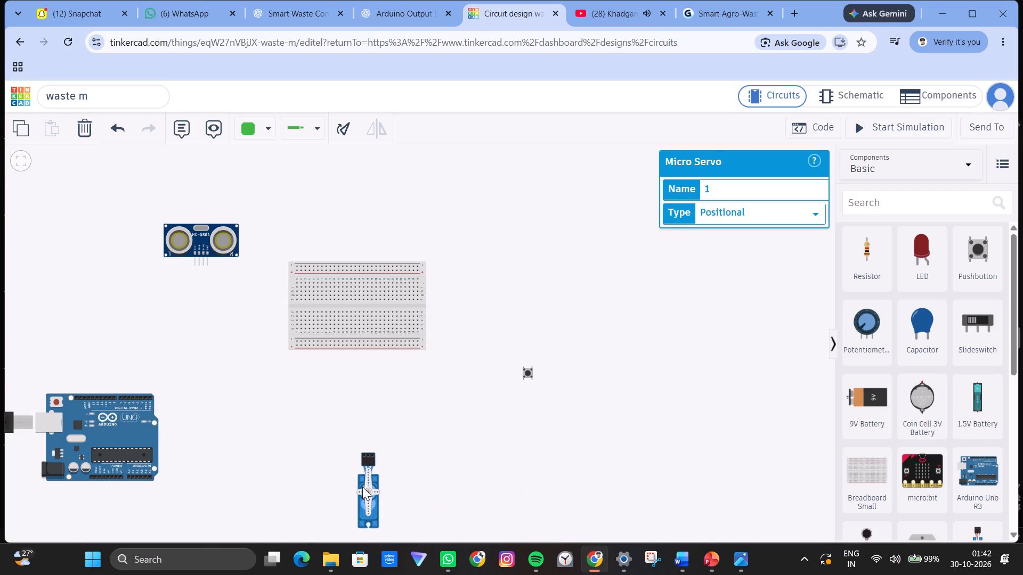
{"action": "left_click_drag", "start_coordinate": [362, 487], "coordinate": [362, 487]}
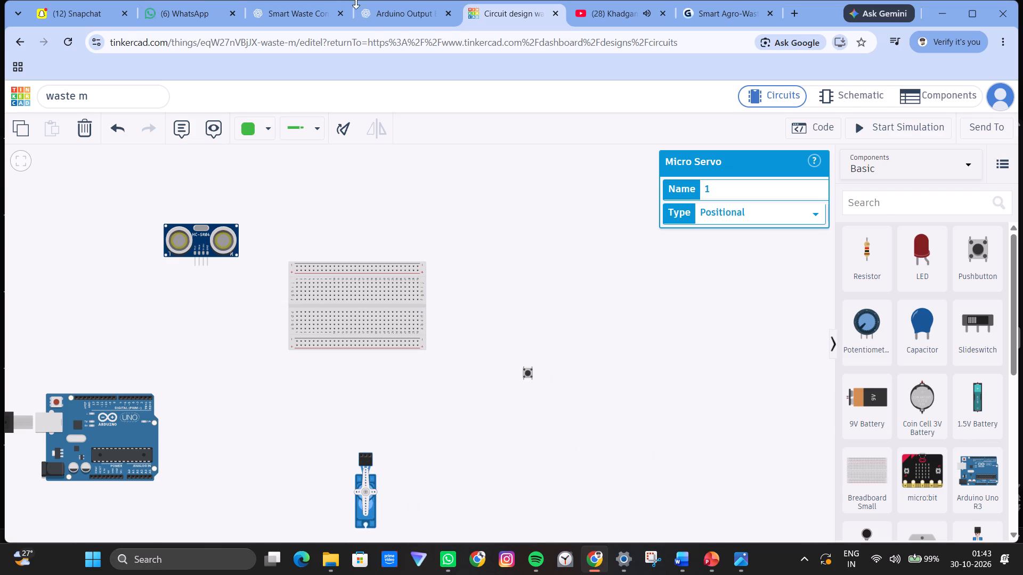
{"action": "scroll", "coordinate": [295, 358], "scroll_direction": "down", "scroll_amount": 1}
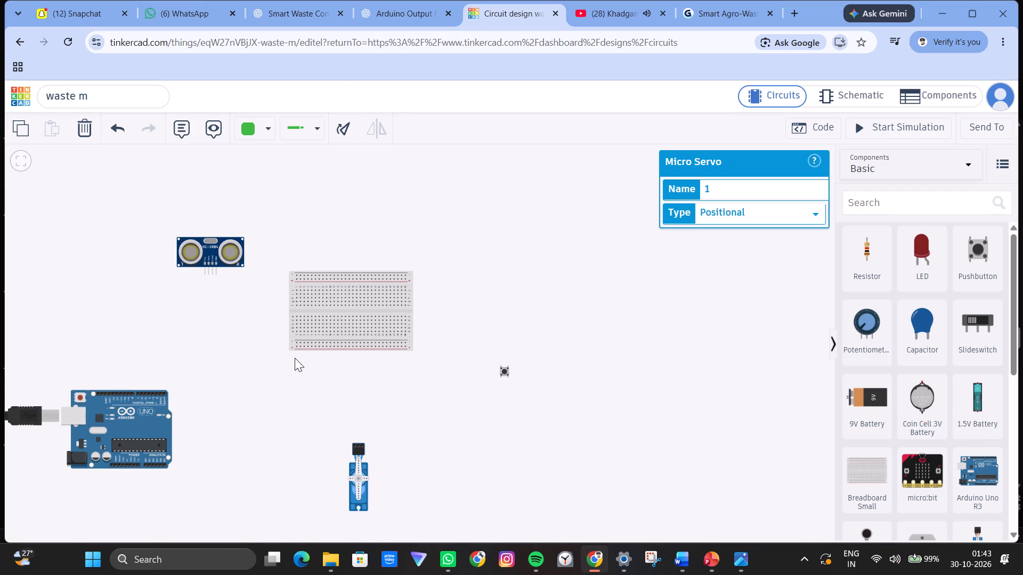
{"action": "scroll", "coordinate": [295, 358], "scroll_direction": "down", "scroll_amount": 1}
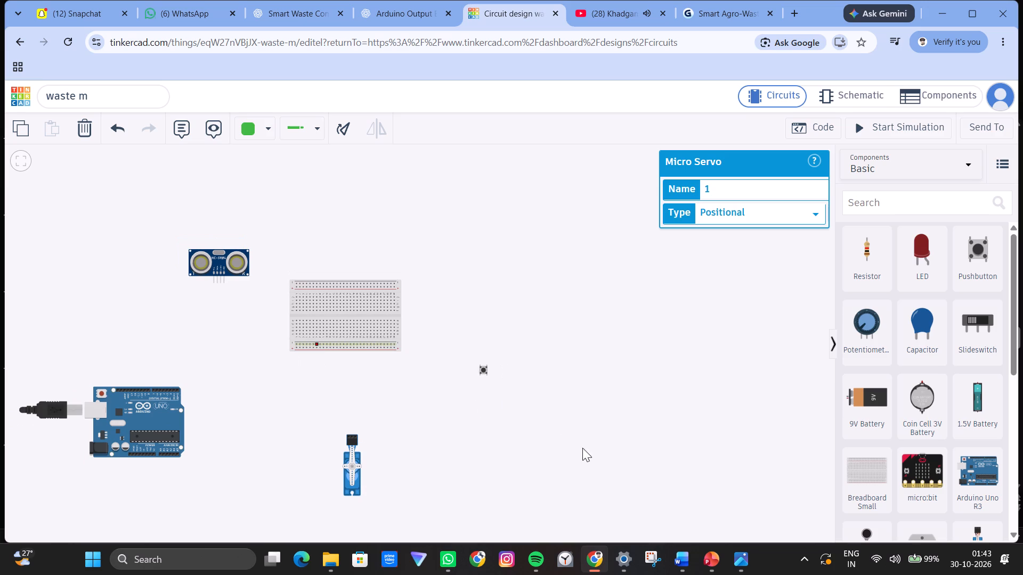
Switch to the Arduino Uno Ultrasonic Servo Wiring Diagram image to check the component layout and pin connections.
{"action": "left_click", "coordinate": [730, 483]}
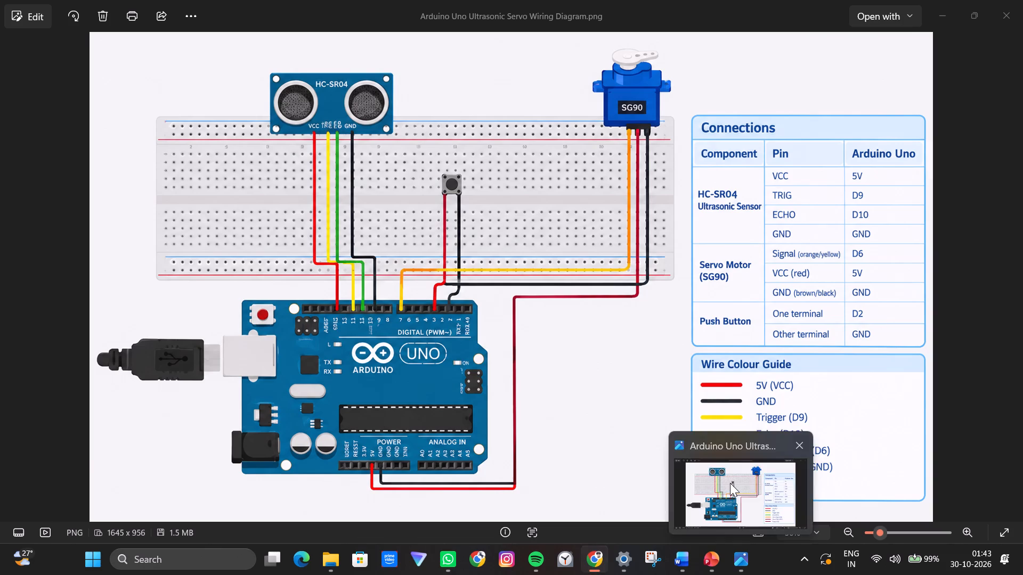
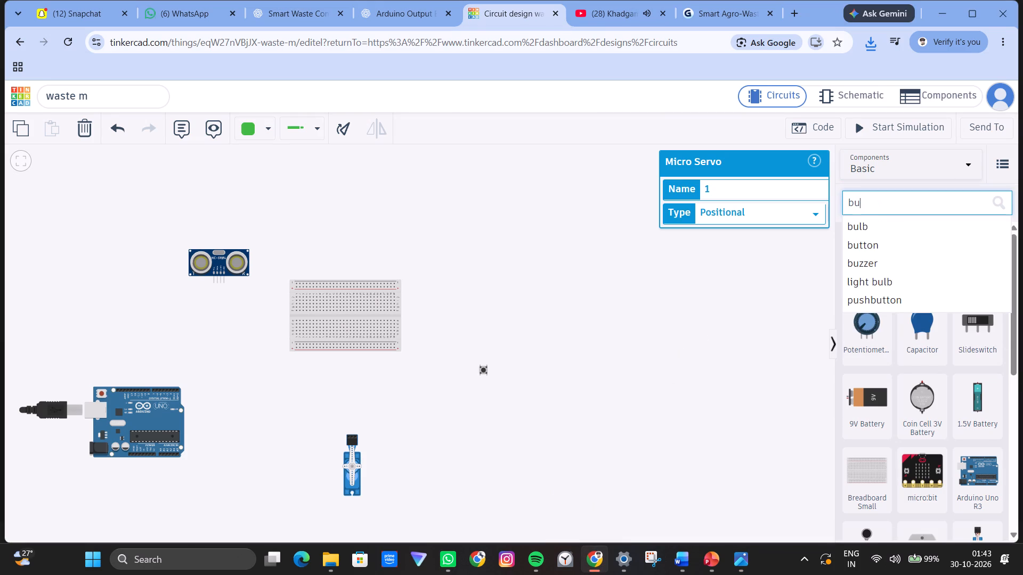
Find the buzzer in the component library and place a Piezo above and slightly right of the breadboard.
{"action": "left_click", "coordinate": [875, 267]}
{"action": "left_click", "coordinate": [869, 251]}
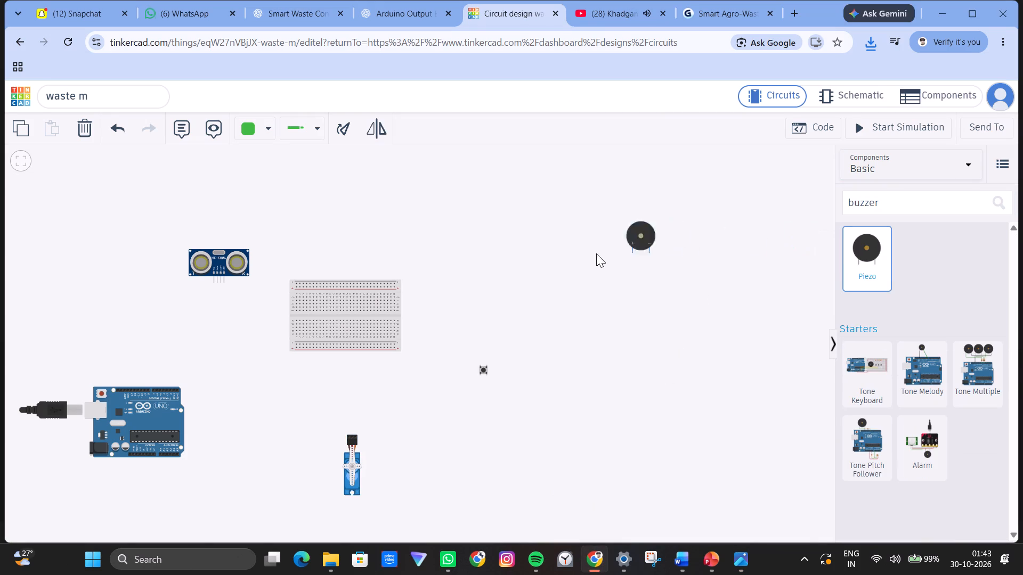
{"action": "left_click", "coordinate": [424, 225]}
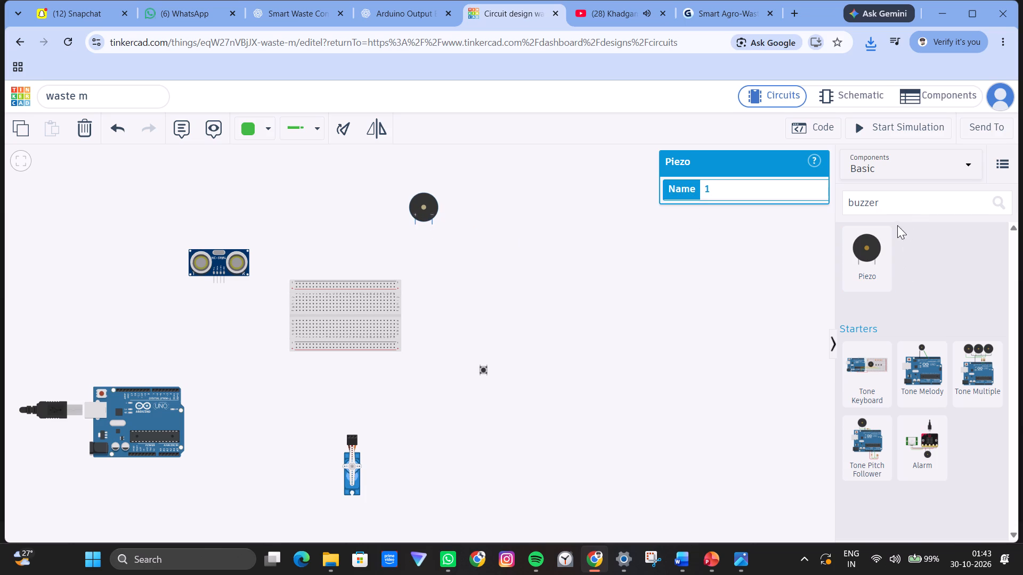
Find the soil moisture sensor with the search term "moisture" and place it to the right of the breadboard.
{"action": "left_click", "coordinate": [947, 207]}
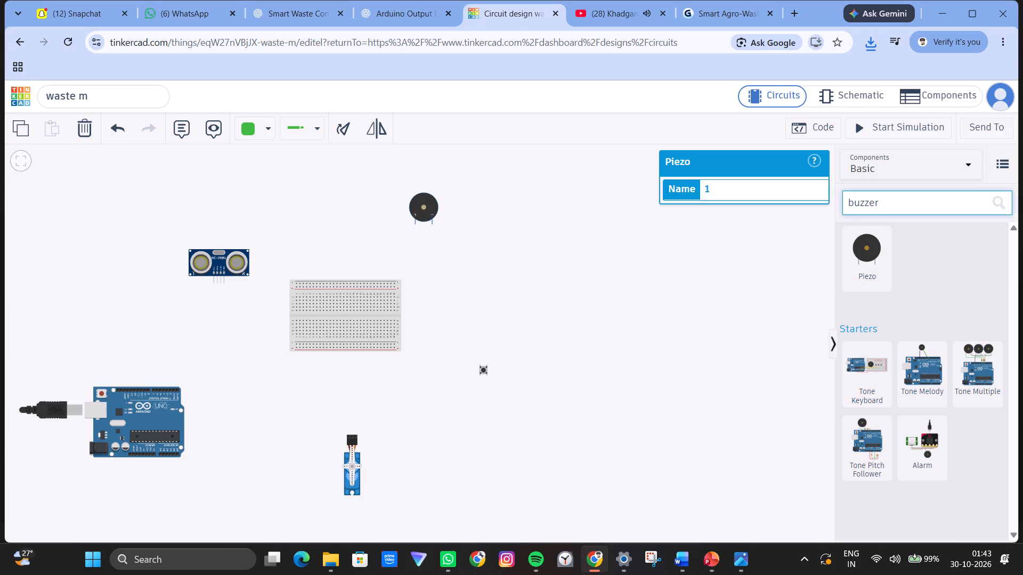
{"action": "key", "text": "BackSpace"}
{"action": "key", "text": "BackSpace"}
{"action": "key", "text": "BackSpace"}
{"action": "key", "text": "BackSpace"}
{"action": "key", "text": "BackSpace"}
{"action": "key", "text": "BackSpace"}
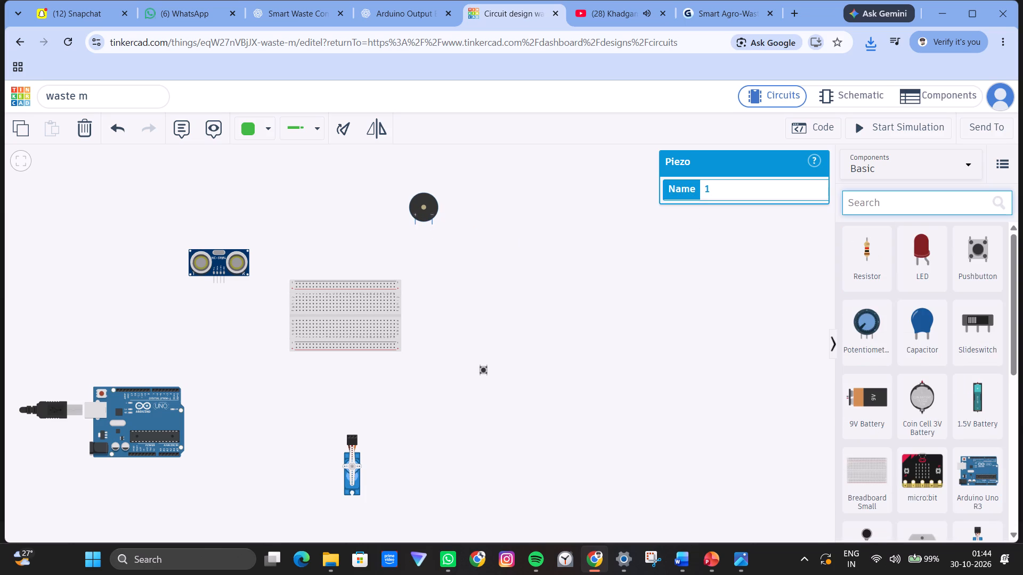
{"action": "type", "text": "moi"}
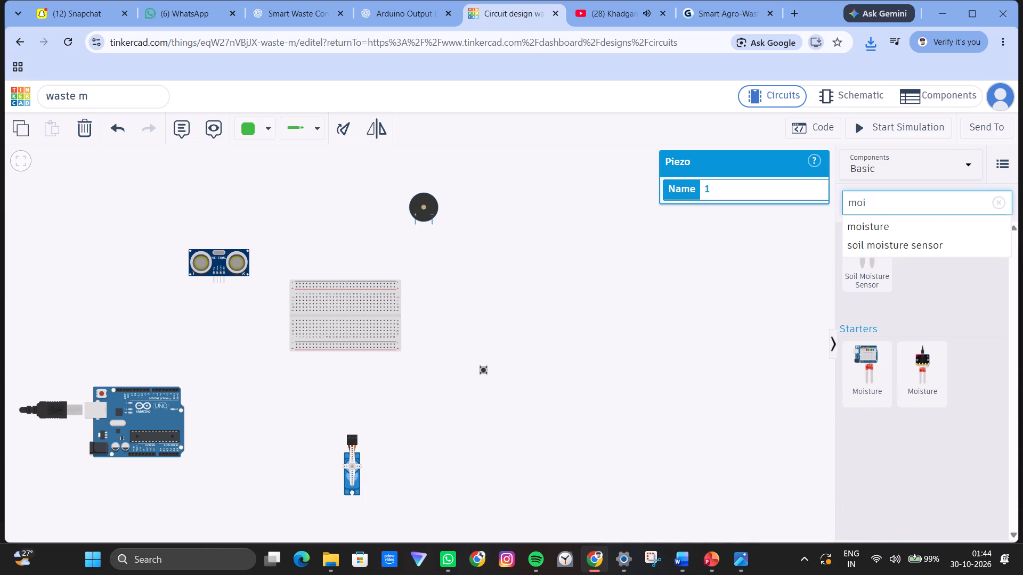
{"action": "key", "text": "s"}
{"action": "left_click", "coordinate": [936, 228]}
{"action": "left_click", "coordinate": [872, 254]}
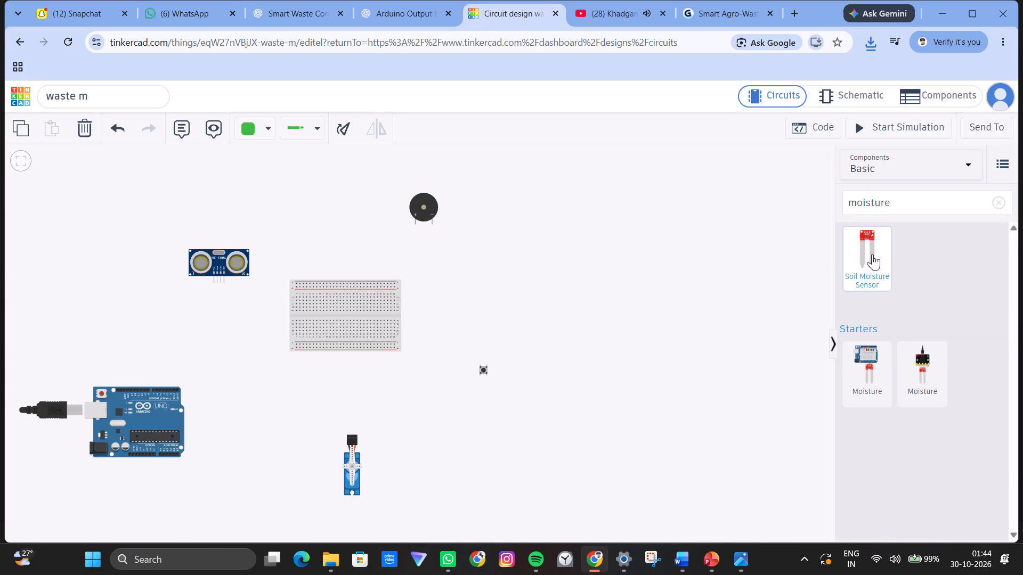
{"action": "left_click", "coordinate": [529, 262]}
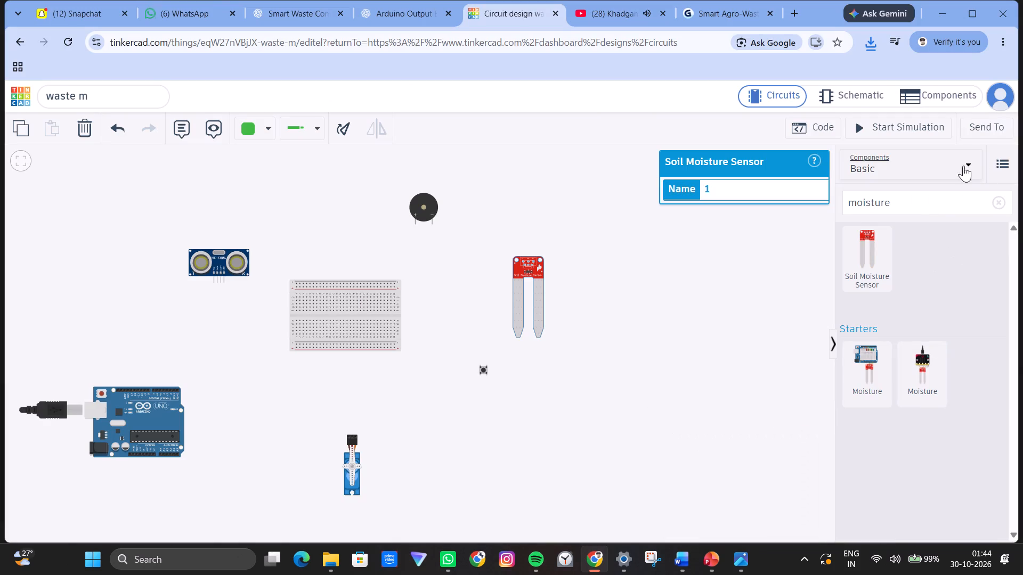
Search the components for "LCD" and place an LCD 16 x 2 (I2C) above the soil moisture sensor.
{"action": "left_click", "coordinate": [939, 200]}
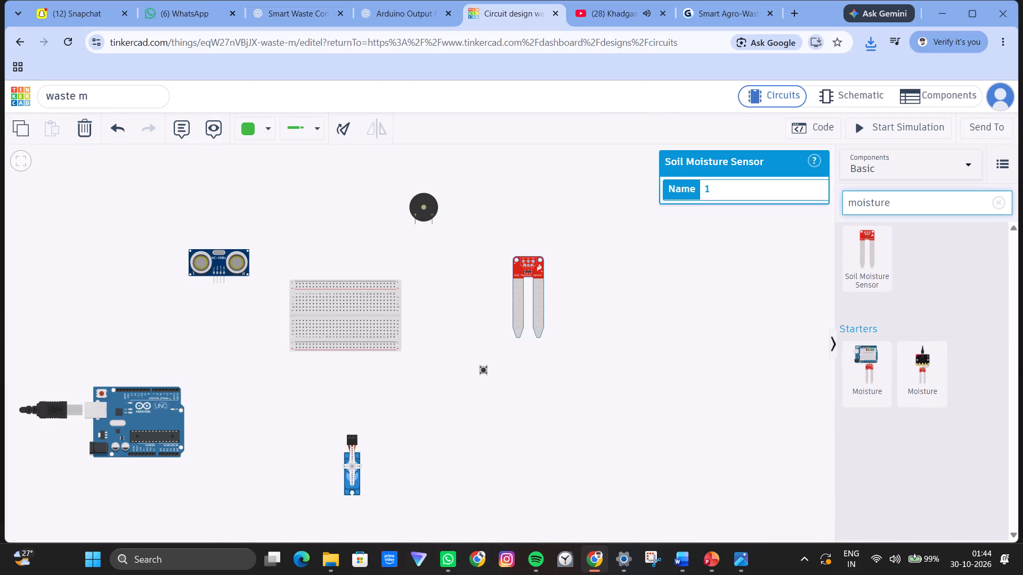
{"action": "key", "text": "BackSpace"}
{"action": "key", "text": "BackSpace"}
{"action": "key", "text": "BackSpace"}
{"action": "key", "text": "BackSpace"}
{"action": "key", "text": "BackSpace"}
{"action": "key", "text": "BackSpace"}
{"action": "key", "text": "BackSpace"}
{"action": "key", "text": "BackSpace"}
{"action": "key", "text": "BackSpace"}
{"action": "key", "text": "BackSpace"}
{"action": "key", "text": "BackSpace"}
{"action": "key", "text": "BackSpace"}
{"action": "key", "text": "BackSpace"}
{"action": "key", "text": "BackSpace"}
{"action": "key", "text": "BackSpace"}
{"action": "key", "text": "BackSpace"}
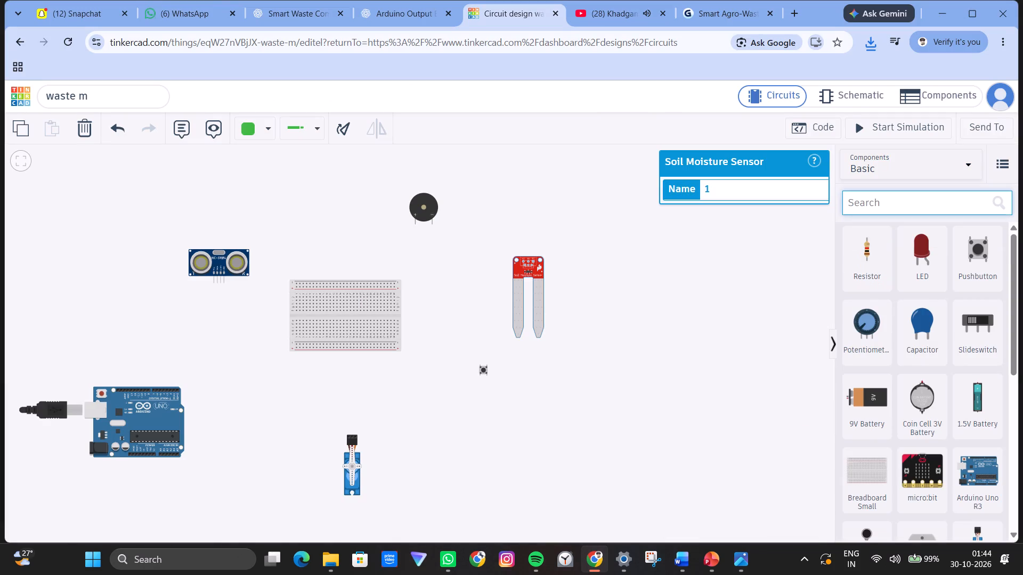
{"action": "key", "text": "shift+l"}
{"action": "type", "text": "CD"}
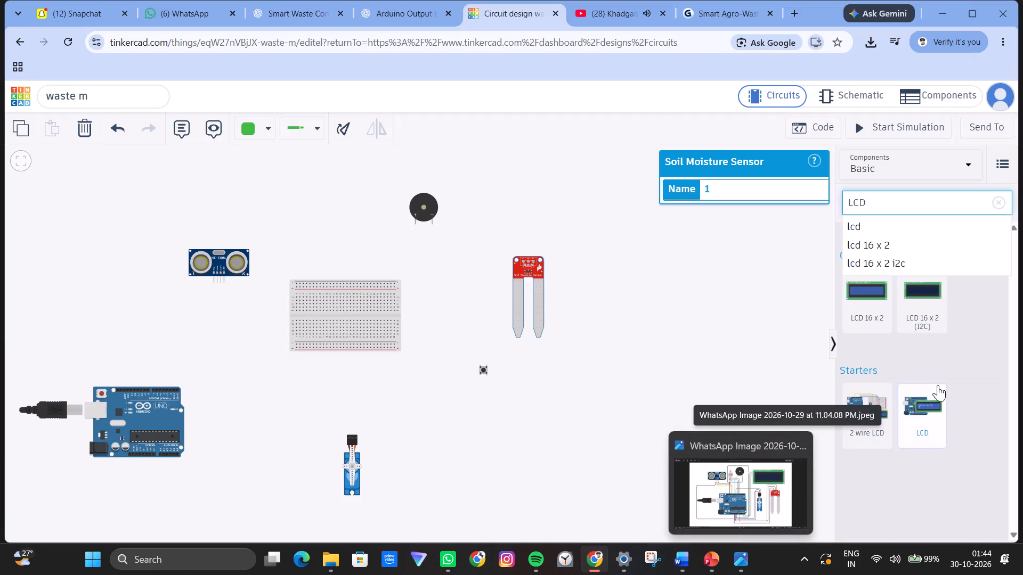
{"action": "left_click", "coordinate": [913, 286]}
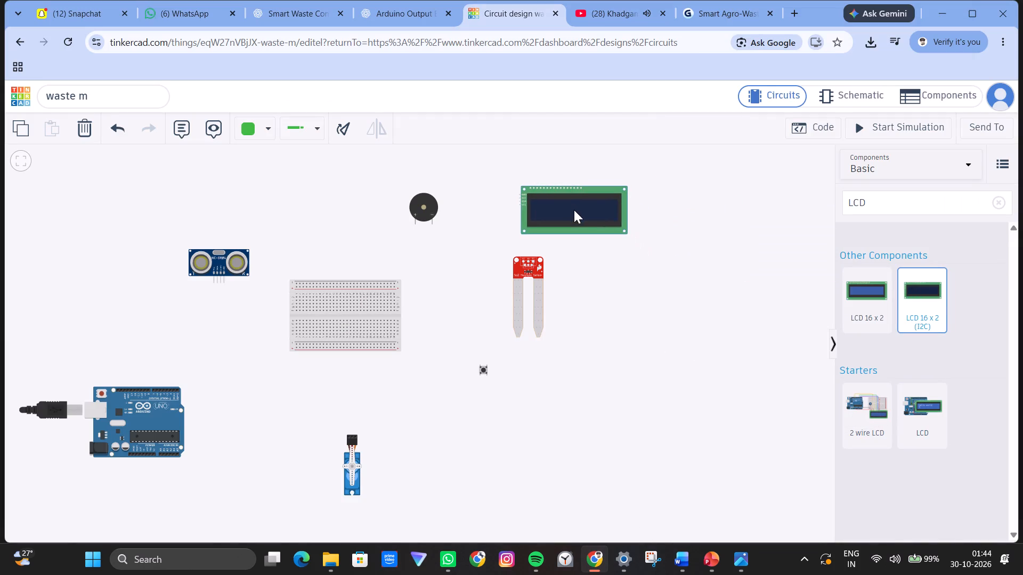
{"action": "left_click", "coordinate": [556, 200]}
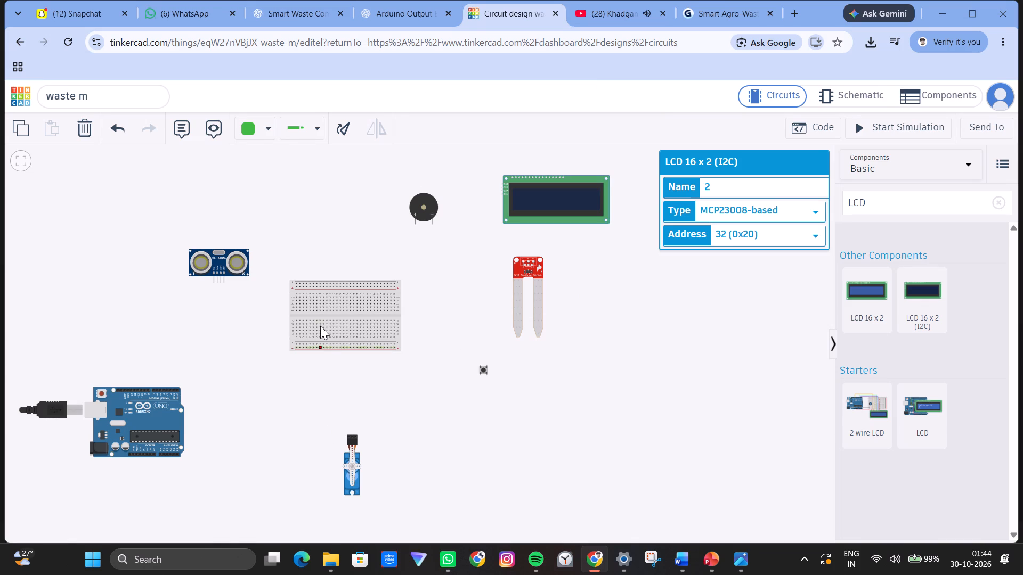
Shift the Arduino Uno and the ultrasonic distance sensor to the right, keeping the sensor above the Arduino.
{"action": "left_click_drag", "start_coordinate": [147, 415], "coordinate": [231, 395]}
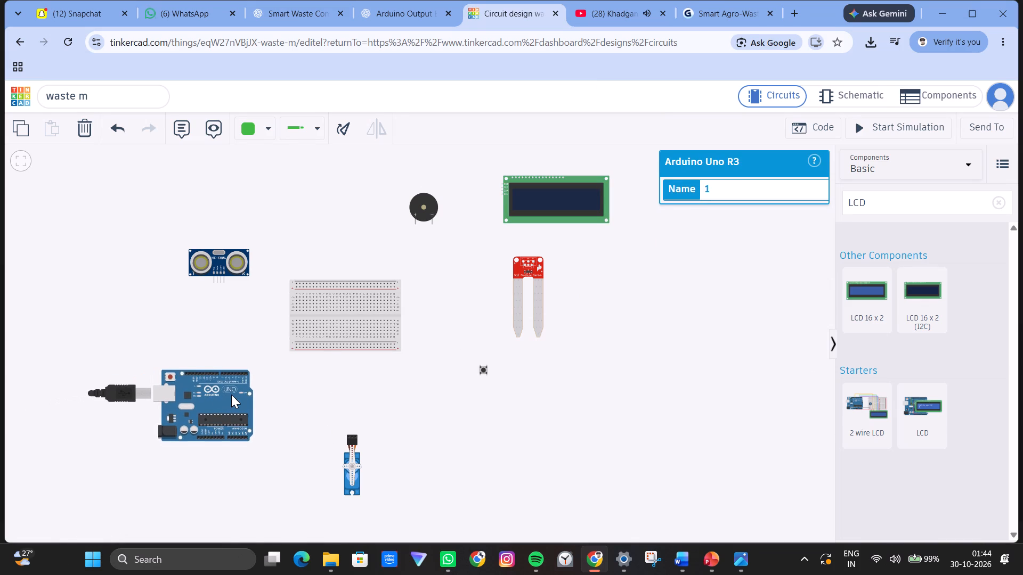
{"action": "left_click_drag", "start_coordinate": [231, 395], "coordinate": [233, 394]}
{"action": "left_click_drag", "start_coordinate": [235, 258], "coordinate": [249, 266]}
Move the small breadboard away to the far lower right of the circuit and place the micro servo to the right of the Arduino.
{"action": "left_click_drag", "start_coordinate": [332, 325], "coordinate": [642, 506]}
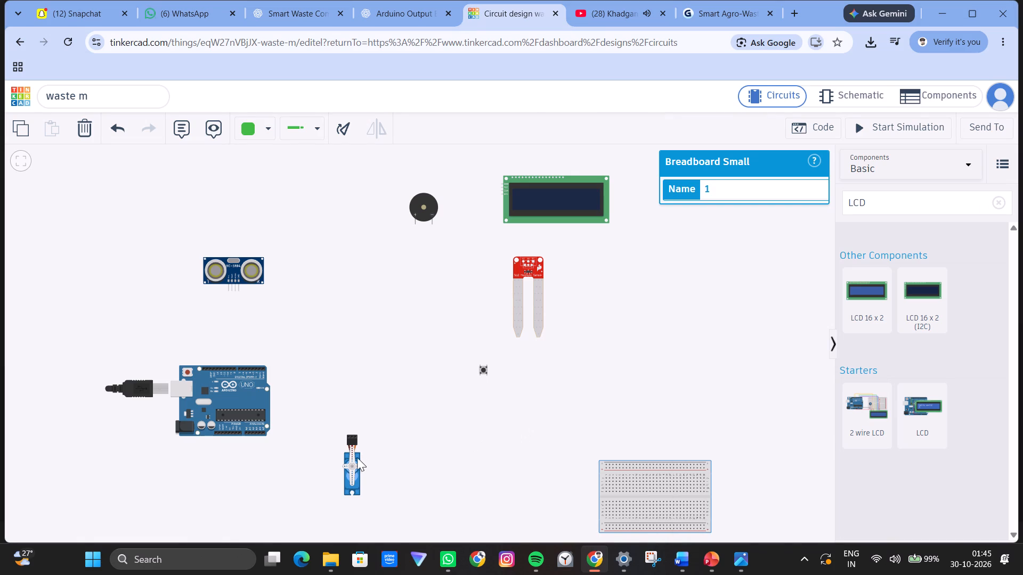
{"action": "left_click_drag", "start_coordinate": [353, 460], "coordinate": [428, 385]}
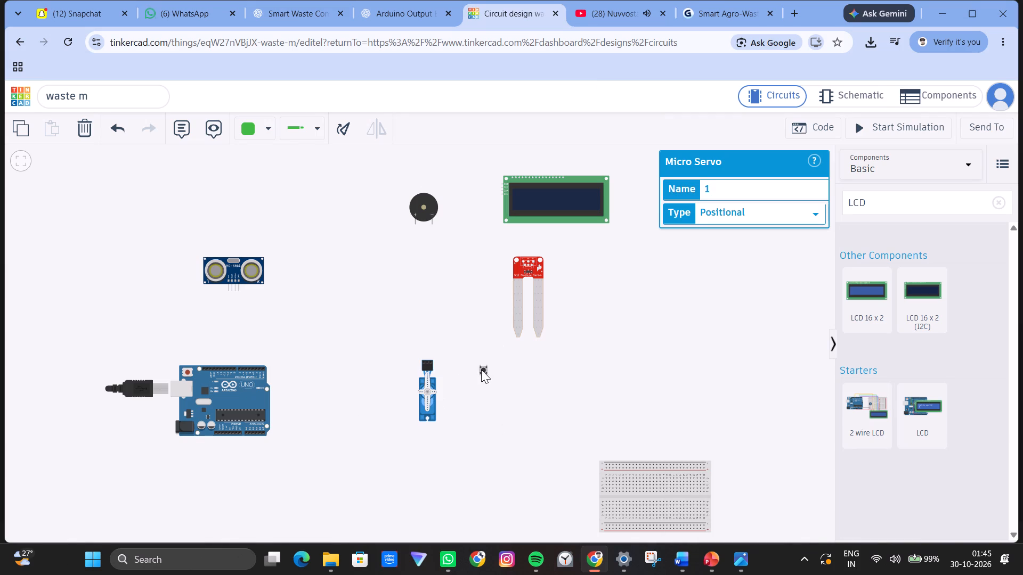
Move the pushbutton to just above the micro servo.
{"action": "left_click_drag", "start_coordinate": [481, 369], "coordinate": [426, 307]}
Move the soil moisture sensor down beside the micro servo, on its right side.
{"action": "left_click_drag", "start_coordinate": [529, 306], "coordinate": [499, 377]}
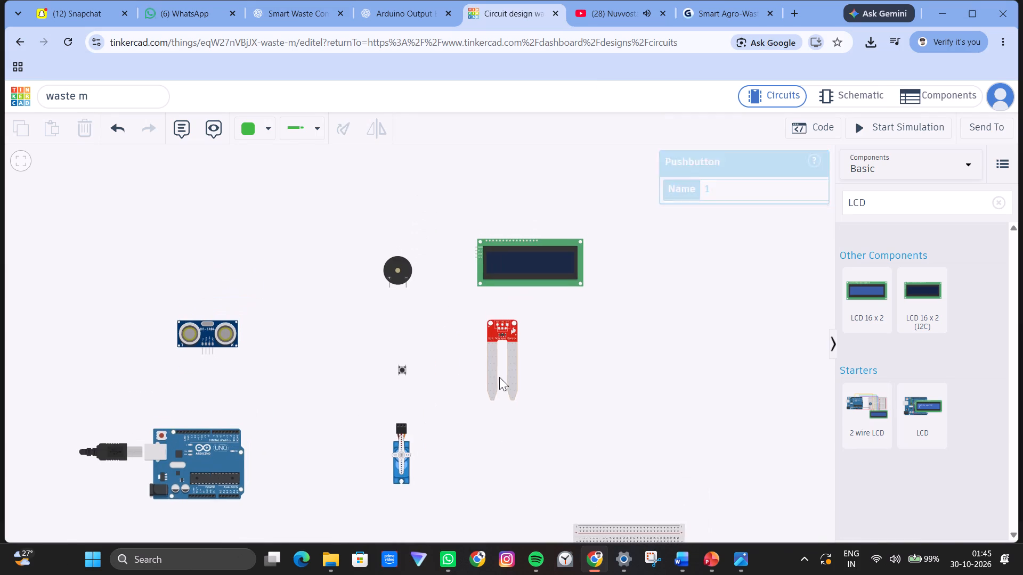
{"action": "left_click_drag", "start_coordinate": [499, 377], "coordinate": [497, 386]}
{"action": "left_click_drag", "start_coordinate": [501, 357], "coordinate": [460, 466]}
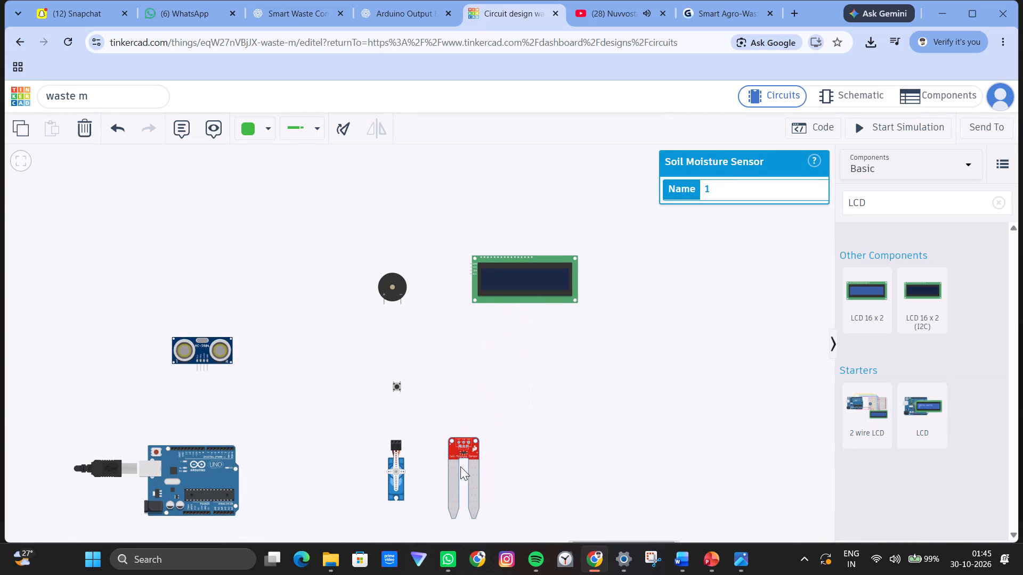
{"action": "left_click_drag", "start_coordinate": [460, 466], "coordinate": [474, 451]}
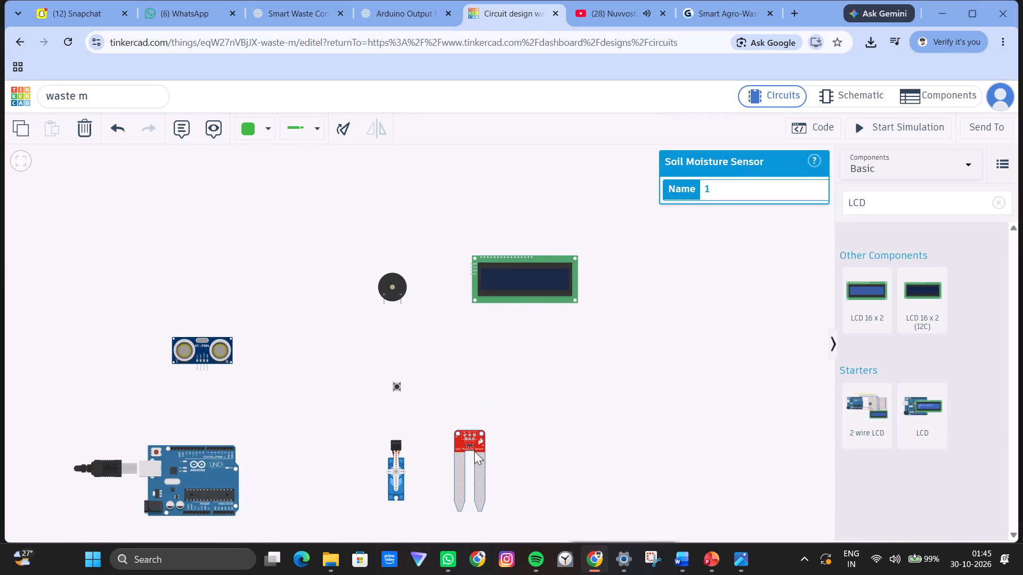
{"action": "scroll", "coordinate": [474, 451], "scroll_direction": "up", "scroll_amount": 1}
{"action": "left_click_drag", "start_coordinate": [580, 384], "coordinate": [633, 347]}
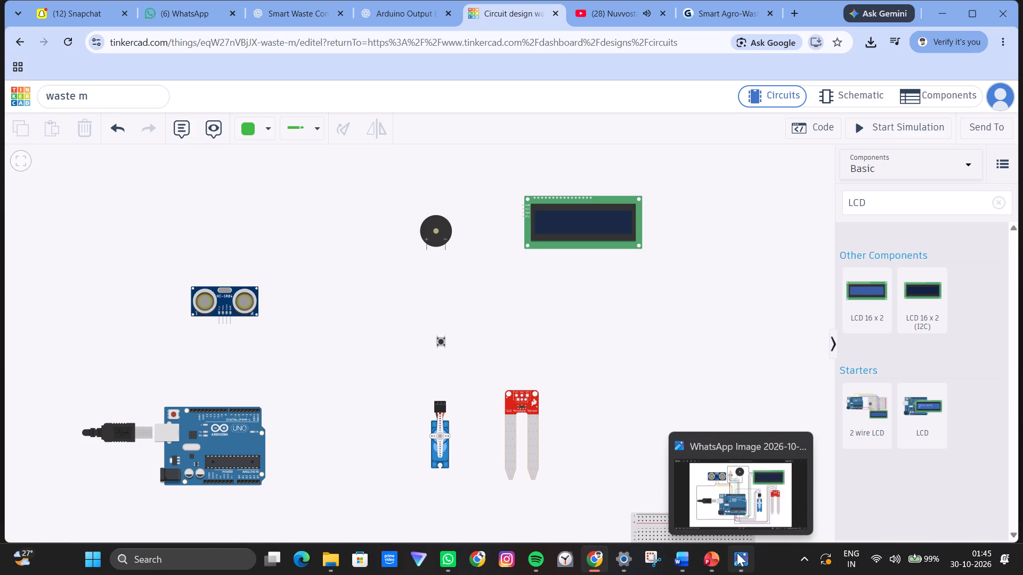
Line up the piezo and the LCD to the right of the ultrasonic sensor, forming one row above the Arduino and servo.
{"action": "left_click_drag", "start_coordinate": [437, 224], "coordinate": [374, 297]}
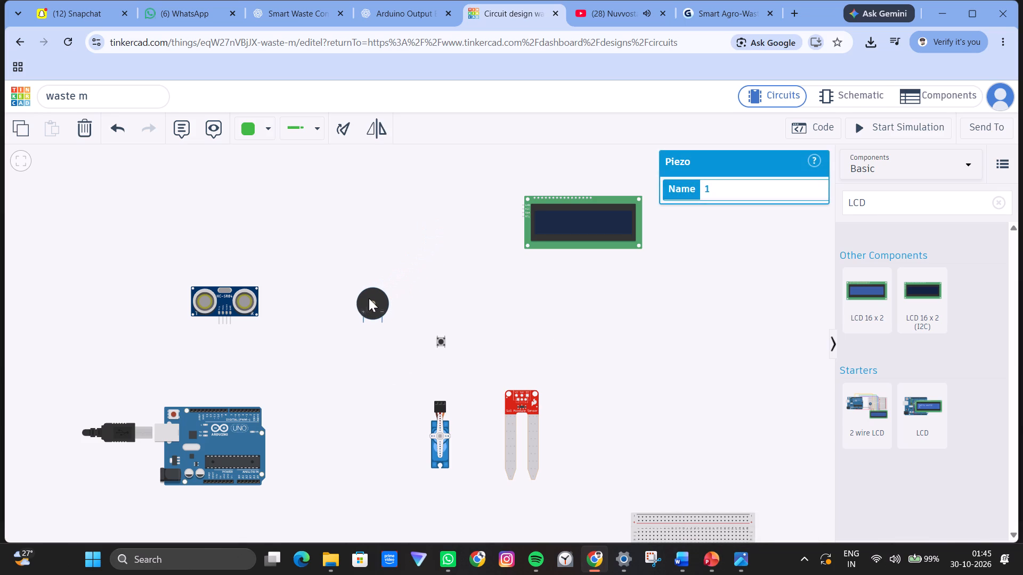
{"action": "left_click", "coordinate": [345, 299]}
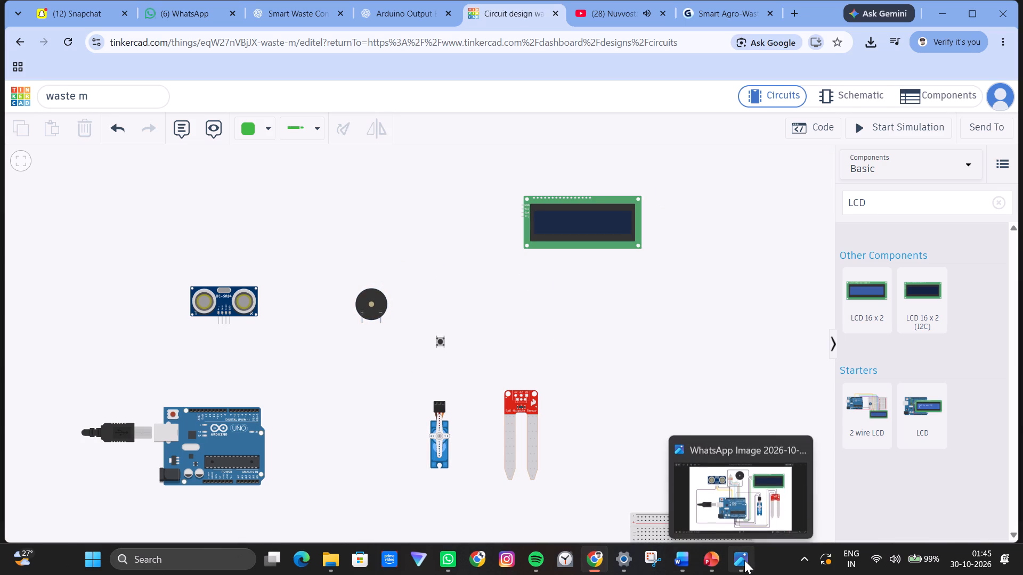
{"action": "left_click_drag", "start_coordinate": [556, 232], "coordinate": [496, 281]}
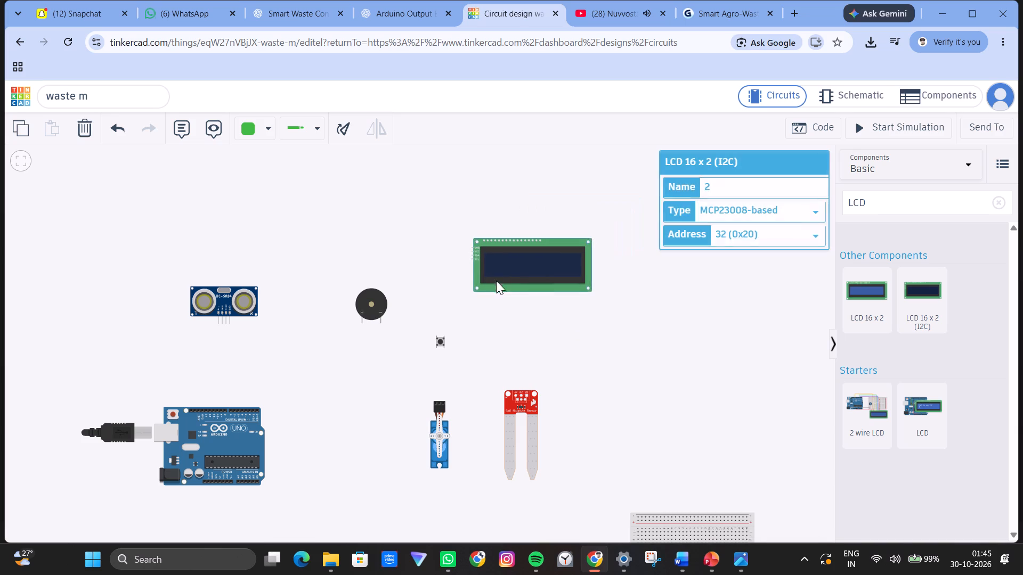
{"action": "left_click_drag", "start_coordinate": [496, 281], "coordinate": [470, 309]}
Delete the pushbutton and the small breadboard from the circuit.
{"action": "left_click", "coordinate": [443, 344]}
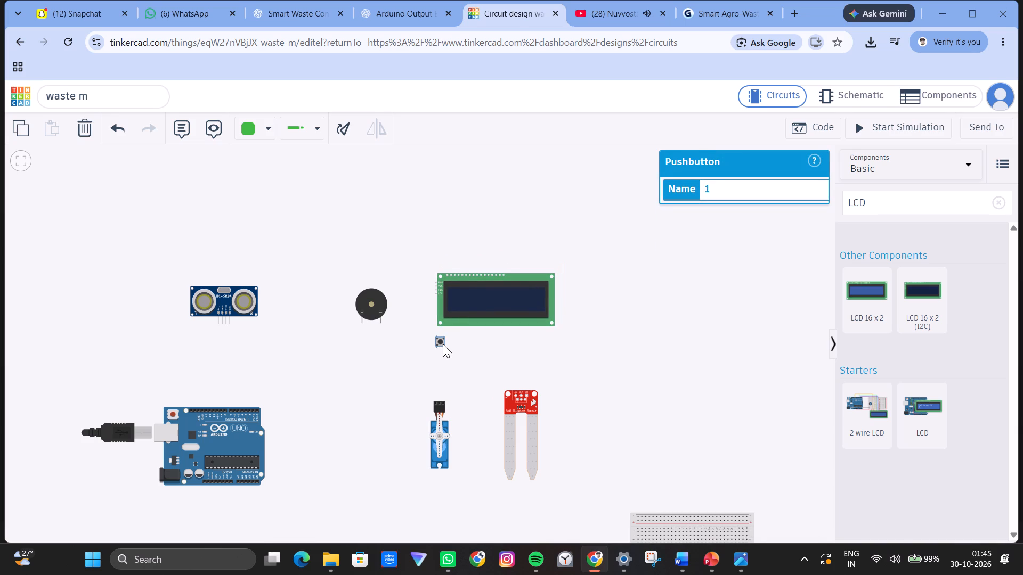
{"action": "key", "text": "Delete"}
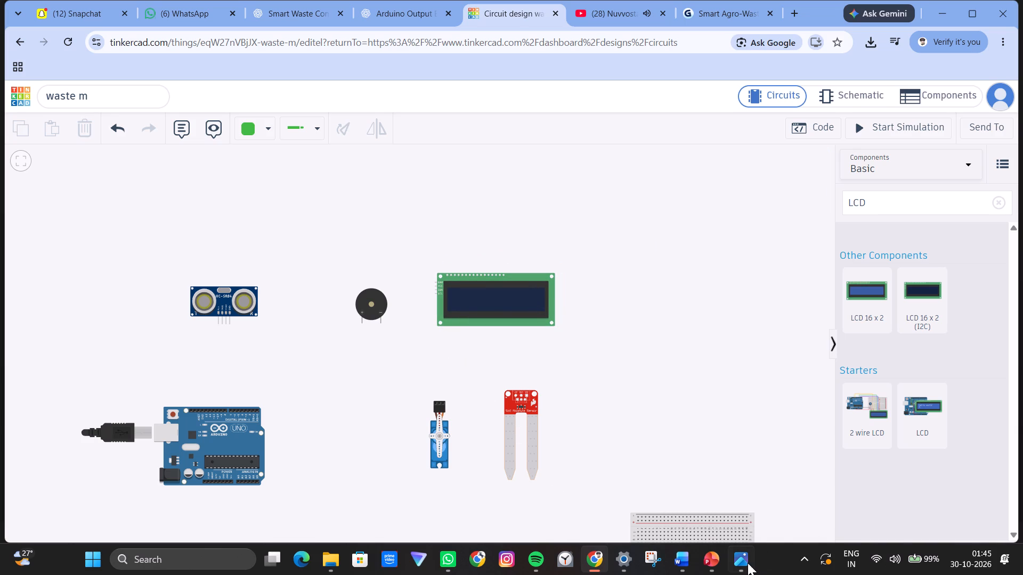
{"action": "left_click", "coordinate": [649, 529]}
{"action": "key", "text": "Delete"}
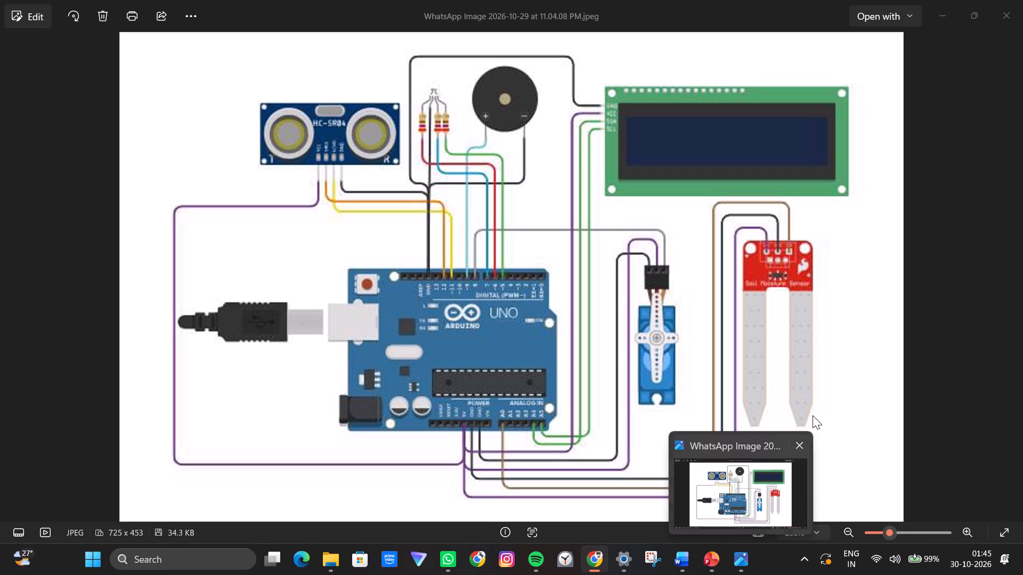
Place three resistors side by side between the ultrasonic distance sensor and the piezo.
{"action": "left_click", "coordinate": [874, 201]}
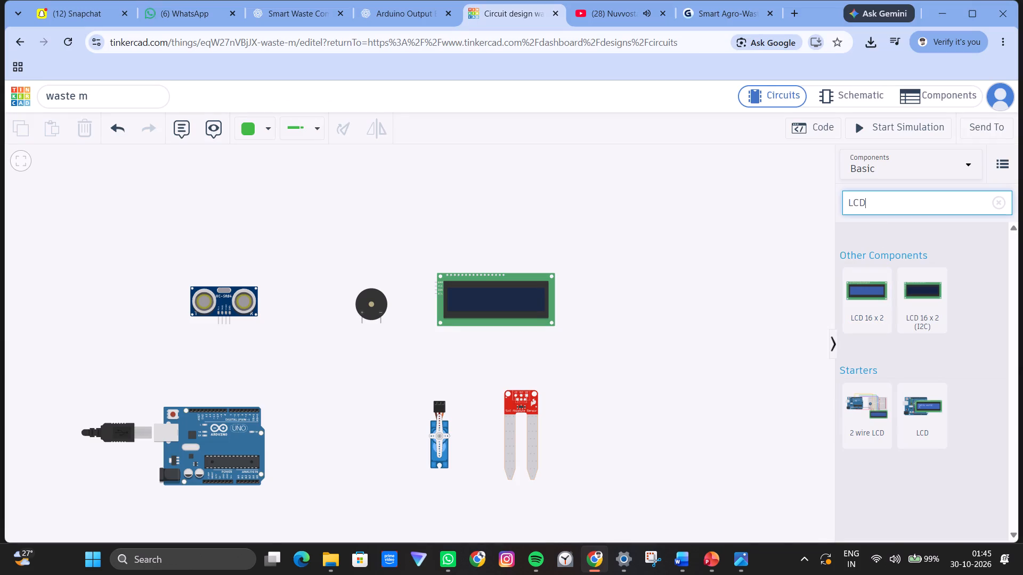
{"action": "key", "text": "BackSpace"}
{"action": "key", "text": "BackSpace"}
{"action": "key", "text": "BackSpace"}
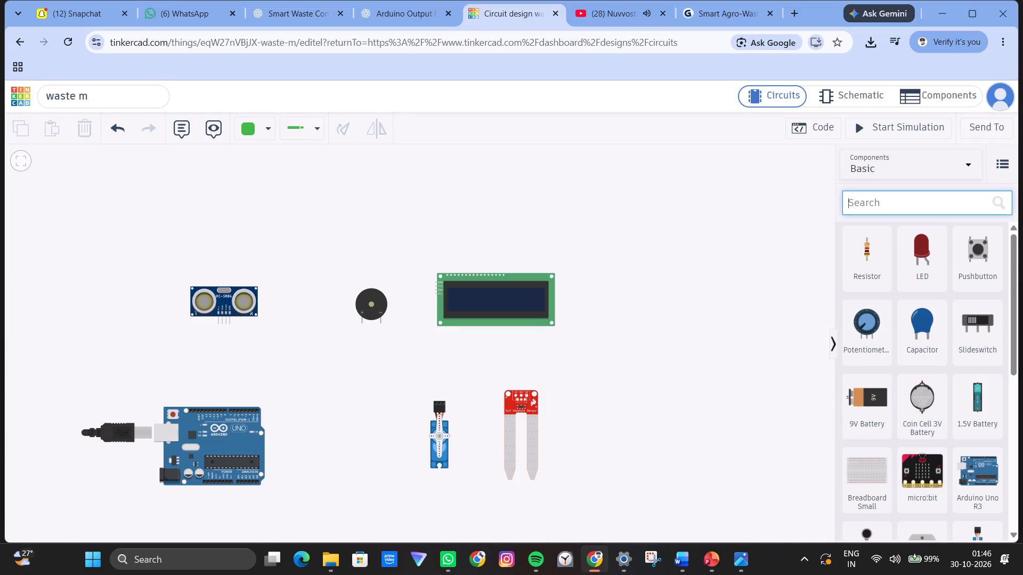
{"action": "left_click", "coordinate": [869, 252]}
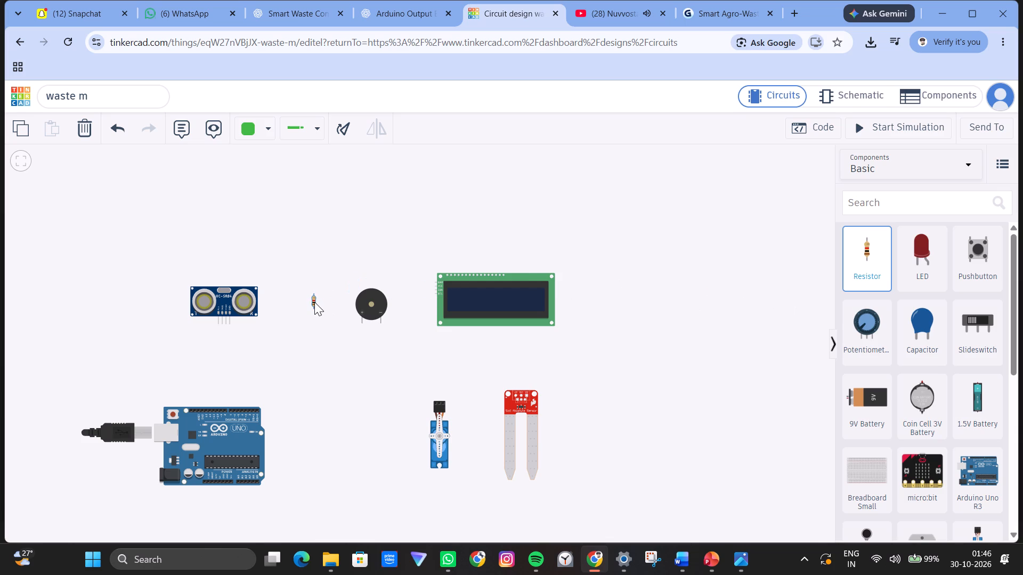
{"action": "left_click", "coordinate": [299, 305]}
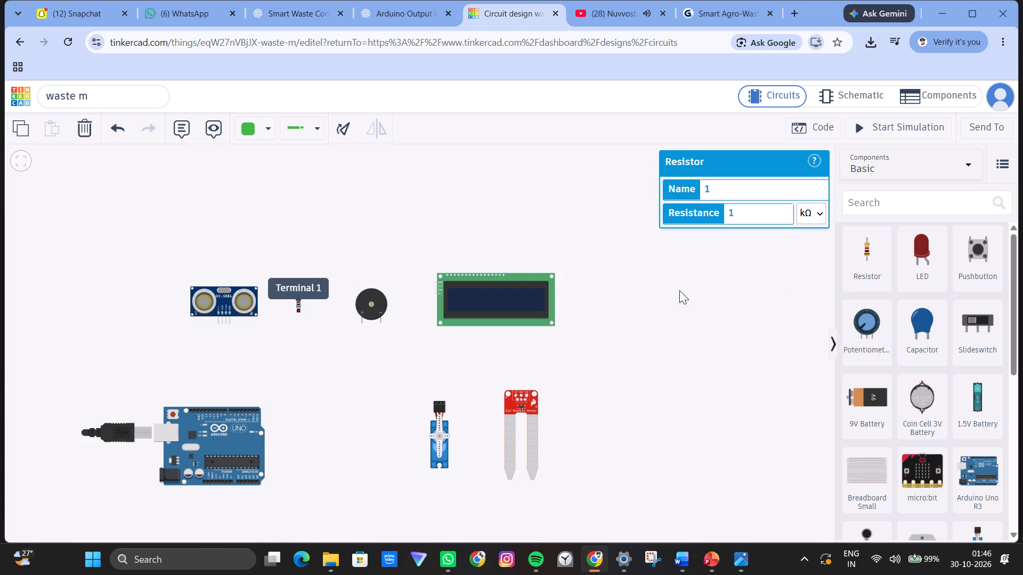
{"action": "left_click", "coordinate": [845, 253]}
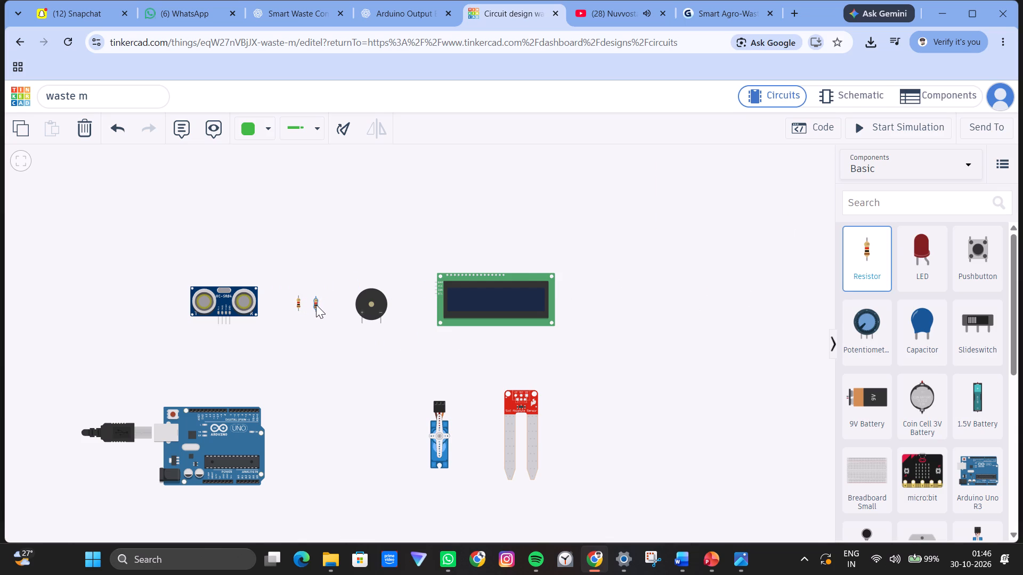
{"action": "left_click", "coordinate": [315, 305]}
{"action": "left_click", "coordinate": [853, 249]}
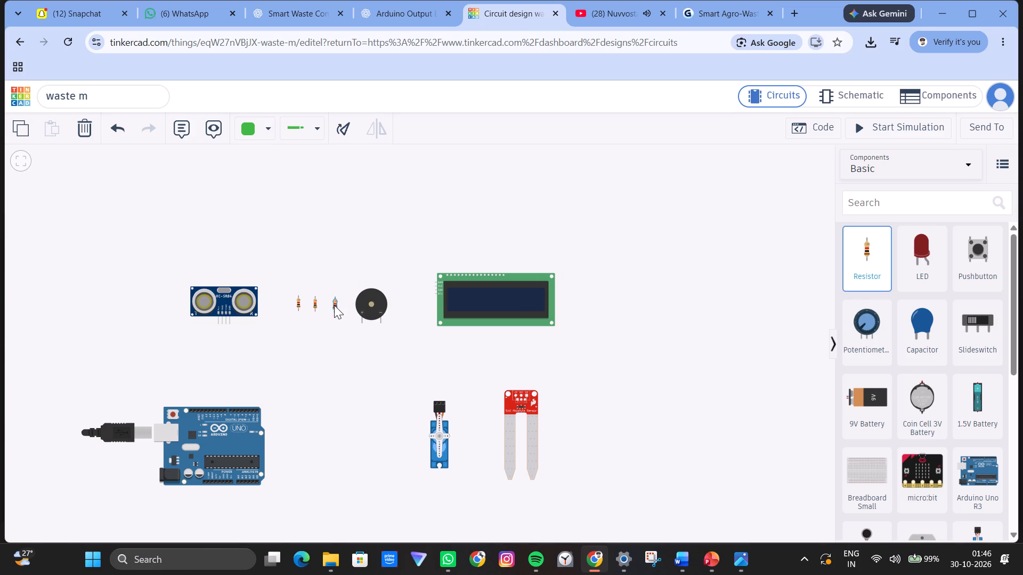
{"action": "left_click", "coordinate": [332, 304]}
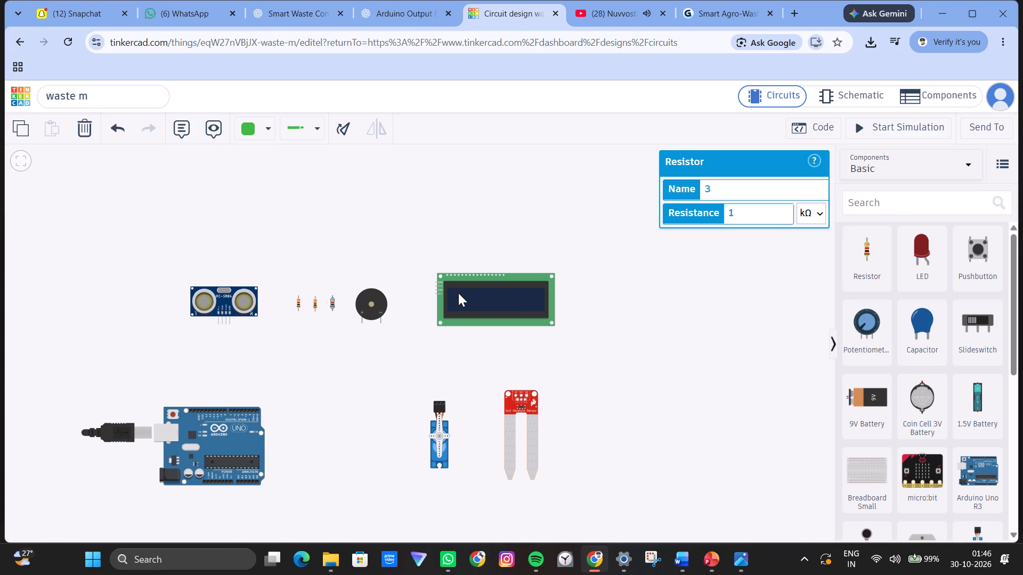
Nudge the LCD and the piezo slightly to the right to widen the spacing in the upper row.
{"action": "left_click_drag", "start_coordinate": [476, 292], "coordinate": [481, 292]}
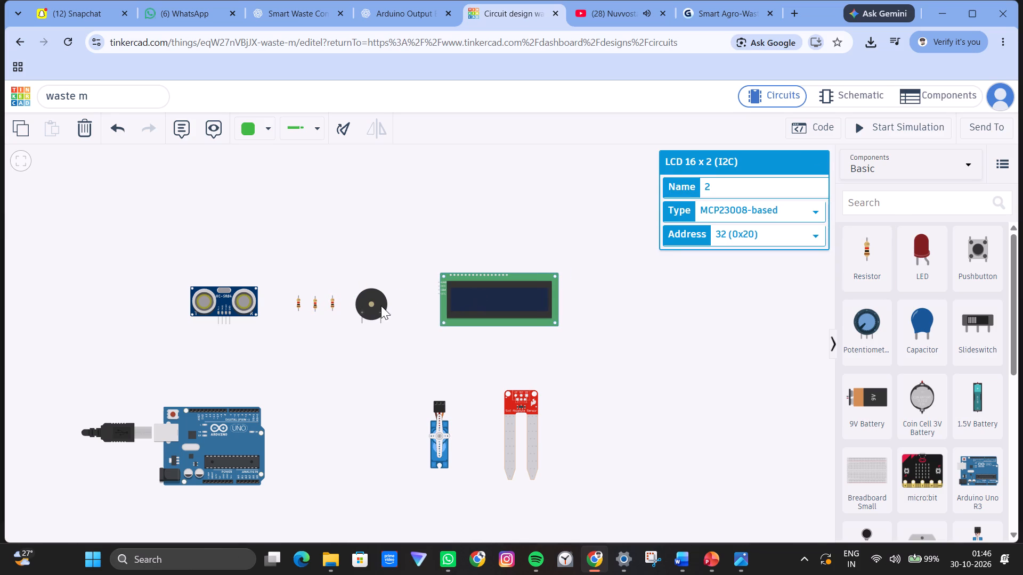
{"action": "left_click_drag", "start_coordinate": [379, 302], "coordinate": [387, 301]}
{"action": "scroll", "coordinate": [488, 376], "scroll_direction": "up", "scroll_amount": 2}
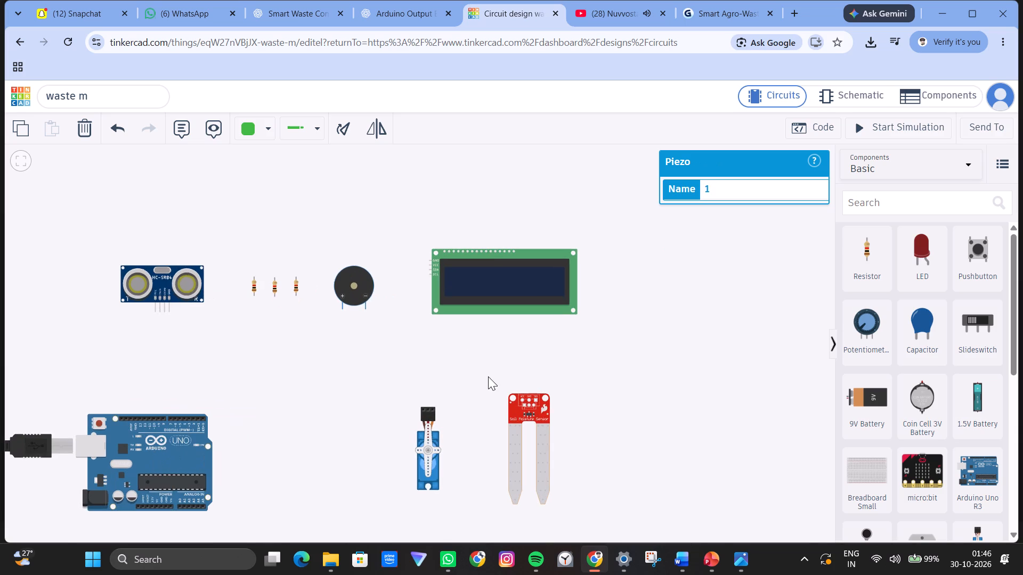
{"action": "scroll", "coordinate": [489, 377], "scroll_direction": "up", "scroll_amount": 1}
{"action": "left_click_drag", "start_coordinate": [489, 377], "coordinate": [653, 317]}
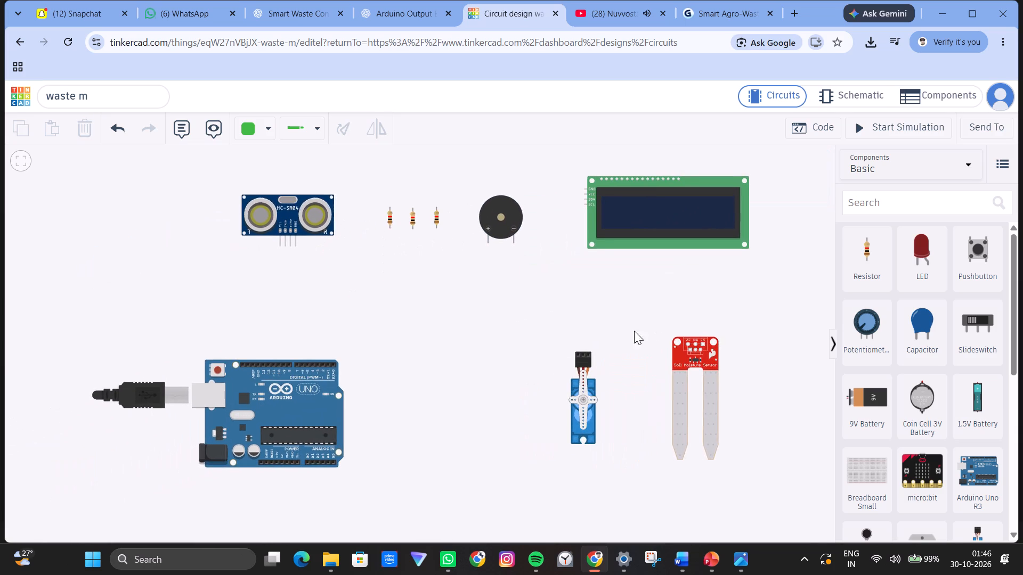
{"action": "scroll", "coordinate": [595, 355], "scroll_direction": "up", "scroll_amount": 2}
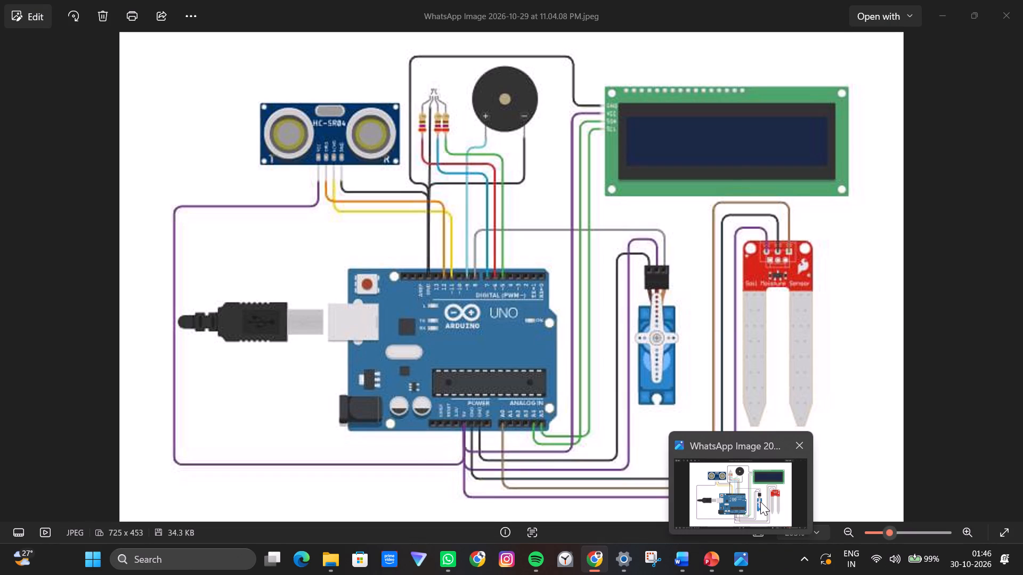
Run a red wire from the ultrasonic sensor's VCC pin around the USB plug and under the Arduino to its 5V pin, with squared bends.
{"action": "scroll", "coordinate": [491, 340], "scroll_direction": "up", "scroll_amount": 1}
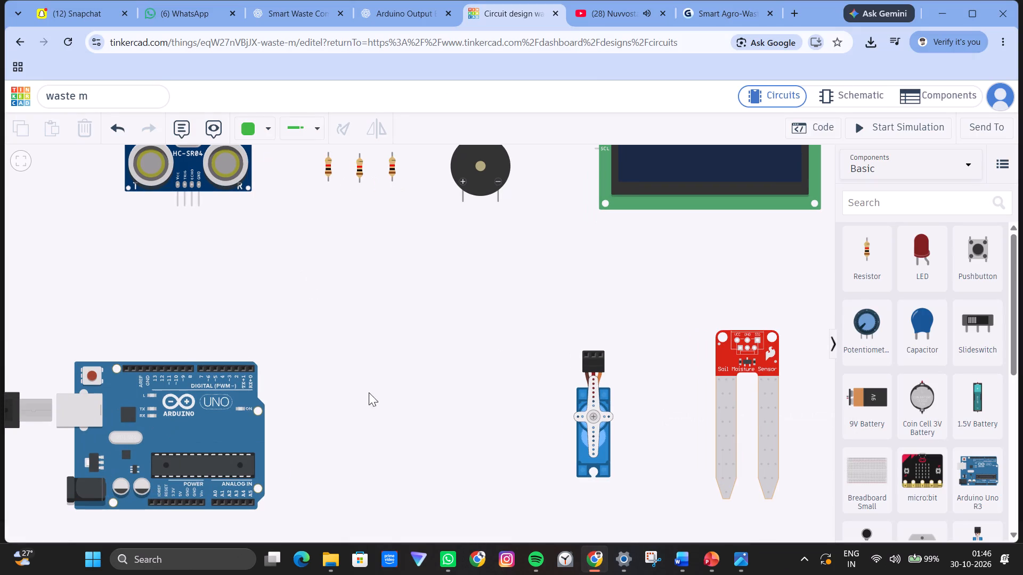
{"action": "left_click_drag", "start_coordinate": [338, 360], "coordinate": [464, 327]}
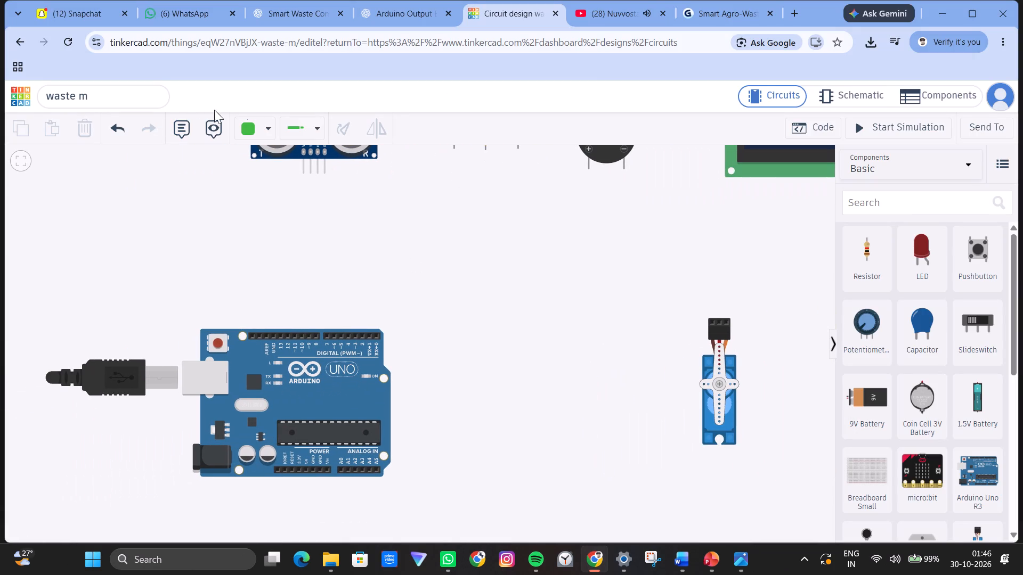
{"action": "left_click", "coordinate": [255, 124]}
{"action": "left_click", "coordinate": [255, 194]}
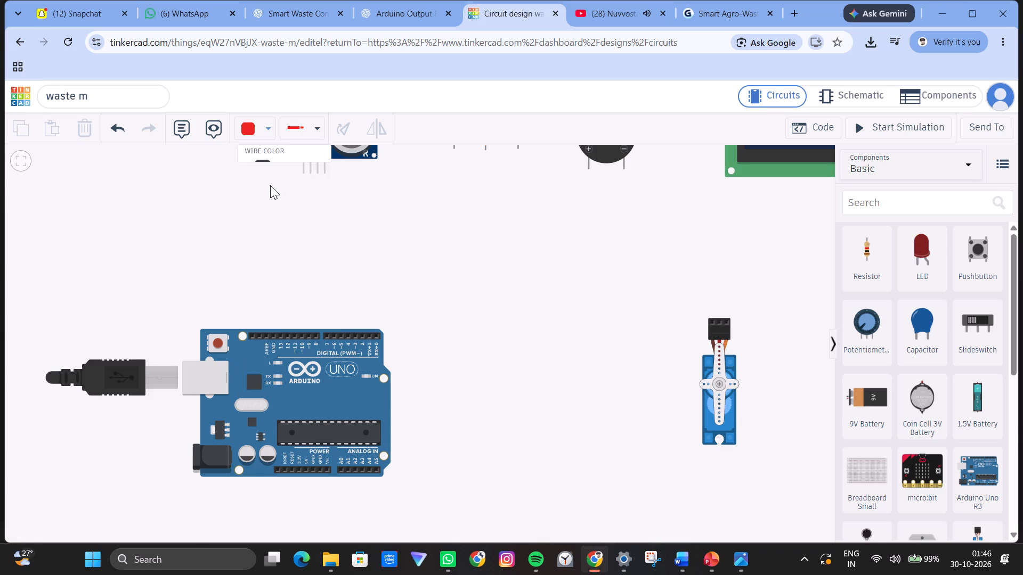
{"action": "left_click", "coordinate": [303, 172]}
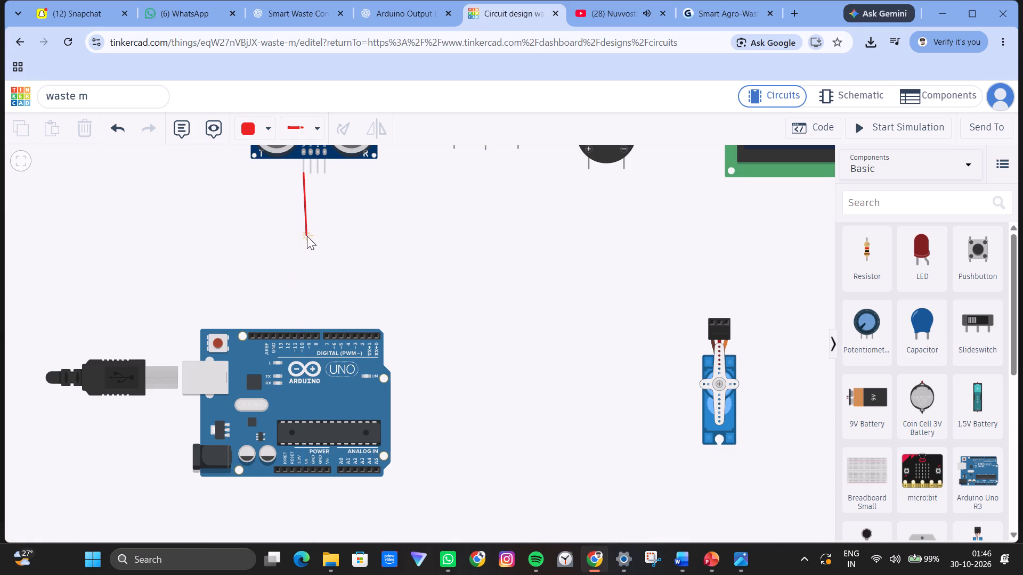
{"action": "left_click", "coordinate": [302, 233]}
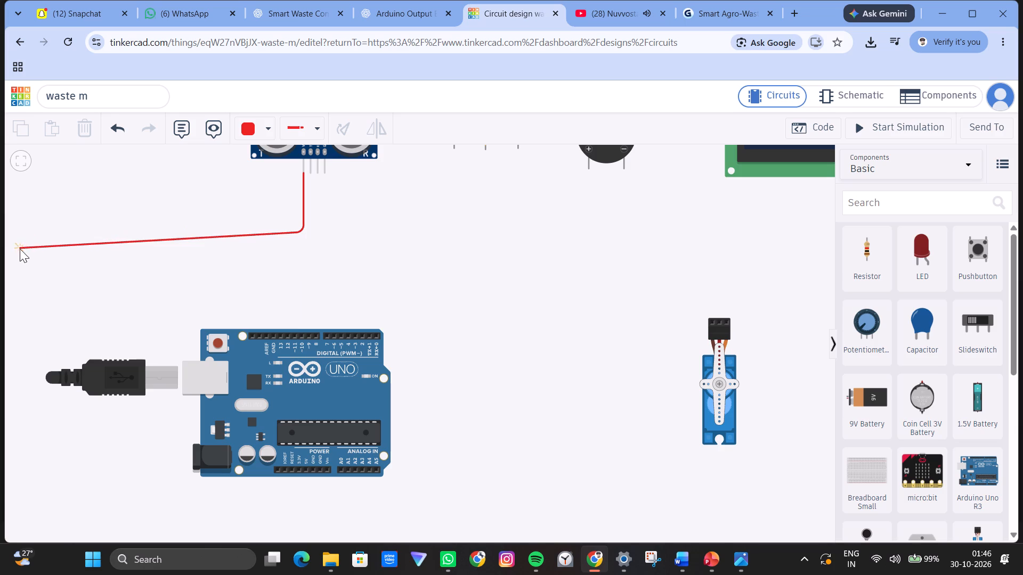
{"action": "left_click", "coordinate": [29, 231]}
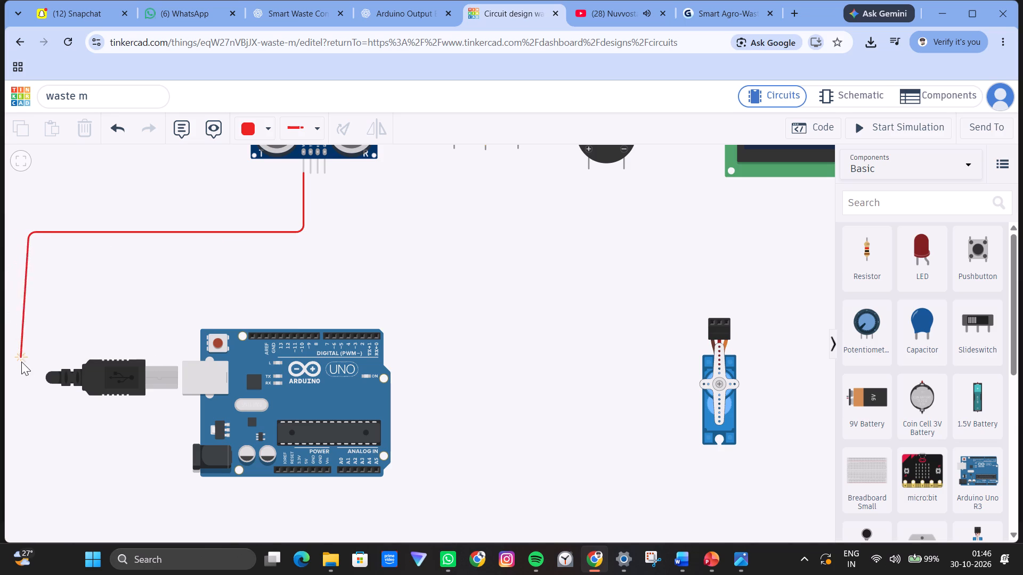
{"action": "left_click", "coordinate": [29, 490]}
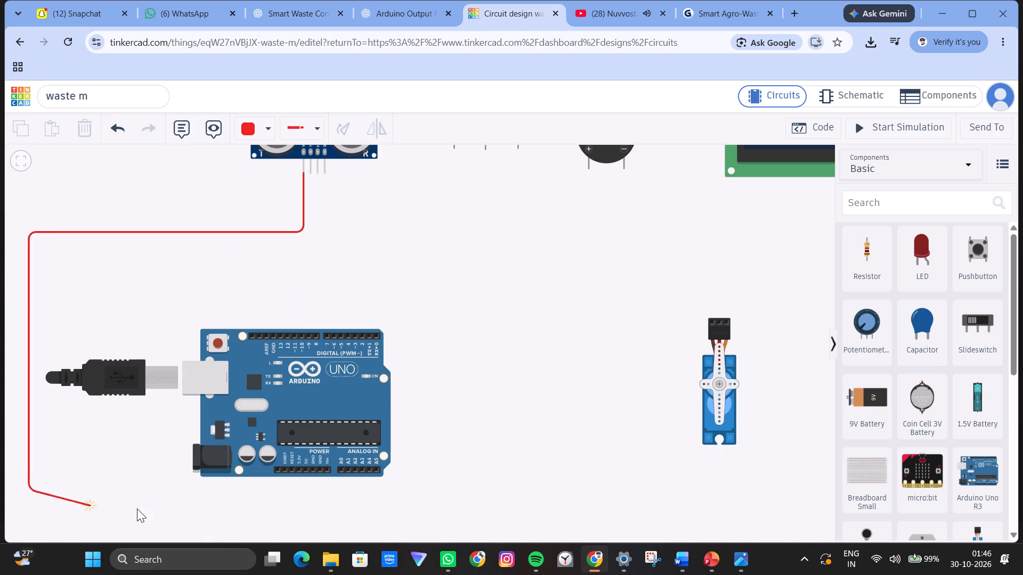
{"action": "left_click", "coordinate": [306, 490]}
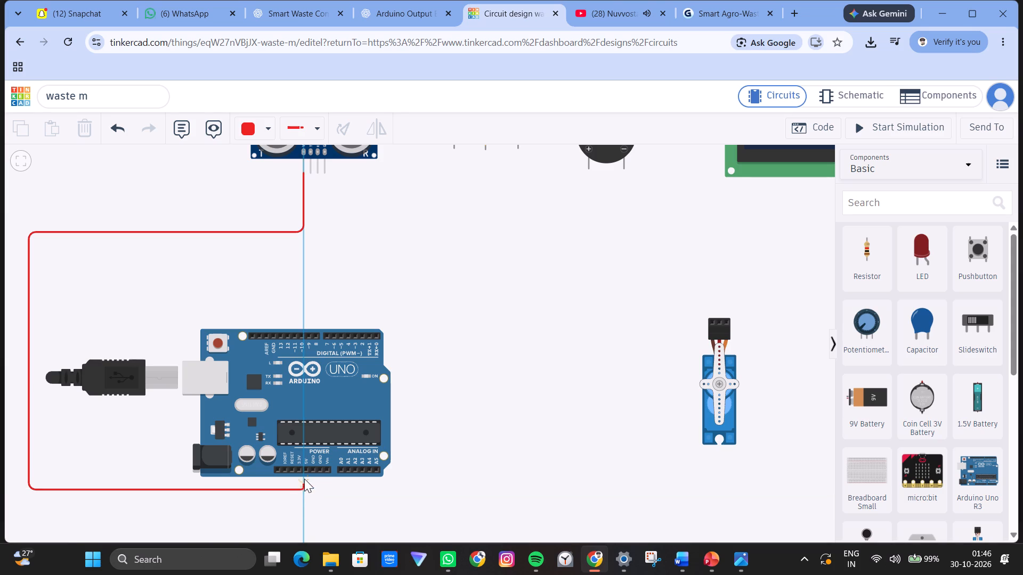
{"action": "left_click", "coordinate": [304, 467]}
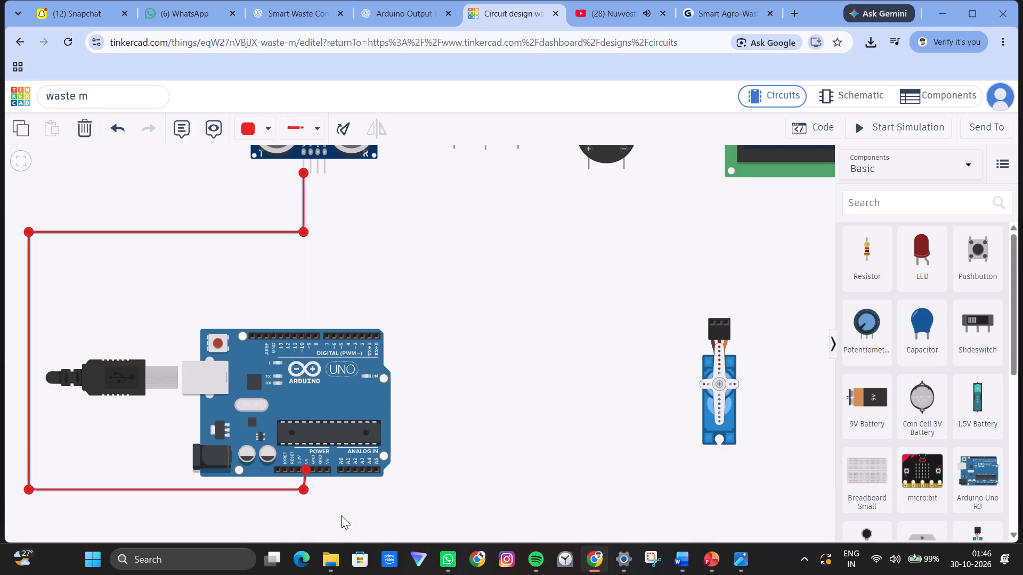
{"action": "left_click", "coordinate": [306, 490]}
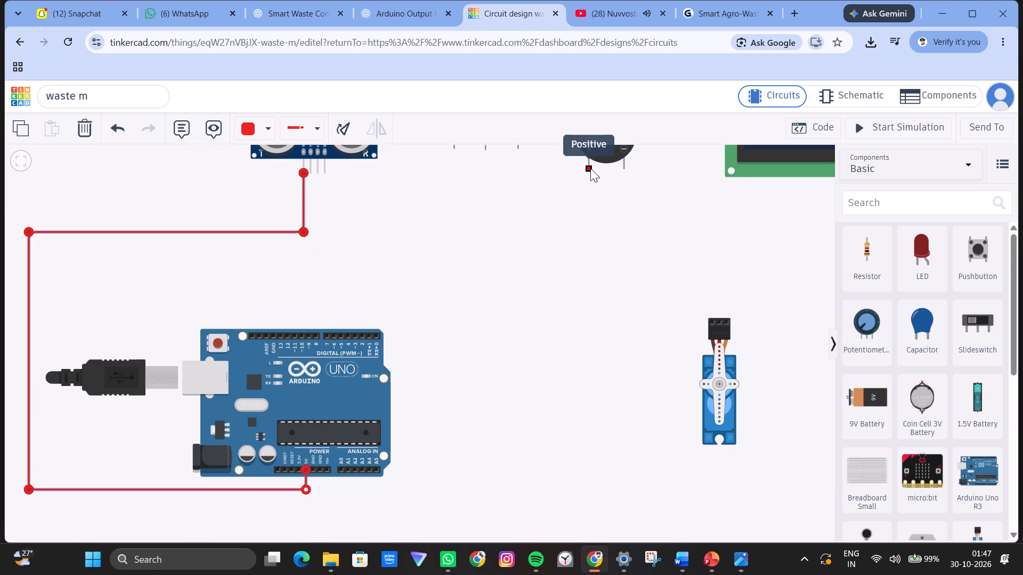
Run a red wire from the micro servo's Power pin around the servo and under it to the Arduino's 5V pin, removing the surplus bend there.
{"action": "scroll", "coordinate": [563, 250], "scroll_direction": "up", "scroll_amount": 1}
{"action": "scroll", "coordinate": [563, 250], "scroll_direction": "down", "scroll_amount": 1}
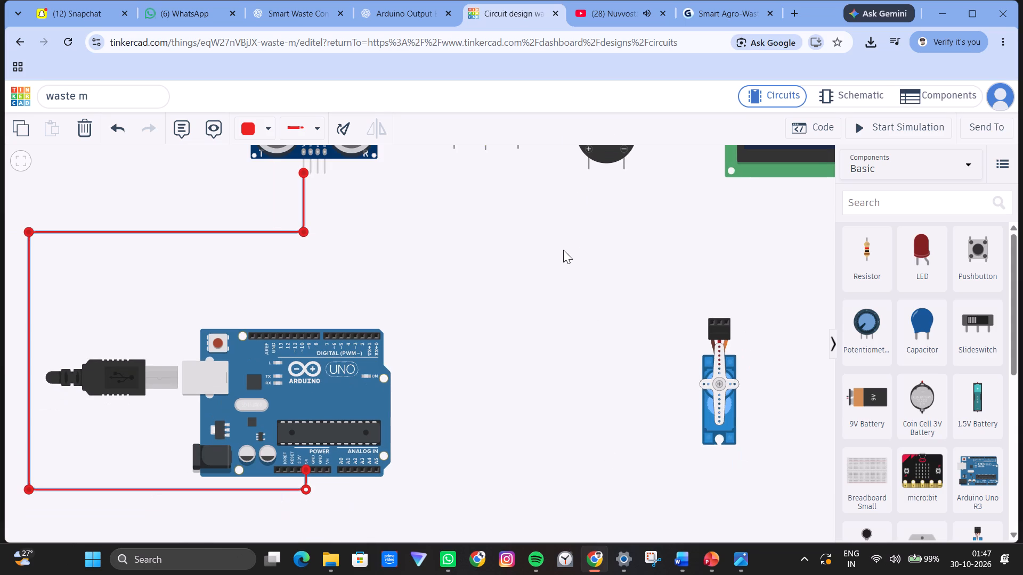
{"action": "left_click", "coordinate": [718, 319]}
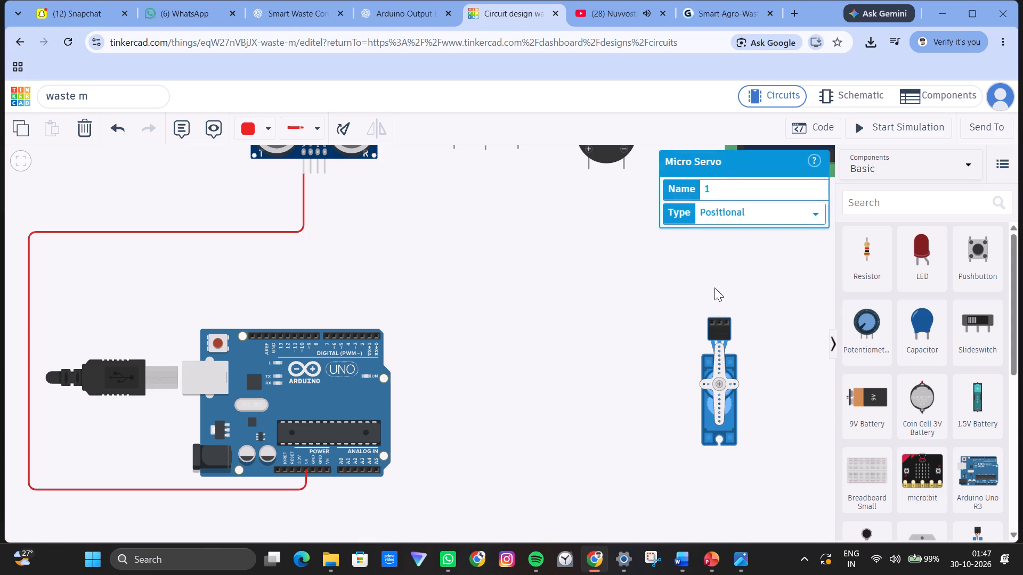
{"action": "left_click", "coordinate": [720, 322]}
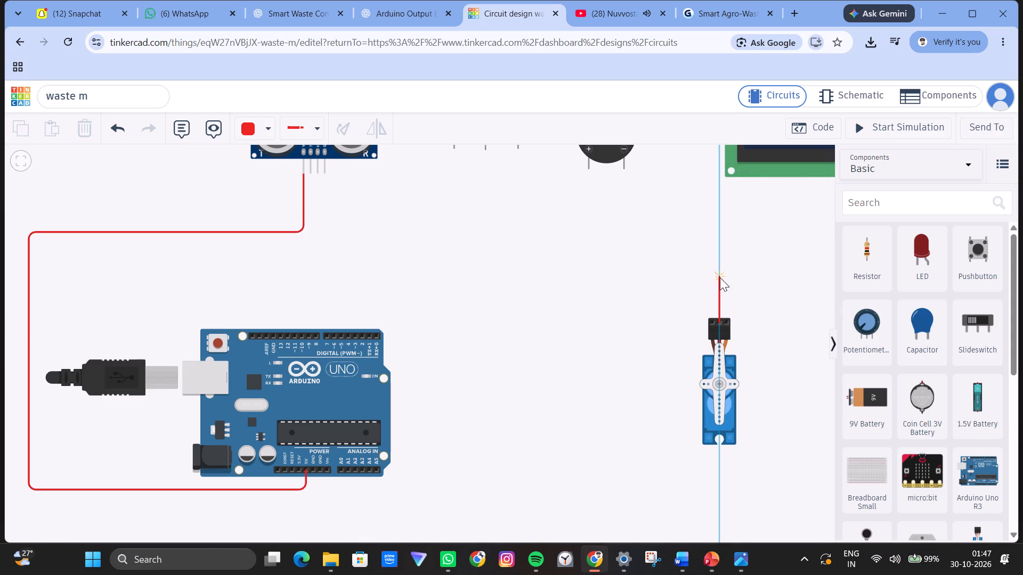
{"action": "left_click", "coordinate": [721, 302]}
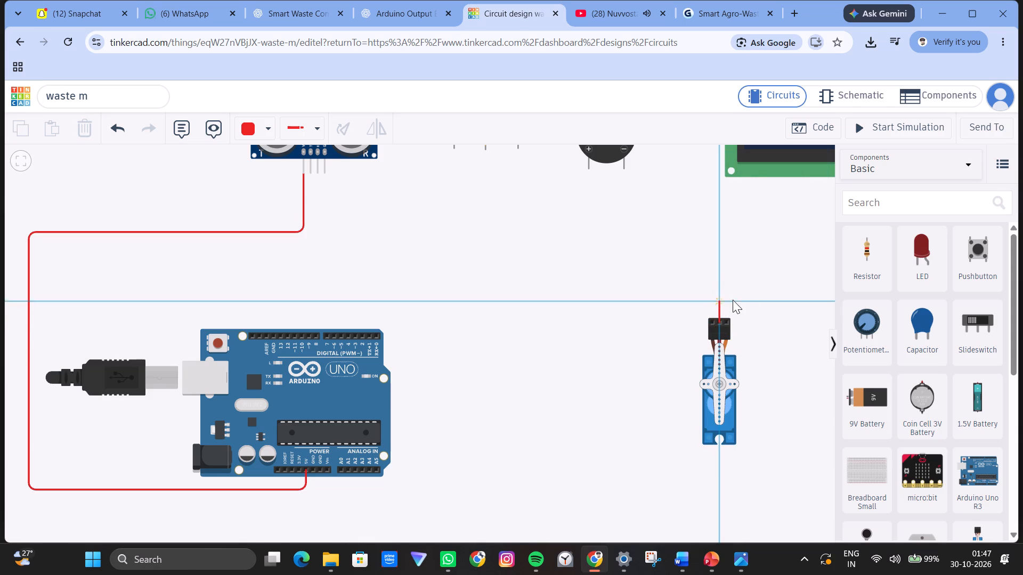
{"action": "left_click", "coordinate": [777, 302]}
{"action": "left_click", "coordinate": [778, 472]}
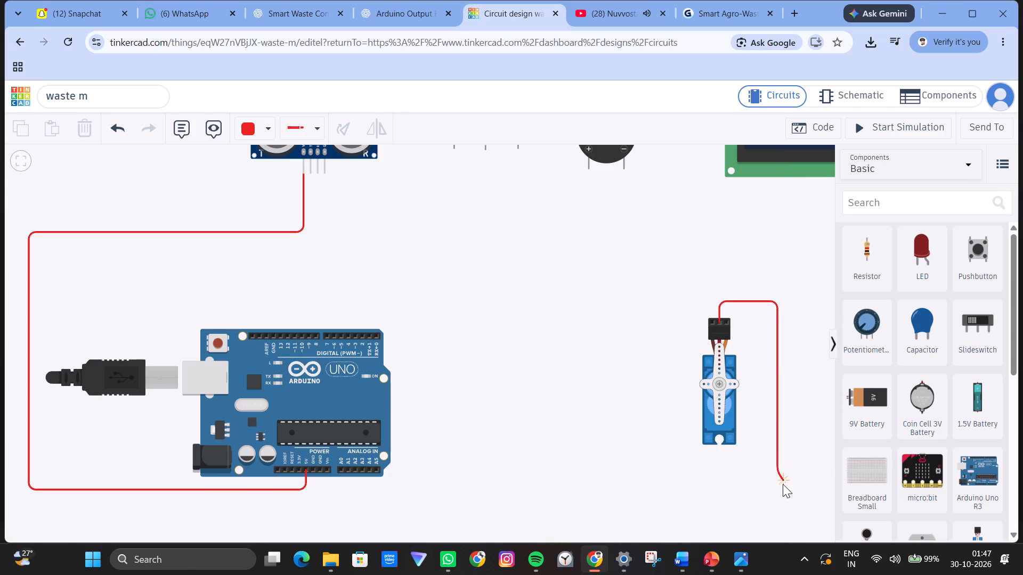
{"action": "left_click", "coordinate": [777, 500]}
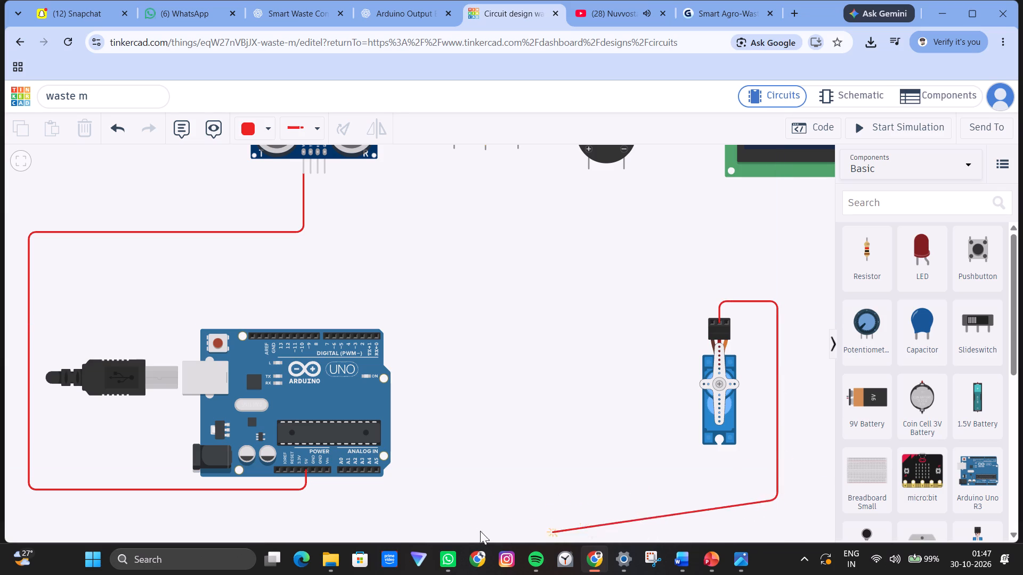
{"action": "left_click", "coordinate": [308, 496]}
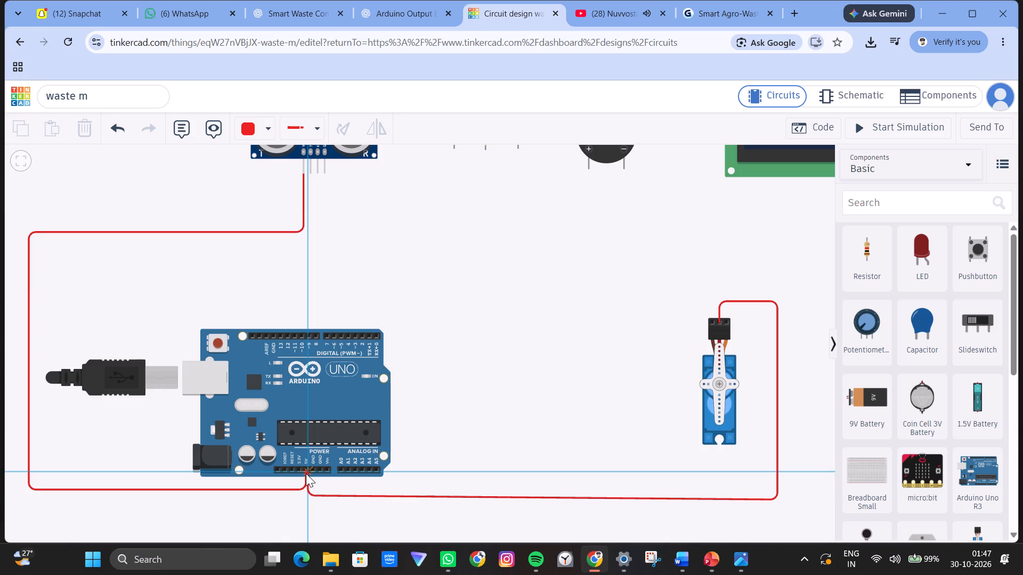
{"action": "left_click", "coordinate": [306, 466]}
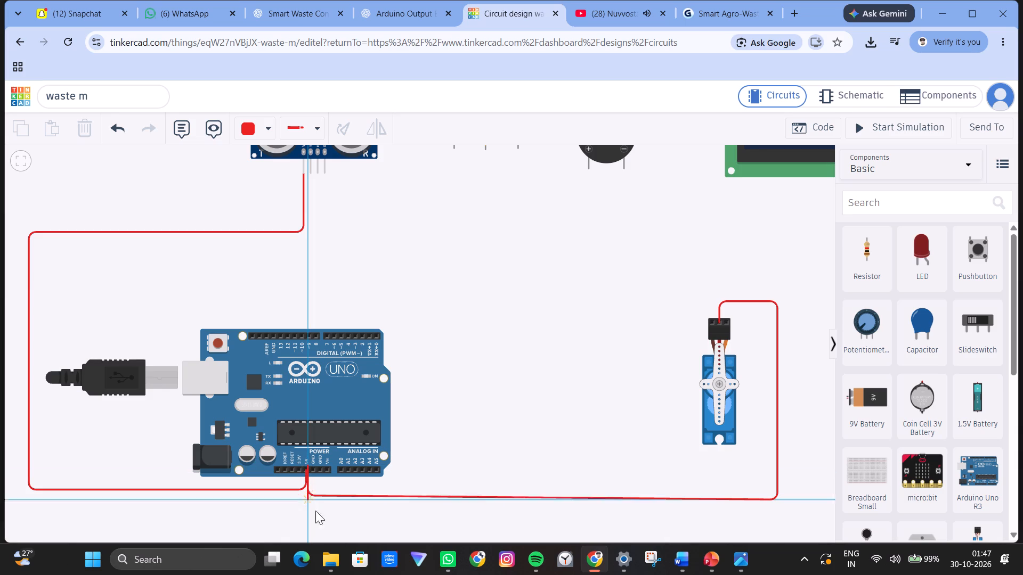
{"action": "left_click", "coordinate": [306, 467]}
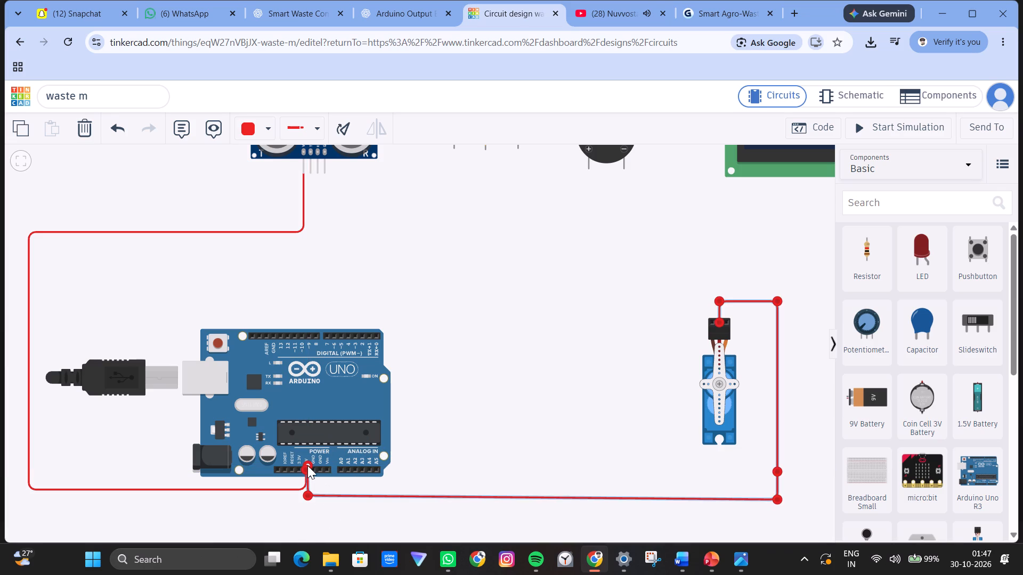
{"action": "left_click", "coordinate": [307, 463]}
{"action": "left_click", "coordinate": [82, 132]}
{"action": "left_click", "coordinate": [477, 425]}
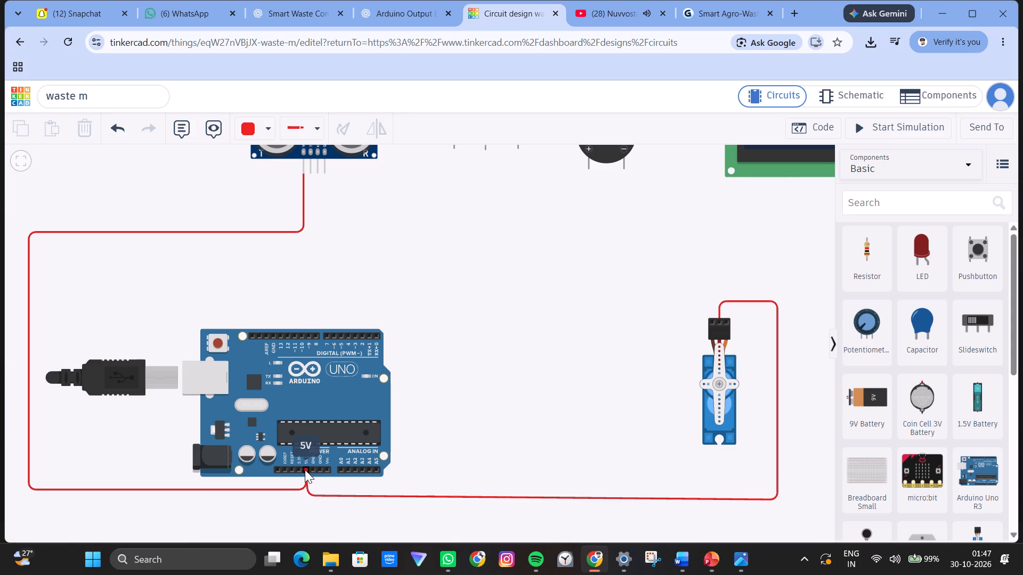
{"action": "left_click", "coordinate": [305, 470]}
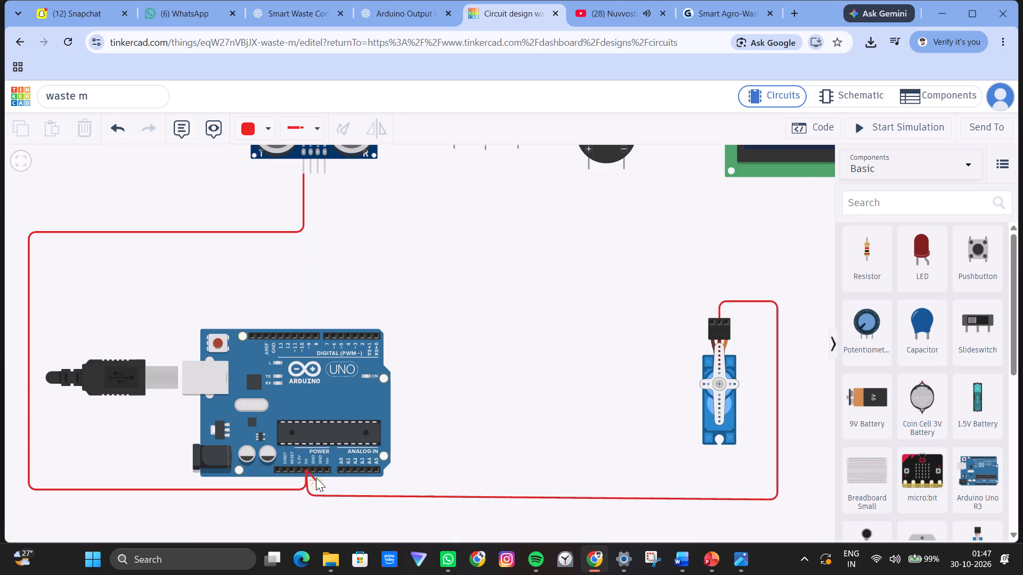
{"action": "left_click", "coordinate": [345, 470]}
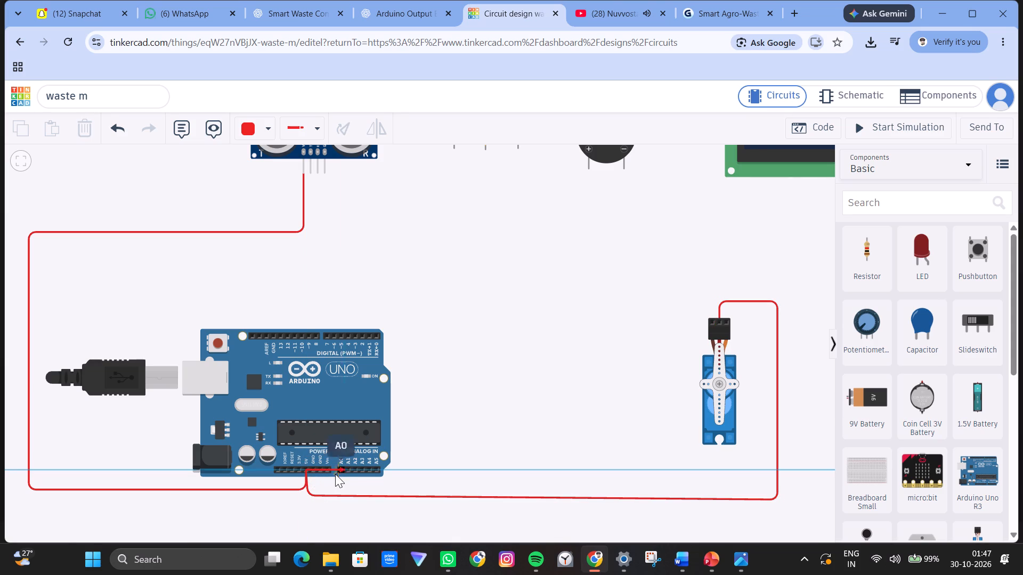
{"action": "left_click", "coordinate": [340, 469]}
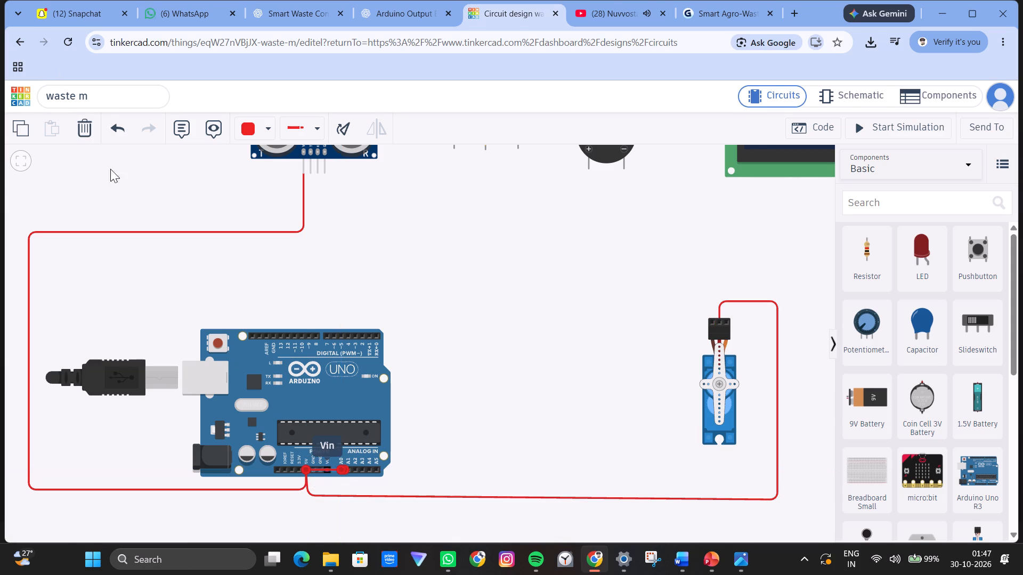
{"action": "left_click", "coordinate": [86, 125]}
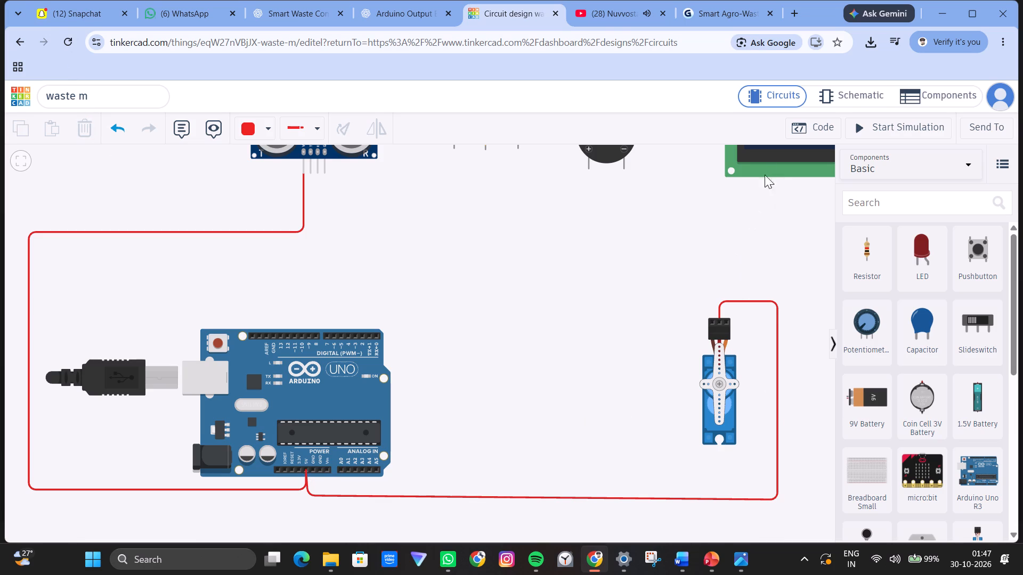
Run a red wire from the LCD's VCC pin down between the Arduino and servo and back underneath to the Arduino's 5V pin.
{"action": "scroll", "coordinate": [749, 230], "scroll_direction": "up", "scroll_amount": 1}
{"action": "scroll", "coordinate": [749, 230], "scroll_direction": "down", "scroll_amount": 3}
{"action": "left_click_drag", "start_coordinate": [736, 245], "coordinate": [733, 321]}
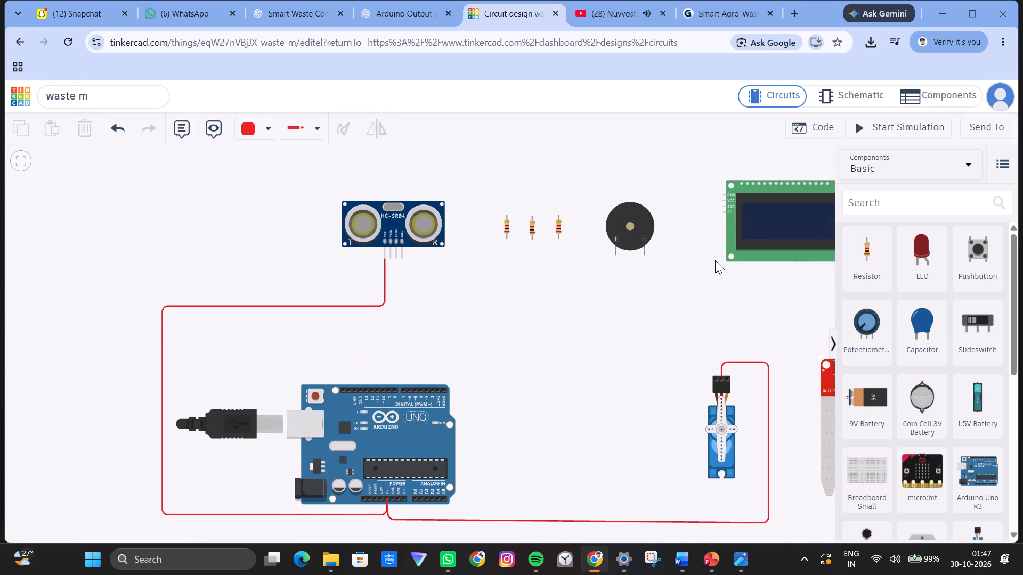
{"action": "left_click", "coordinate": [722, 203]}
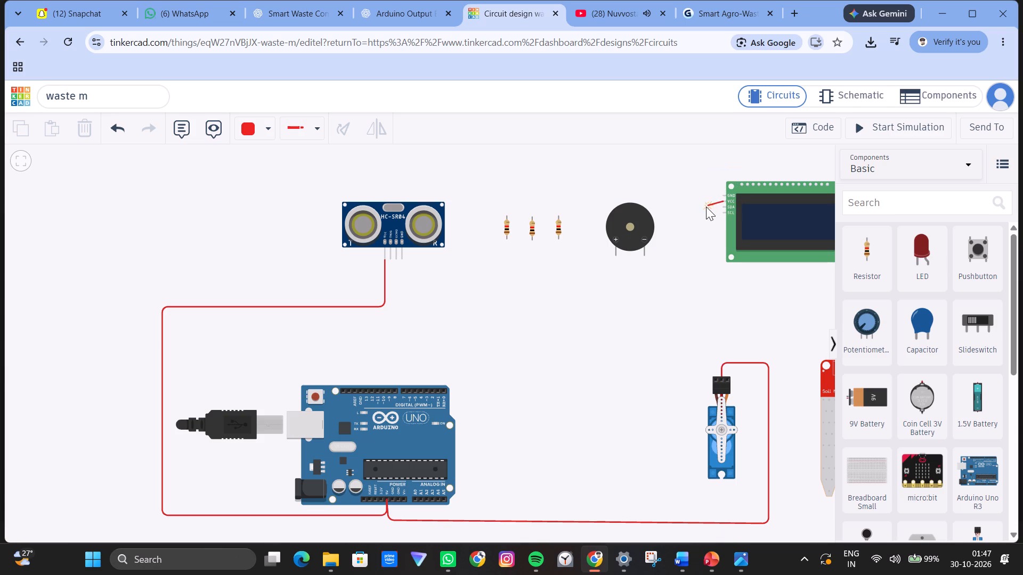
{"action": "left_click", "coordinate": [703, 201]}
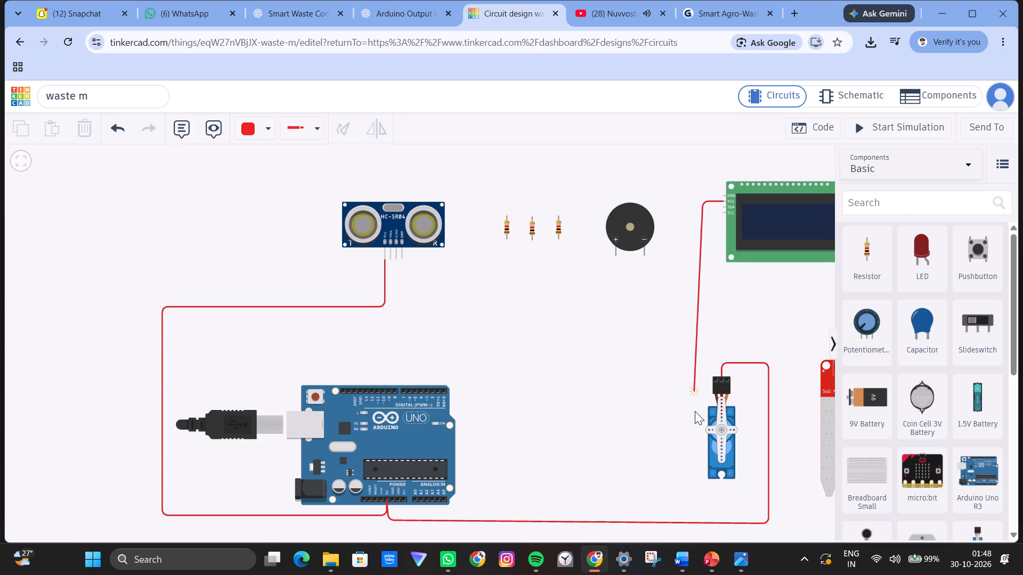
{"action": "left_click", "coordinate": [701, 532]}
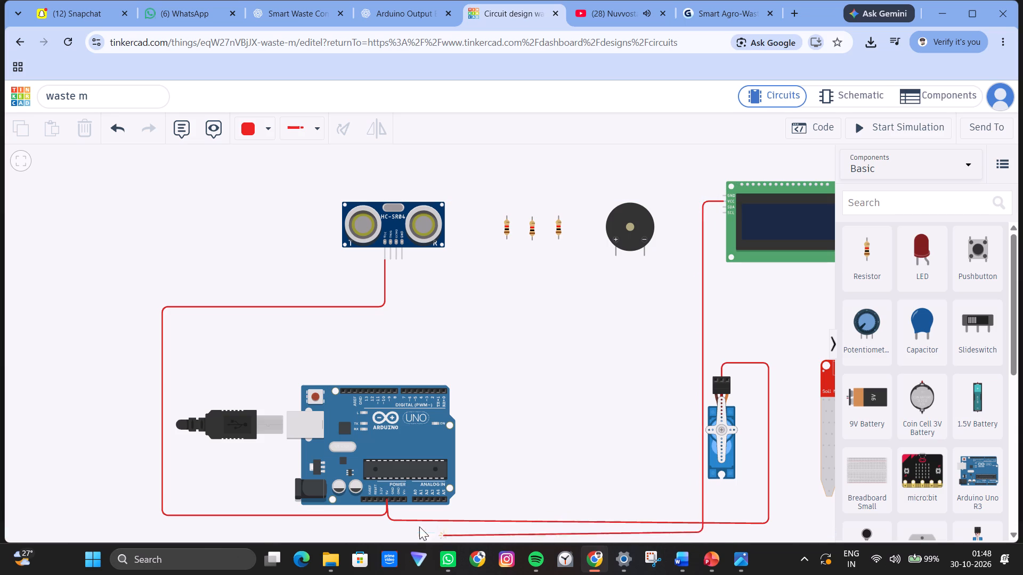
{"action": "left_click", "coordinate": [387, 525]}
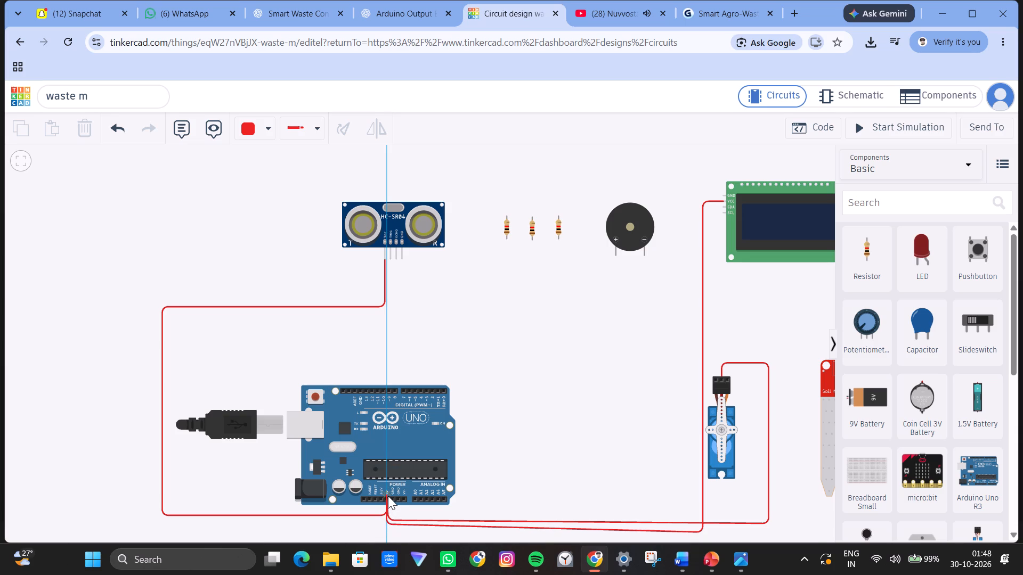
{"action": "left_click", "coordinate": [388, 499]}
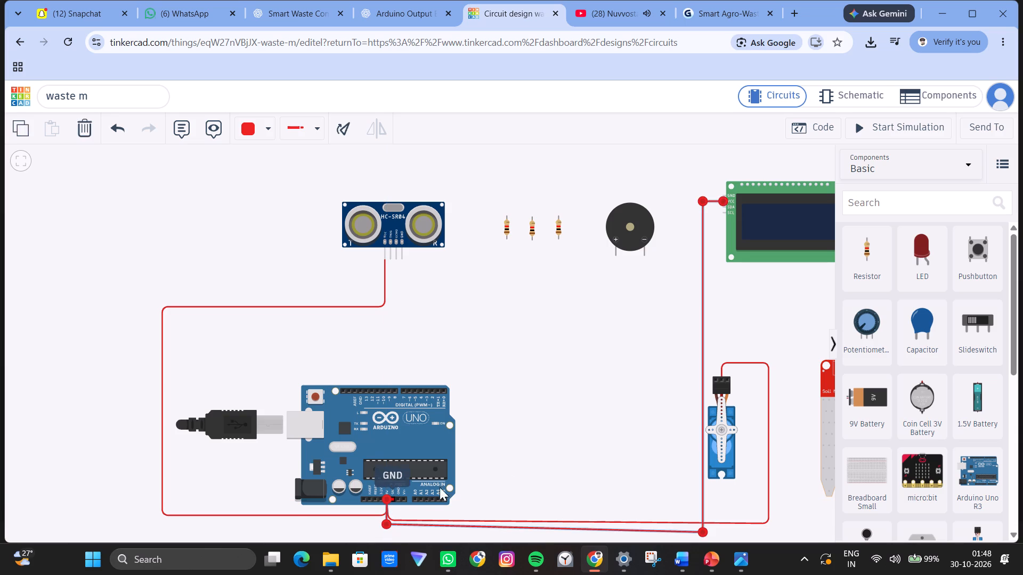
{"action": "left_click", "coordinate": [509, 467]}
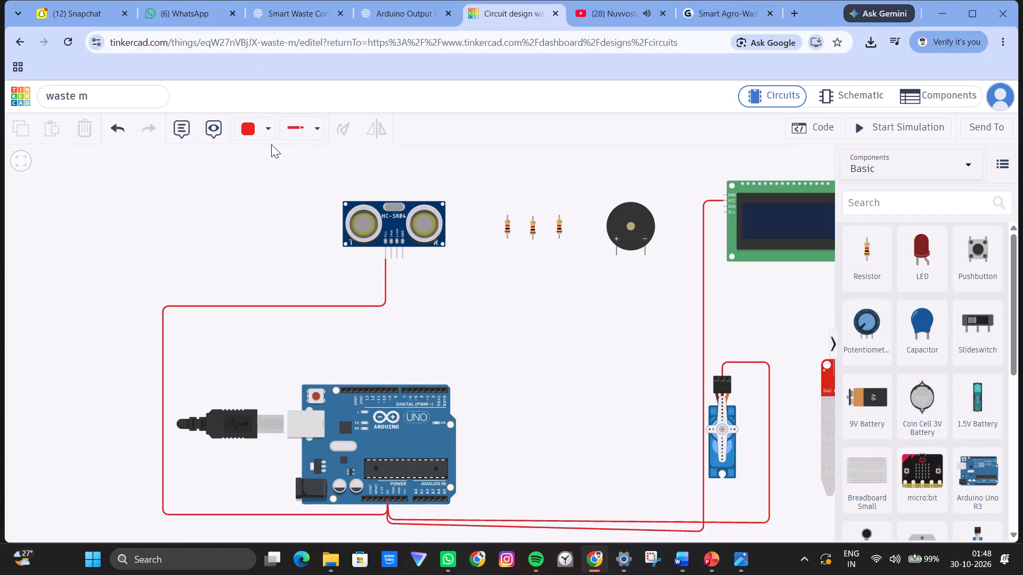
Run a black wire from the ultrasonic sensor's GND pin with squared bends to the GND pin on the Arduino's digital header.
{"action": "left_click", "coordinate": [266, 124]}
{"action": "left_click", "coordinate": [270, 172]}
{"action": "left_click", "coordinate": [403, 258]}
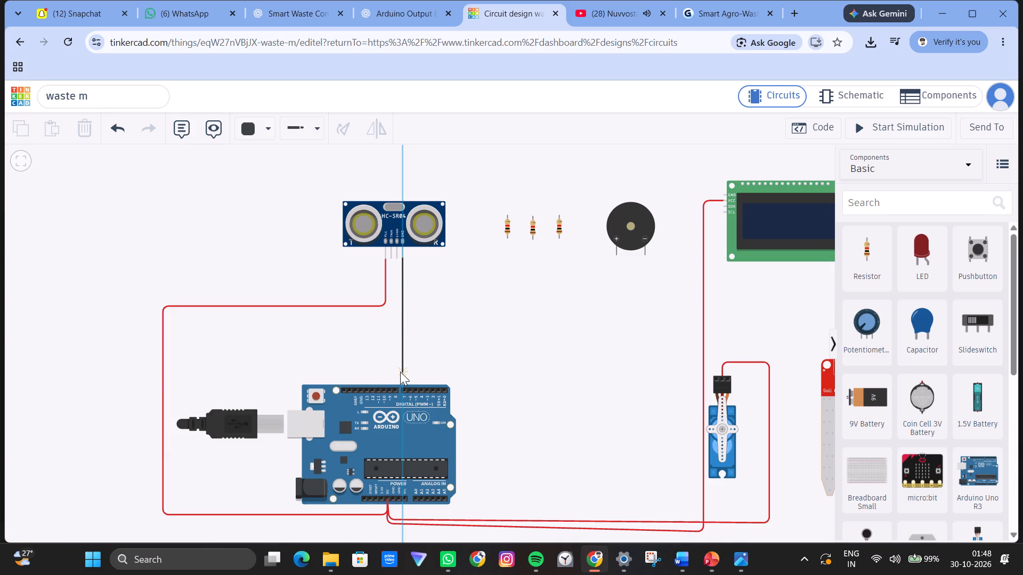
{"action": "left_click", "coordinate": [404, 357]}
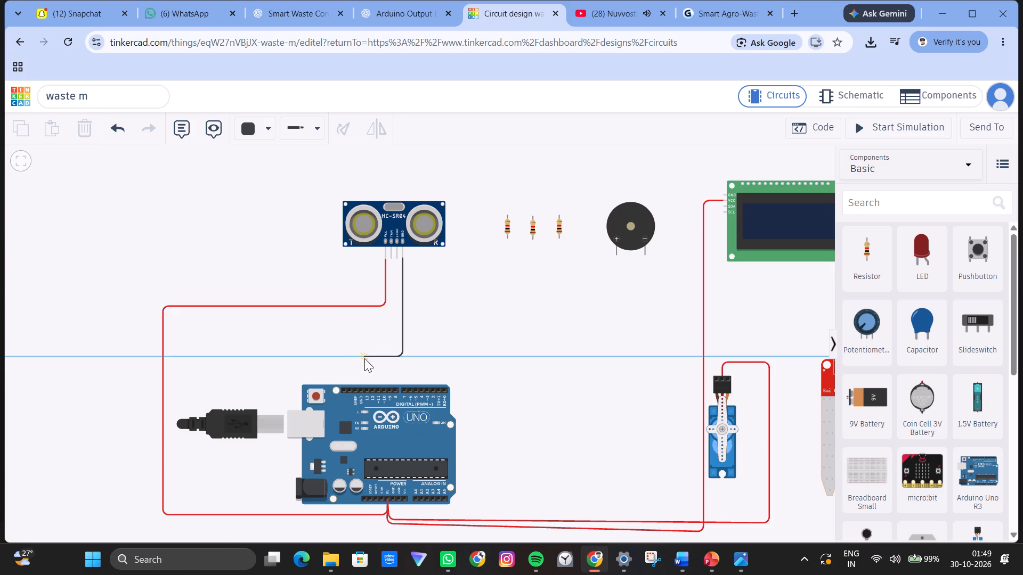
{"action": "left_click", "coordinate": [363, 356]}
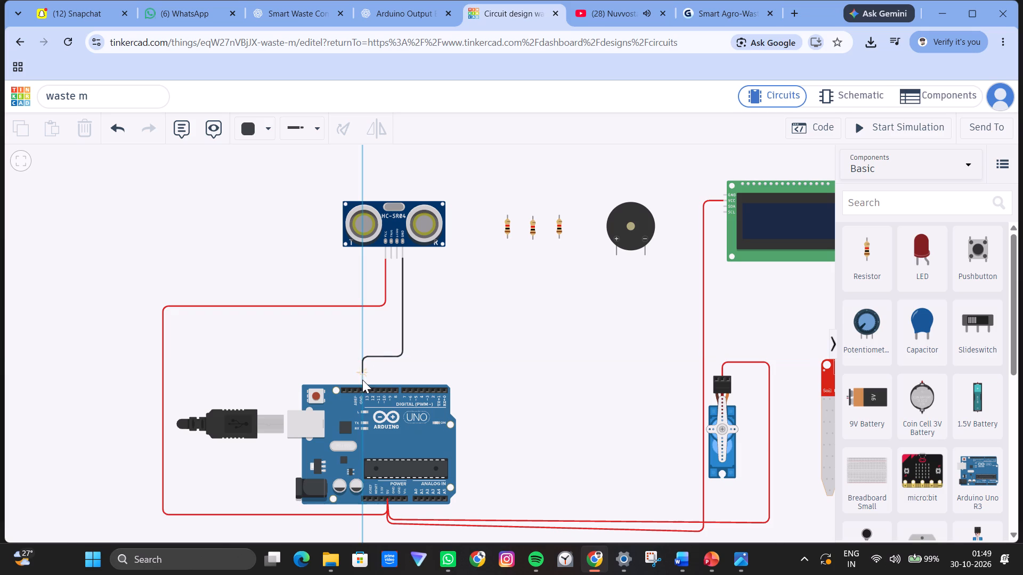
{"action": "left_click", "coordinate": [362, 390]}
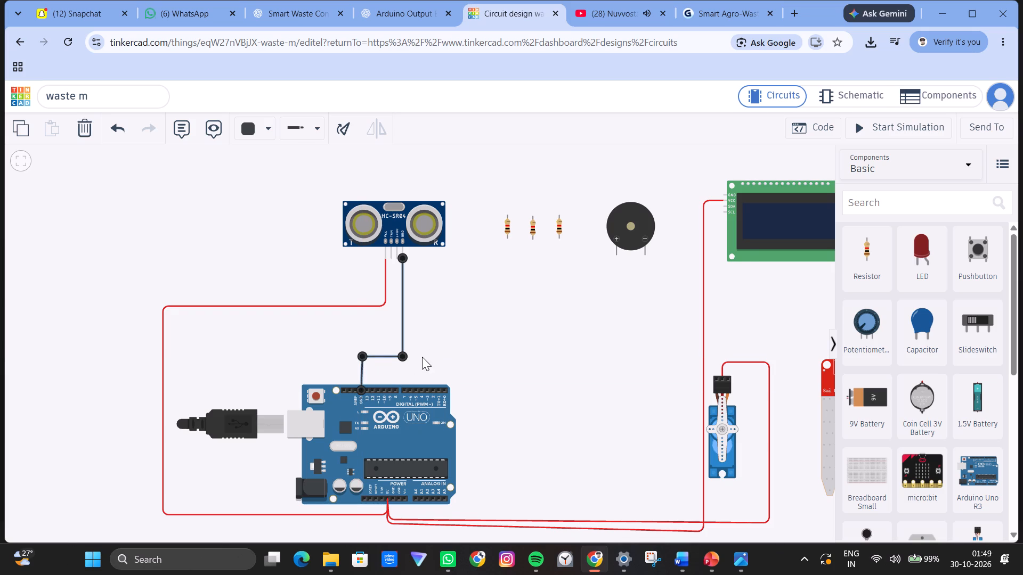
Run a black wire from the LCD's GND pin down, around the servo and back underneath to a GND pin on the Arduino's power header.
{"action": "left_click", "coordinate": [723, 193]}
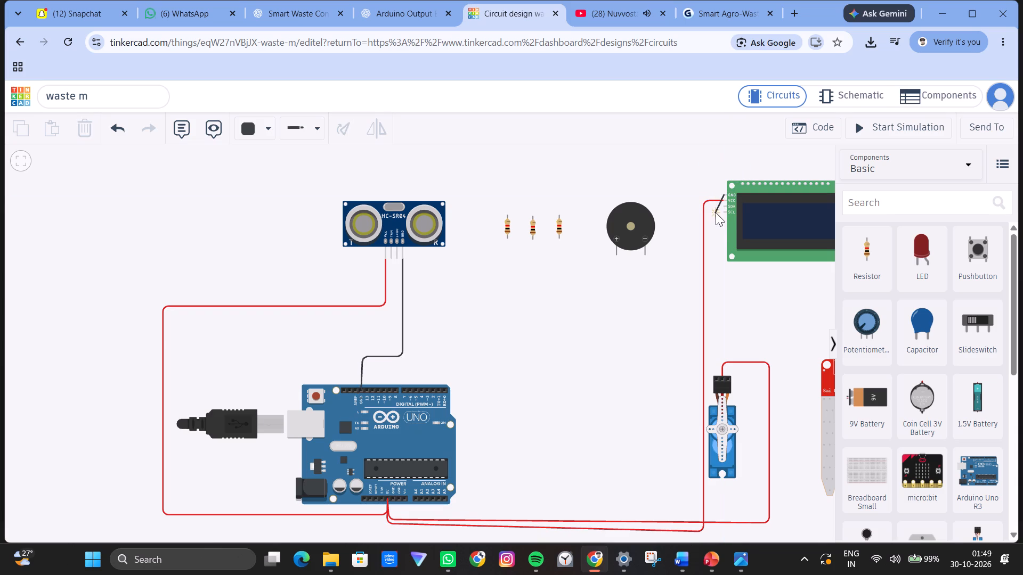
{"action": "left_click", "coordinate": [712, 196]}
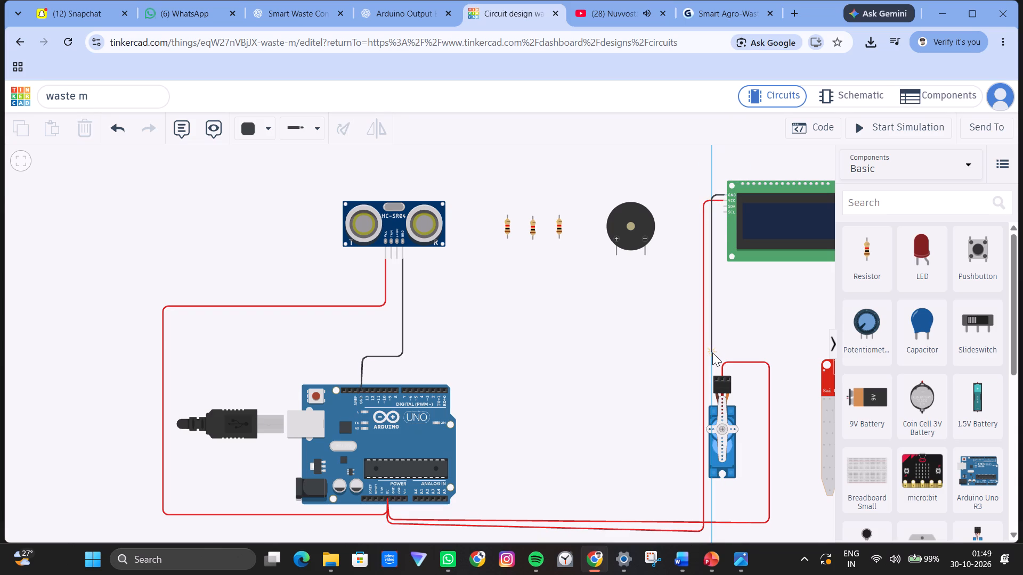
{"action": "left_click", "coordinate": [712, 351]}
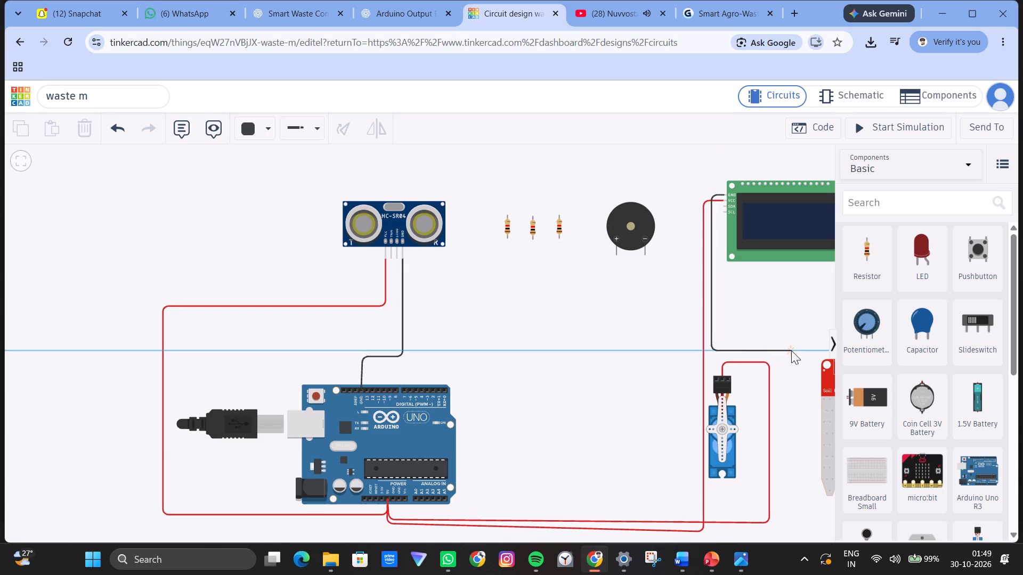
{"action": "left_click", "coordinate": [780, 351]}
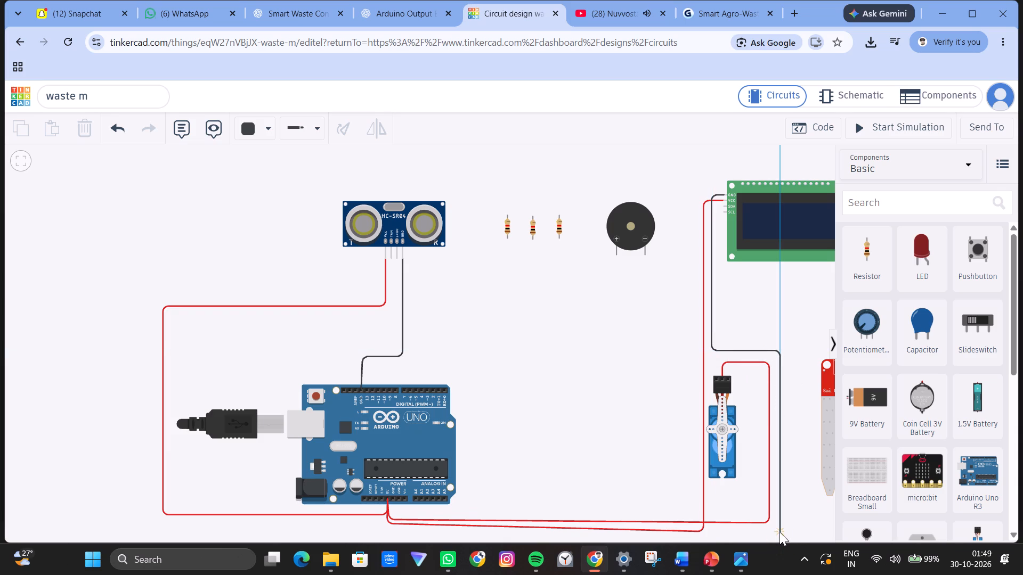
{"action": "left_click", "coordinate": [778, 532]}
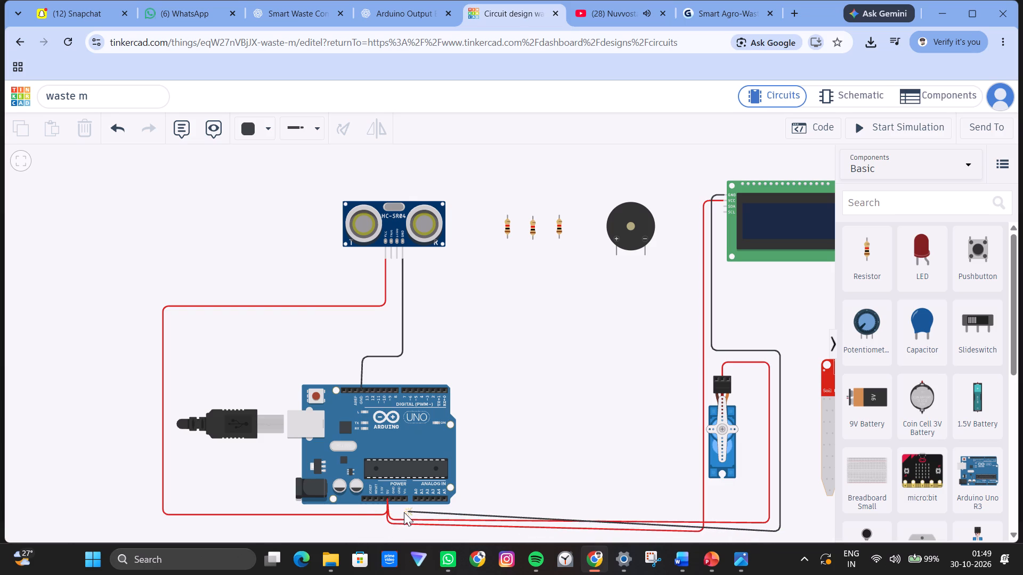
{"action": "left_click", "coordinate": [398, 512]}
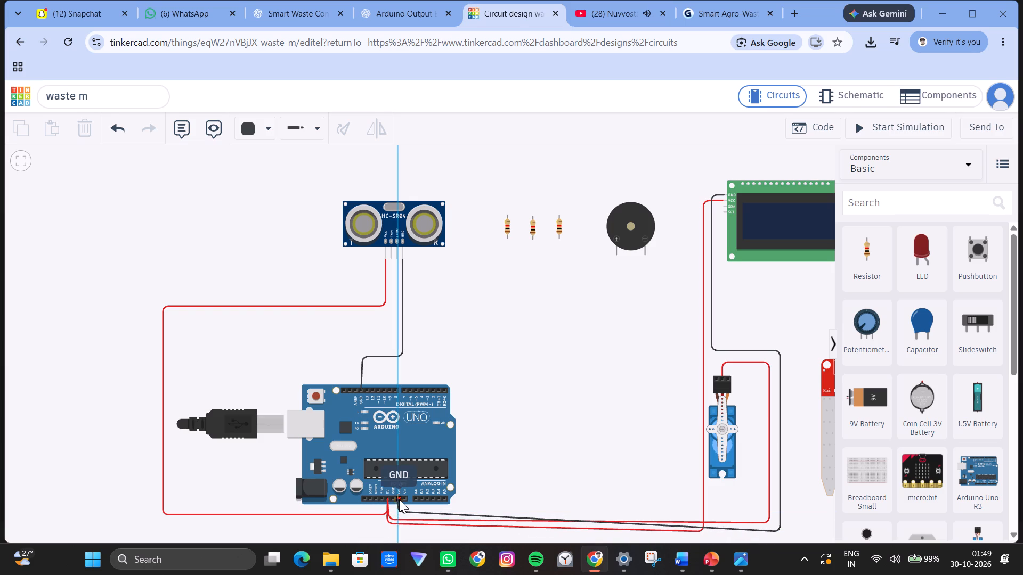
{"action": "left_click", "coordinate": [400, 498]}
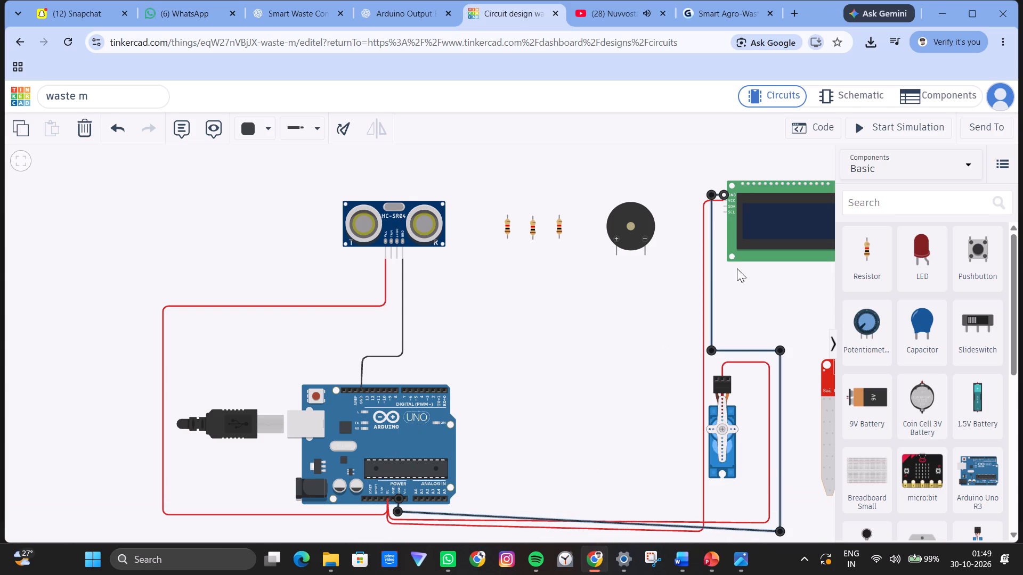
Run a black wire from the micro servo's Ground pin between Arduino and servo to the Arduino power header's free GND pin, squaring its bends.
{"action": "left_click", "coordinate": [717, 379]}
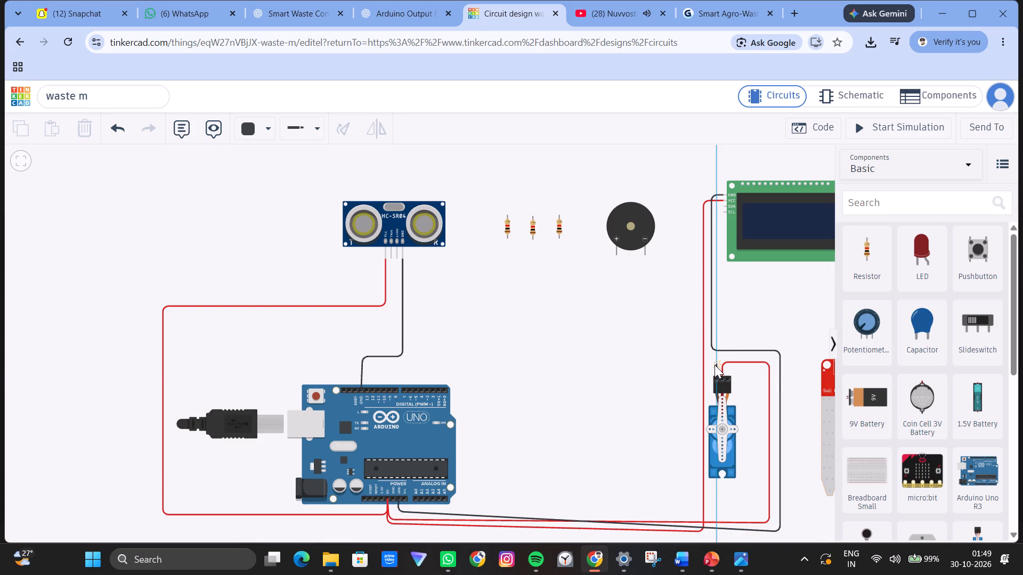
{"action": "left_click", "coordinate": [715, 365]}
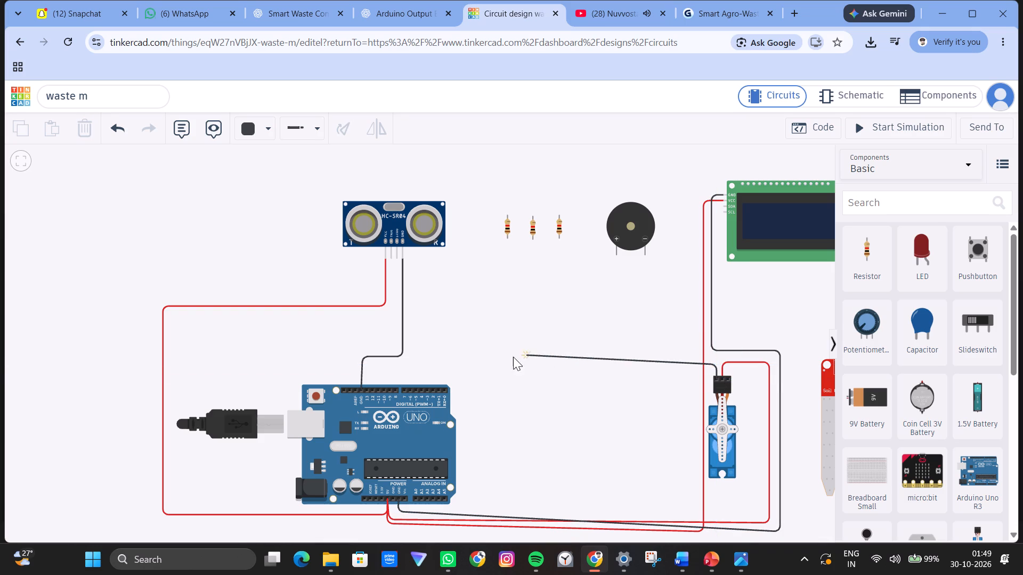
{"action": "left_click", "coordinate": [502, 369]}
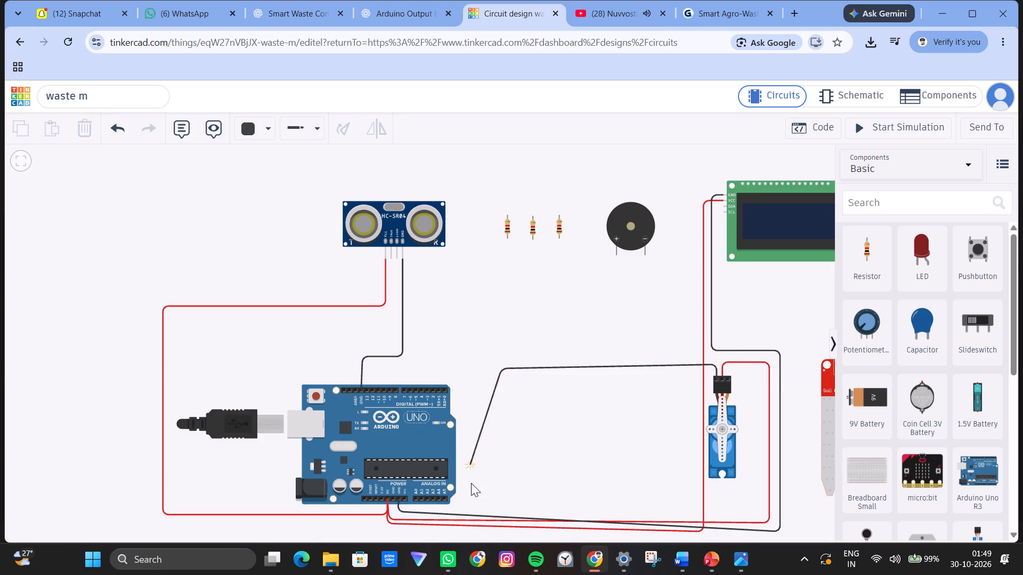
{"action": "left_click", "coordinate": [490, 538]}
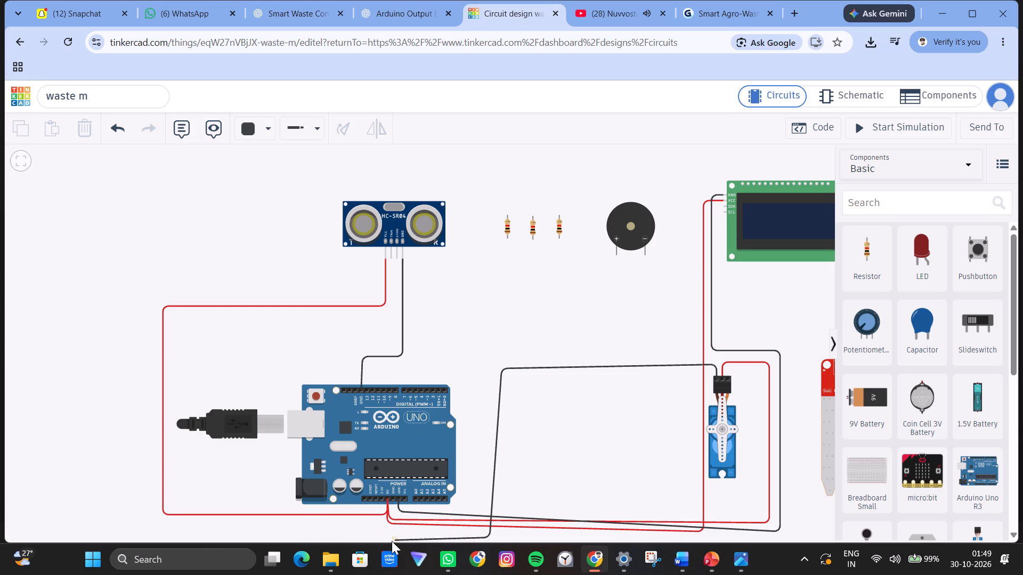
{"action": "left_click", "coordinate": [396, 532]}
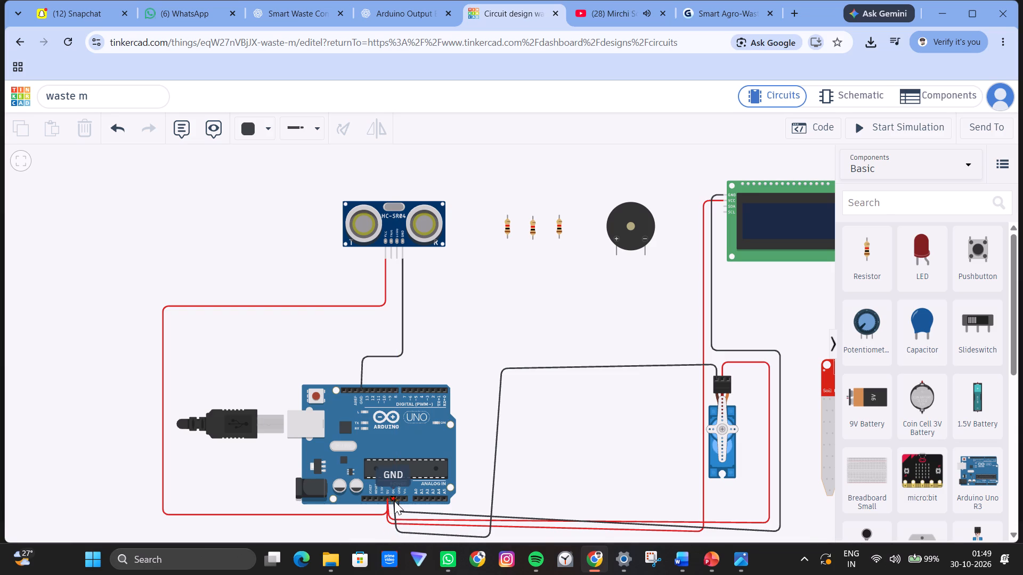
{"action": "left_click", "coordinate": [394, 500]}
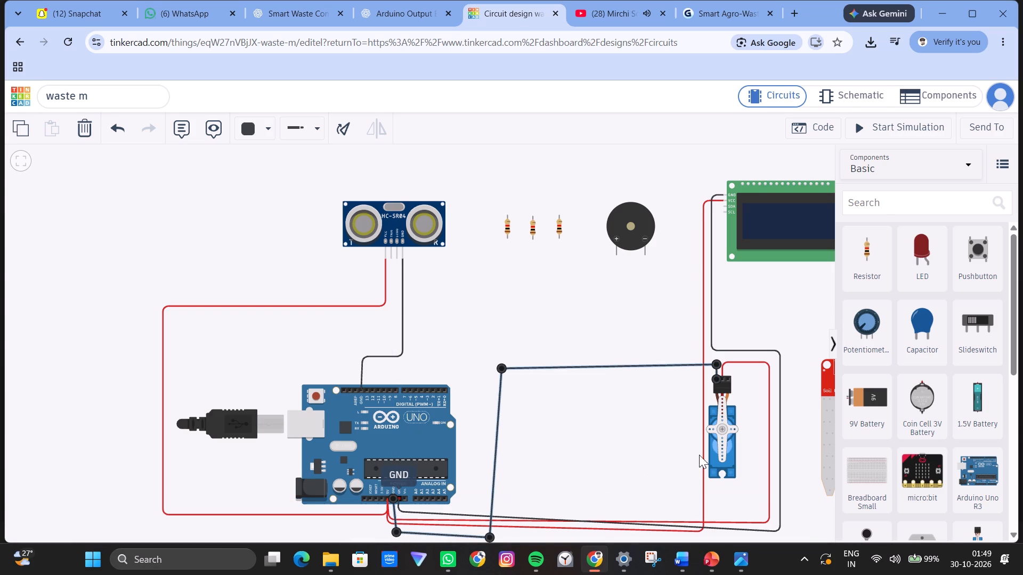
{"action": "left_click", "coordinate": [490, 536]}
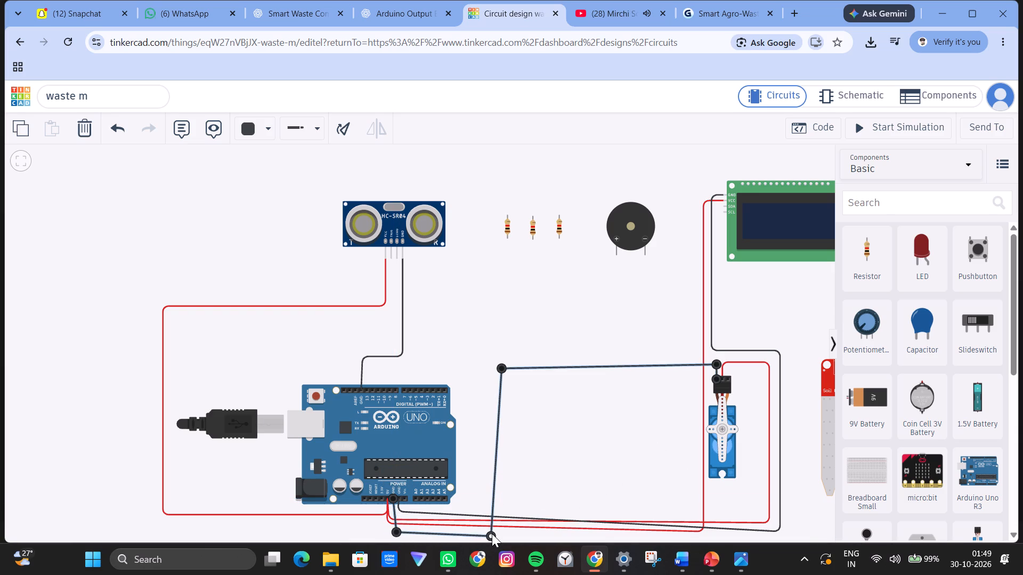
{"action": "left_click", "coordinate": [492, 529]}
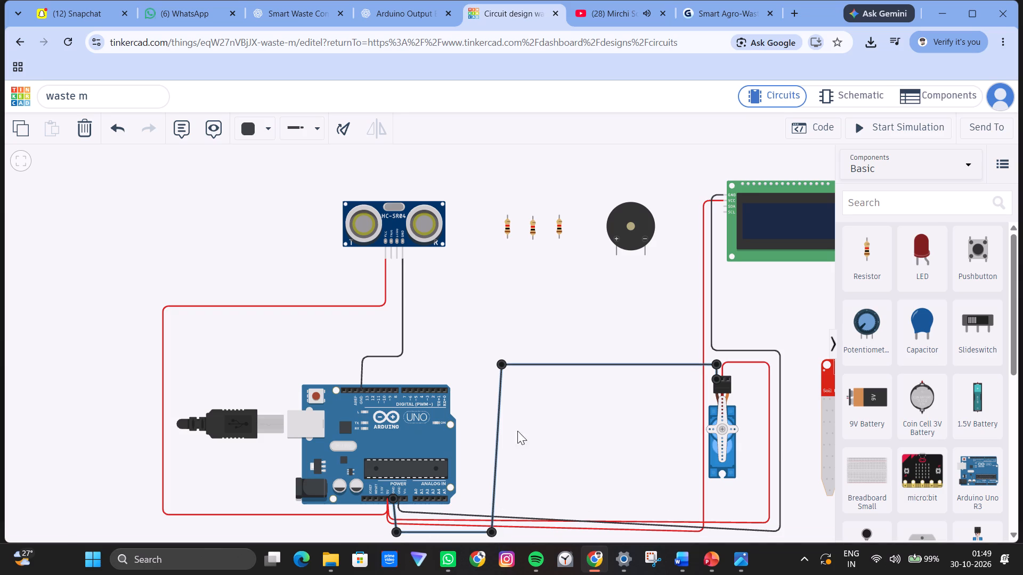
{"action": "left_click_drag", "start_coordinate": [501, 364], "coordinate": [491, 371]}
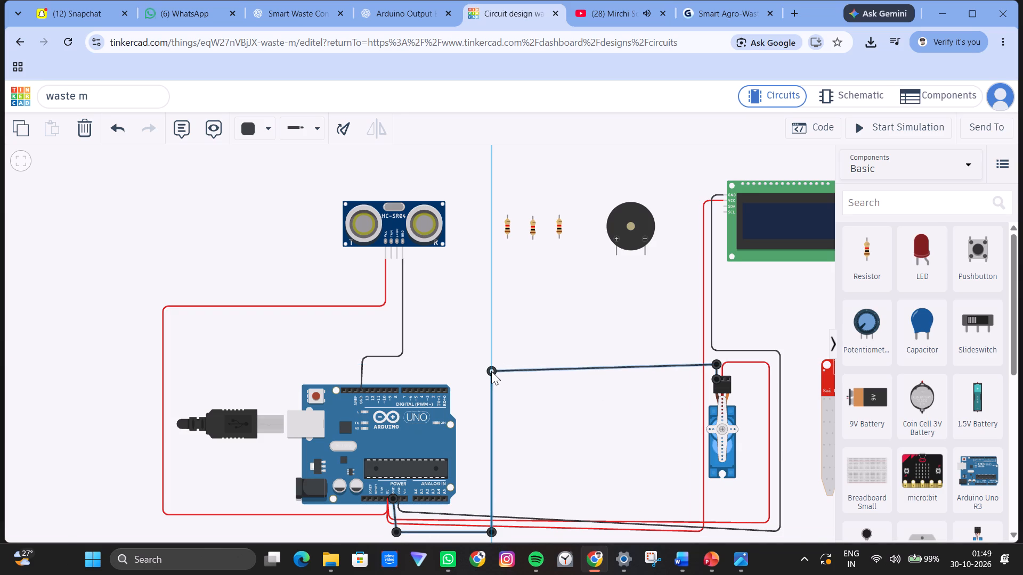
{"action": "left_click_drag", "start_coordinate": [491, 371], "coordinate": [489, 365]}
{"action": "left_click", "coordinate": [562, 390]}
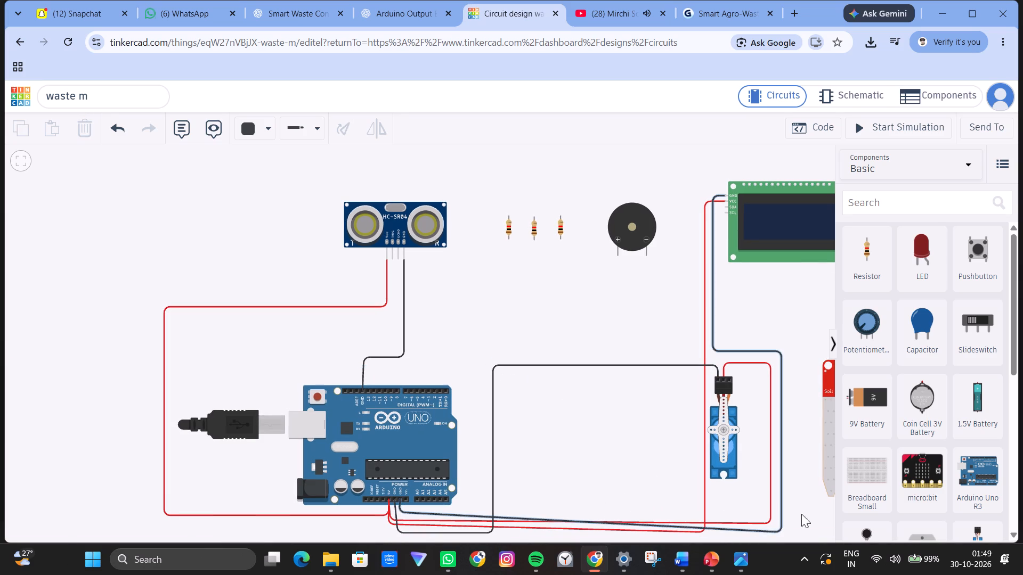
Raise the lower corner bend of the LCD's black ground wire so its bottom run is nearly level beneath the servo.
{"action": "left_click", "coordinate": [780, 528]}
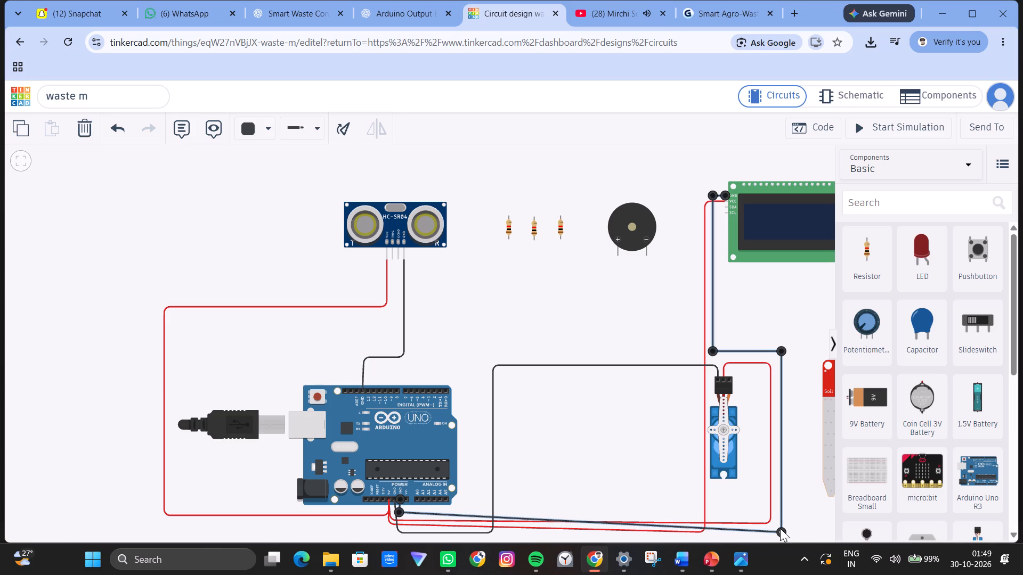
{"action": "left_click_drag", "start_coordinate": [780, 528], "coordinate": [777, 511]}
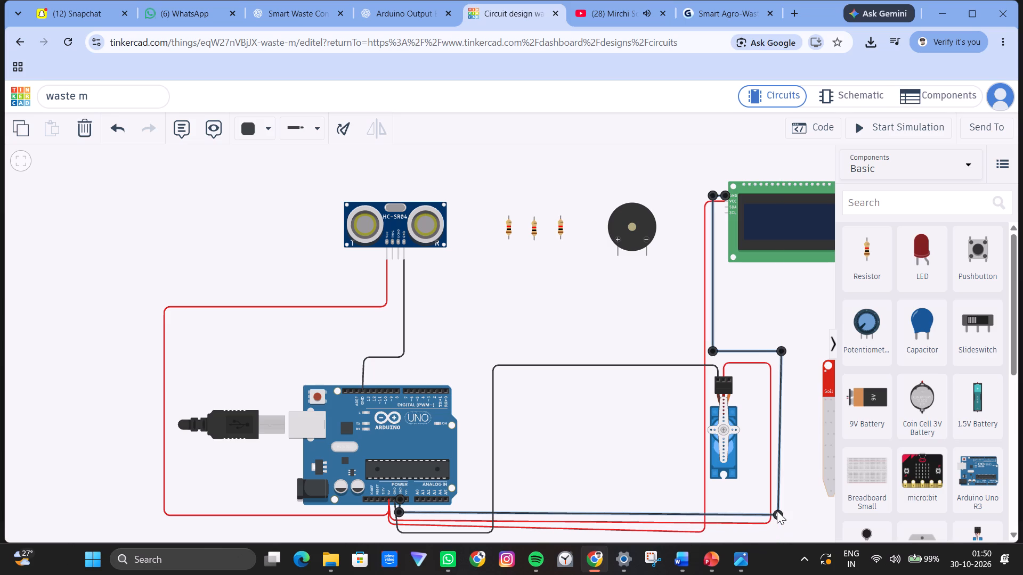
{"action": "left_click", "coordinate": [809, 335]}
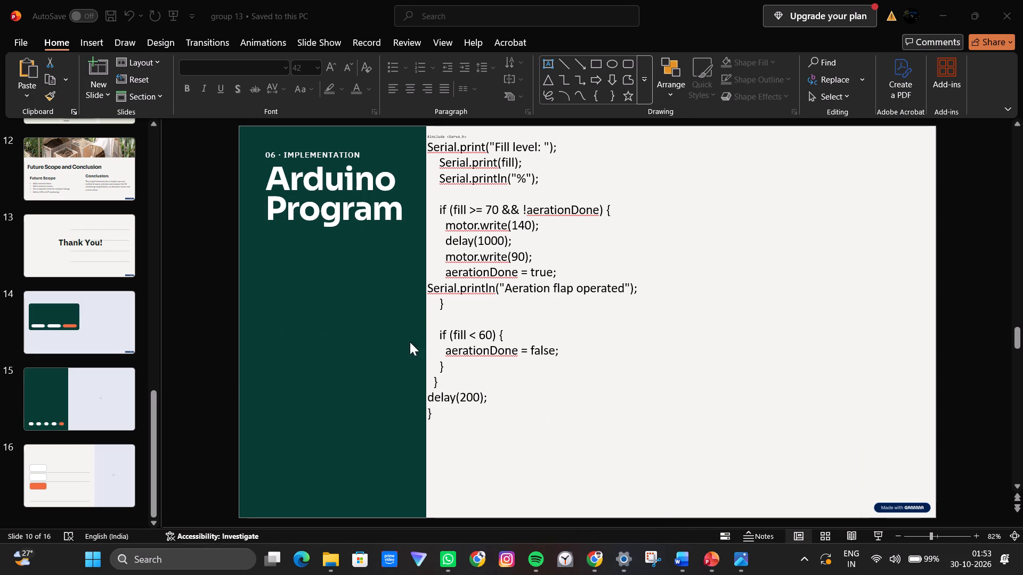
{"action": "scroll", "coordinate": [19, 363], "scroll_direction": "down", "scroll_amount": 3}
{"action": "scroll", "coordinate": [28, 364], "scroll_direction": "up", "scroll_amount": 3}
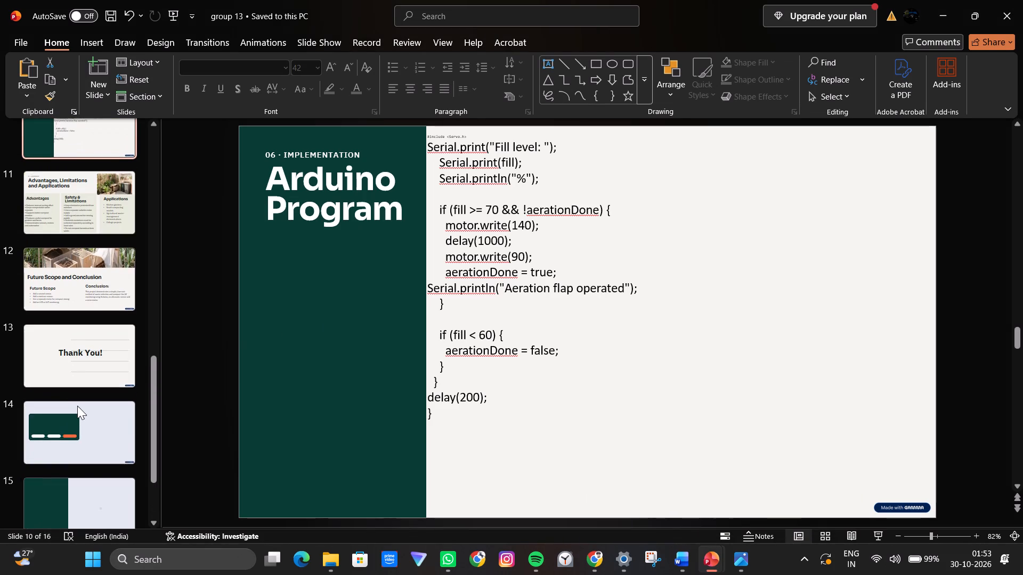
{"action": "left_click", "coordinate": [77, 406]}
{"action": "left_click", "coordinate": [94, 365]}
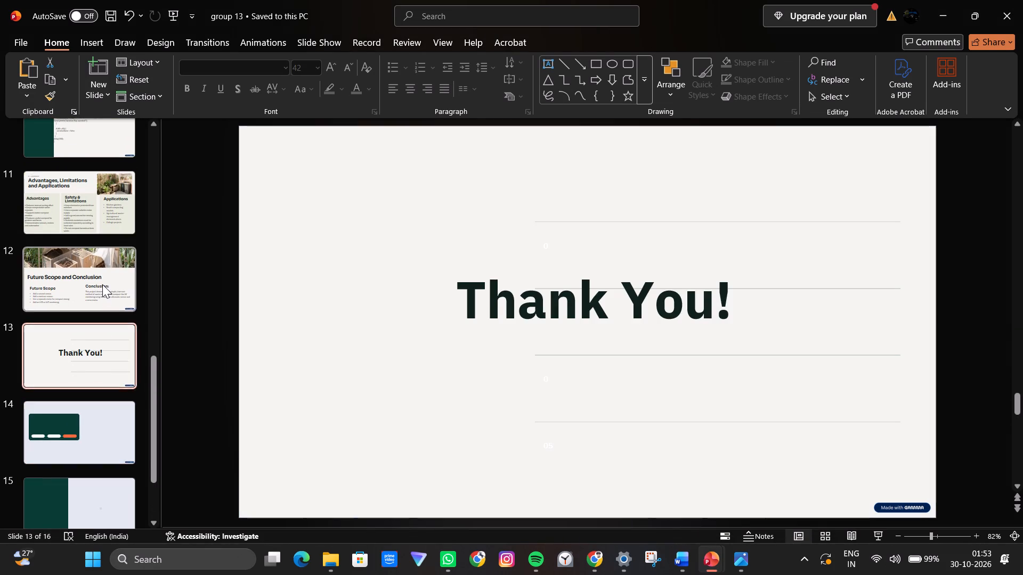
{"action": "left_click", "coordinate": [102, 284]}
{"action": "left_click", "coordinate": [113, 201]}
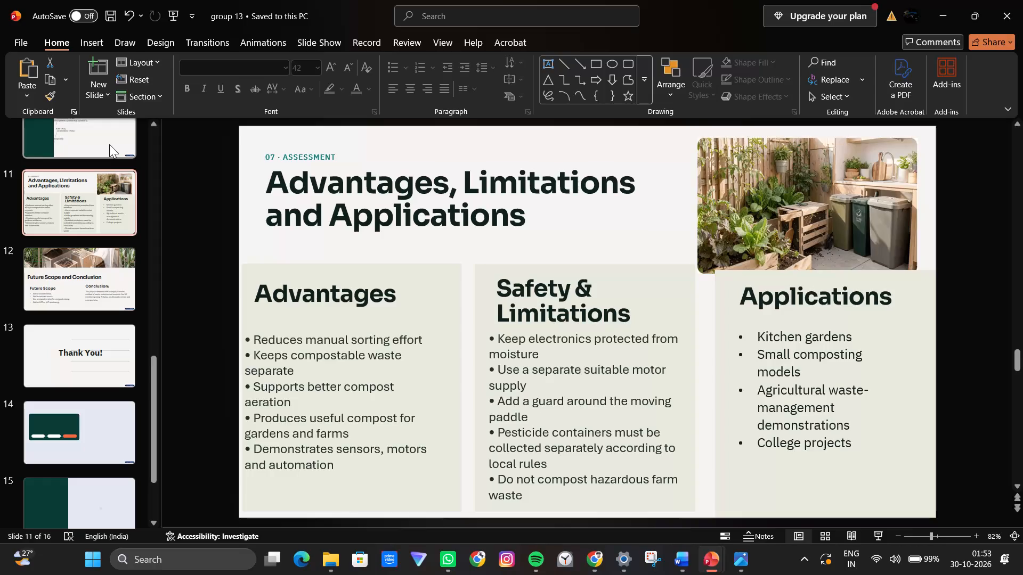
{"action": "left_click", "coordinate": [109, 142]}
{"action": "scroll", "coordinate": [85, 272], "scroll_direction": "up", "scroll_amount": 2}
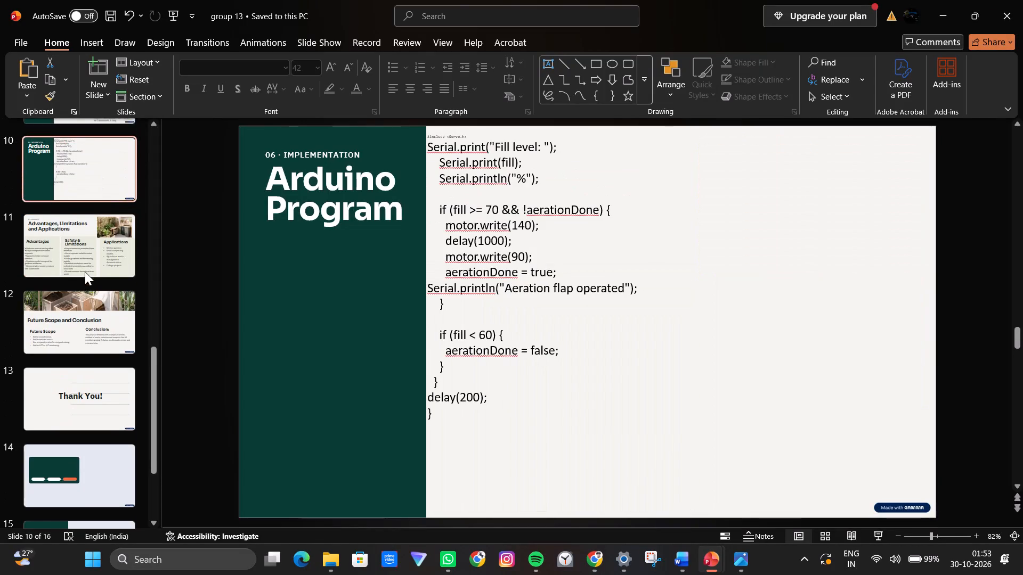
{"action": "scroll", "coordinate": [85, 272], "scroll_direction": "up", "scroll_amount": 5}
{"action": "left_click", "coordinate": [83, 332]}
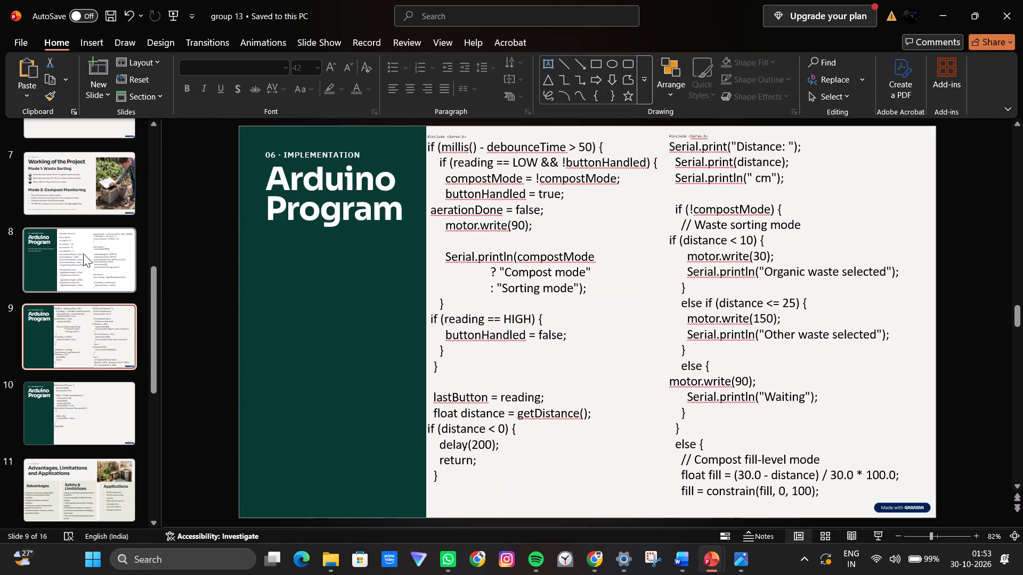
{"action": "left_click", "coordinate": [83, 253]}
{"action": "left_click", "coordinate": [80, 188]}
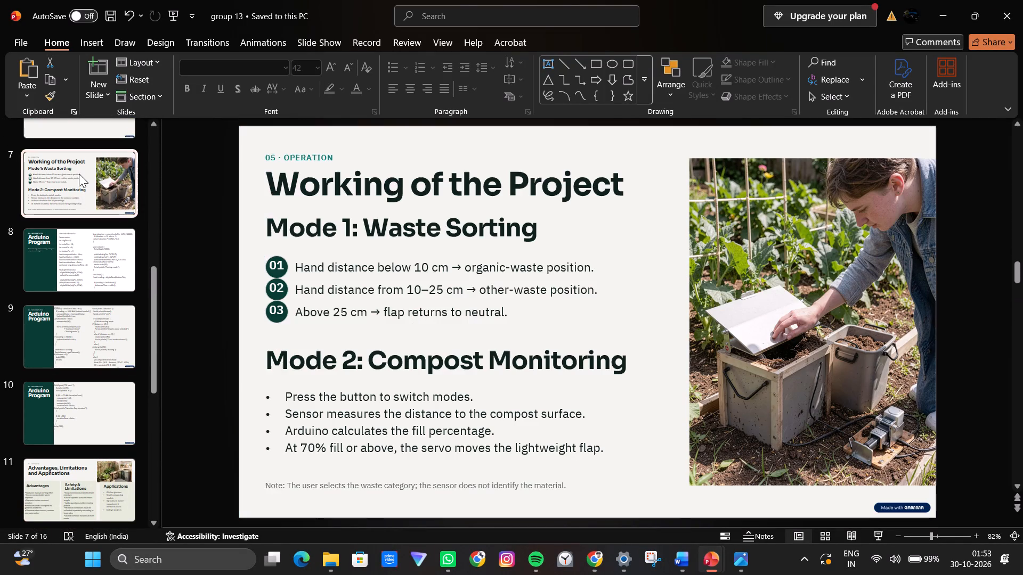
{"action": "scroll", "coordinate": [79, 180], "scroll_direction": "up", "scroll_amount": 3}
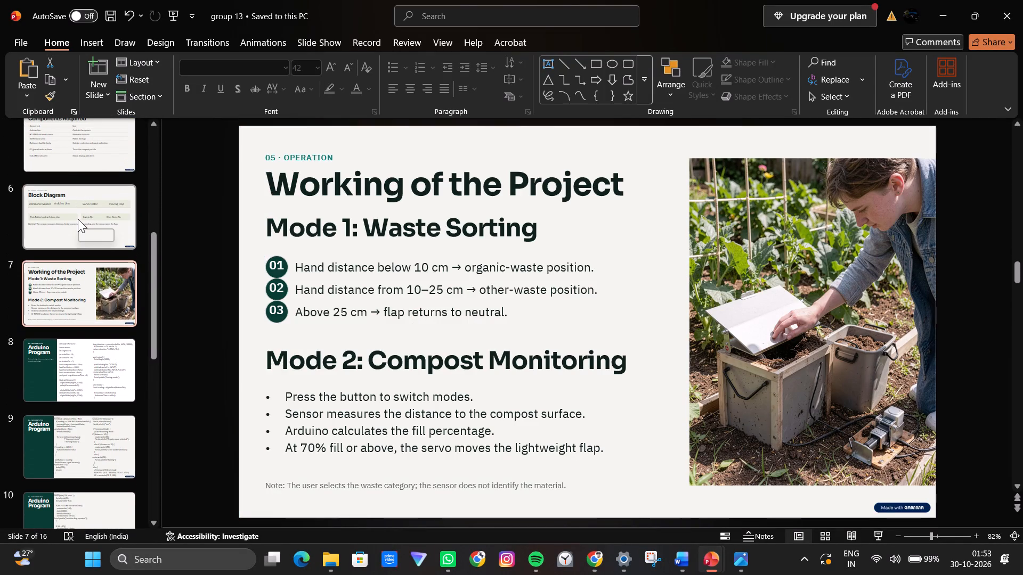
{"action": "left_click", "coordinate": [78, 219]}
{"action": "left_click", "coordinate": [78, 165]}
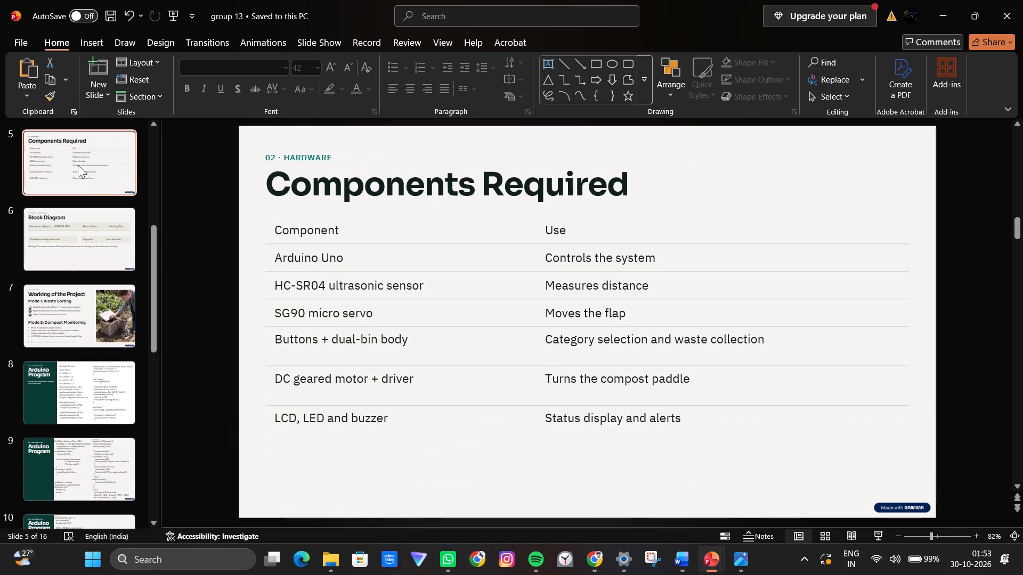
{"action": "left_click", "coordinate": [59, 257]}
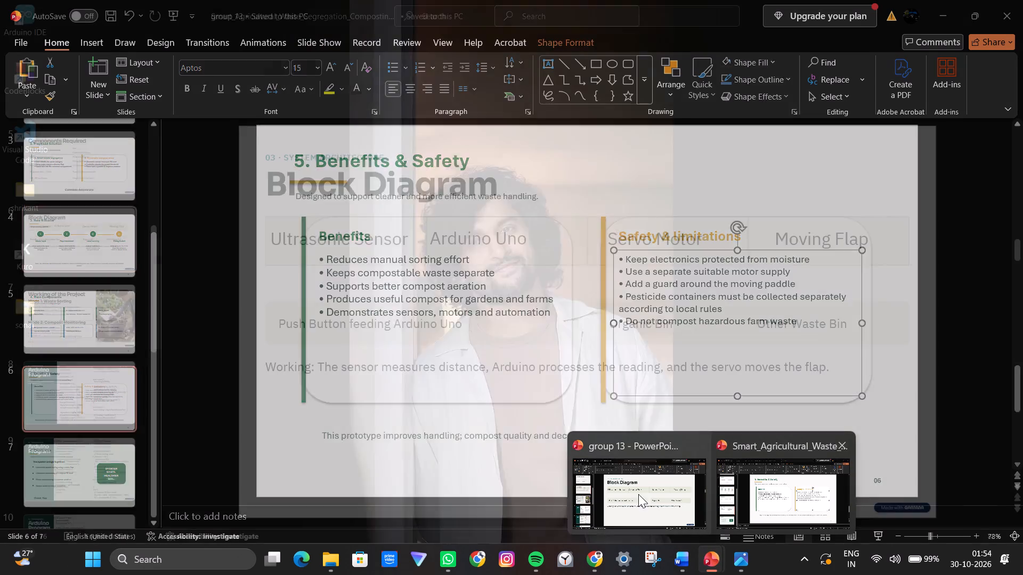
{"action": "left_click", "coordinate": [105, 302]}
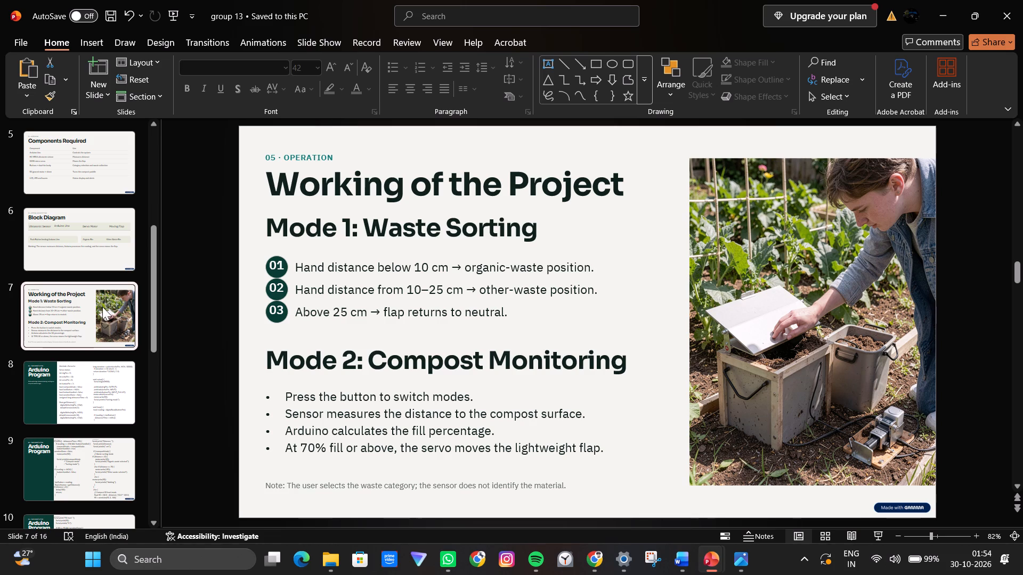
{"action": "left_click", "coordinate": [69, 385]}
{"action": "left_click", "coordinate": [76, 471]}
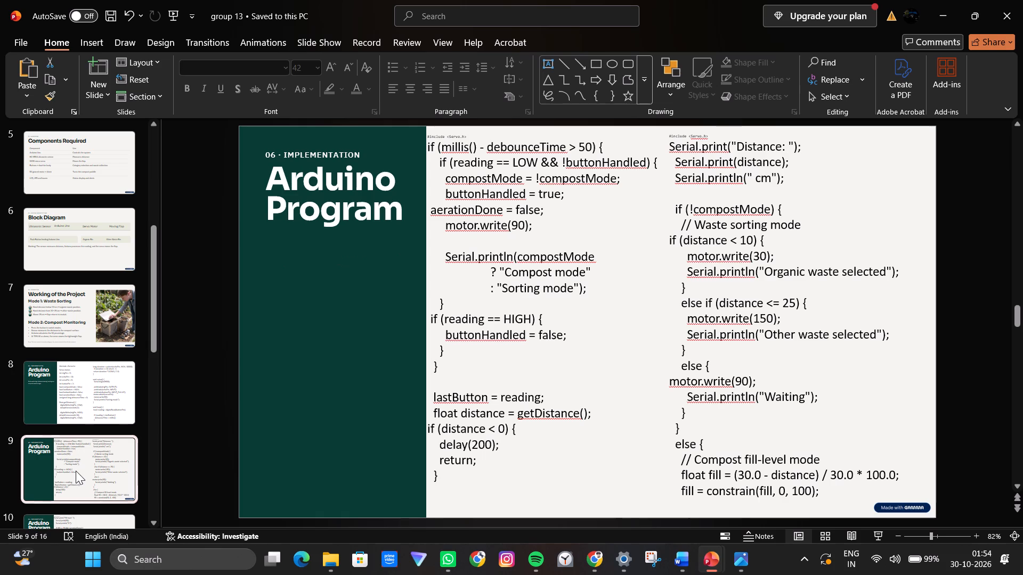
Review the rest of the group 13 presentation, from the last Arduino Program slides through Future Scope and Conclusion to slide 16.
{"action": "scroll", "coordinate": [76, 471], "scroll_direction": "down", "scroll_amount": 2}
{"action": "left_click", "coordinate": [76, 471]}
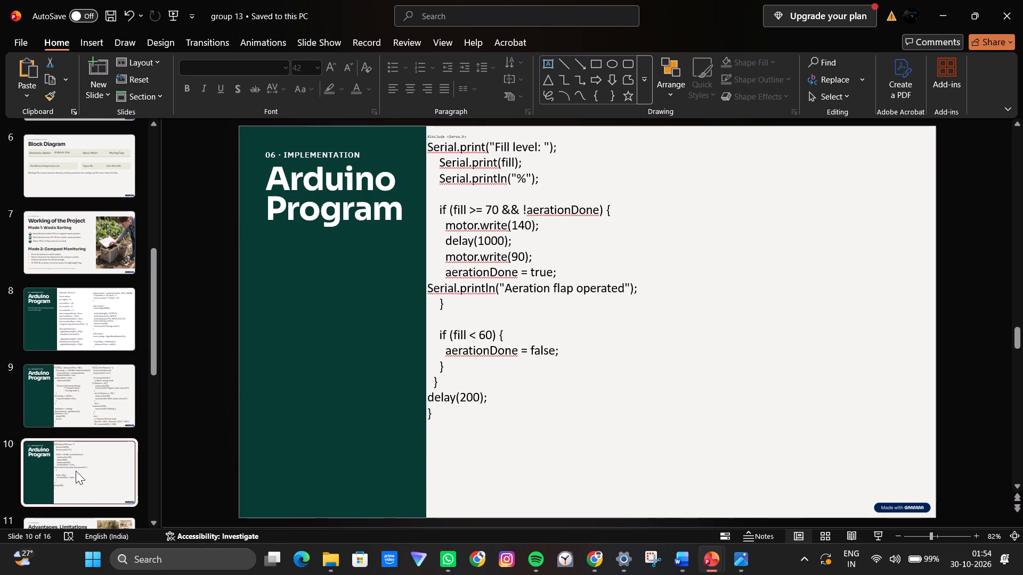
{"action": "scroll", "coordinate": [76, 471], "scroll_direction": "down", "scroll_amount": 5}
{"action": "left_click", "coordinate": [77, 467]}
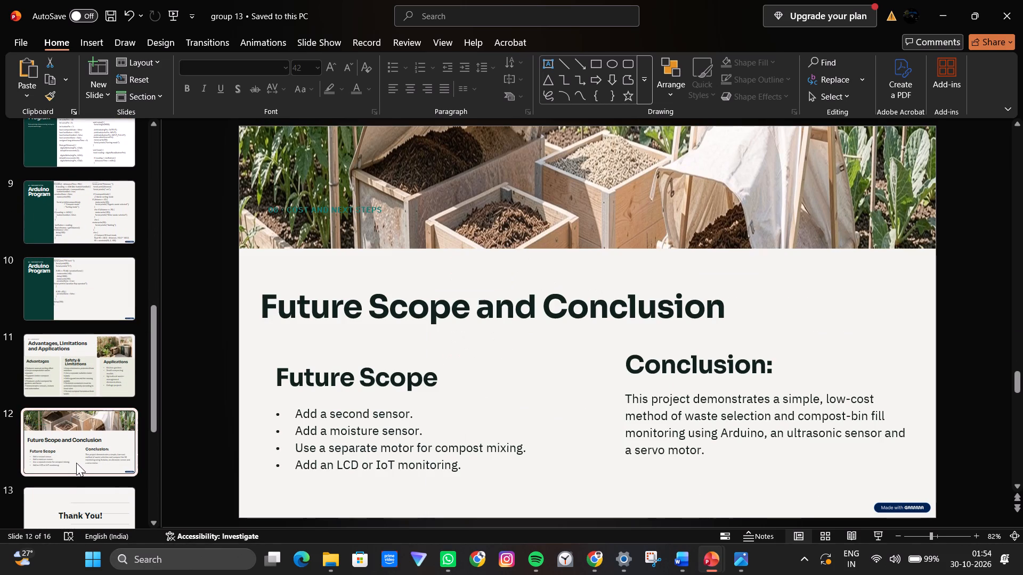
{"action": "scroll", "coordinate": [76, 462], "scroll_direction": "down", "scroll_amount": 6}
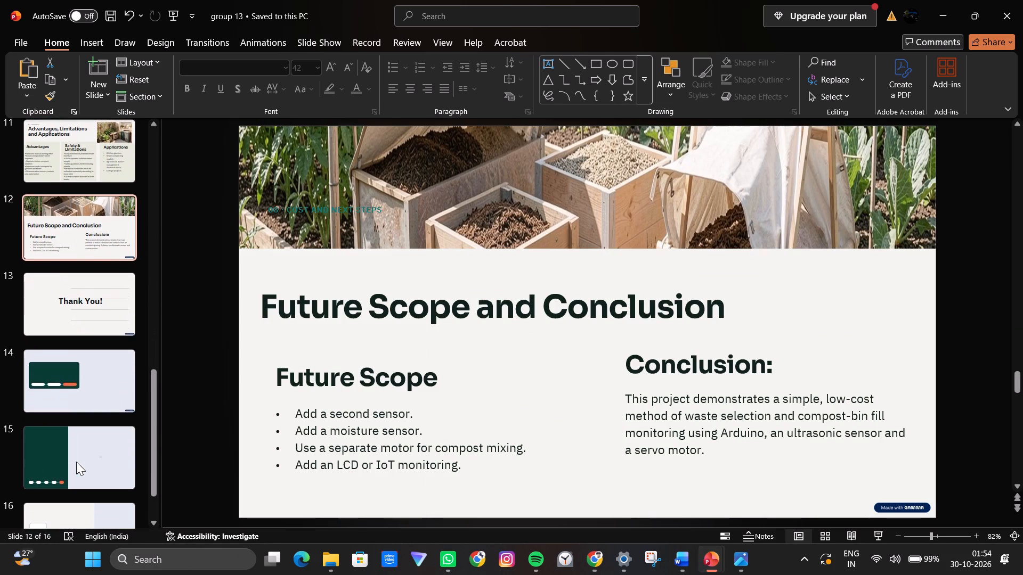
{"action": "scroll", "coordinate": [76, 462], "scroll_direction": "down", "scroll_amount": 6}
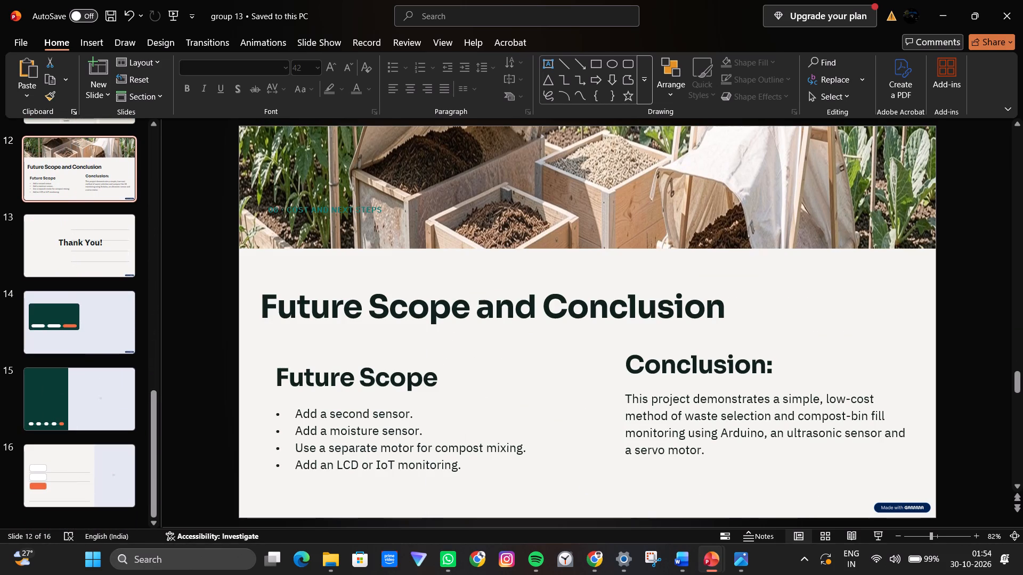
{"action": "scroll", "coordinate": [19, 368], "scroll_direction": "up", "scroll_amount": 2}
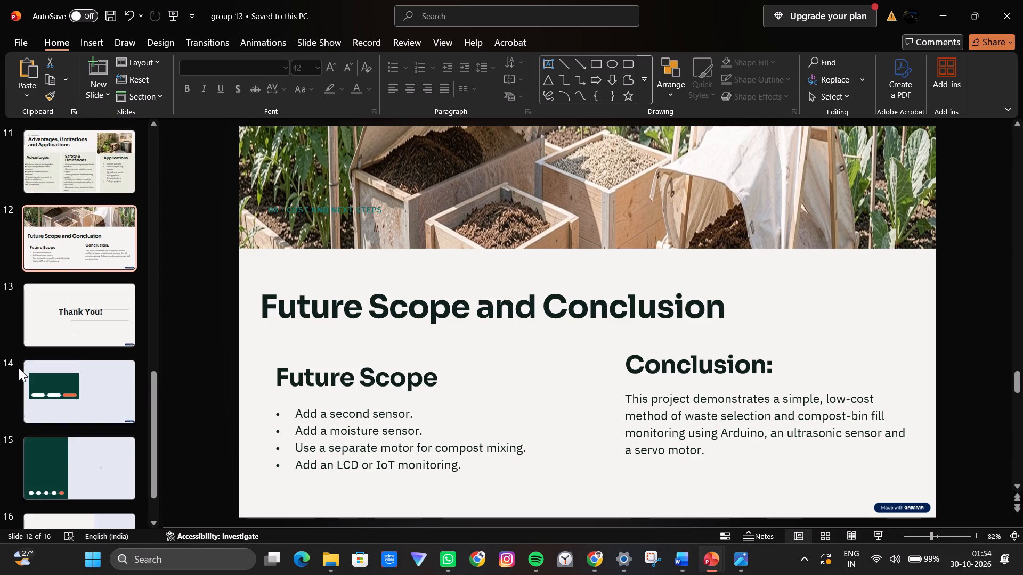
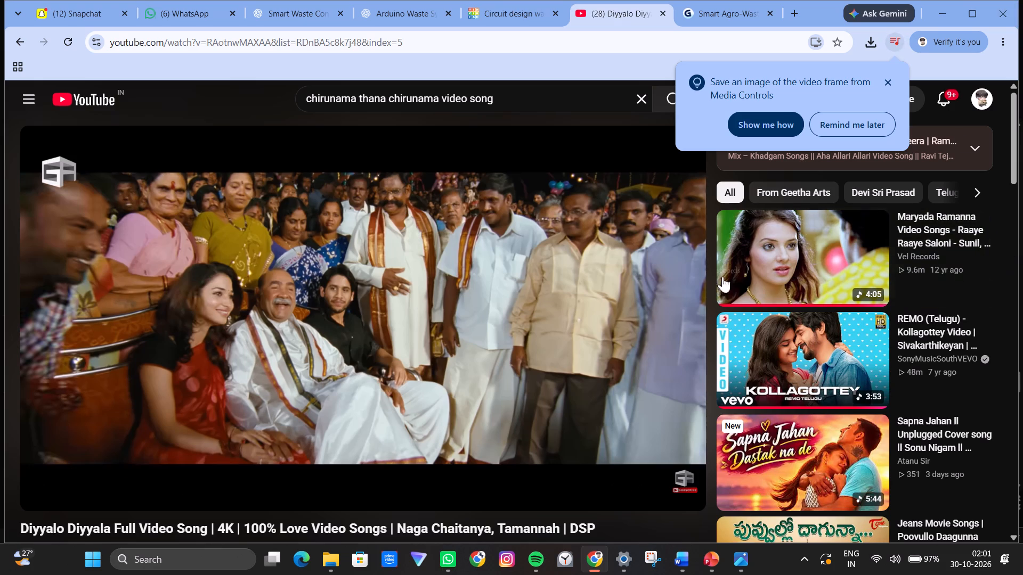
{"action": "left_click", "coordinate": [481, 369]}
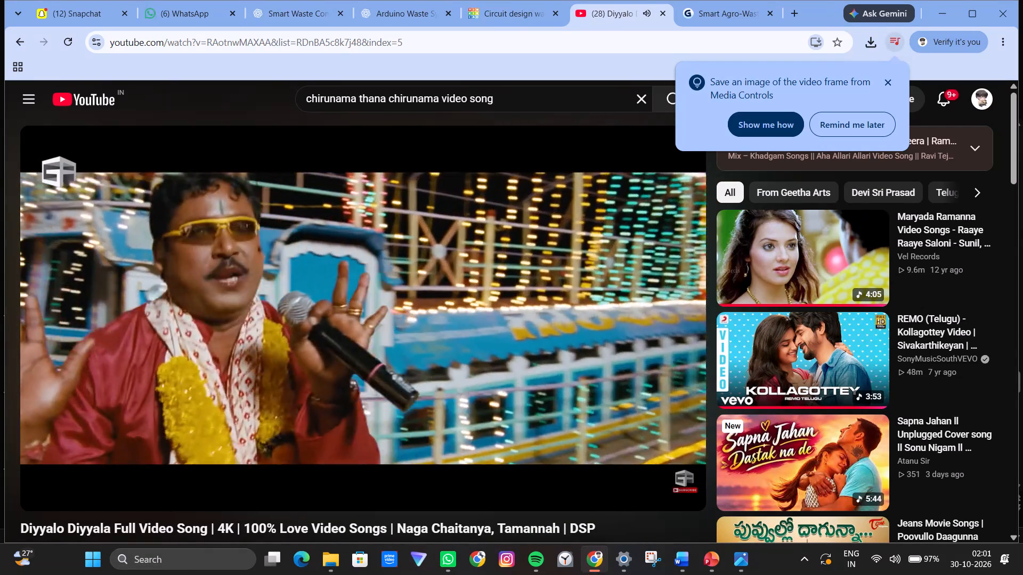
{"action": "key", "text": "Right"}
{"action": "key", "text": "Right"}
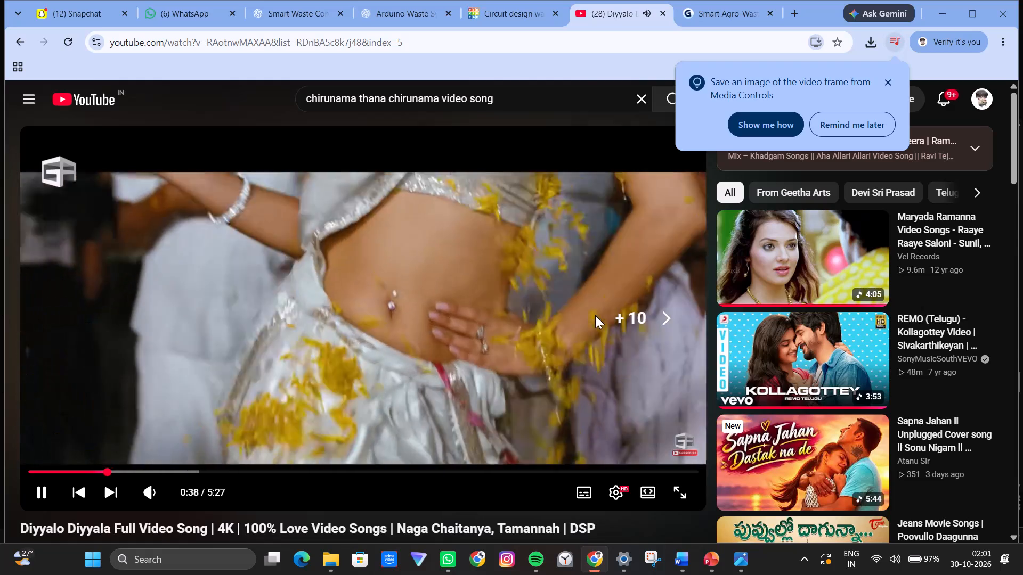
{"action": "key", "text": "Right"}
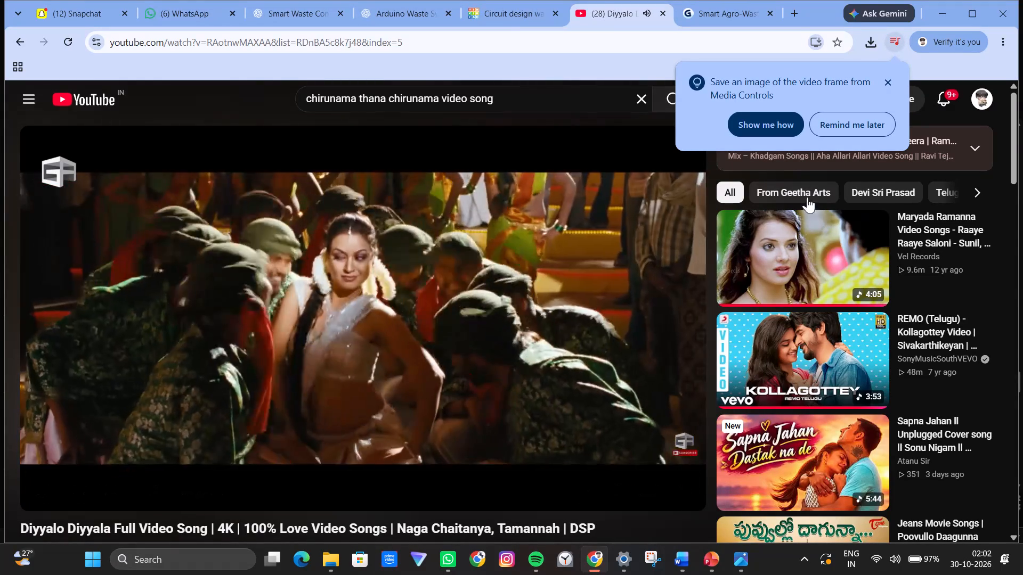
Play the Unnamata Cheppaneevu 4K video song from the recommended videos.
{"action": "scroll", "coordinate": [813, 273], "scroll_direction": "down", "scroll_amount": 3}
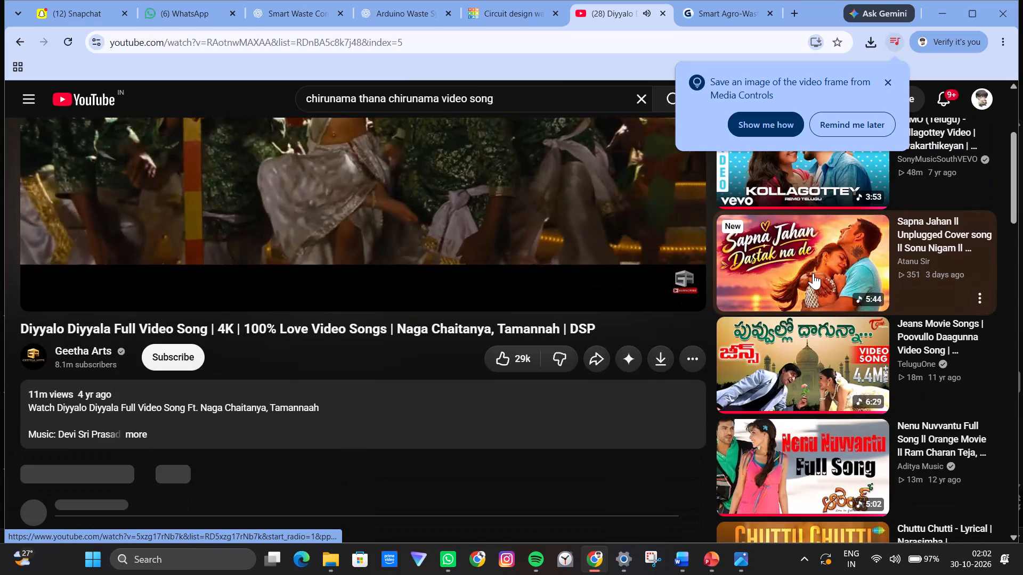
{"action": "scroll", "coordinate": [813, 273], "scroll_direction": "down", "scroll_amount": 2}
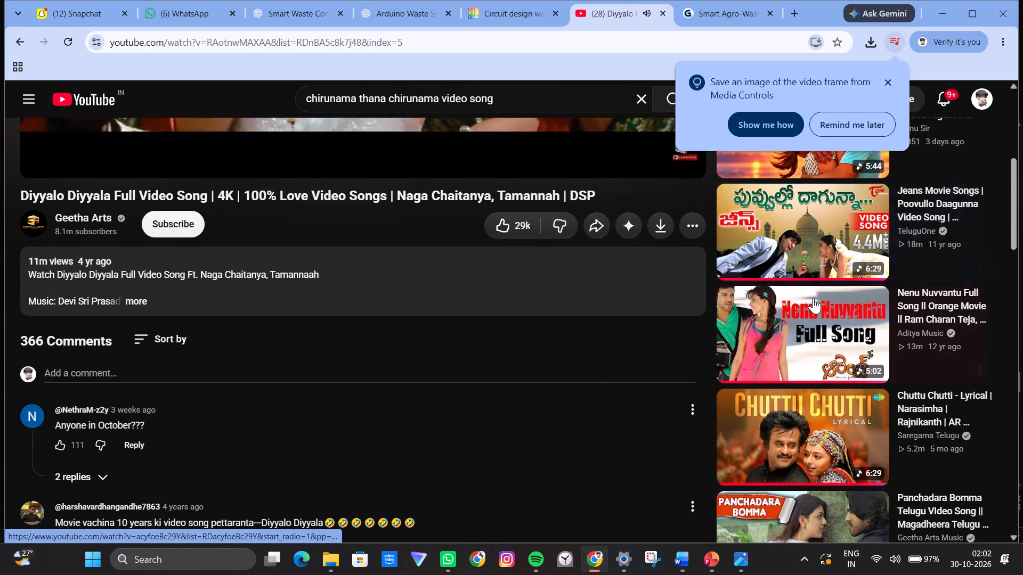
{"action": "scroll", "coordinate": [813, 298], "scroll_direction": "down", "scroll_amount": 3}
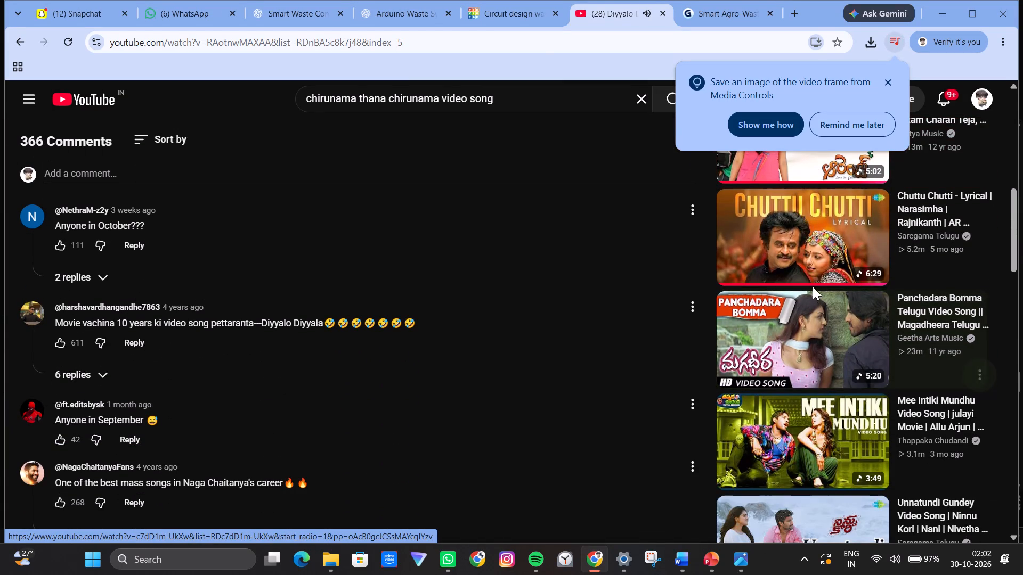
{"action": "scroll", "coordinate": [811, 283], "scroll_direction": "down", "scroll_amount": 2}
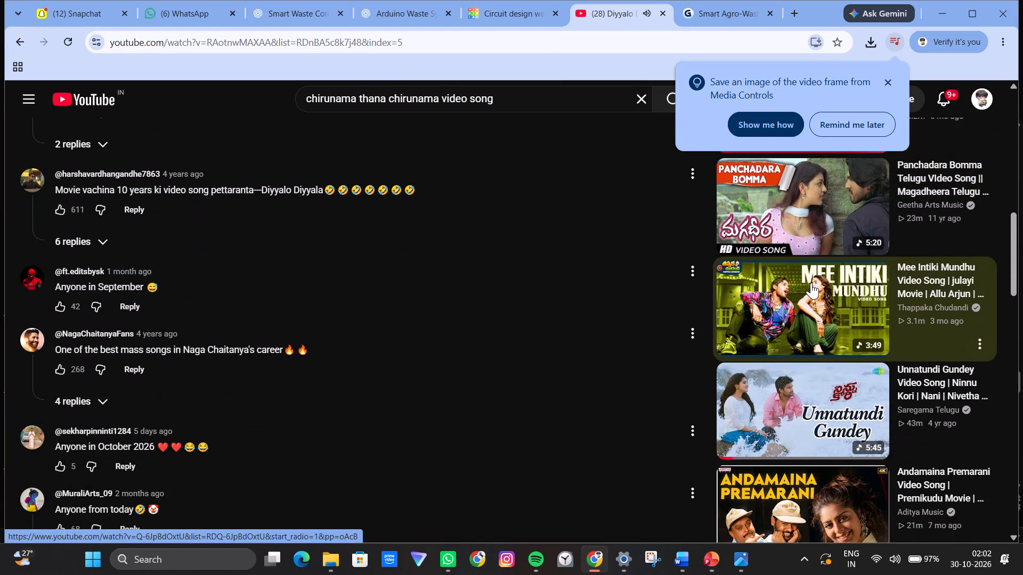
{"action": "scroll", "coordinate": [811, 283], "scroll_direction": "down", "scroll_amount": 4}
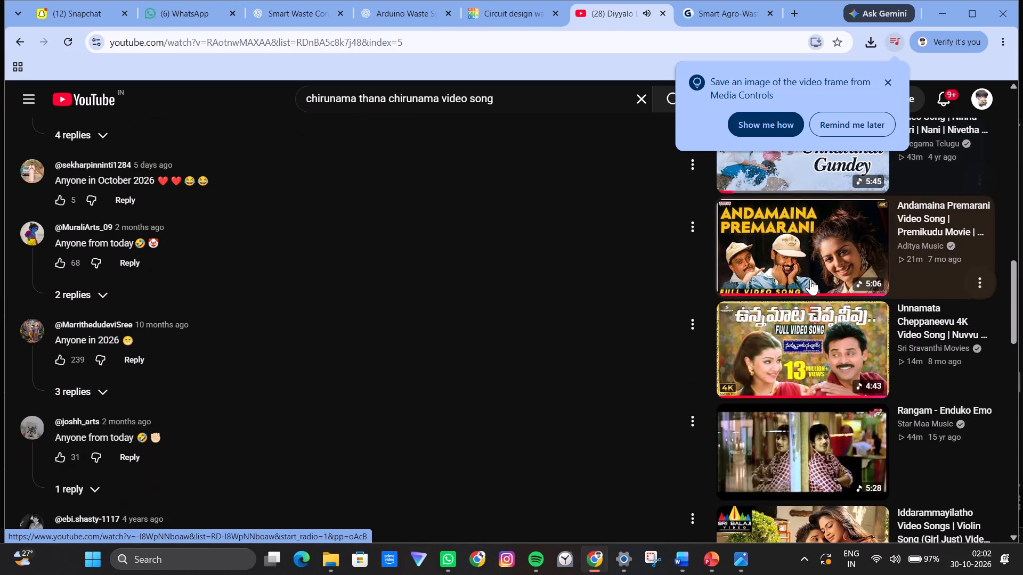
{"action": "left_click", "coordinate": [814, 358]}
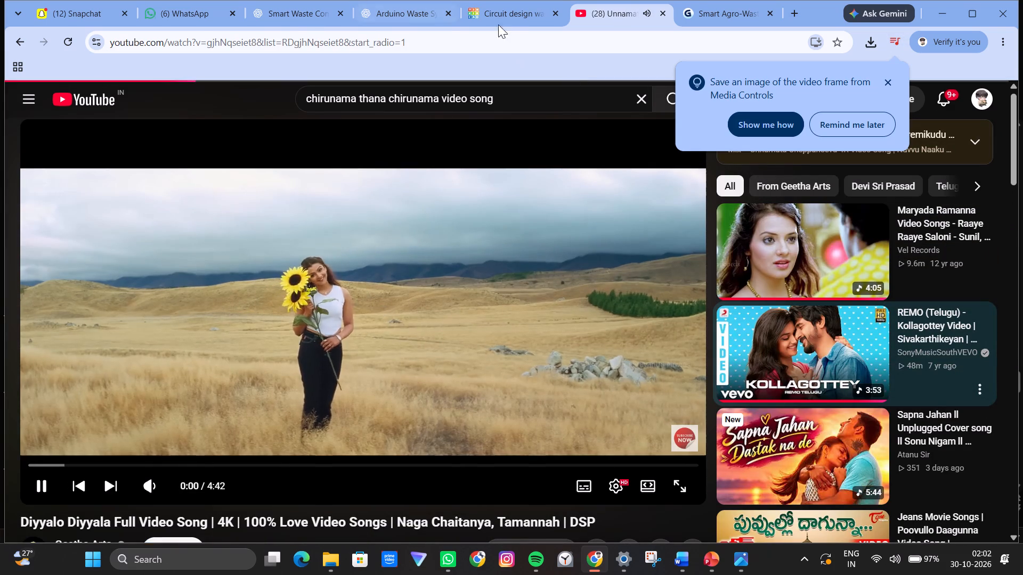
{"action": "left_click", "coordinate": [505, 14]}
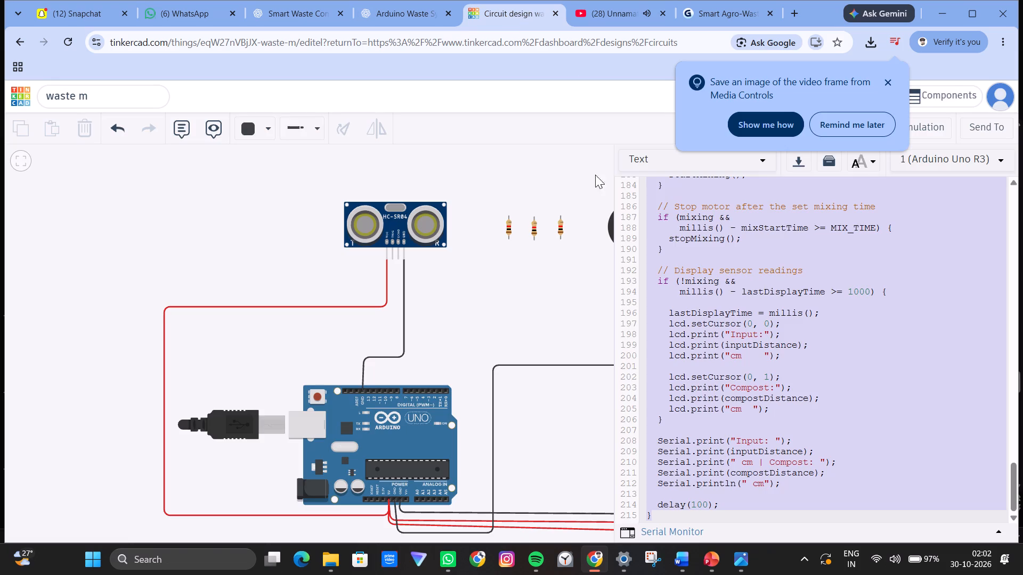
{"action": "left_click", "coordinate": [384, 7]}
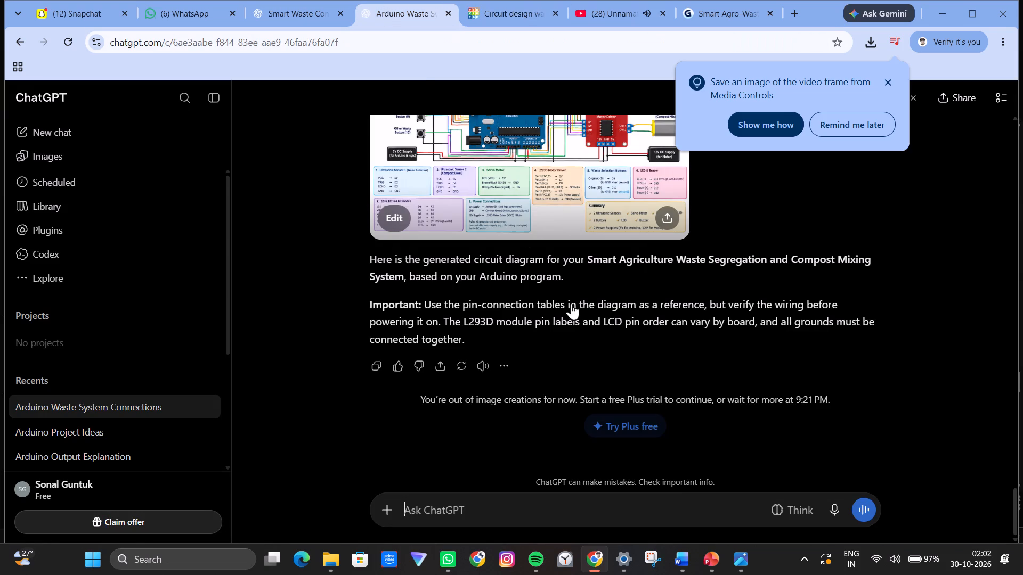
{"action": "scroll", "coordinate": [585, 335], "scroll_direction": "up", "scroll_amount": 2}
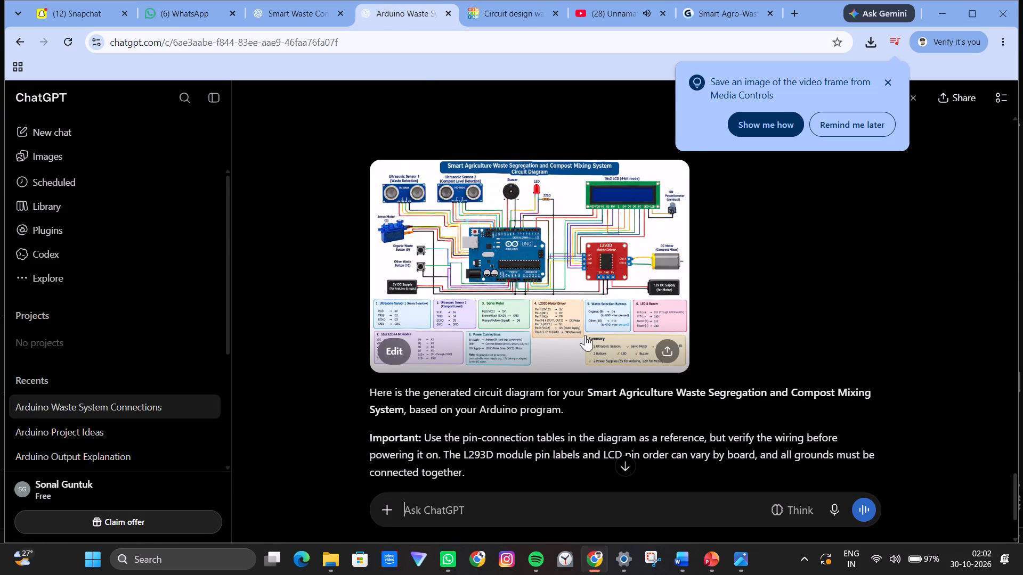
{"action": "left_click", "coordinate": [559, 278]}
{"action": "left_click", "coordinate": [521, 243]}
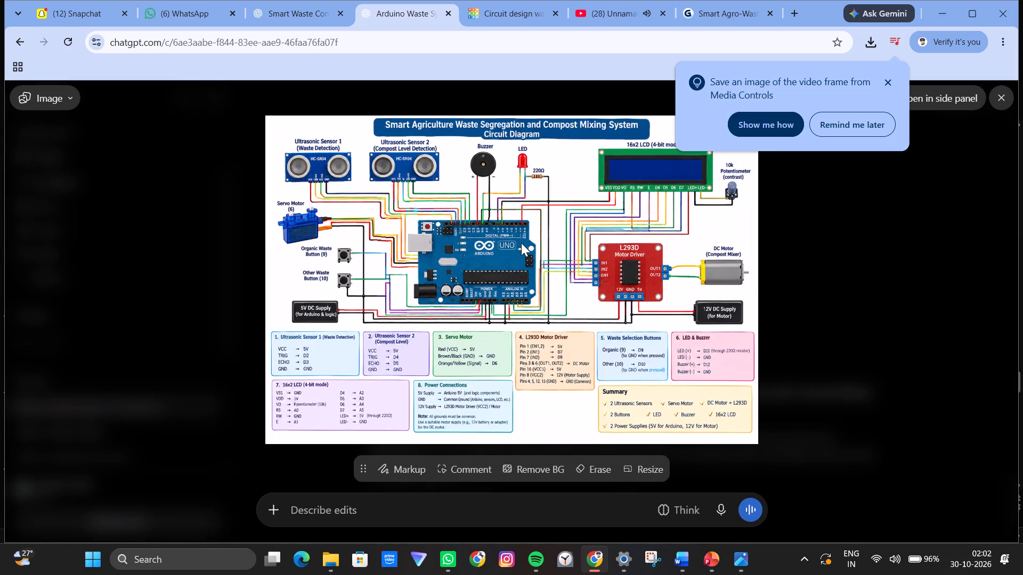
{"action": "left_click", "coordinate": [889, 80]}
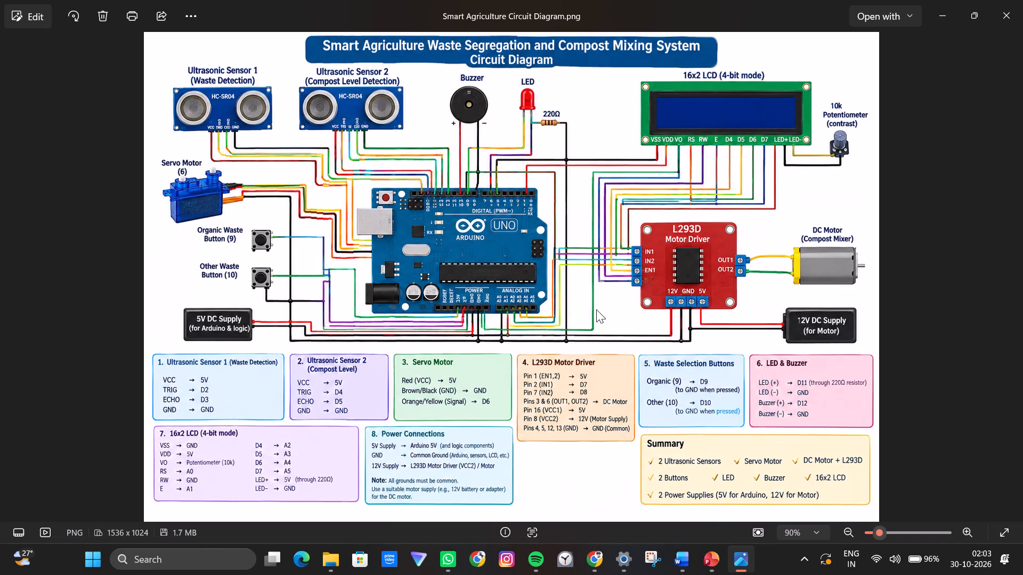
{"action": "double_click", "coordinate": [594, 310]}
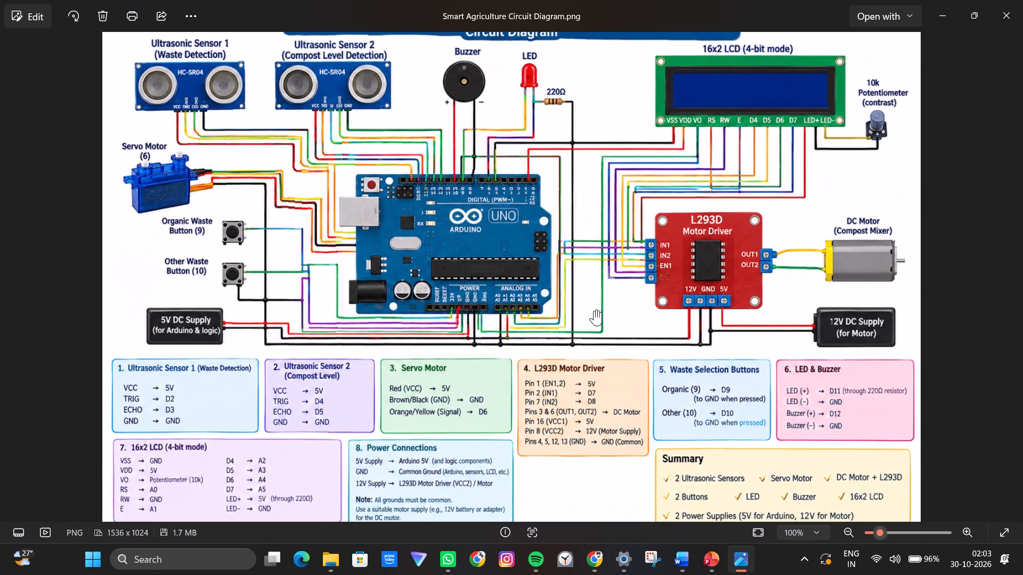
{"action": "left_click_drag", "start_coordinate": [561, 195], "coordinate": [563, 287]}
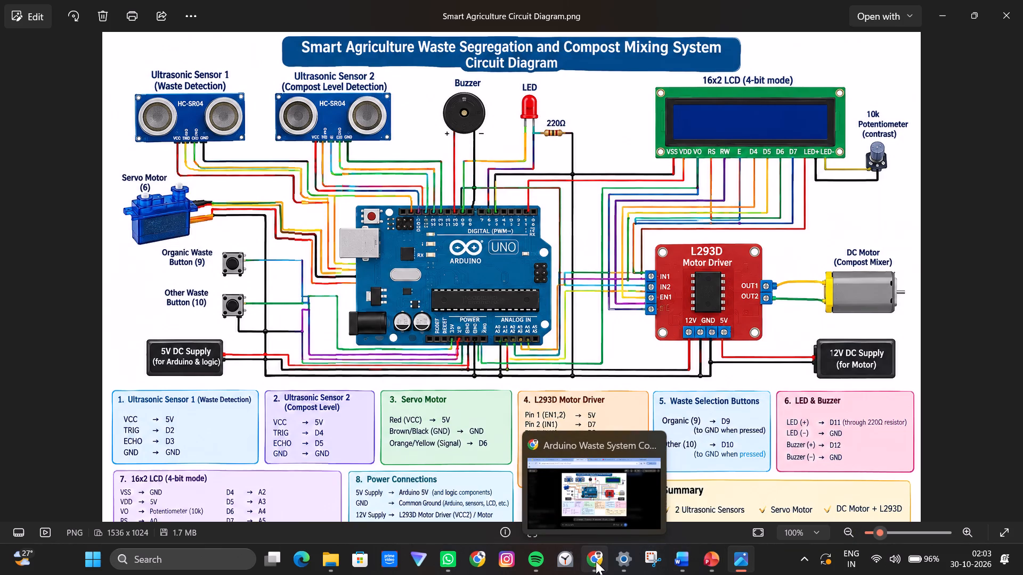
Return to the Tinkercad circuit and clear the dc motor text from the component search.
{"action": "left_click", "coordinate": [584, 510]}
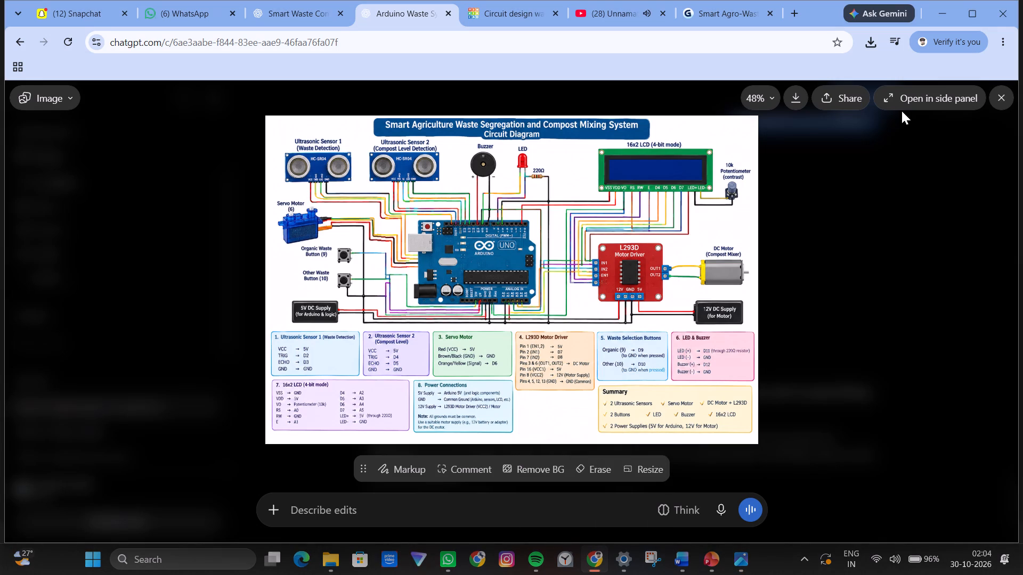
{"action": "left_click", "coordinate": [478, 9]}
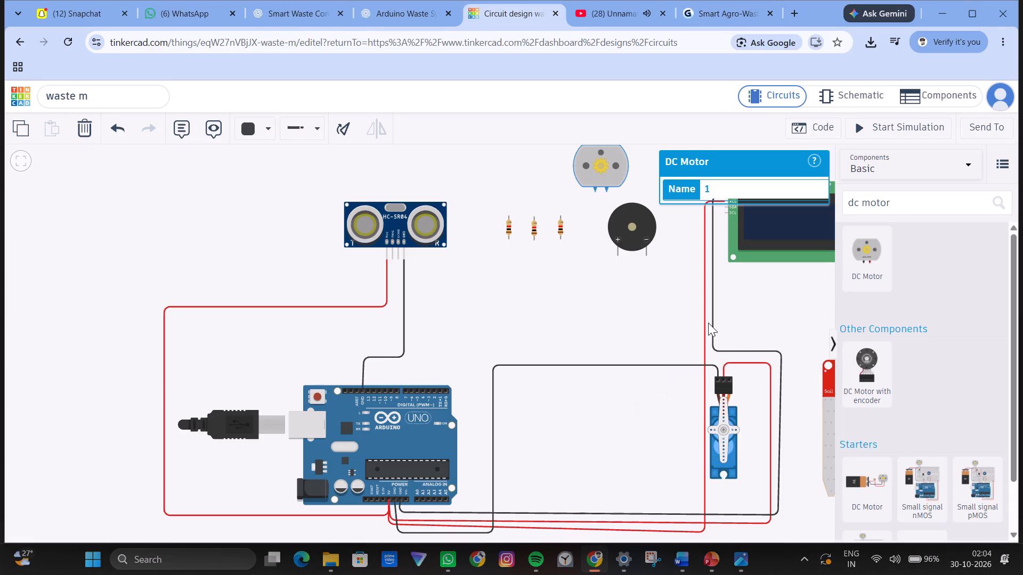
{"action": "left_click", "coordinate": [907, 198]}
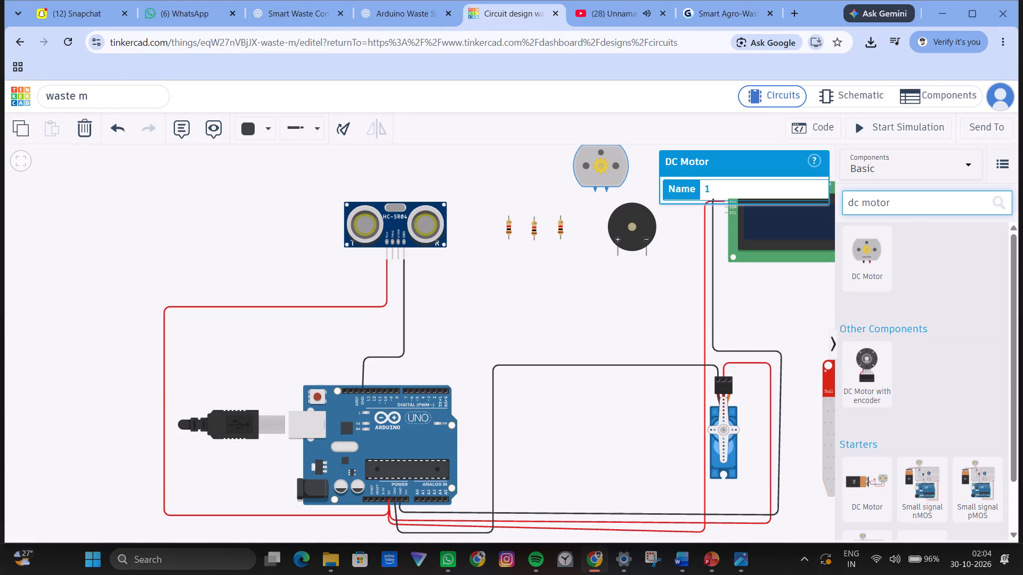
{"action": "key", "text": "BackSpace"}
{"action": "key", "text": "BackSpace"}
{"action": "key", "text": "BackSpace"}
{"action": "key", "text": "BackSpace"}
{"action": "key", "text": "BackSpace"}
{"action": "key", "text": "BackSpace"}
{"action": "key", "text": "BackSpace"}
{"action": "key", "text": "BackSpace"}
{"action": "key", "text": "BackSpace"}
{"action": "key", "text": "BackSpace"}
{"action": "key", "text": "BackSpace"}
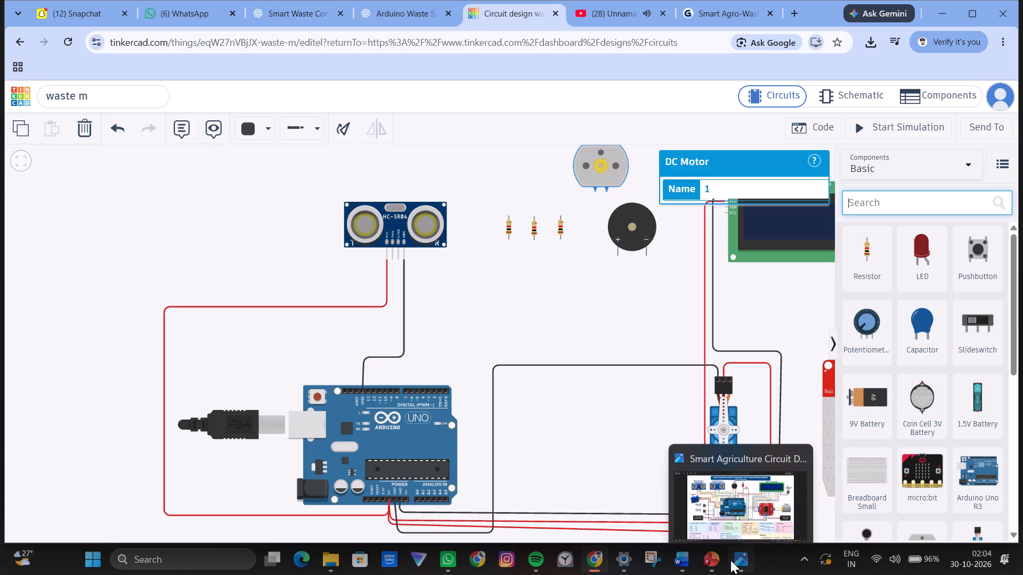
Check the circuit diagram image in Photos for the required components and pin connections, and return to Tinkercad.
{"action": "left_click", "coordinate": [745, 486]}
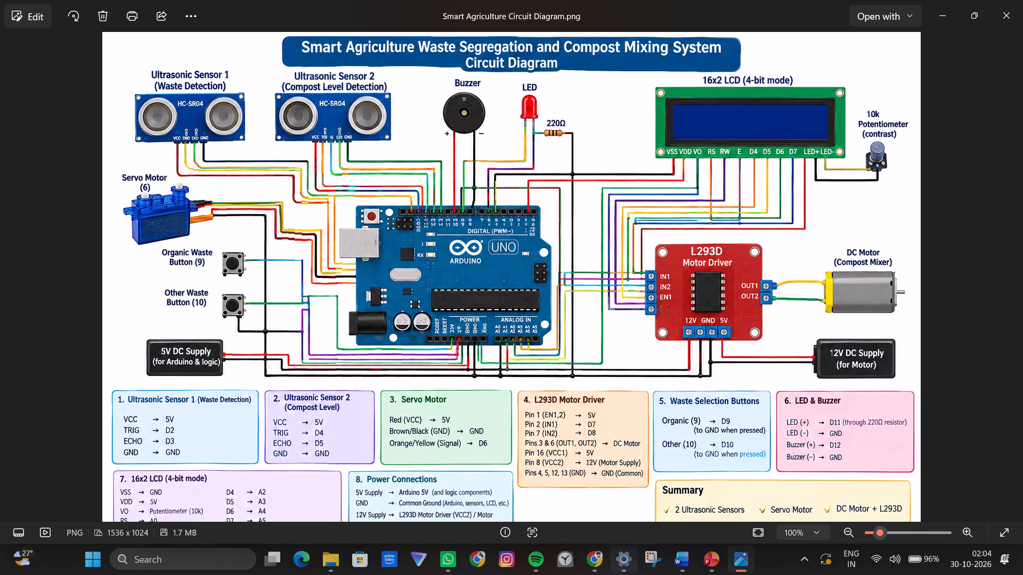
{"action": "left_click", "coordinate": [595, 568]}
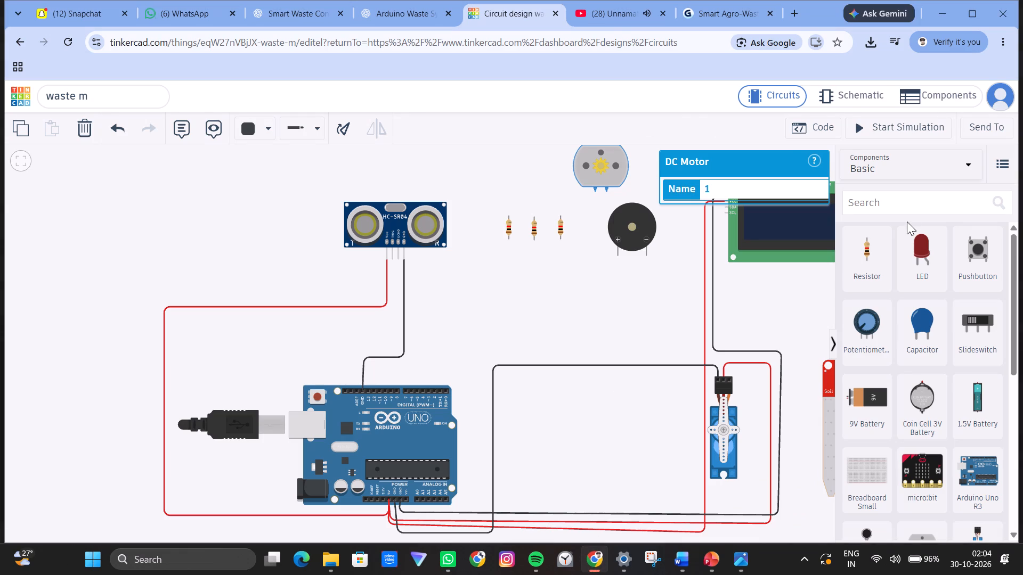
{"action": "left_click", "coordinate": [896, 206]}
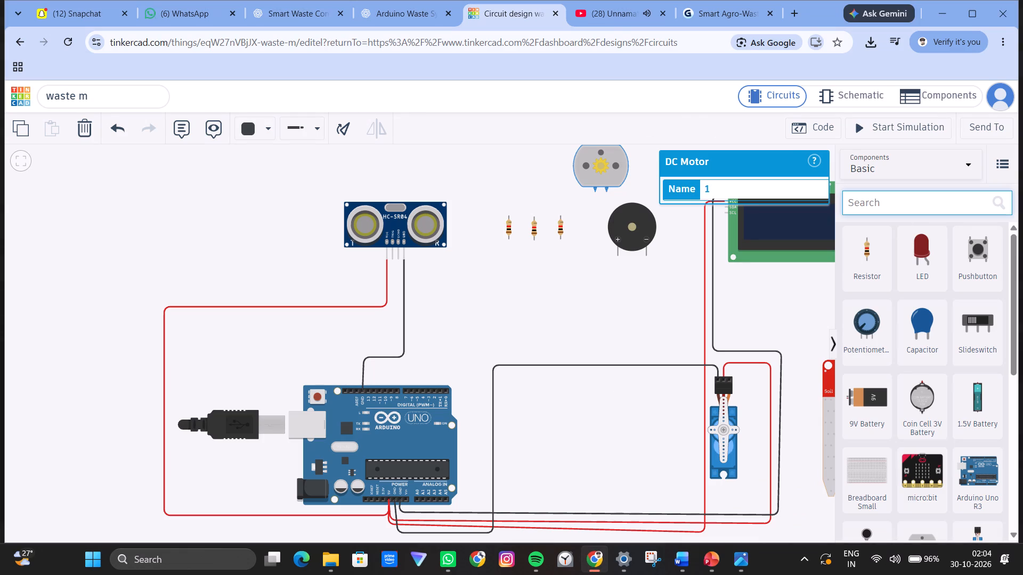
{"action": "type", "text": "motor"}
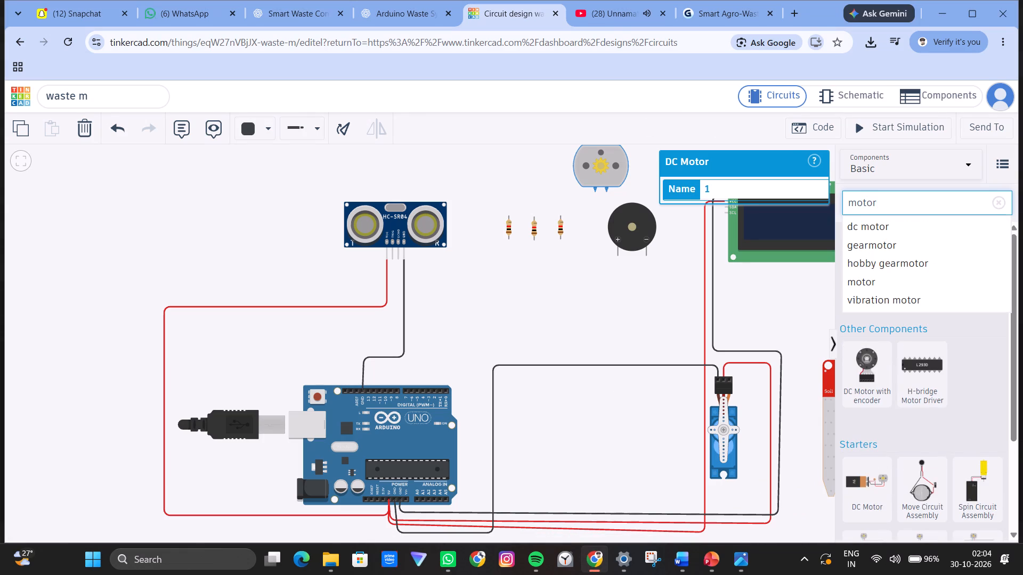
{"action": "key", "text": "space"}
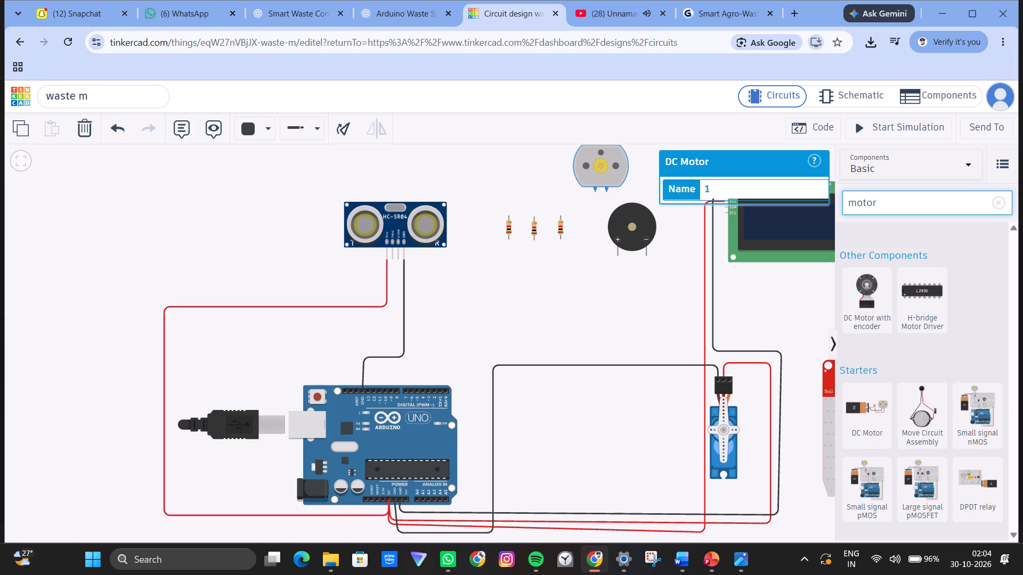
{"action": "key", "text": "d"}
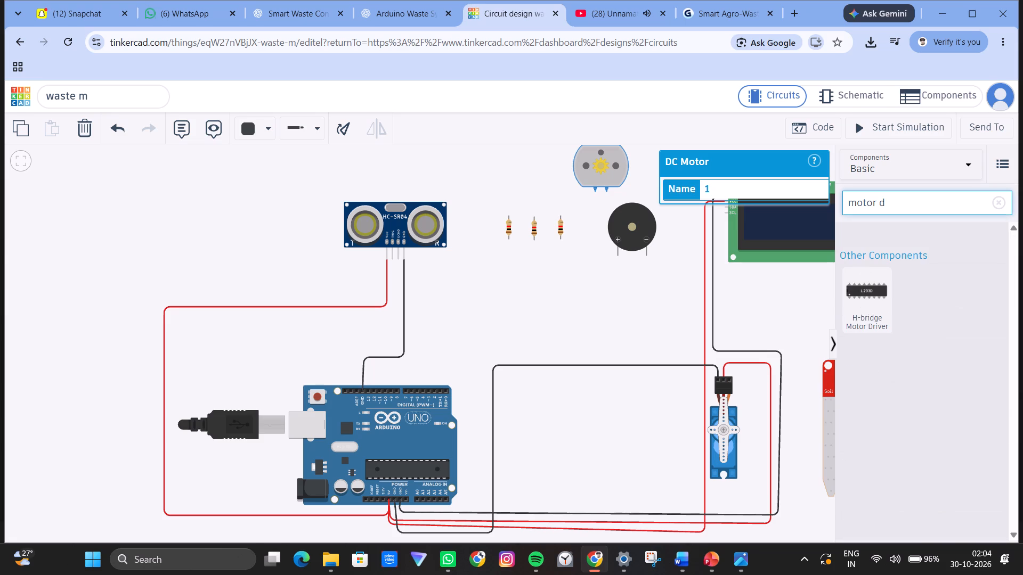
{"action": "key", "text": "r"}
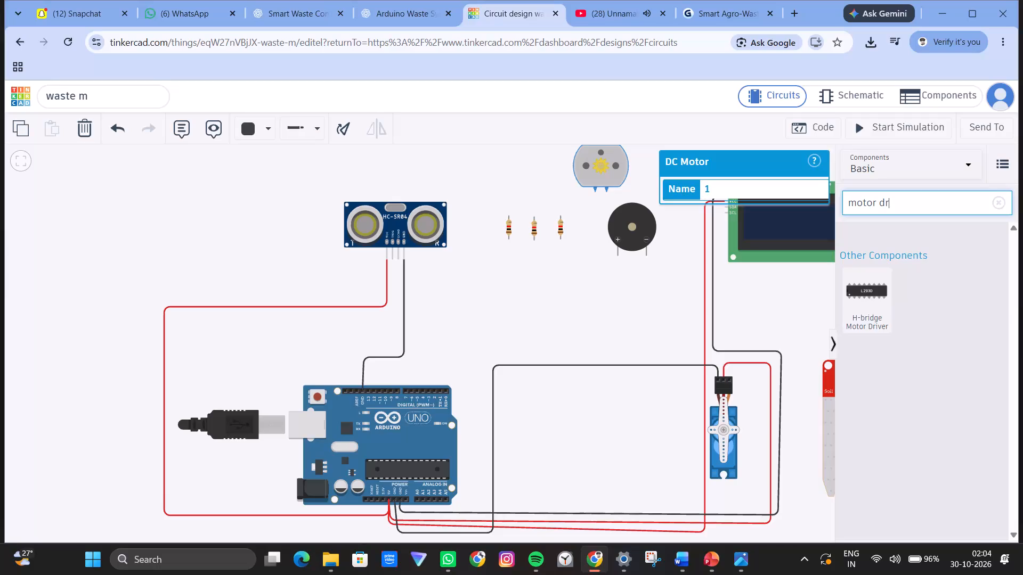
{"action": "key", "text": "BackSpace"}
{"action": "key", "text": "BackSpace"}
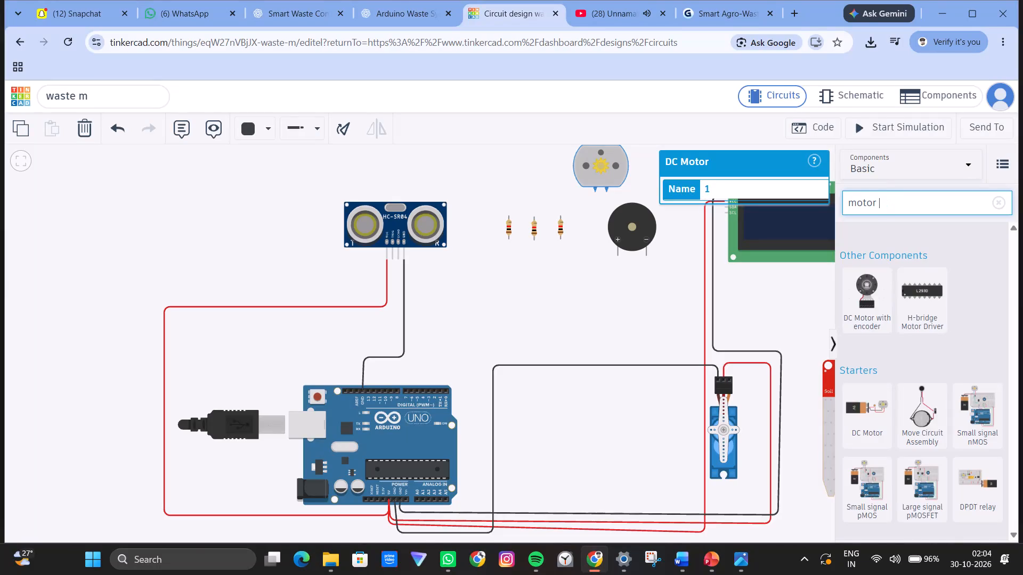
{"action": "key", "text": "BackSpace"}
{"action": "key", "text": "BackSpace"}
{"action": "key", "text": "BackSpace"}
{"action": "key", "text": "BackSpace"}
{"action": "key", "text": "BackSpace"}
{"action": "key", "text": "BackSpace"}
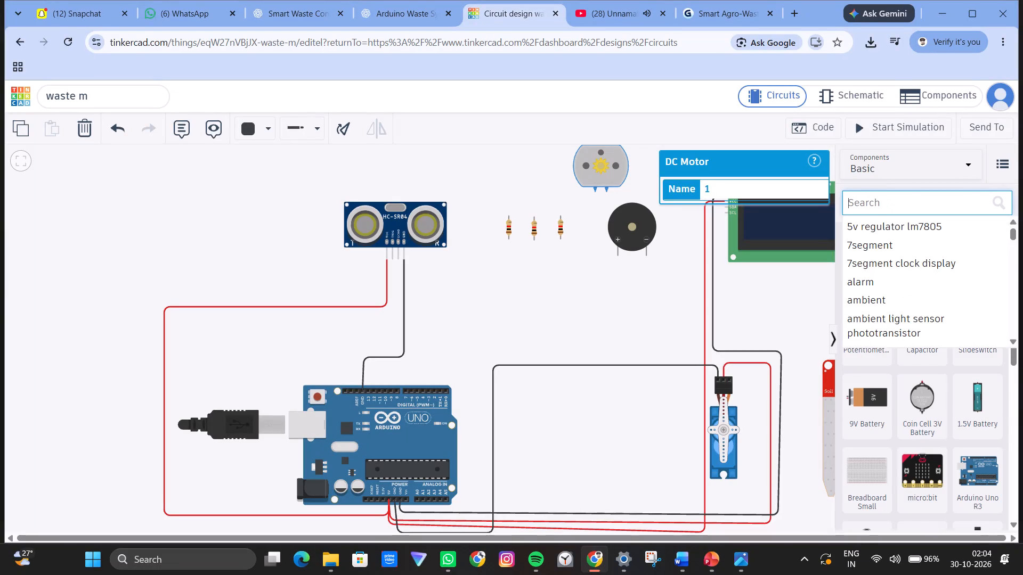
Check the motor driver model in the circuit diagram image, search the components for l293d, and place the H-bridge Motor Driver beside the DC Motor.
{"action": "key", "text": "l"}
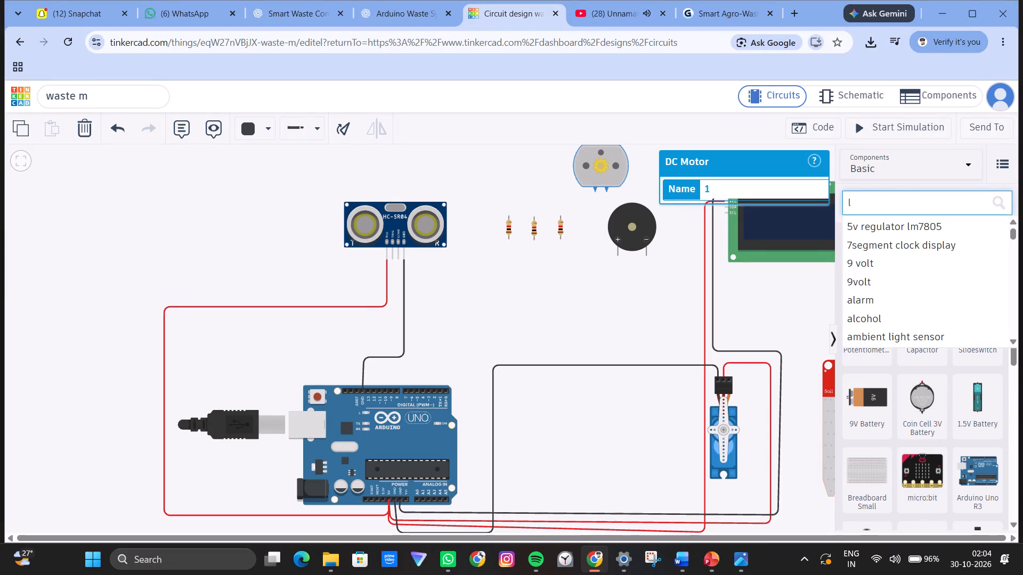
{"action": "key", "text": "BackSpace"}
{"action": "key", "text": "shift+l"}
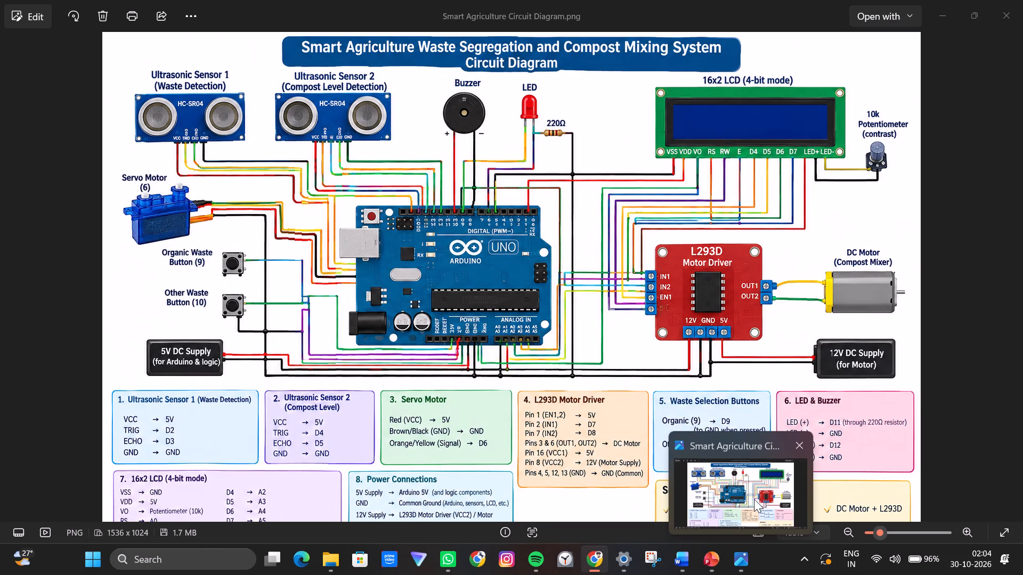
{"action": "left_click", "coordinate": [754, 497]}
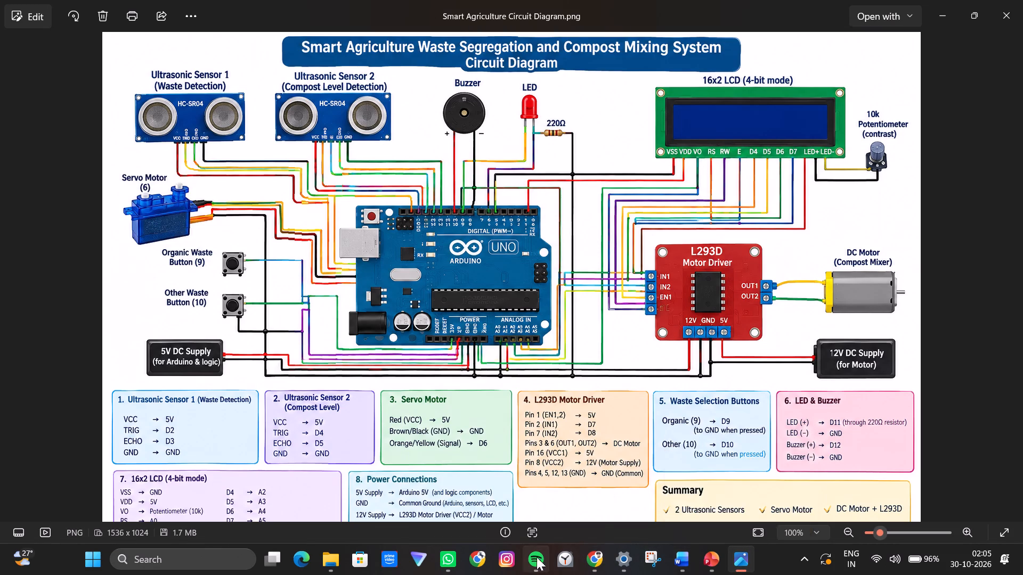
{"action": "left_click", "coordinate": [588, 558]}
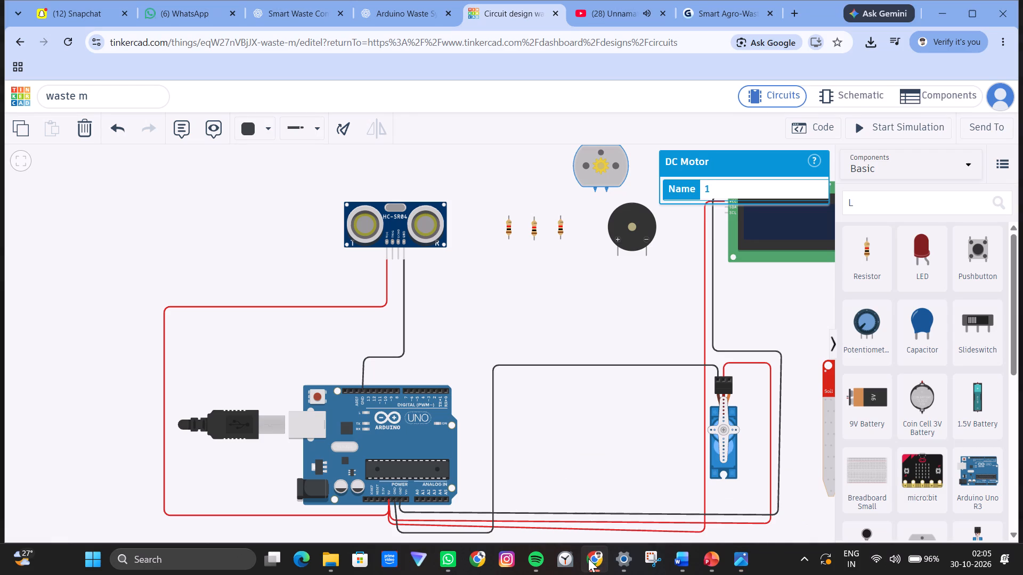
{"action": "key", "text": "2"}
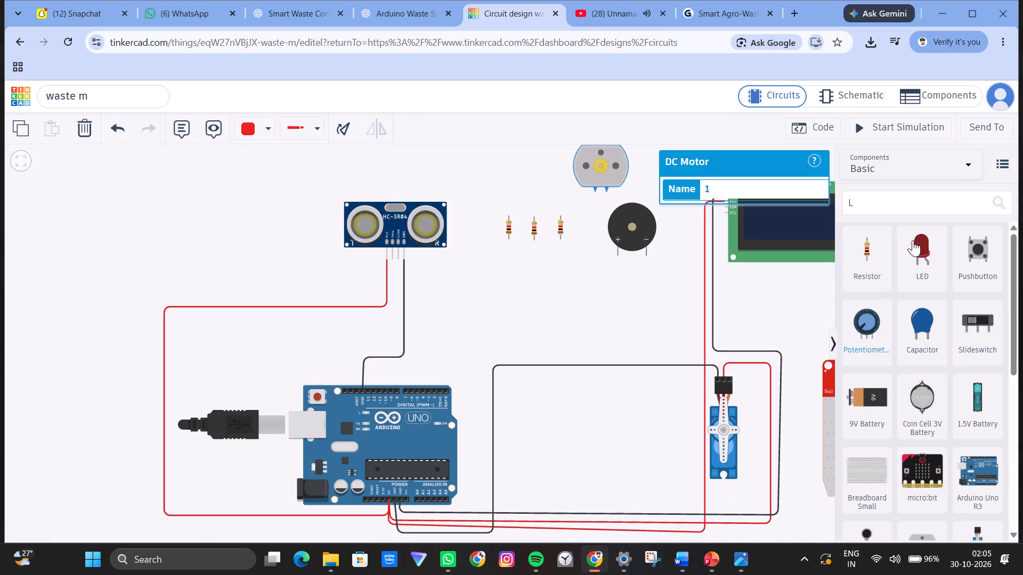
{"action": "left_click", "coordinate": [896, 208]}
{"action": "key", "text": "2"}
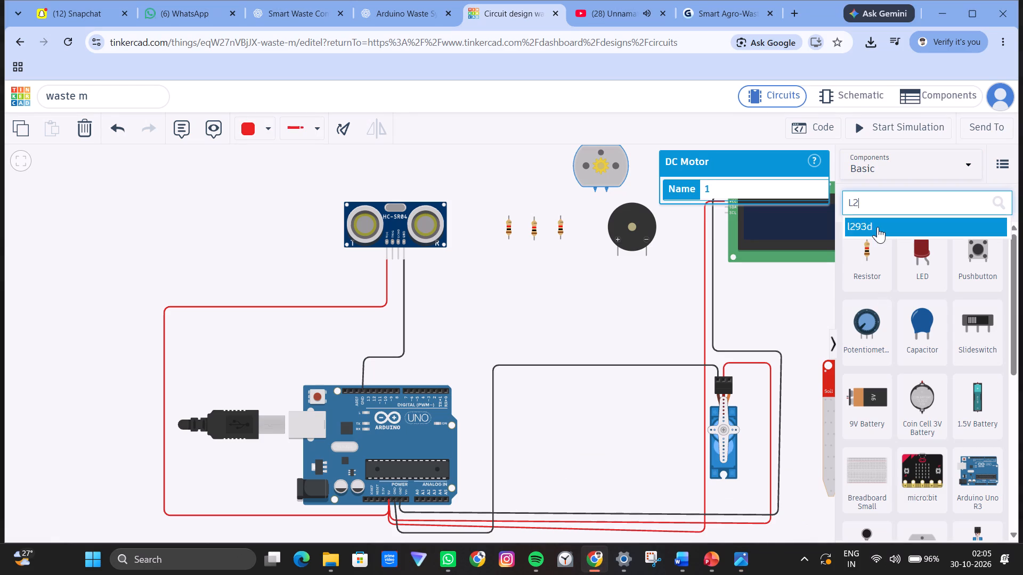
{"action": "left_click", "coordinate": [878, 227]}
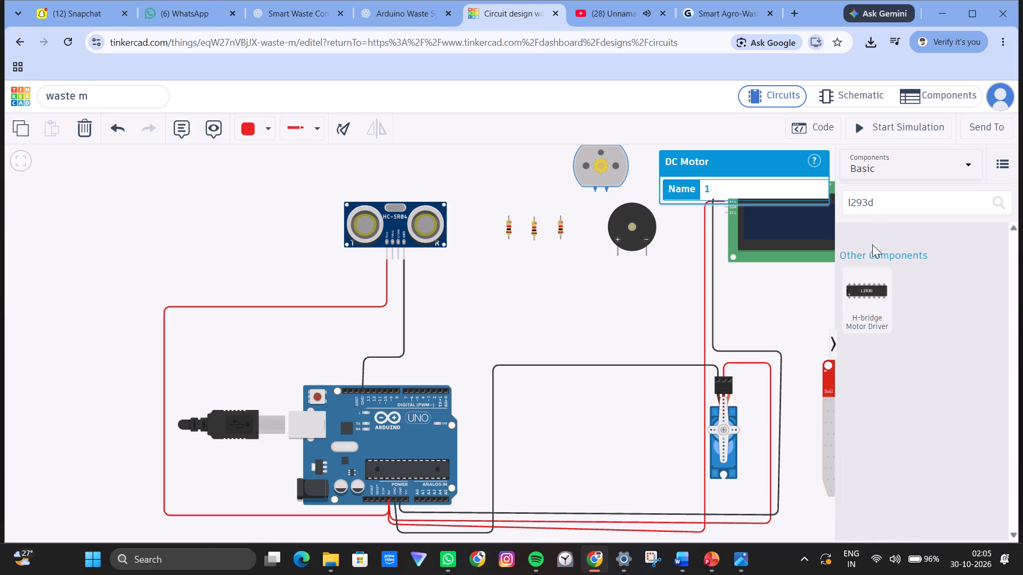
{"action": "left_click", "coordinate": [866, 299]}
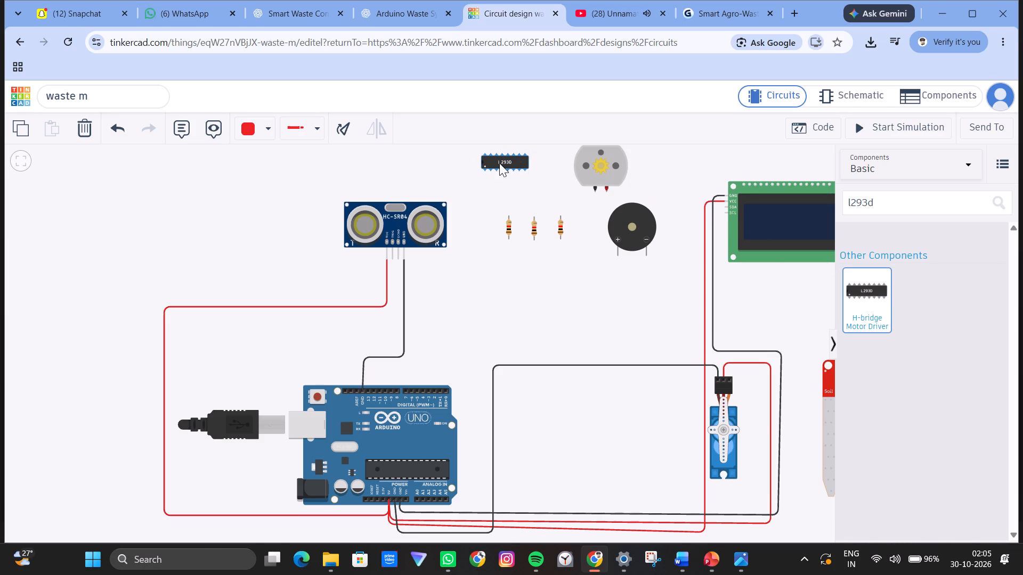
{"action": "left_click", "coordinate": [496, 163]}
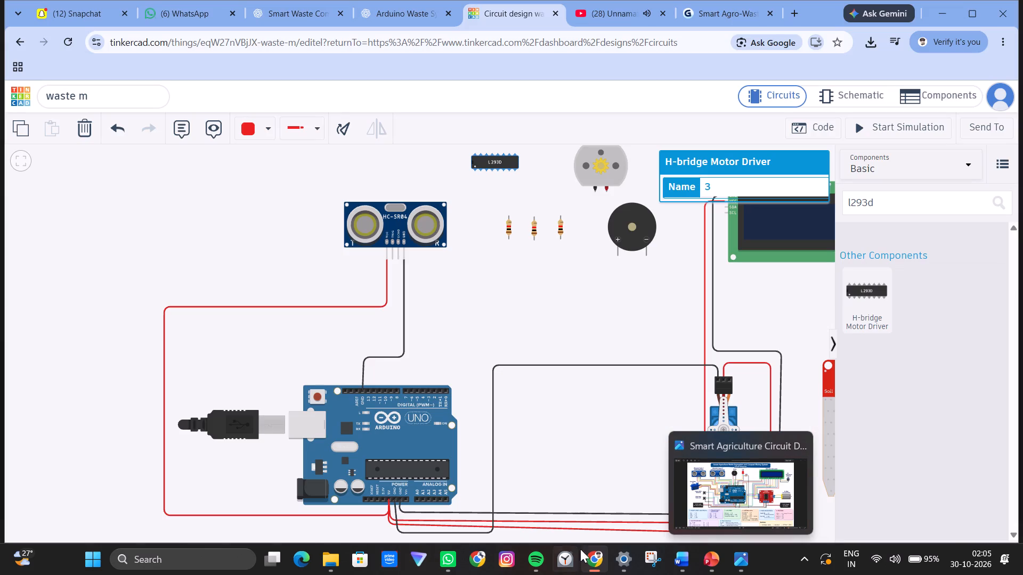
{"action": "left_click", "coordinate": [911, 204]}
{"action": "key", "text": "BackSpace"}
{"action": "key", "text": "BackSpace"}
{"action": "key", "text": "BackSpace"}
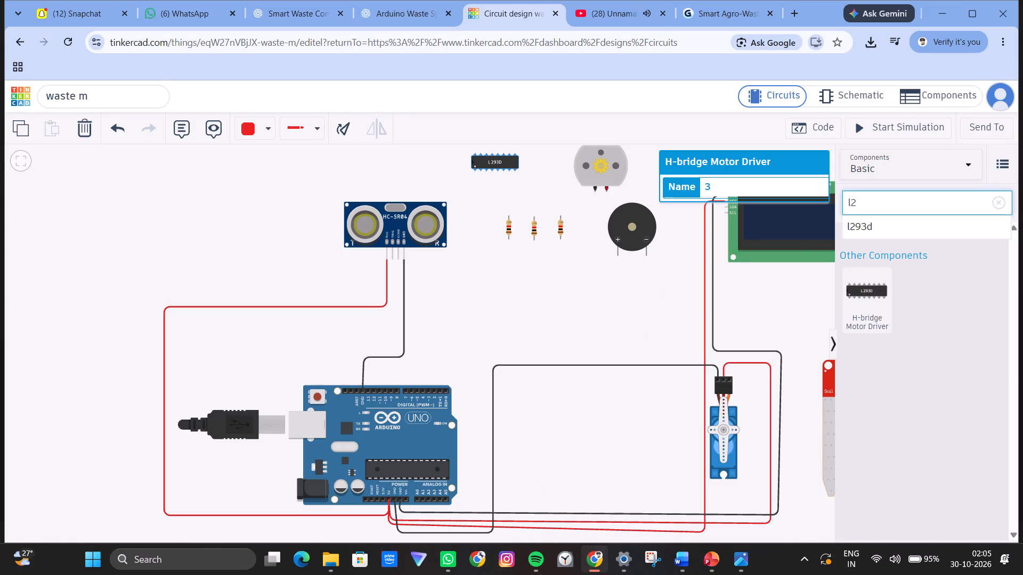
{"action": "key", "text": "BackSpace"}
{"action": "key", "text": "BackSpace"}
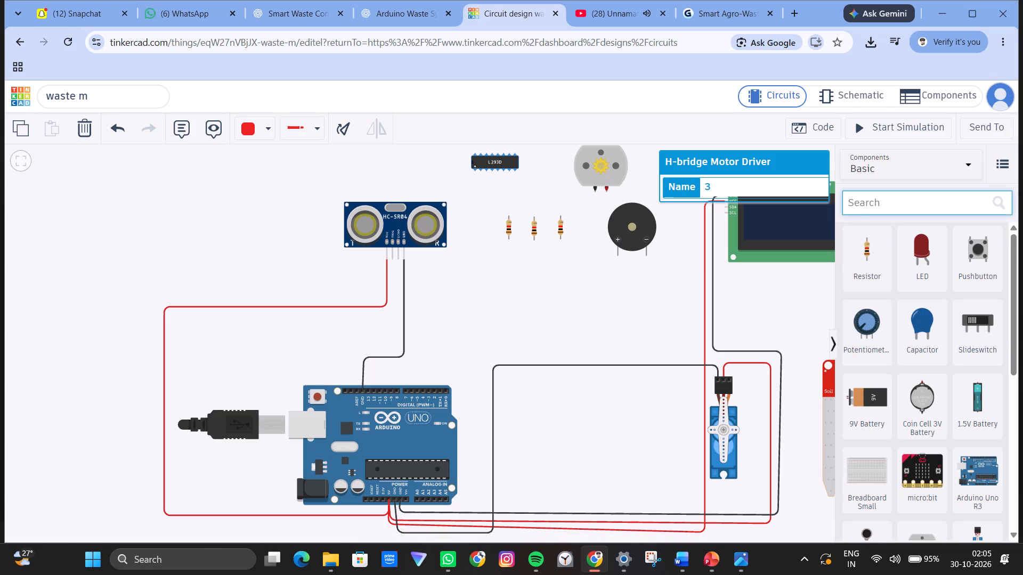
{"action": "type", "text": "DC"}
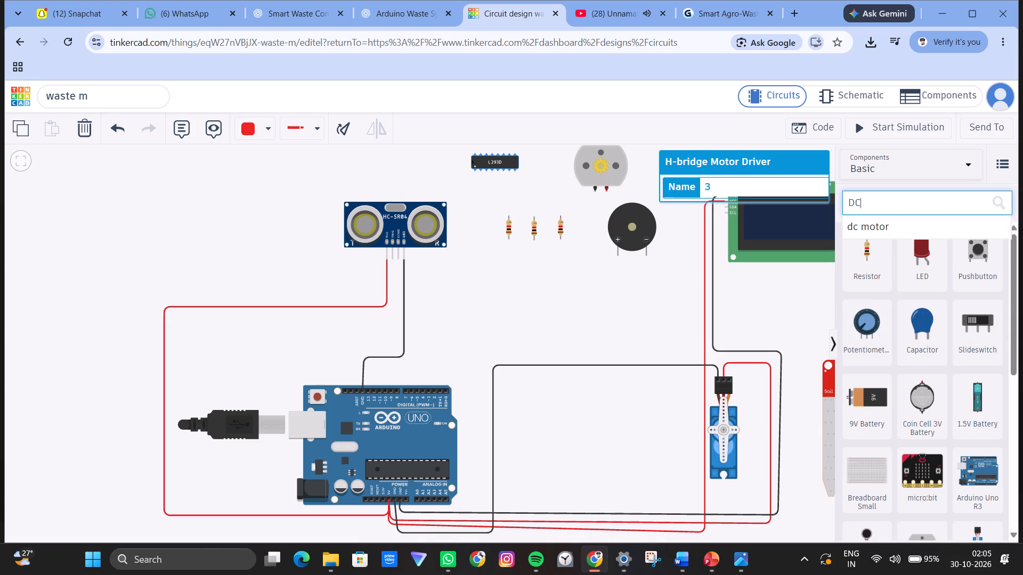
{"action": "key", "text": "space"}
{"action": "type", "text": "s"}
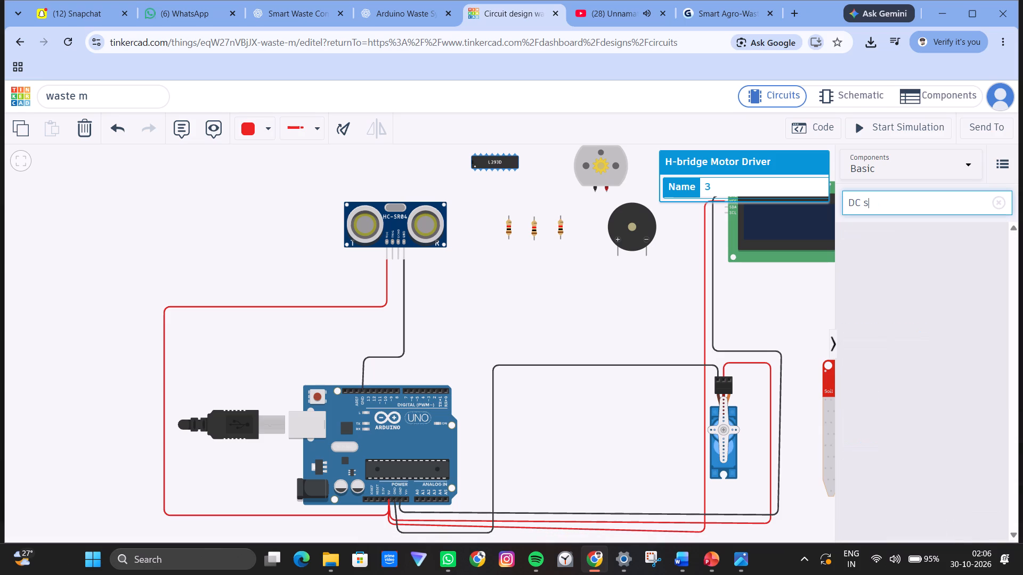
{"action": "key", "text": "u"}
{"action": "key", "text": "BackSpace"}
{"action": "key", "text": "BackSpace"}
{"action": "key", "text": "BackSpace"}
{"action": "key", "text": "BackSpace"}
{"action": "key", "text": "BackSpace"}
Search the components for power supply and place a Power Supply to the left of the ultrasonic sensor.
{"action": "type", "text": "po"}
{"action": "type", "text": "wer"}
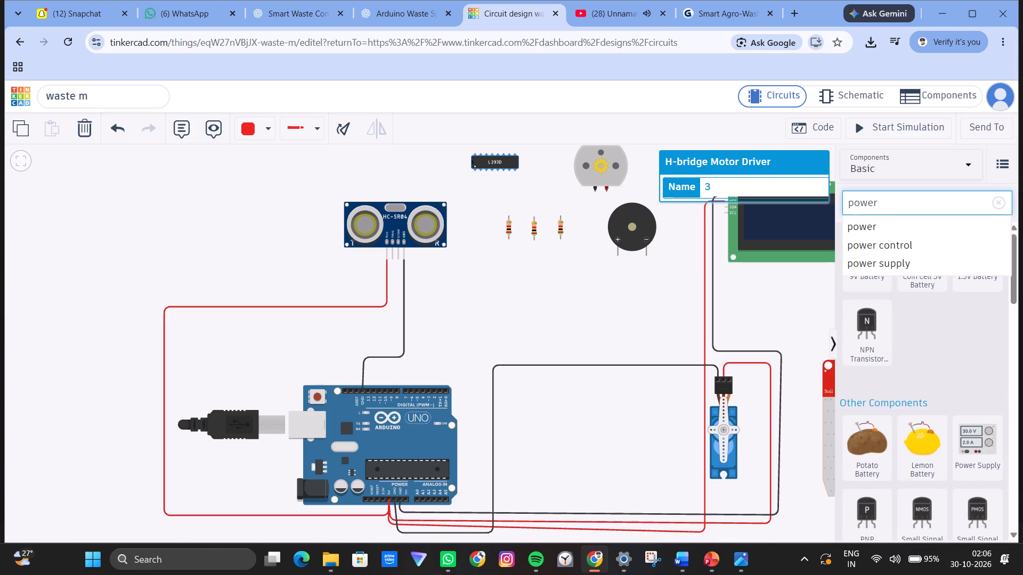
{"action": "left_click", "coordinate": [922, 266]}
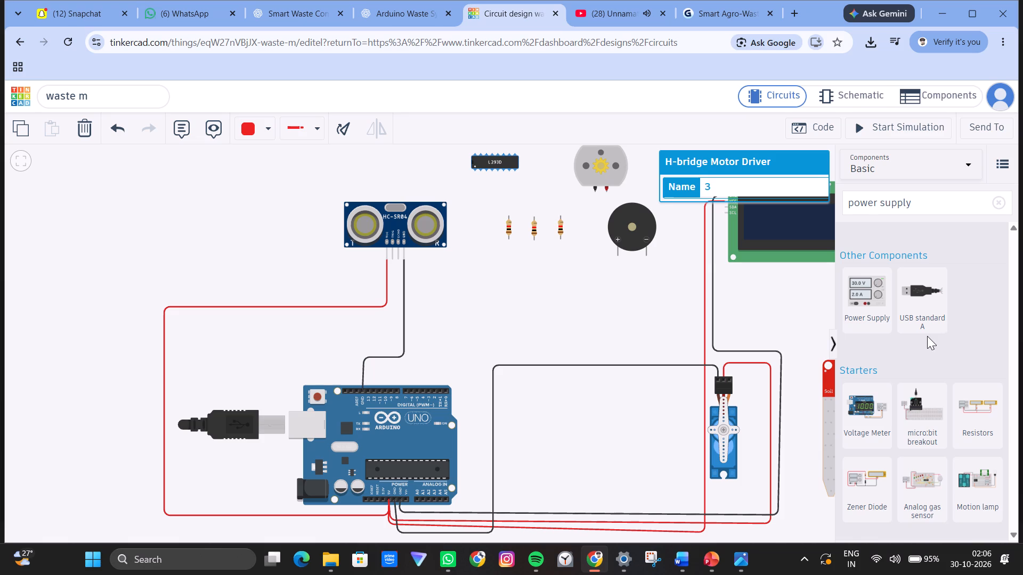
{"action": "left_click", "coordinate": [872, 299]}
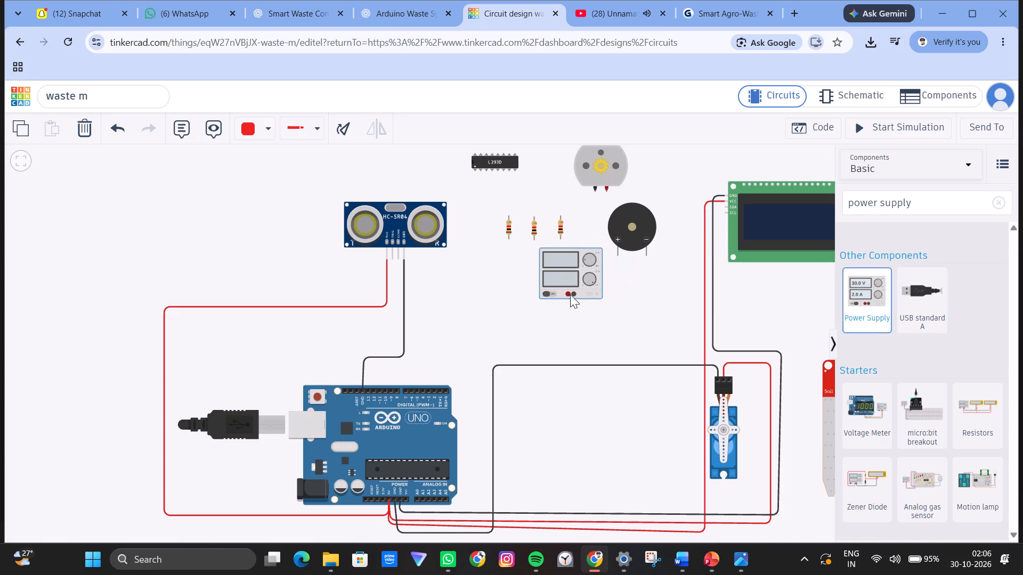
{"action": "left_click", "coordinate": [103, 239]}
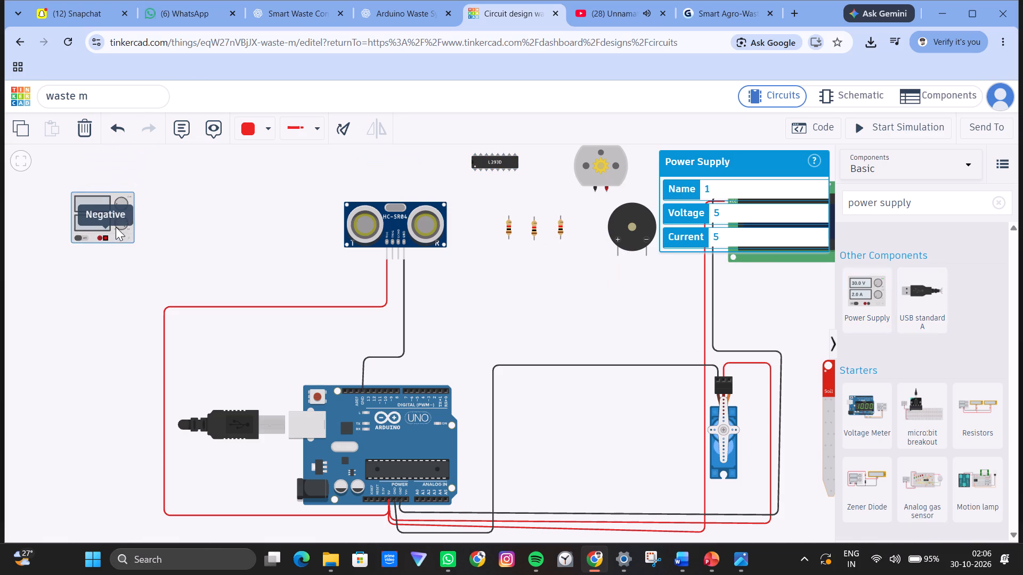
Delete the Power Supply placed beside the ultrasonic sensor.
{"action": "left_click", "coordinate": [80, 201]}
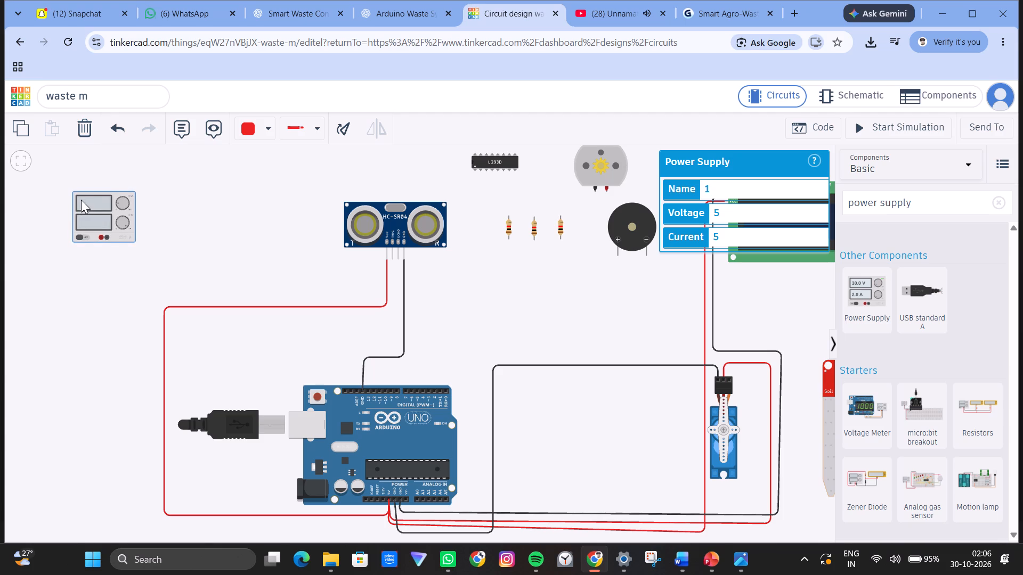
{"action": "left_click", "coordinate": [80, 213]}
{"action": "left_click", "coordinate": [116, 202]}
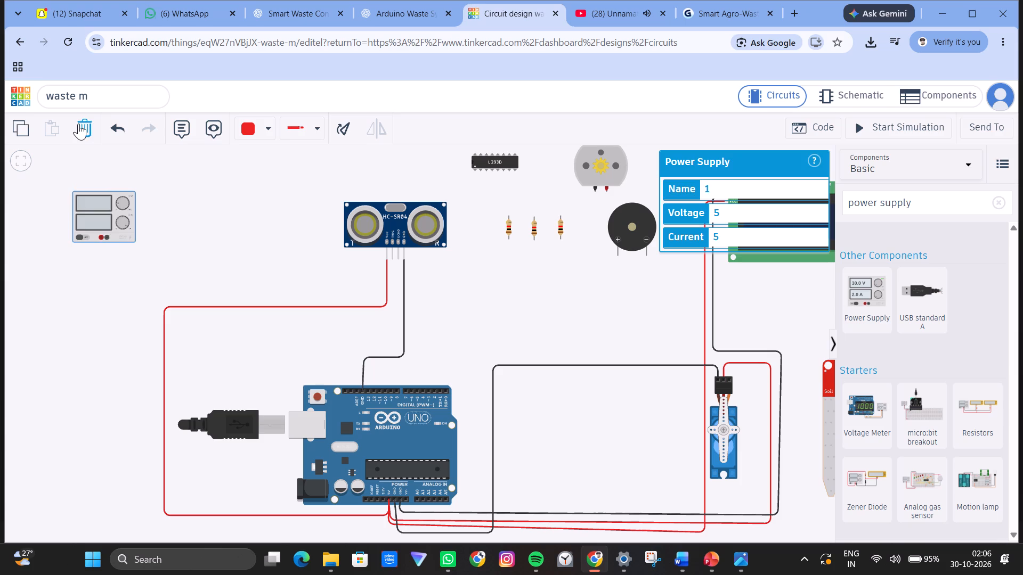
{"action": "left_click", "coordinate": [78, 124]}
Search the components for DC power supply.
{"action": "left_click", "coordinate": [891, 204]}
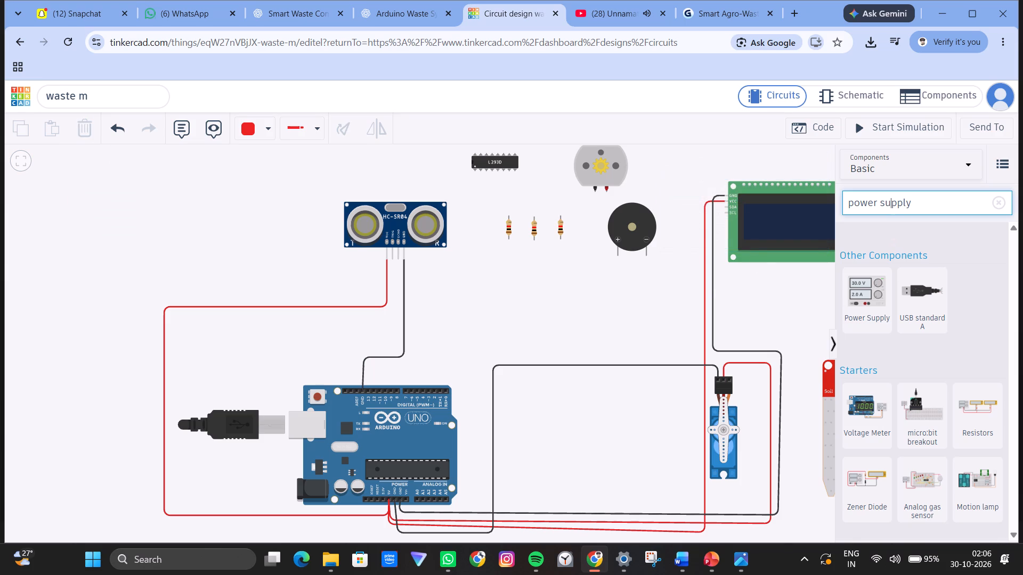
{"action": "left_click", "coordinate": [845, 206]}
{"action": "type", "text": "DC"}
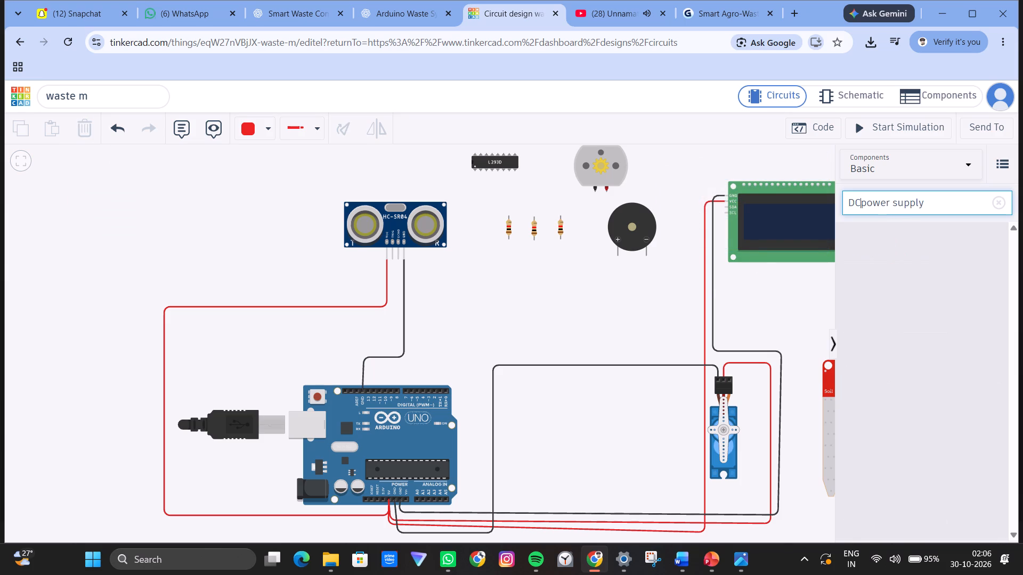
{"action": "key", "text": "space"}
{"action": "key", "text": "Return"}
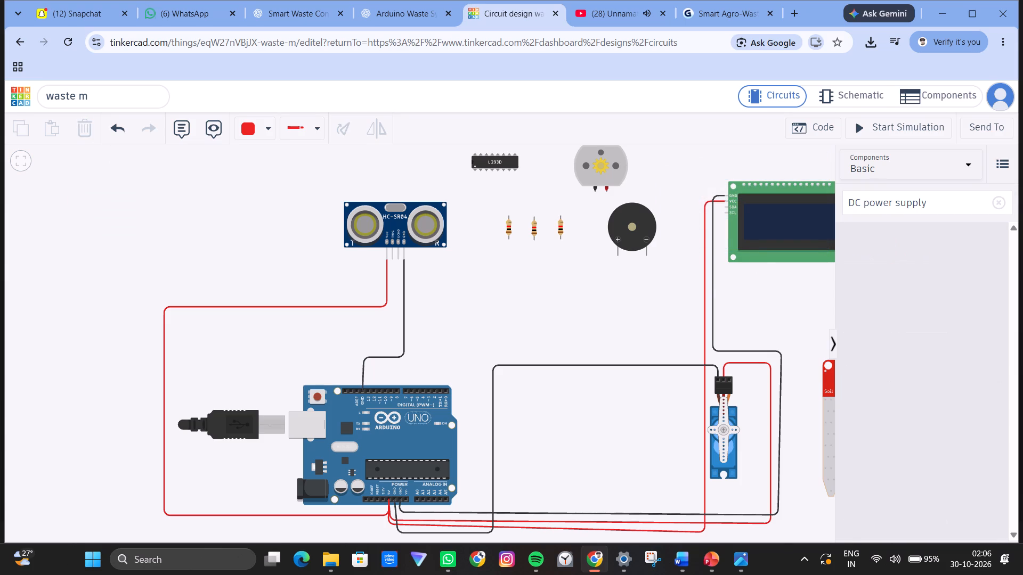
{"action": "left_click", "coordinate": [960, 207]}
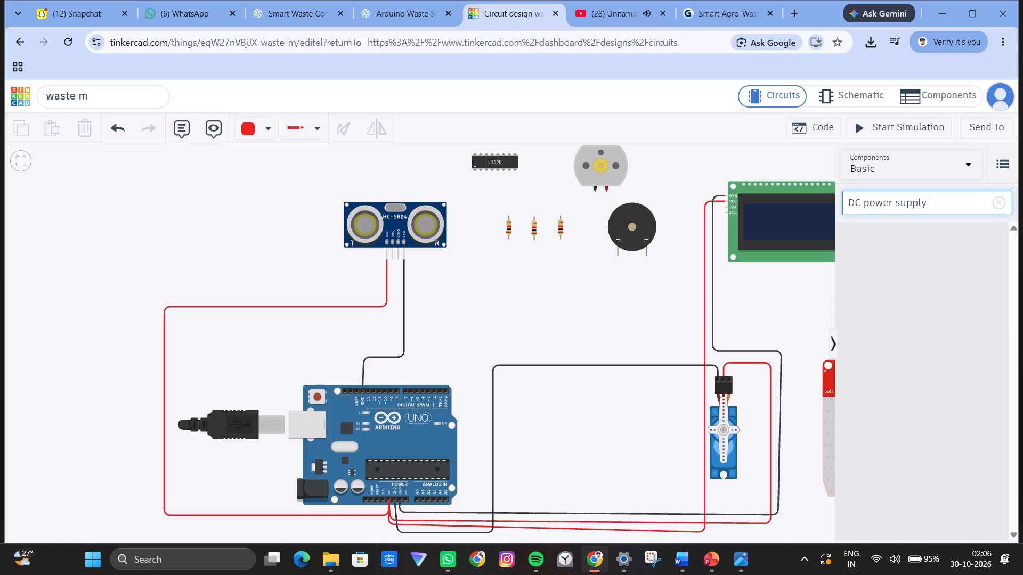
Switch the displayed component category to All.
{"action": "left_click", "coordinate": [965, 158]}
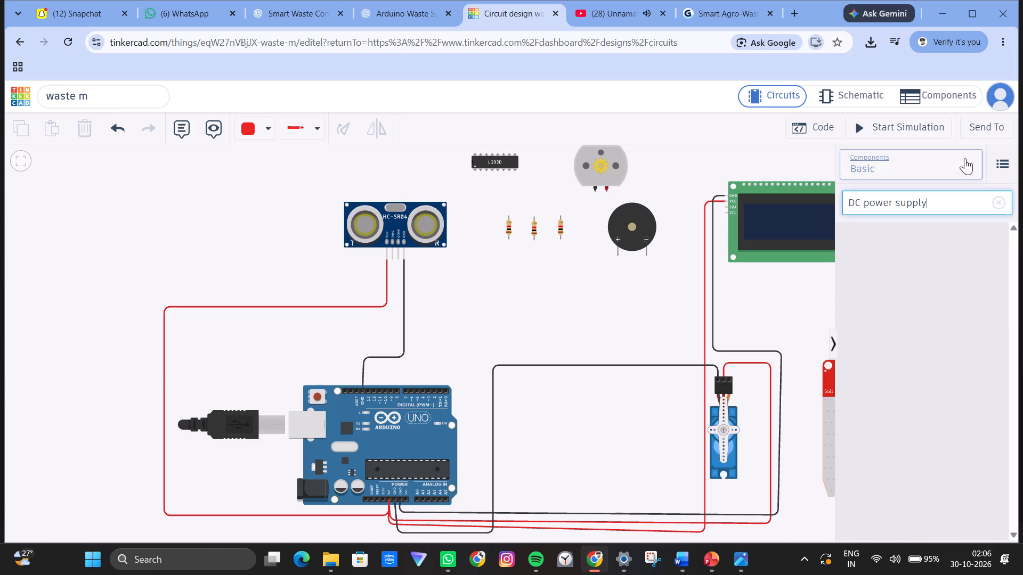
{"action": "left_click", "coordinate": [930, 199]}
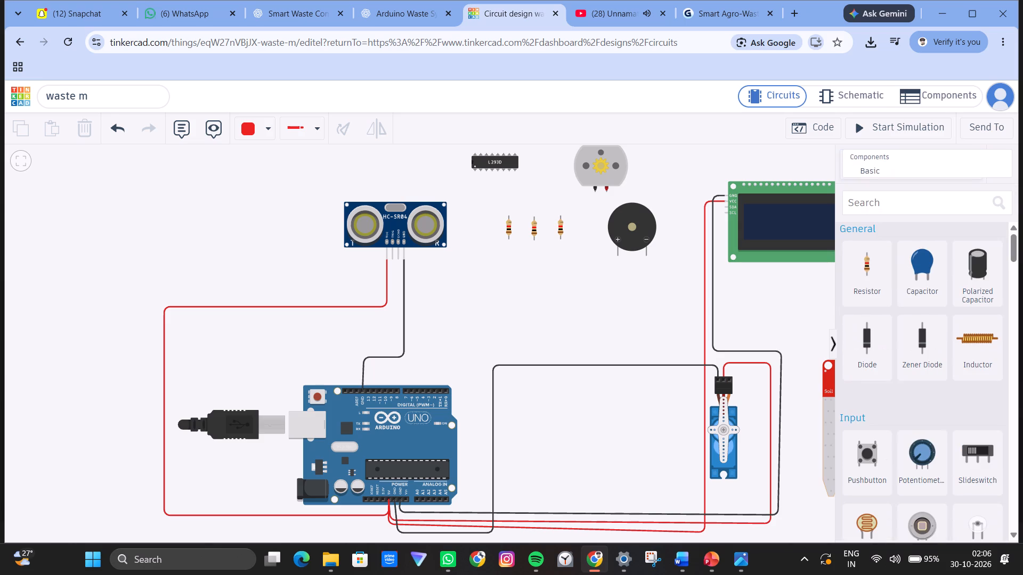
Search the component library for DC.
{"action": "left_click", "coordinate": [885, 190]}
{"action": "left_click", "coordinate": [886, 203]}
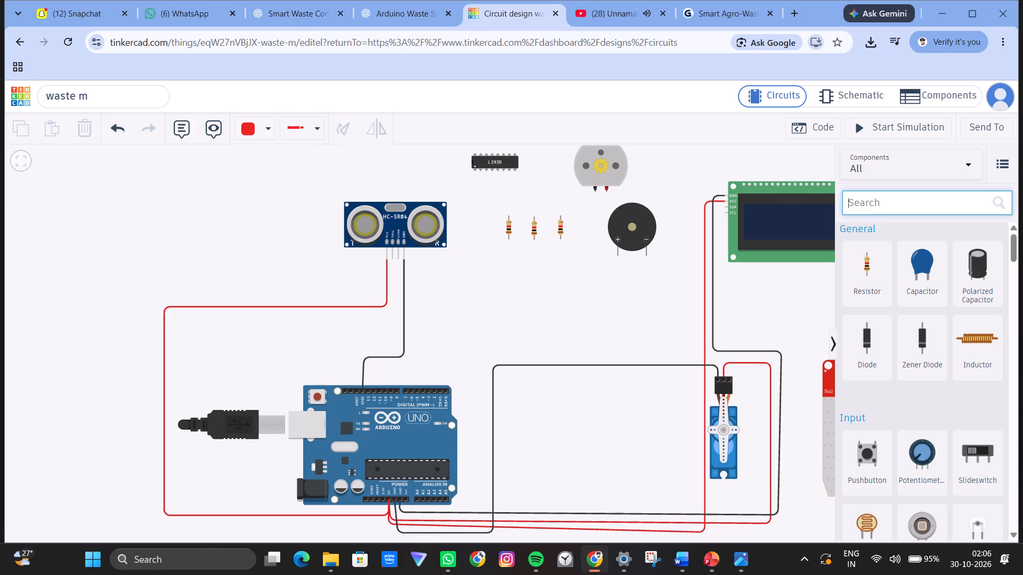
{"action": "type", "text": "DC"}
{"action": "key", "text": "space"}
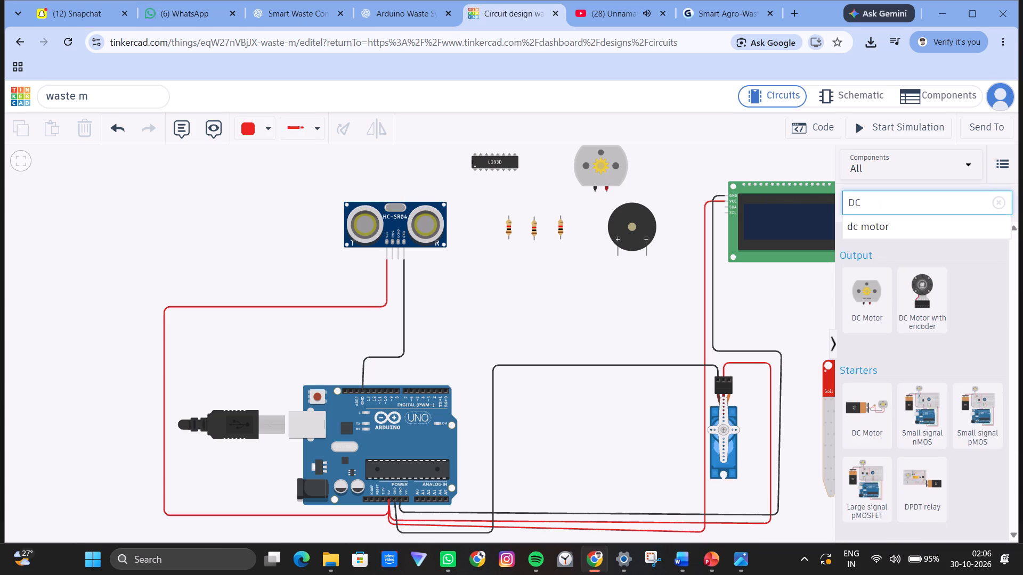
{"action": "key", "text": "p"}
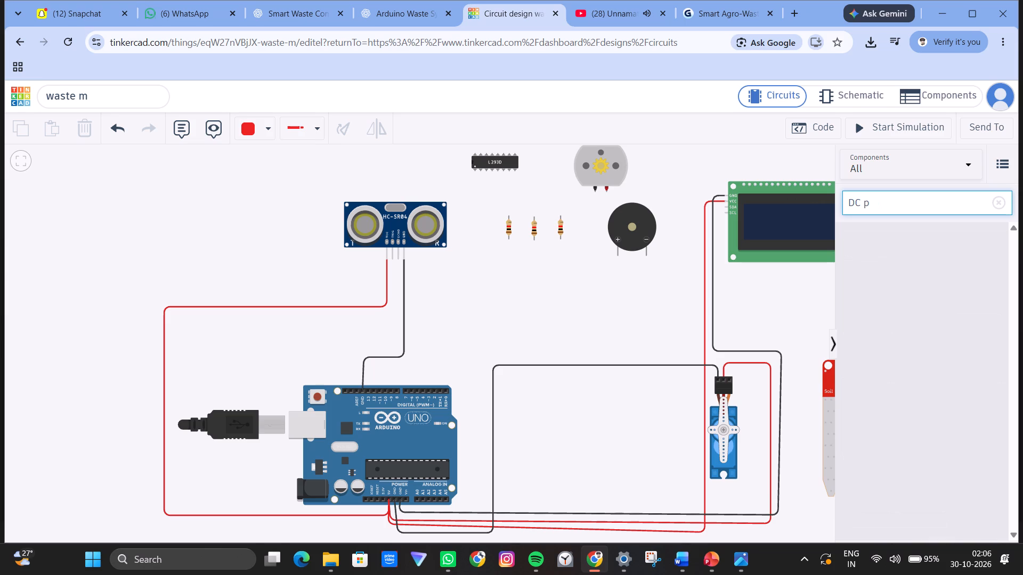
{"action": "key", "text": "BackSpace"}
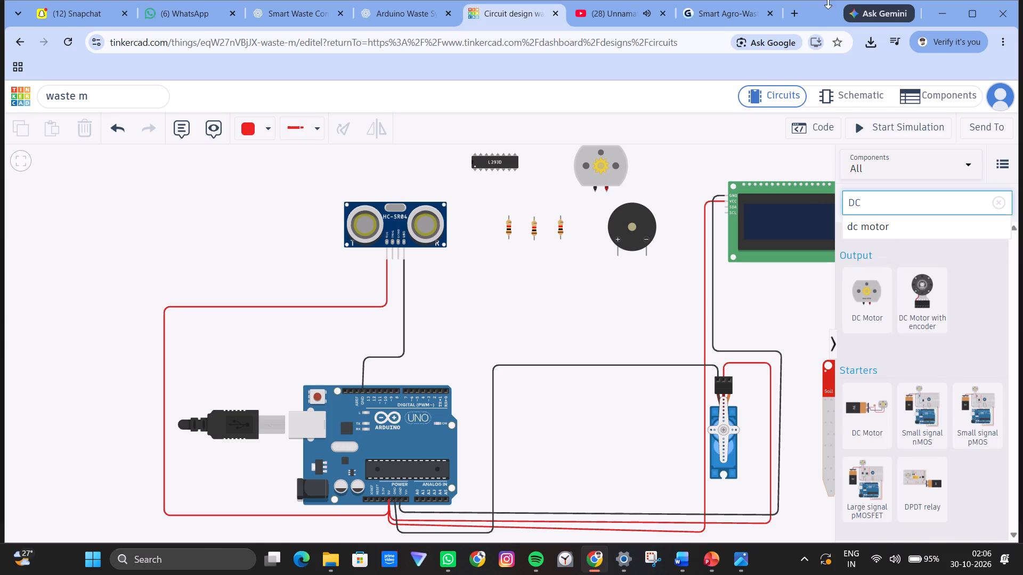
{"action": "left_click", "coordinate": [896, 167]}
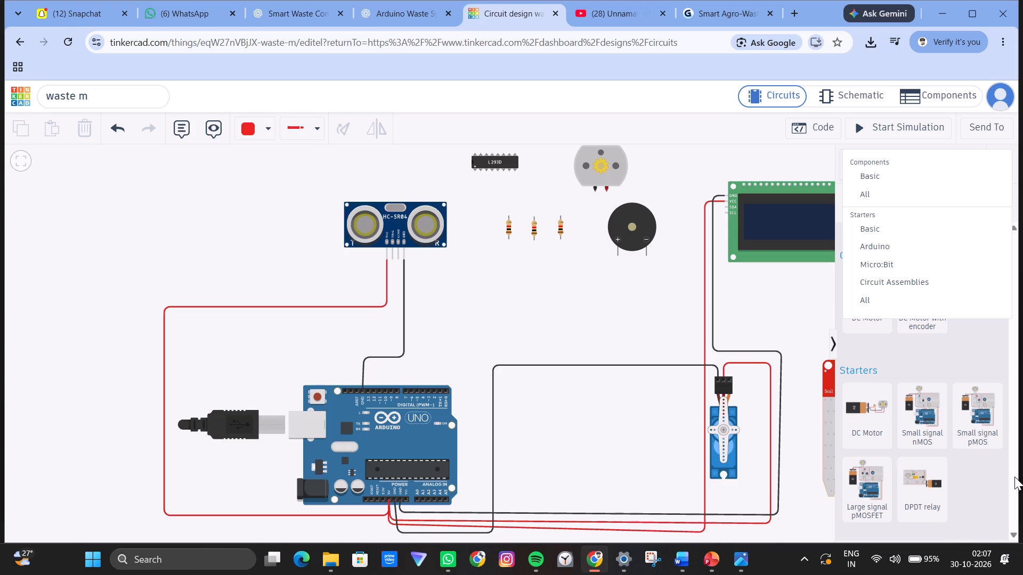
{"action": "left_click", "coordinate": [987, 490]}
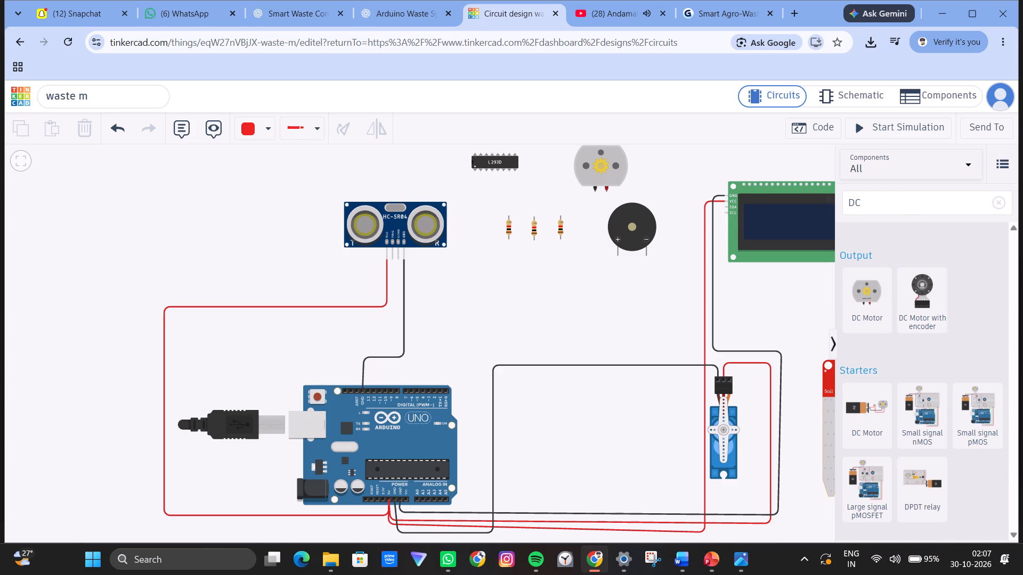
{"action": "left_click", "coordinate": [858, 208]}
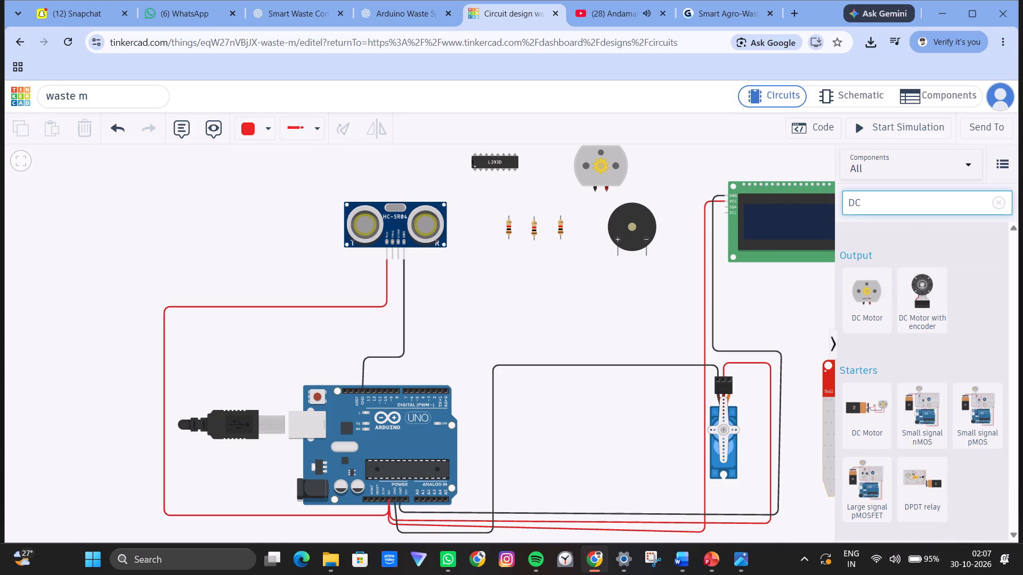
{"action": "key", "text": "BackSpace"}
{"action": "key", "text": "BackSpace"}
{"action": "type", "text": "batt"}
{"action": "type", "text": "ery"}
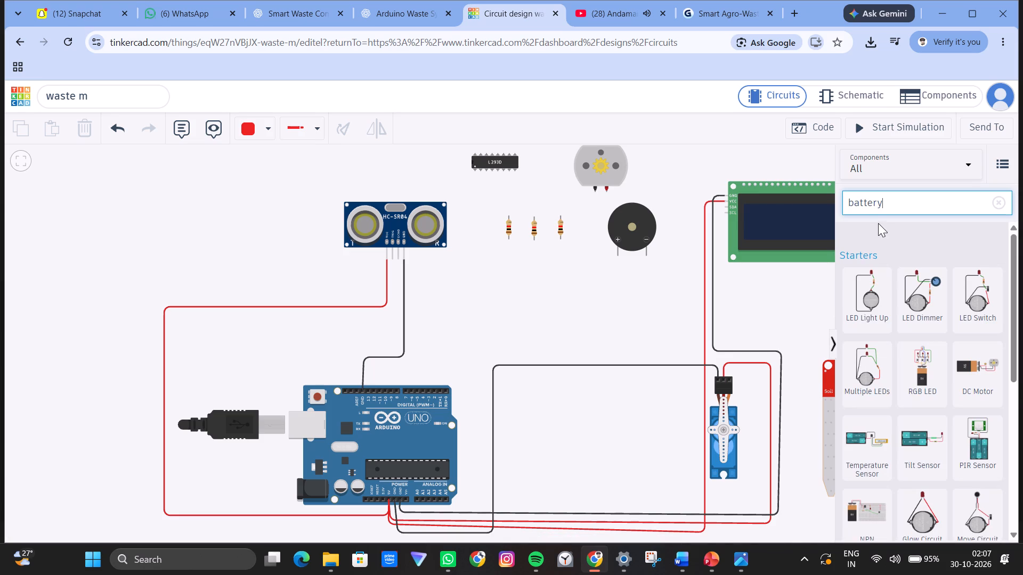
{"action": "scroll", "coordinate": [911, 336], "scroll_direction": "down", "scroll_amount": 1}
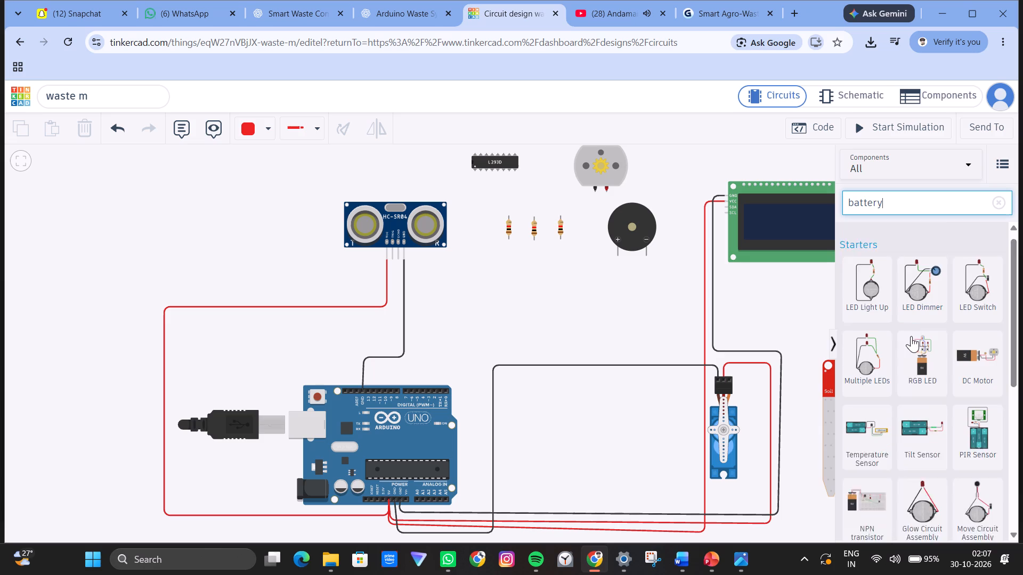
{"action": "scroll", "coordinate": [911, 336], "scroll_direction": "down", "scroll_amount": 2}
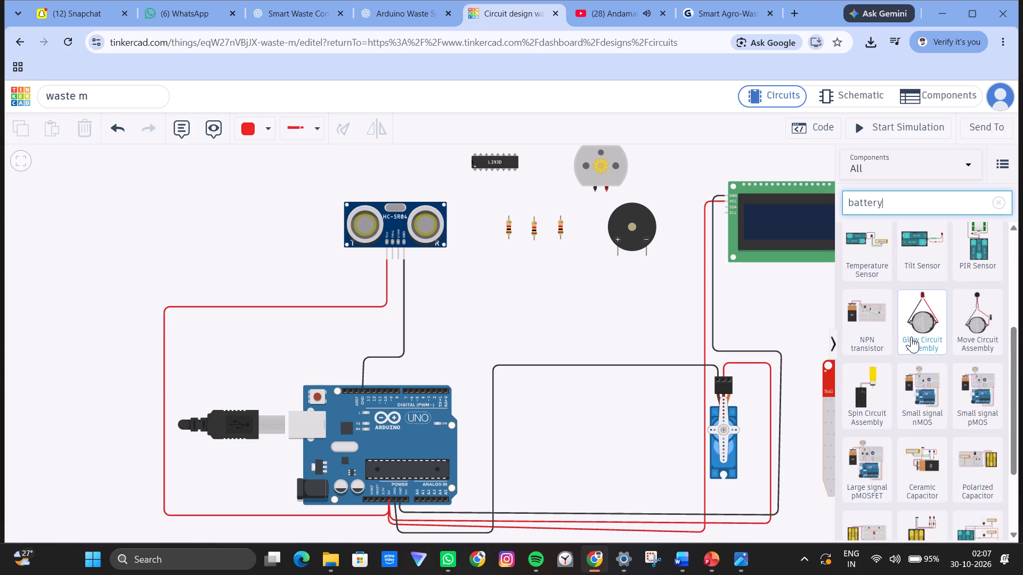
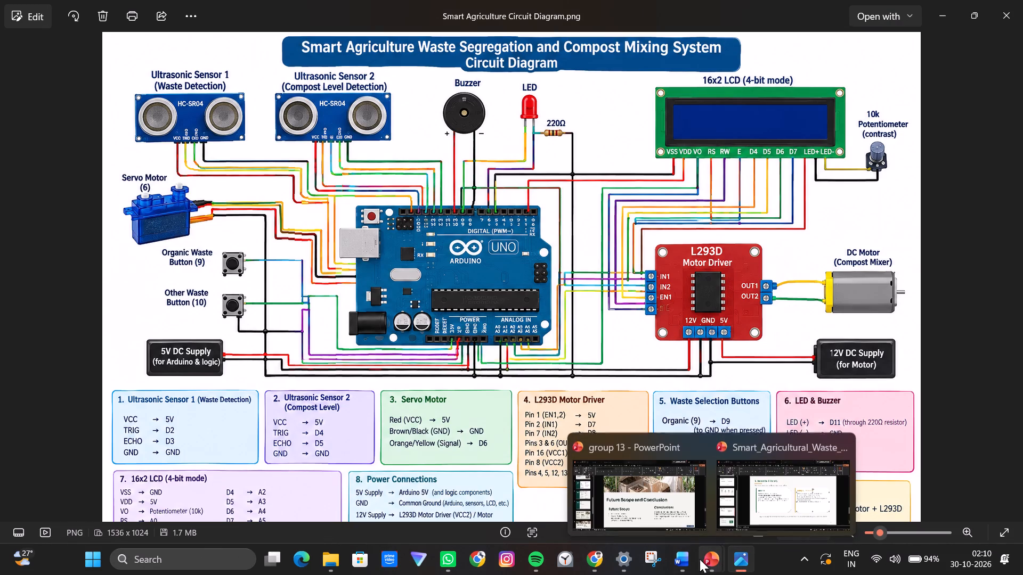
{"action": "left_click", "coordinate": [598, 562]}
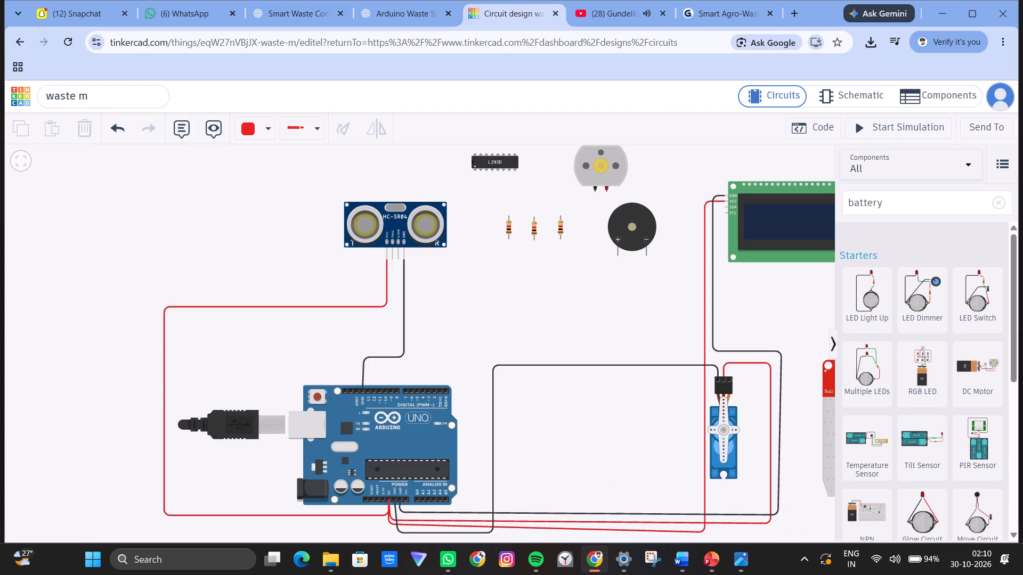
Search the component library for "pot" and place a potentiometer between the DC motor and the LCD.
{"action": "left_click", "coordinate": [906, 210]}
{"action": "key", "text": "BackSpace"}
{"action": "key", "text": "BackSpace"}
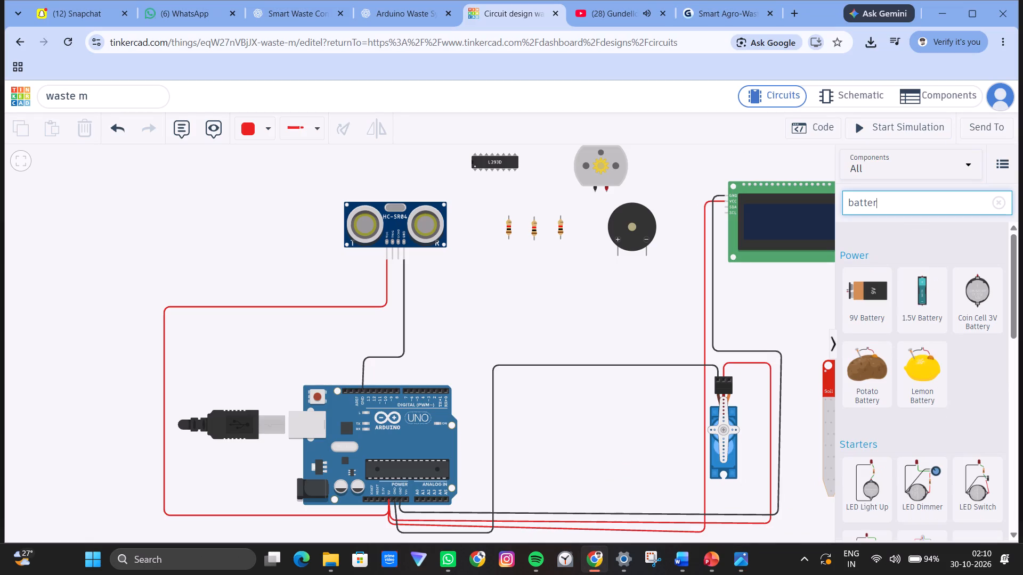
{"action": "key", "text": "BackSpace"}
{"action": "key", "text": "BackSpace"}
{"action": "key", "text": "BackSpace"}
{"action": "key", "text": "BackSpace"}
{"action": "key", "text": "BackSpace"}
{"action": "key", "text": "BackSpace"}
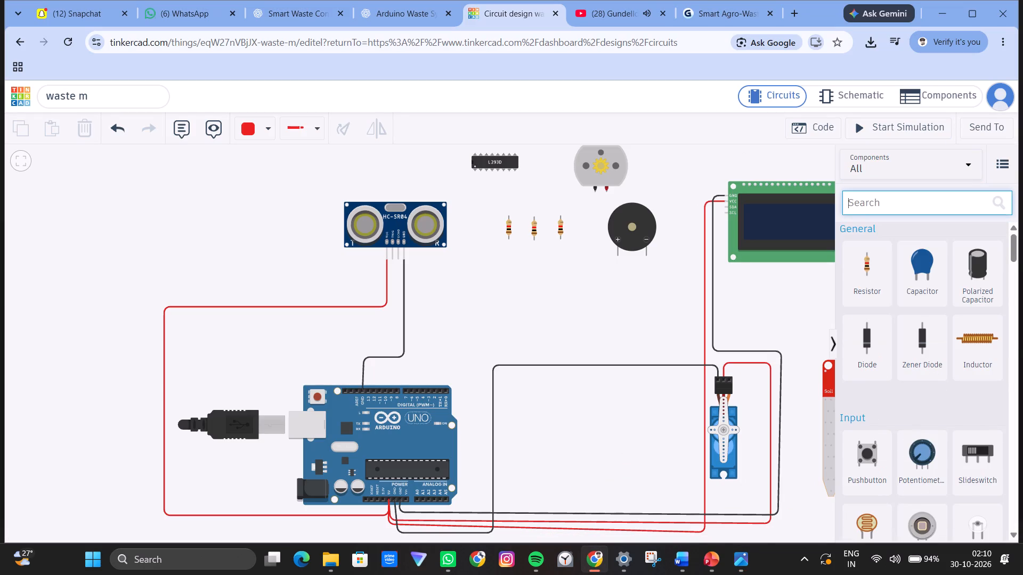
{"action": "type", "text": "pot"}
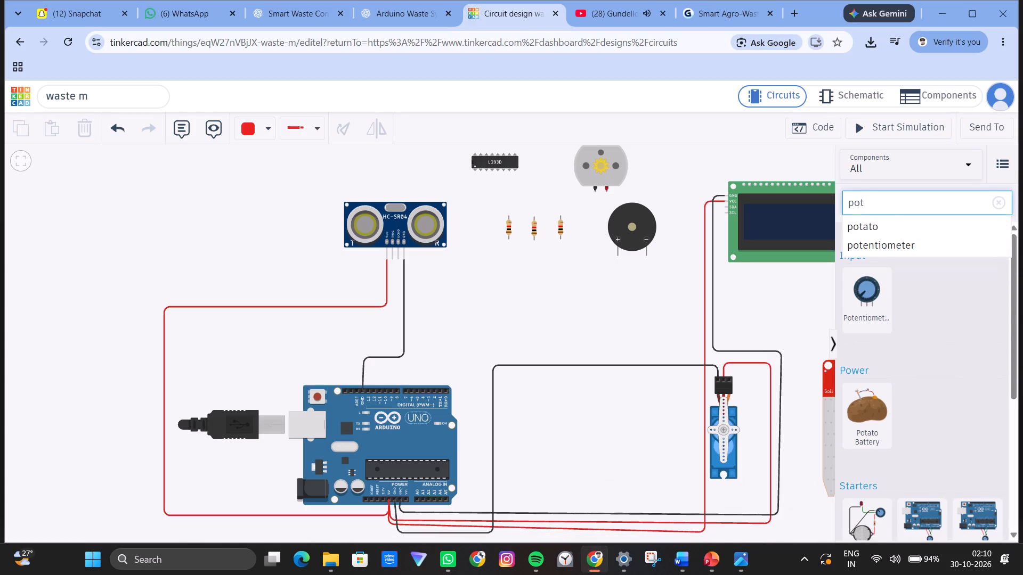
{"action": "left_click", "coordinate": [853, 294]}
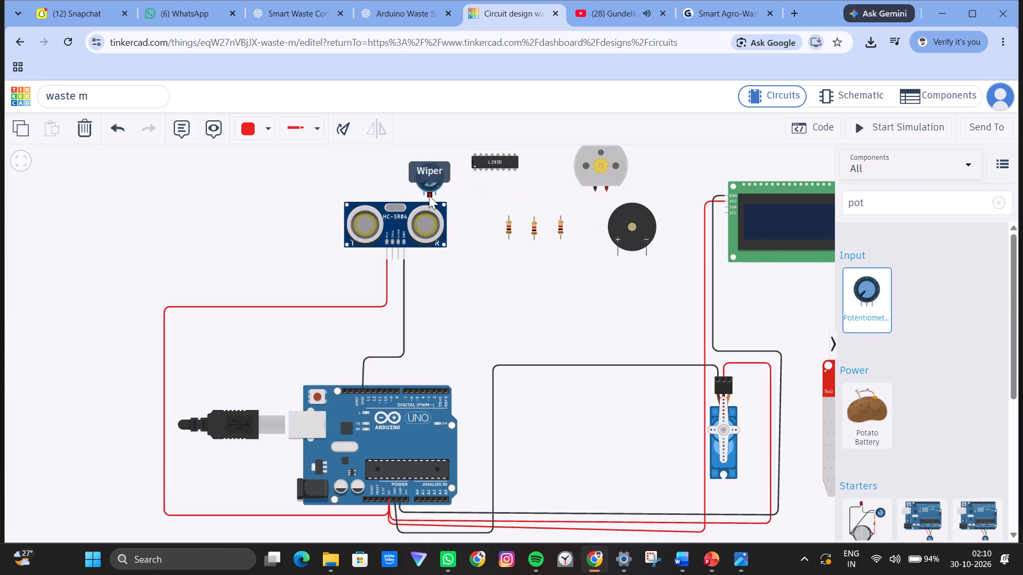
{"action": "left_click", "coordinate": [692, 172]}
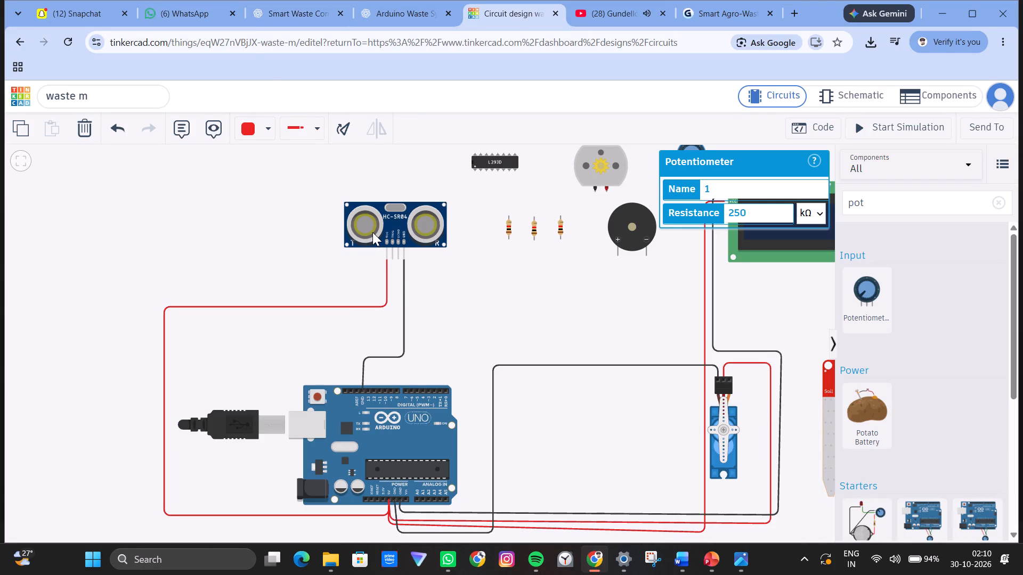
Delete the ultrasonic sensor's red and black wires and the black wire between the servo and the Arduino.
{"action": "left_click", "coordinate": [372, 232]}
{"action": "left_click", "coordinate": [344, 302]}
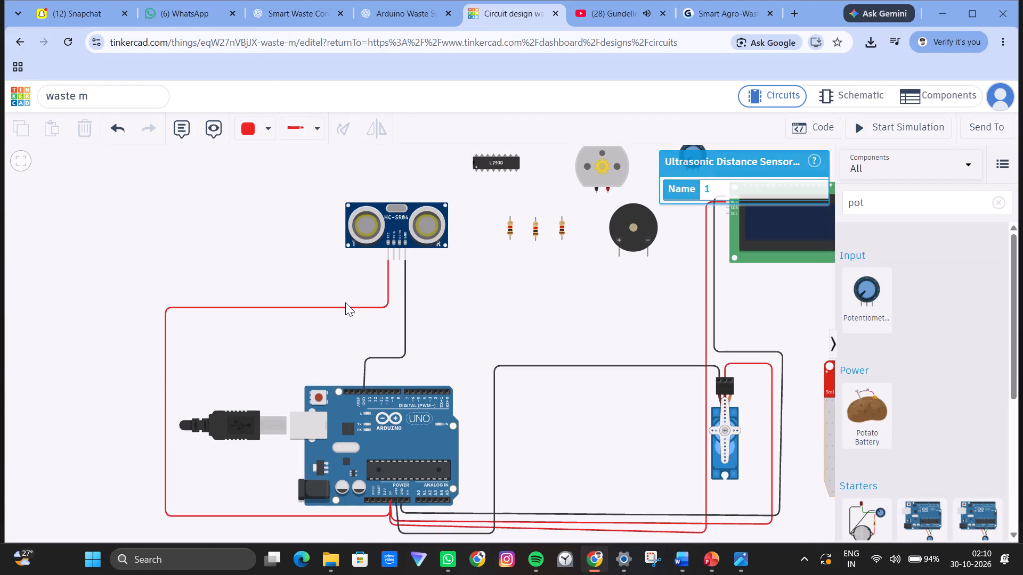
{"action": "left_click", "coordinate": [357, 309]}
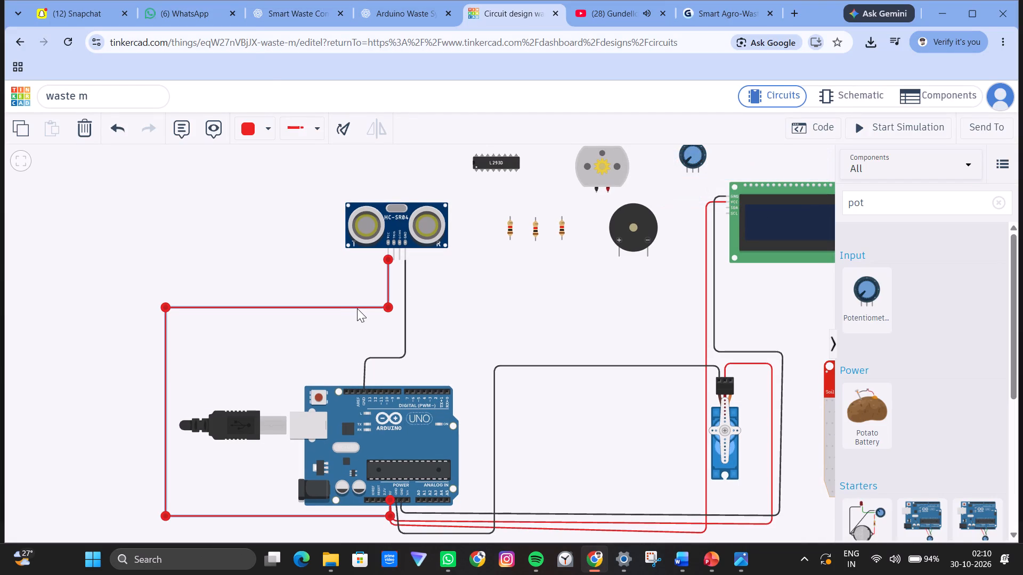
{"action": "key", "text": "Delete"}
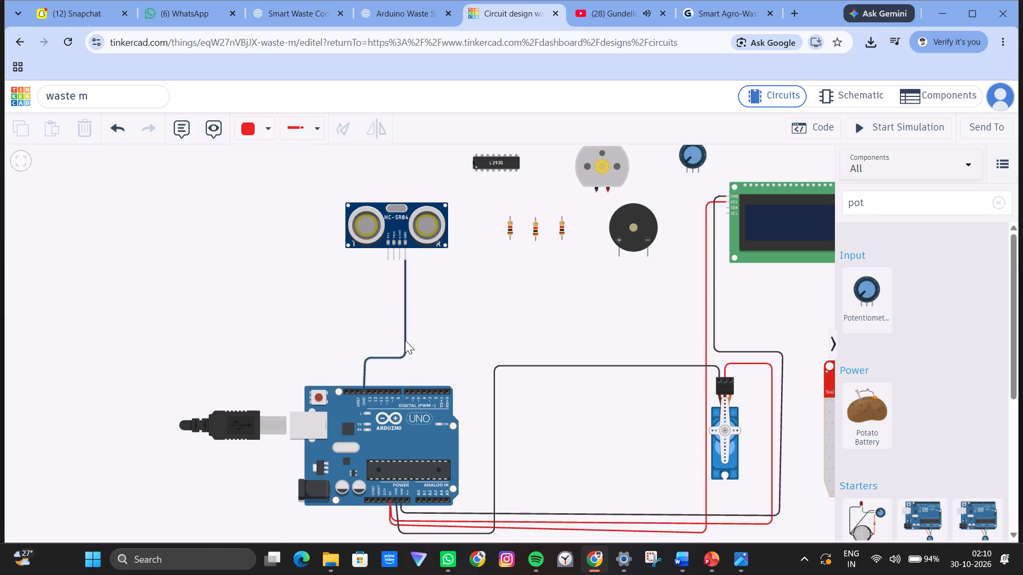
{"action": "left_click", "coordinate": [405, 340]}
{"action": "key", "text": "Delete"}
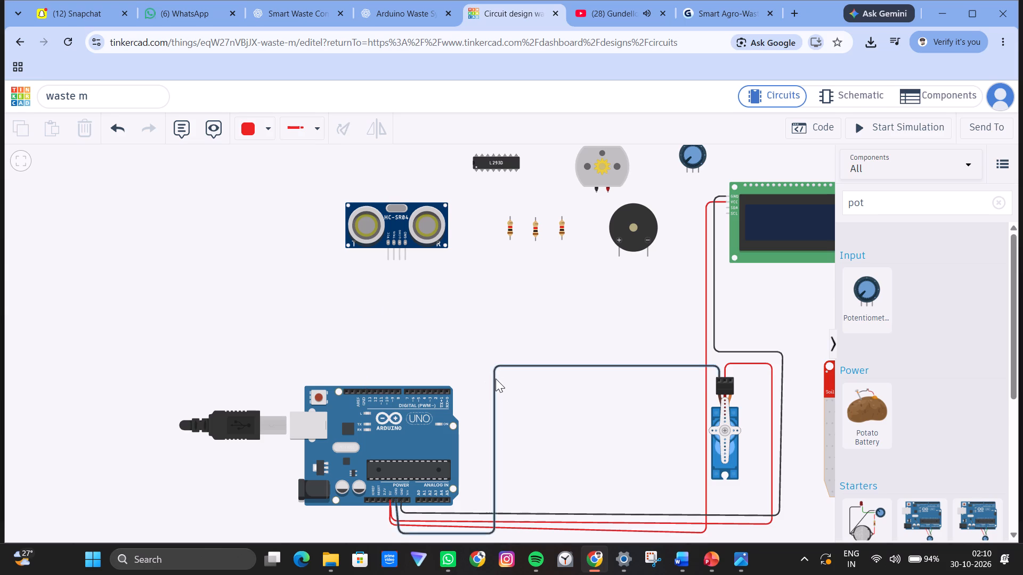
{"action": "left_click", "coordinate": [496, 379]}
{"action": "key", "text": "Delete"}
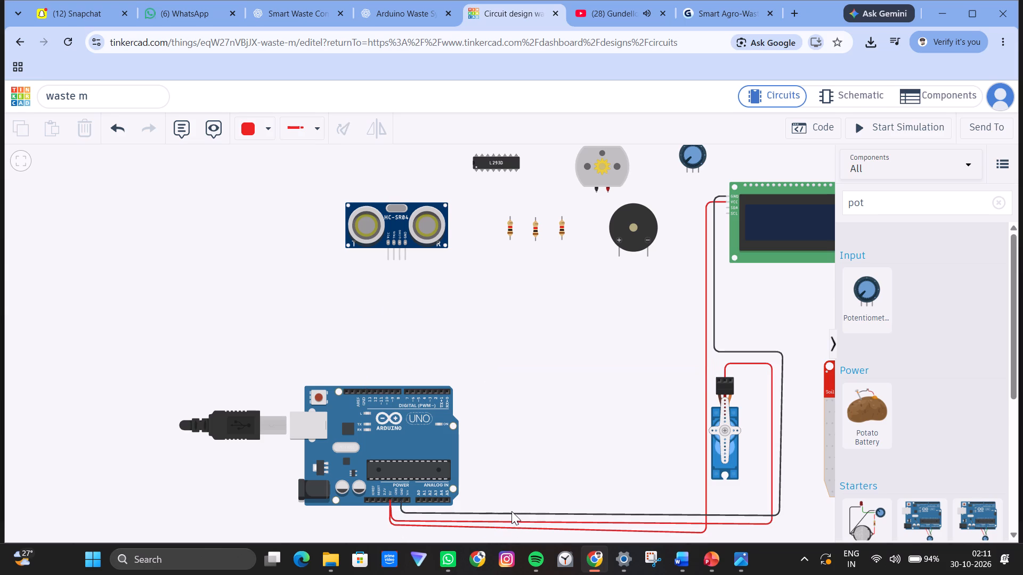
{"action": "left_click", "coordinate": [511, 511]}
{"action": "left_click", "coordinate": [513, 511]}
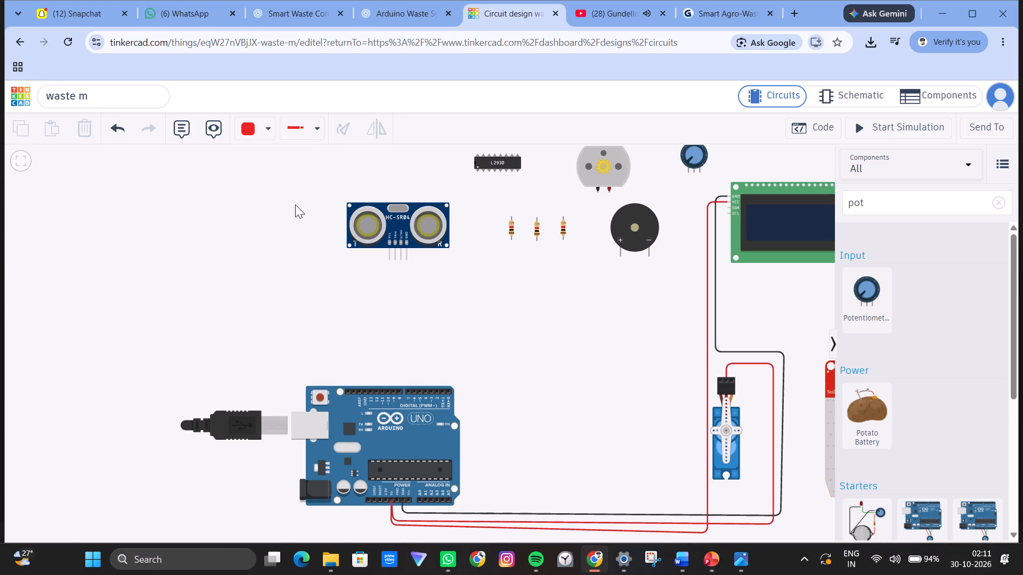
Move the ultrasonic sensor to the upper-left area of the circuit canvas and shift the Arduino Uno slightly left.
{"action": "left_click_drag", "start_coordinate": [372, 229], "coordinate": [85, 225]}
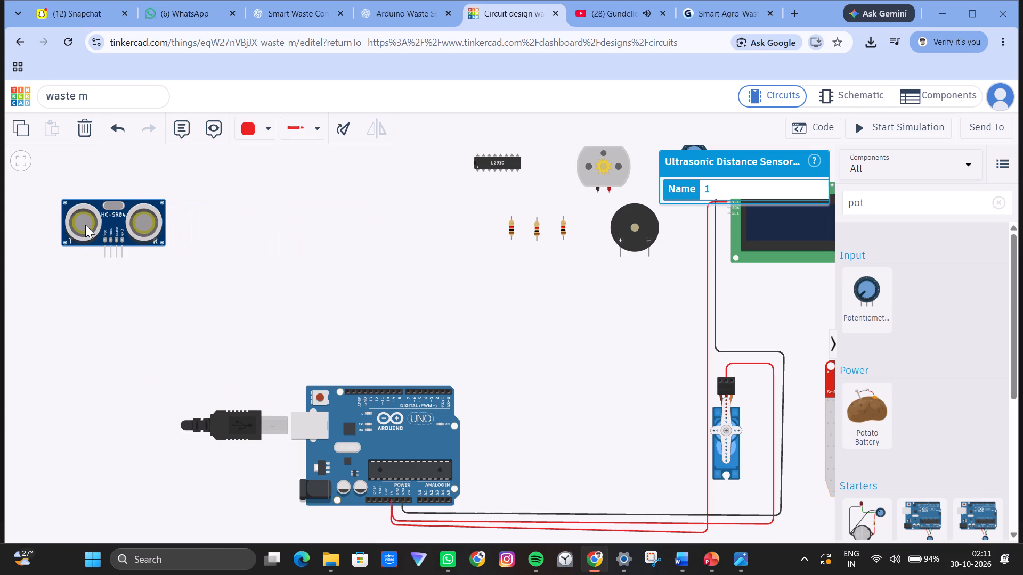
{"action": "left_click_drag", "start_coordinate": [85, 225], "coordinate": [70, 213]}
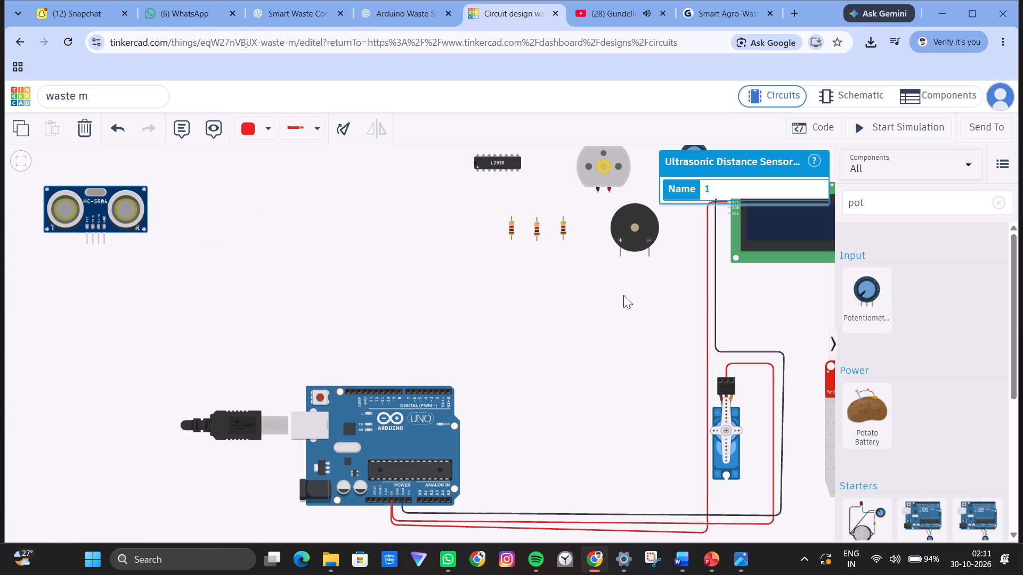
{"action": "left_click_drag", "start_coordinate": [392, 409], "coordinate": [329, 399]}
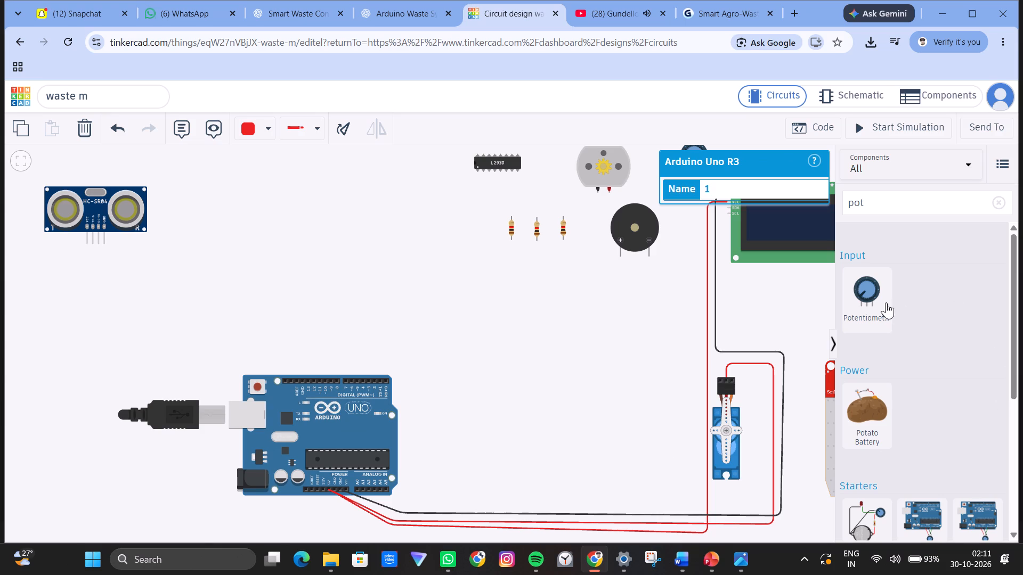
Clear the component search and place a second HC-SR04 ultrasonic distance sensor level with and just right of the first.
{"action": "left_click", "coordinate": [869, 203]}
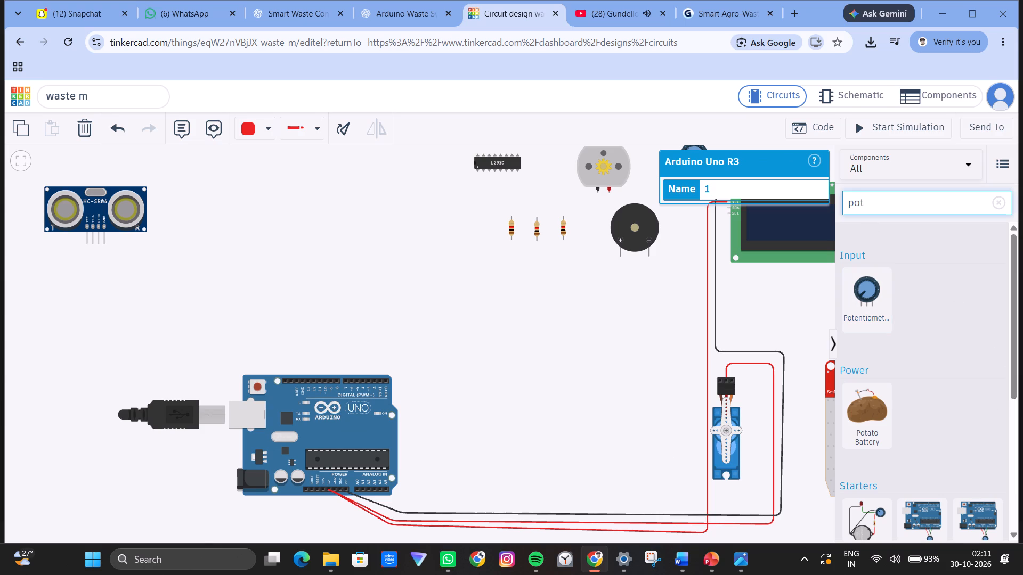
{"action": "key", "text": "BackSpace"}
{"action": "key", "text": "BackSpace"}
{"action": "key", "text": "BackSpace"}
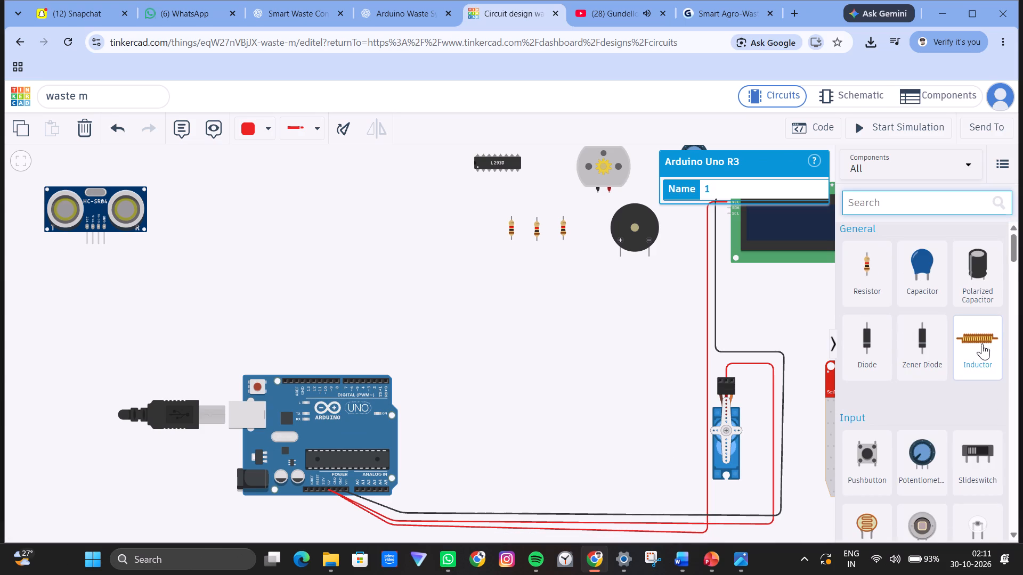
{"action": "scroll", "coordinate": [986, 347], "scroll_direction": "down", "scroll_amount": 5}
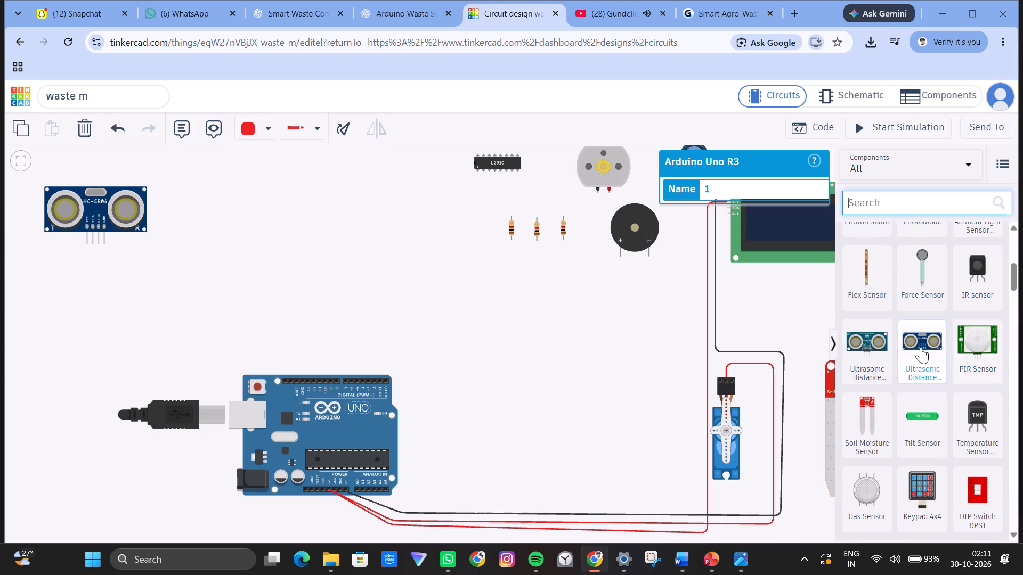
{"action": "left_click", "coordinate": [916, 345]}
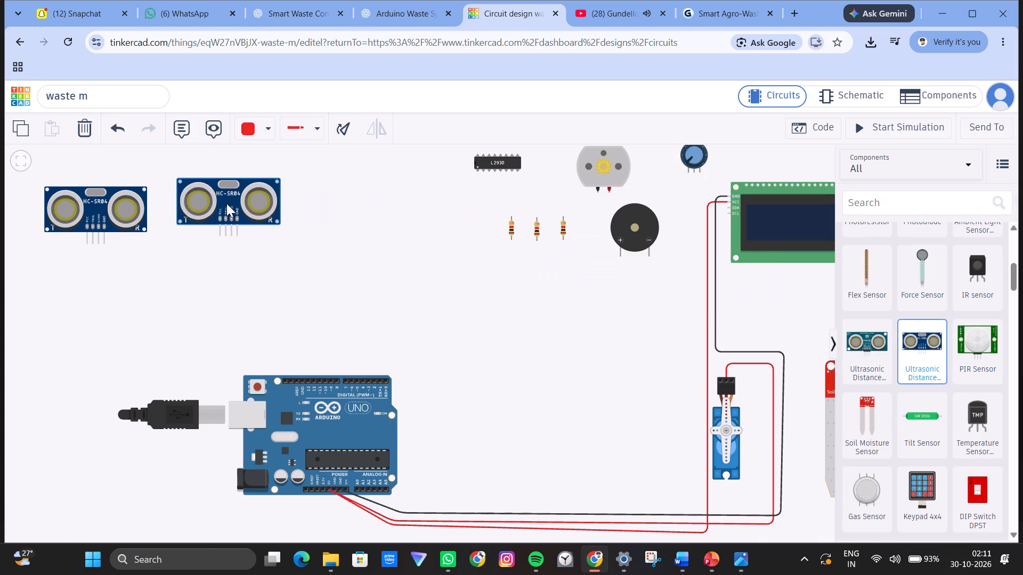
{"action": "left_click", "coordinate": [225, 209]}
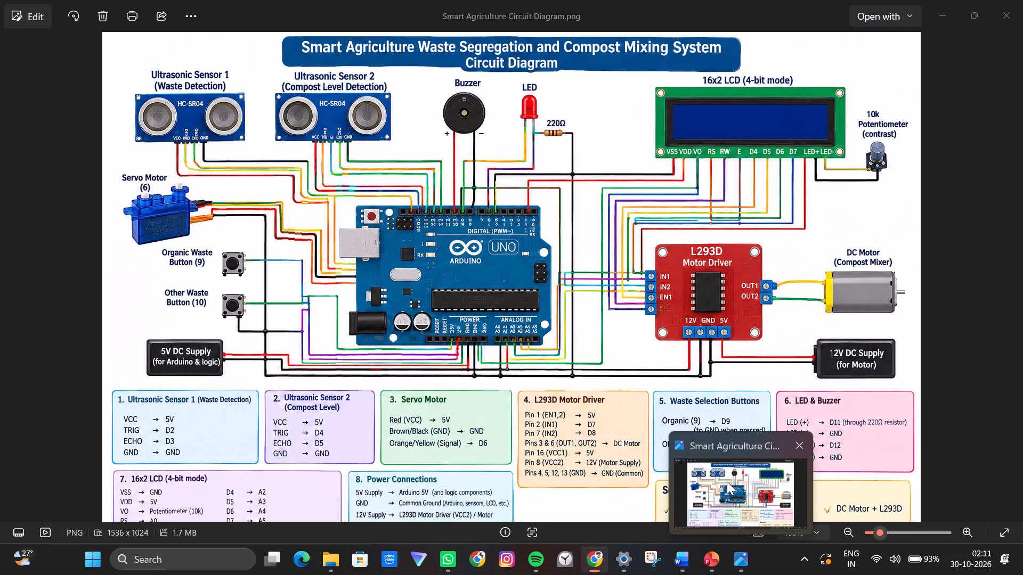
Move the piezo buzzer beside the second ultrasonic sensor, following the order in the circuit diagram.
{"action": "left_click_drag", "start_coordinate": [637, 231], "coordinate": [395, 263]}
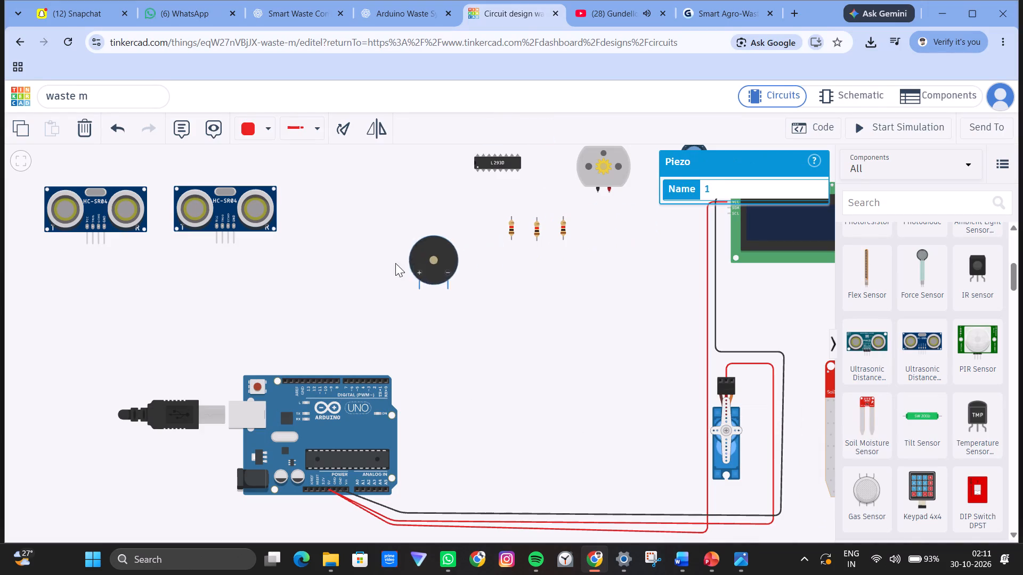
{"action": "left_click_drag", "start_coordinate": [395, 263], "coordinate": [342, 209]}
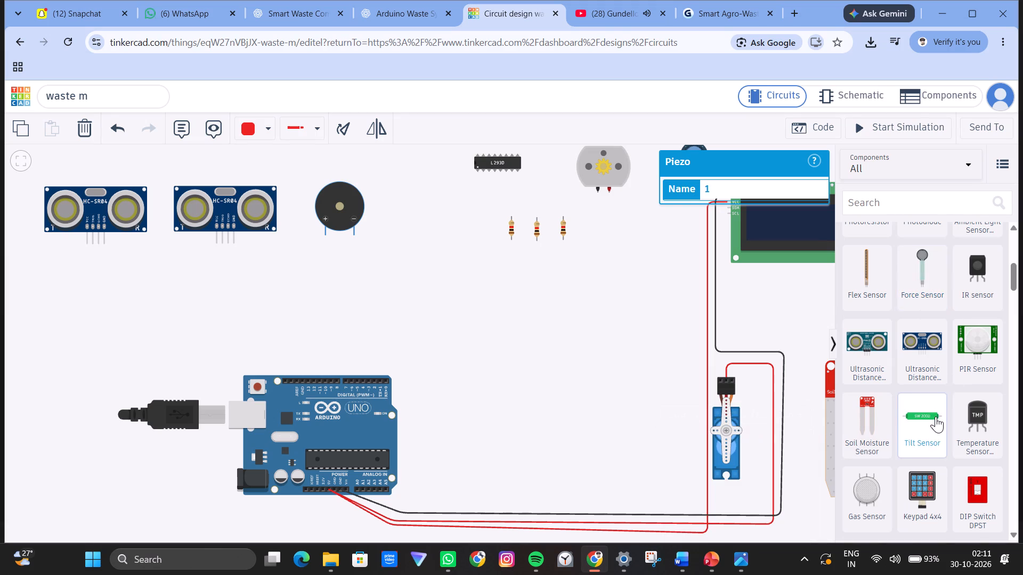
Delete two of the three resistors, keeping only the one nearest the buzzer.
{"action": "scroll", "coordinate": [936, 416], "scroll_direction": "up", "scroll_amount": 10}
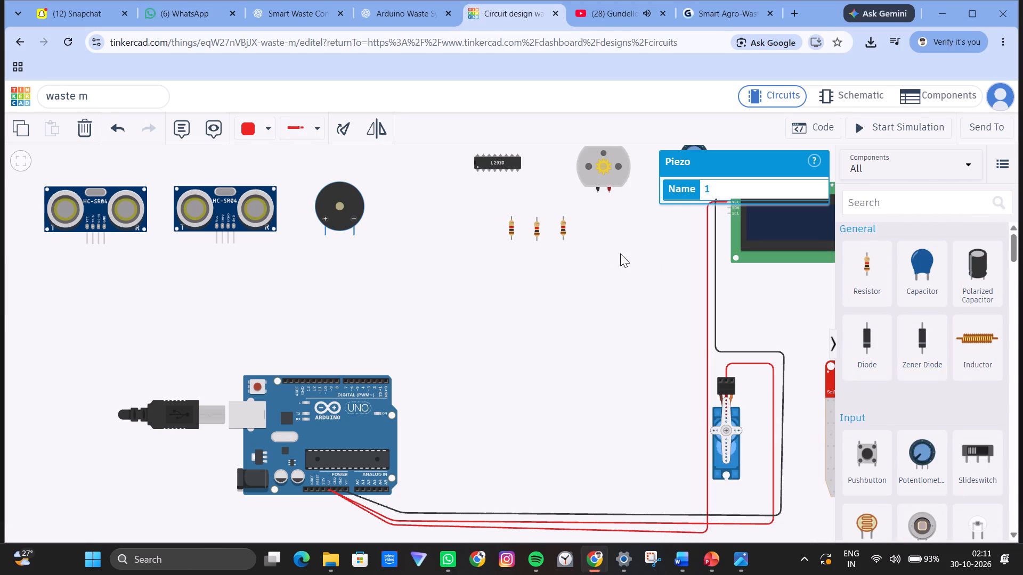
{"action": "left_click", "coordinate": [566, 226]}
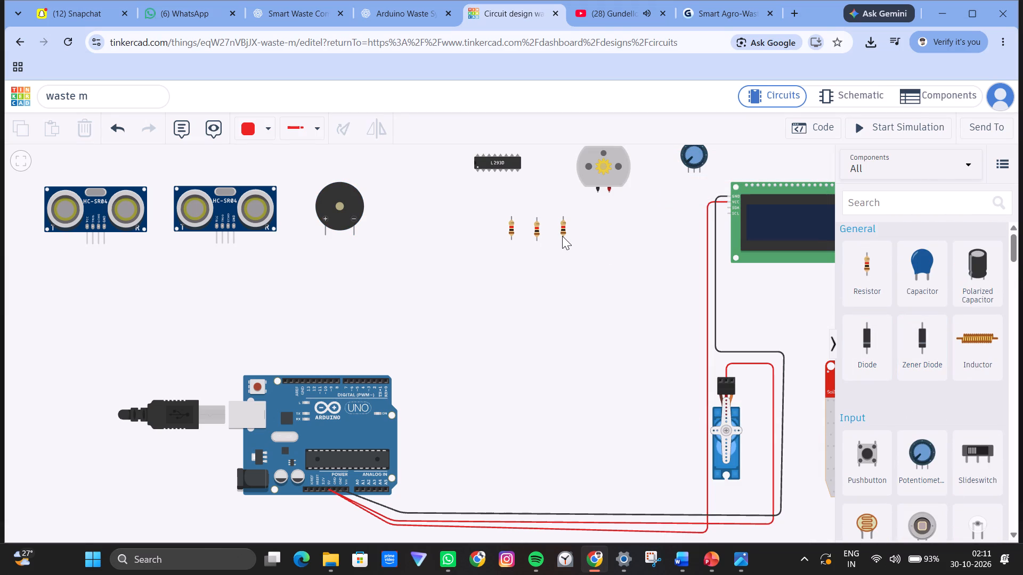
{"action": "left_click", "coordinate": [562, 234]}
{"action": "key", "text": "BackSpace"}
{"action": "left_click", "coordinate": [538, 225]}
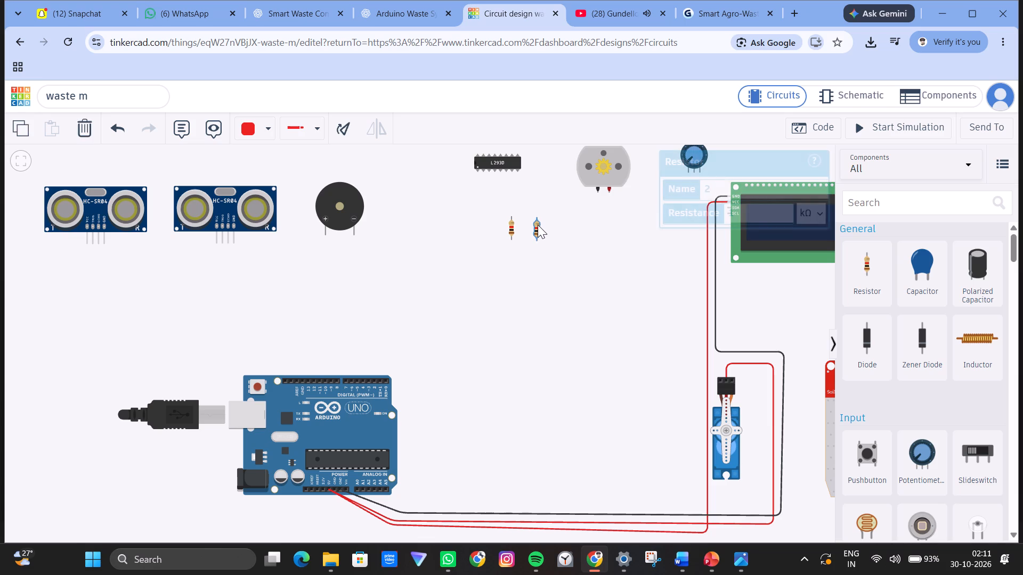
{"action": "key", "text": "BackSpace"}
Add a red LED from the output components and place it just right of the piezo buzzer.
{"action": "scroll", "coordinate": [963, 390], "scroll_direction": "down", "scroll_amount": 3}
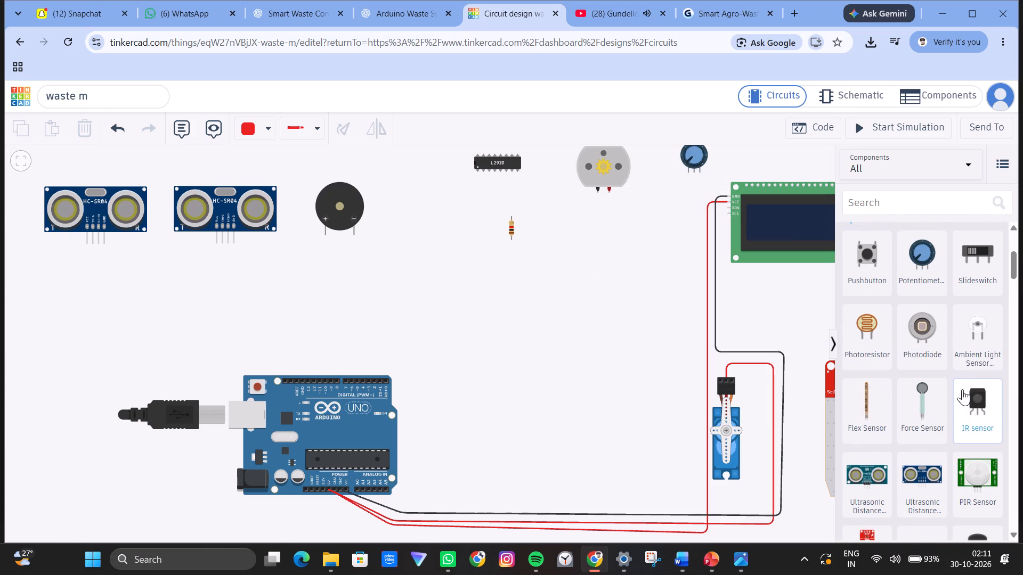
{"action": "scroll", "coordinate": [962, 389], "scroll_direction": "down", "scroll_amount": 6}
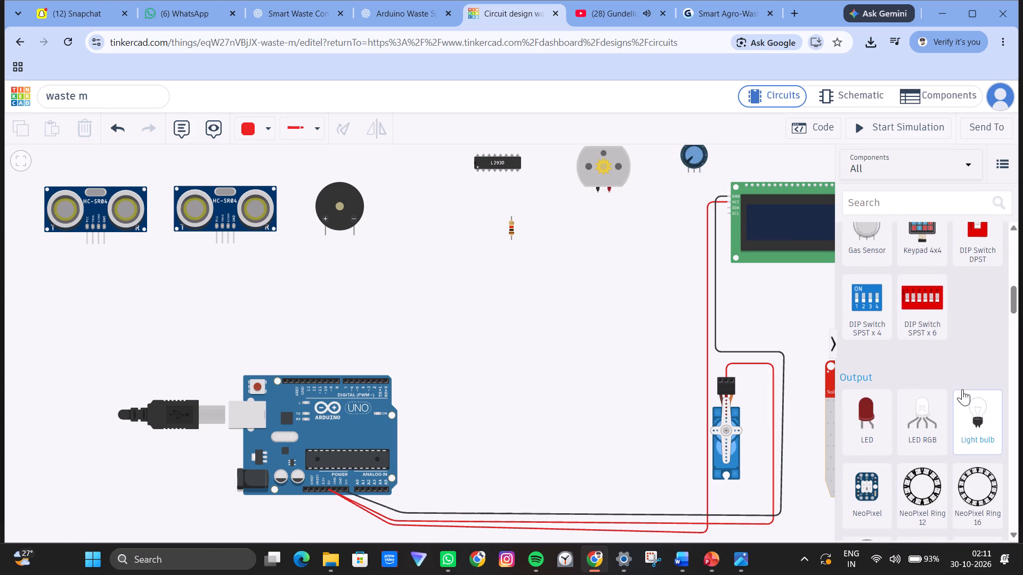
{"action": "left_click", "coordinate": [858, 419]}
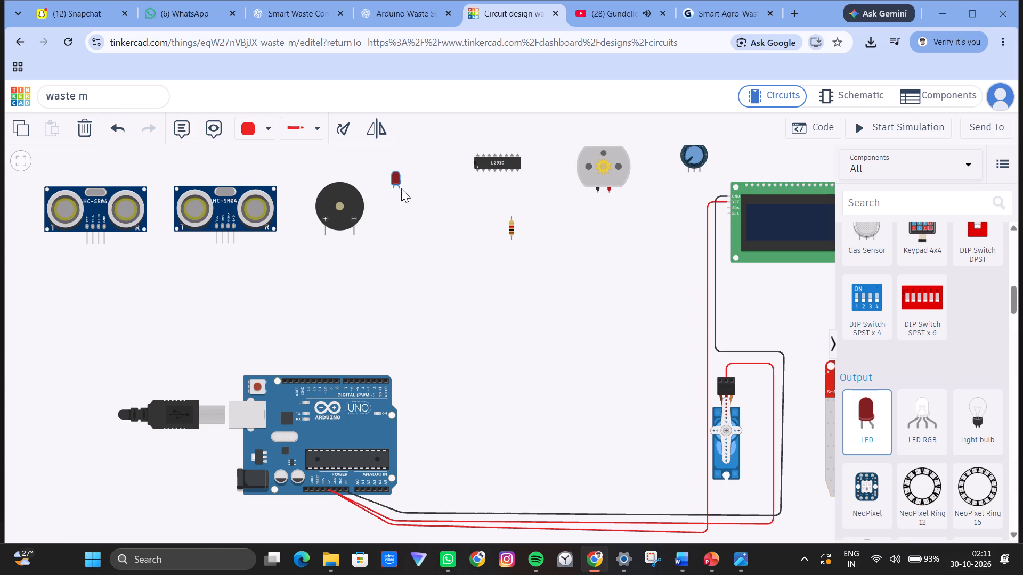
{"action": "left_click", "coordinate": [403, 190]}
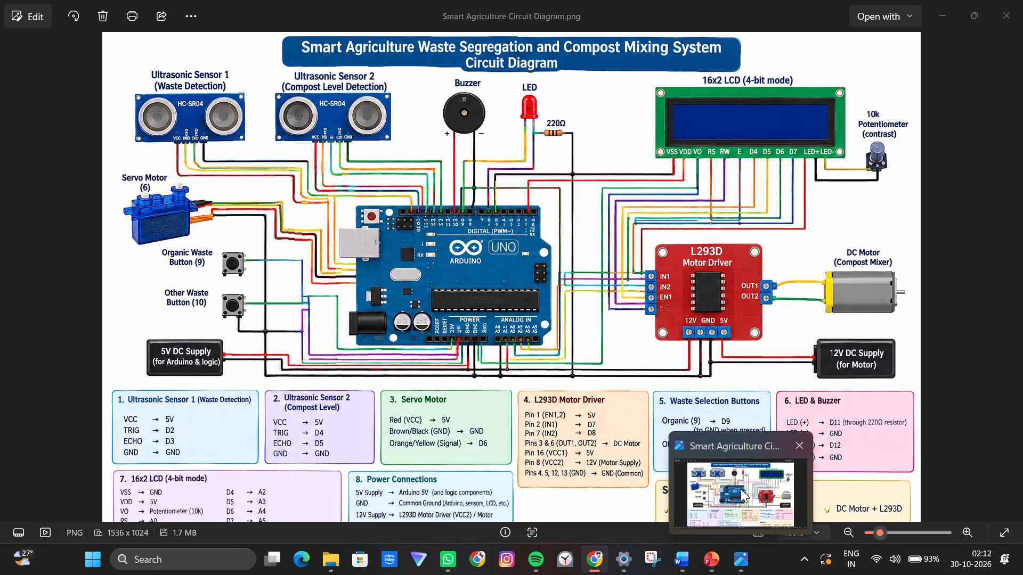
Move the remaining resistor directly below the red LED, close to its legs.
{"action": "left_click_drag", "start_coordinate": [509, 228], "coordinate": [443, 216]}
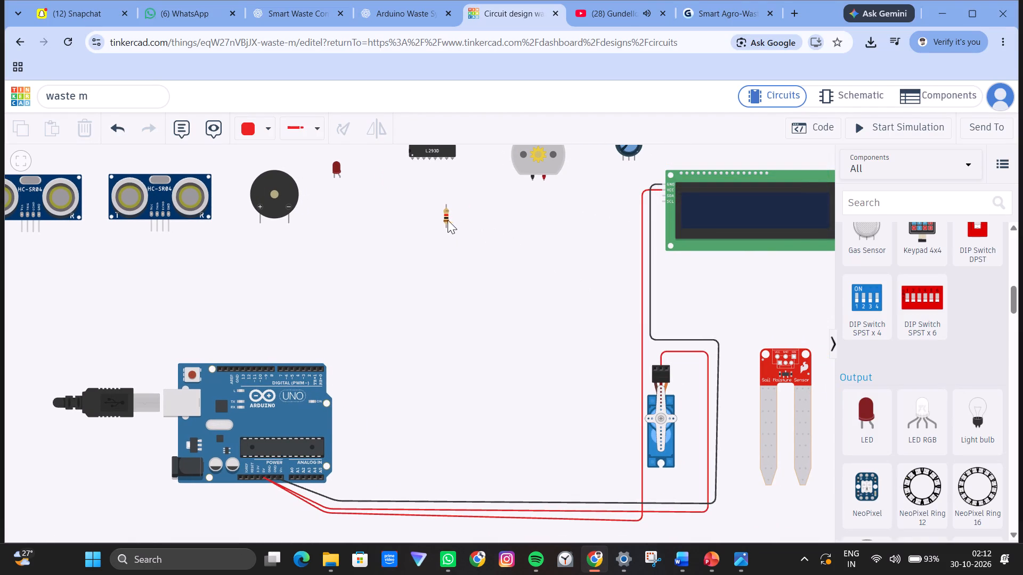
{"action": "left_click_drag", "start_coordinate": [446, 215], "coordinate": [433, 214]}
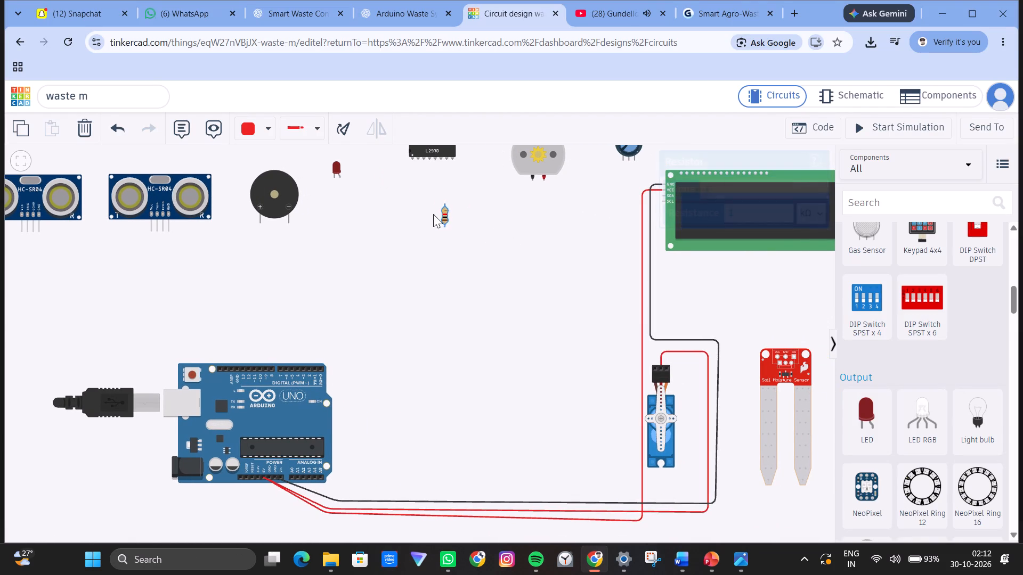
{"action": "left_click_drag", "start_coordinate": [433, 214], "coordinate": [351, 194]}
{"action": "left_click_drag", "start_coordinate": [351, 194], "coordinate": [347, 198]}
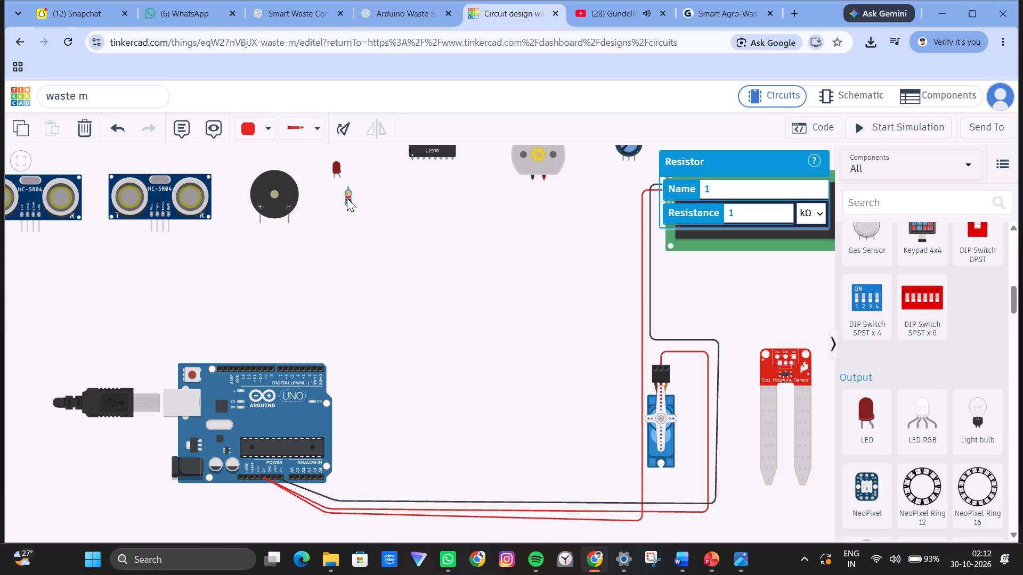
{"action": "left_click_drag", "start_coordinate": [347, 198], "coordinate": [340, 194]}
{"action": "left_click_drag", "start_coordinate": [340, 194], "coordinate": [340, 193]}
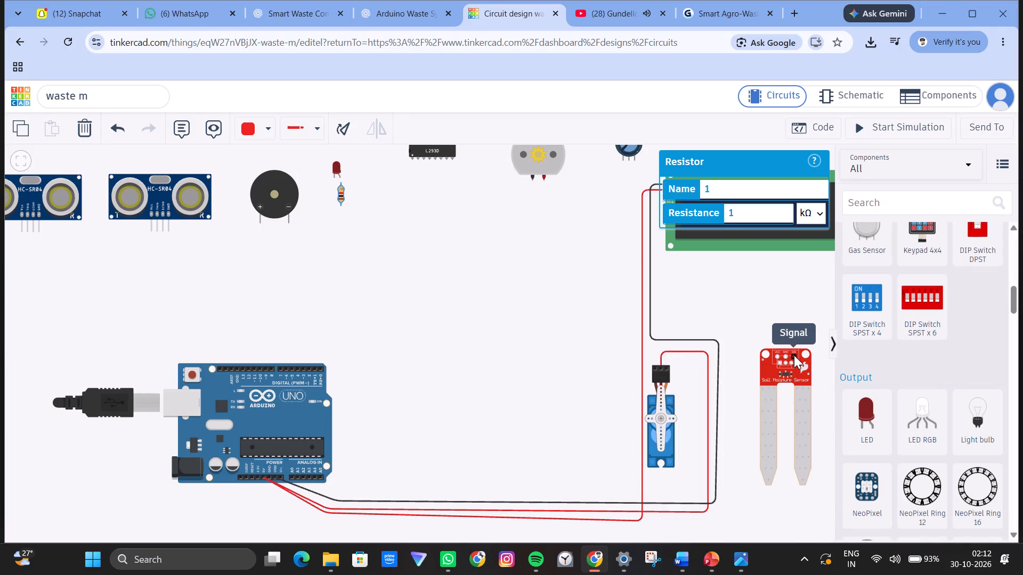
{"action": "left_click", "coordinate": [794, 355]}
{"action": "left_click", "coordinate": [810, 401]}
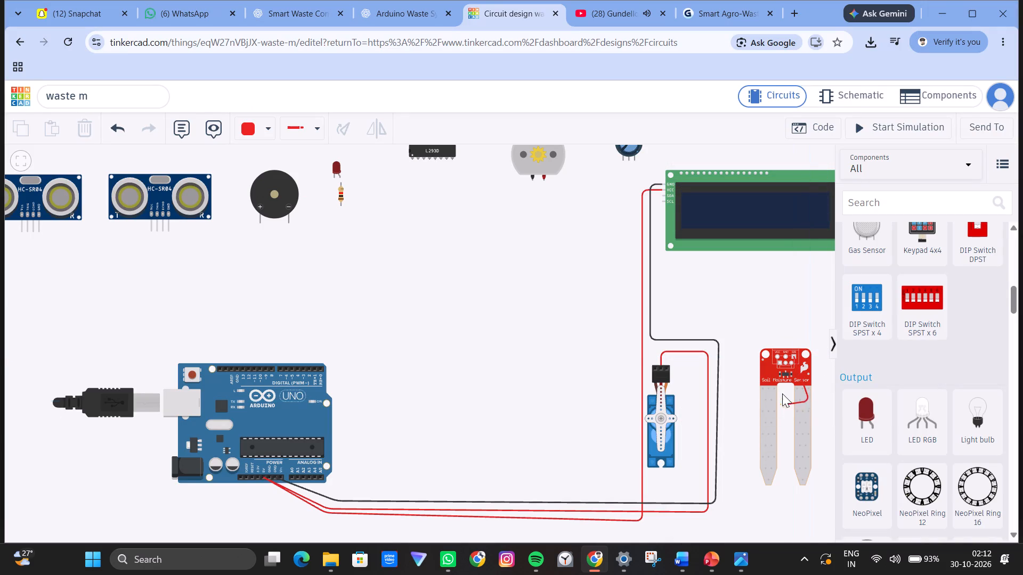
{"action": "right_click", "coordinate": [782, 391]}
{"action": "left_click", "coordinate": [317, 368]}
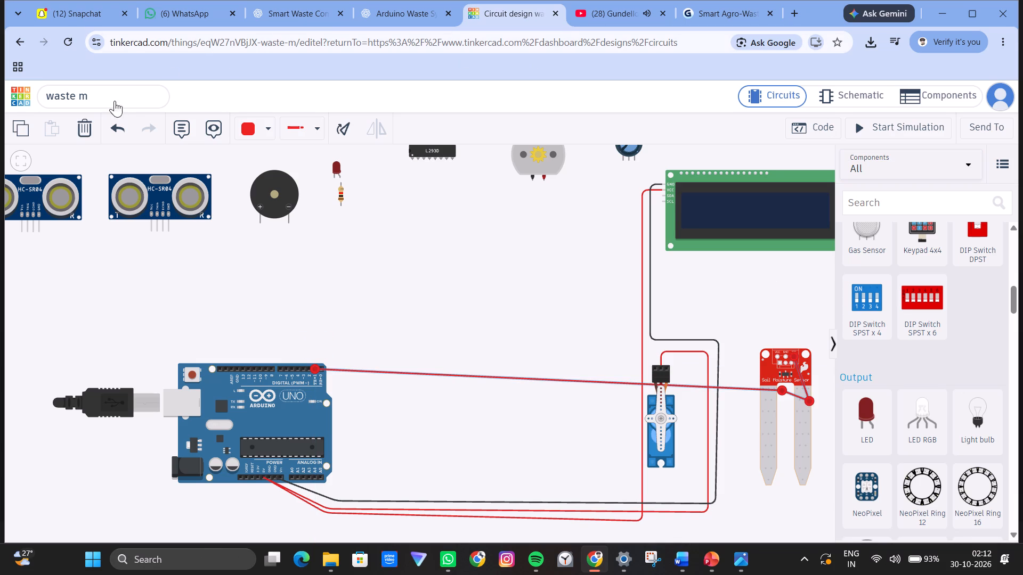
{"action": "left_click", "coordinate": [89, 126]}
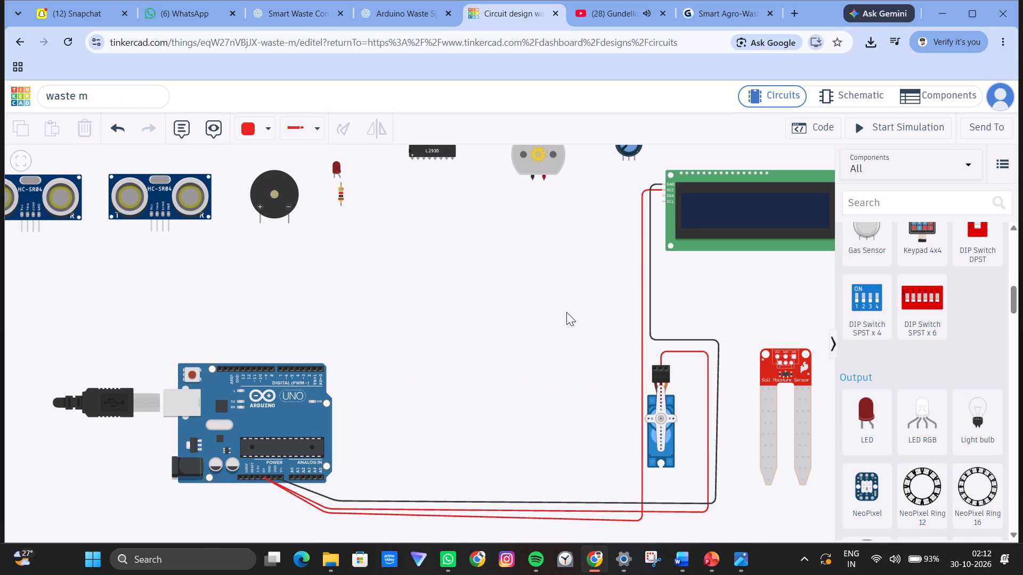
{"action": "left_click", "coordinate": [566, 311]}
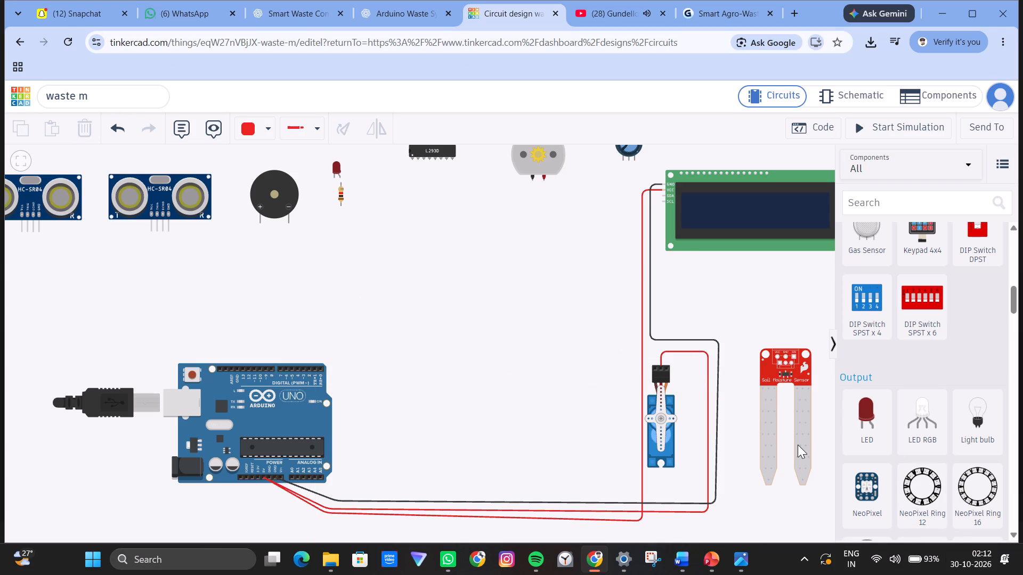
Delete the soil moisture sensor from the circuit.
{"action": "left_click", "coordinate": [798, 445]}
{"action": "key", "text": "BackSpace"}
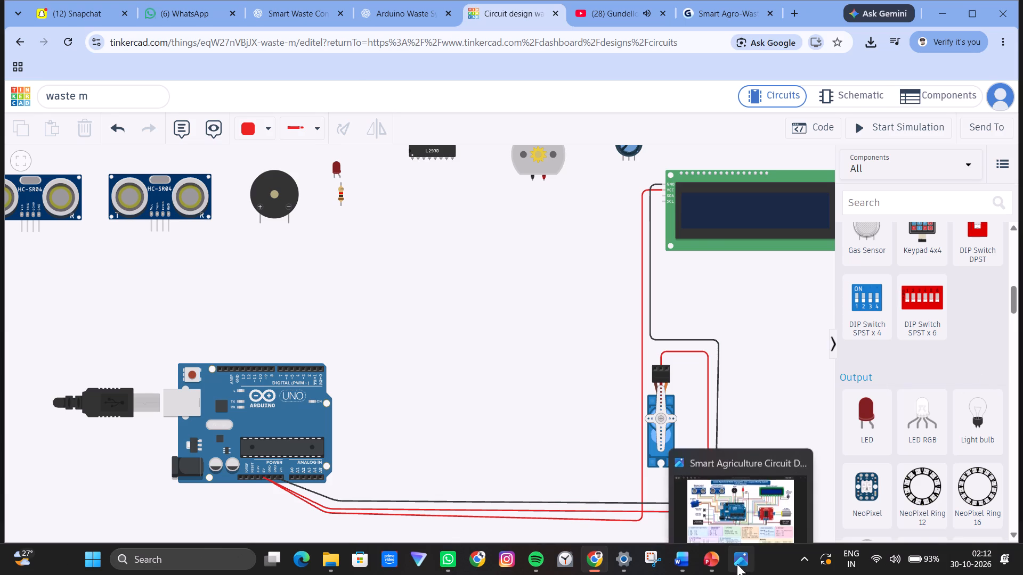
Check the circuit diagram image, and move the 16x2 LCD closer to the LED and resistor in Tinkercad.
{"action": "left_click", "coordinate": [744, 472]}
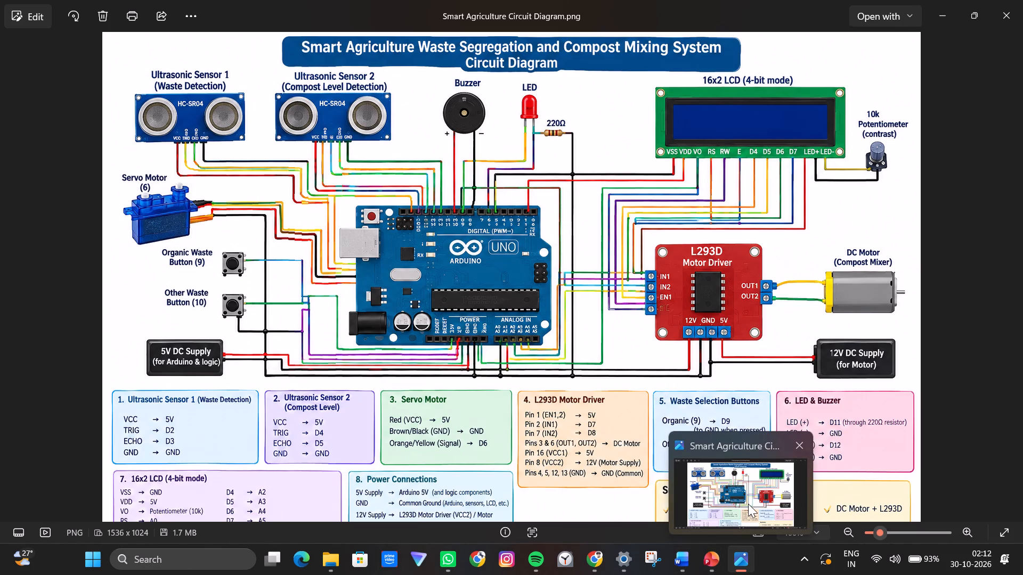
{"action": "left_click", "coordinate": [573, 554]}
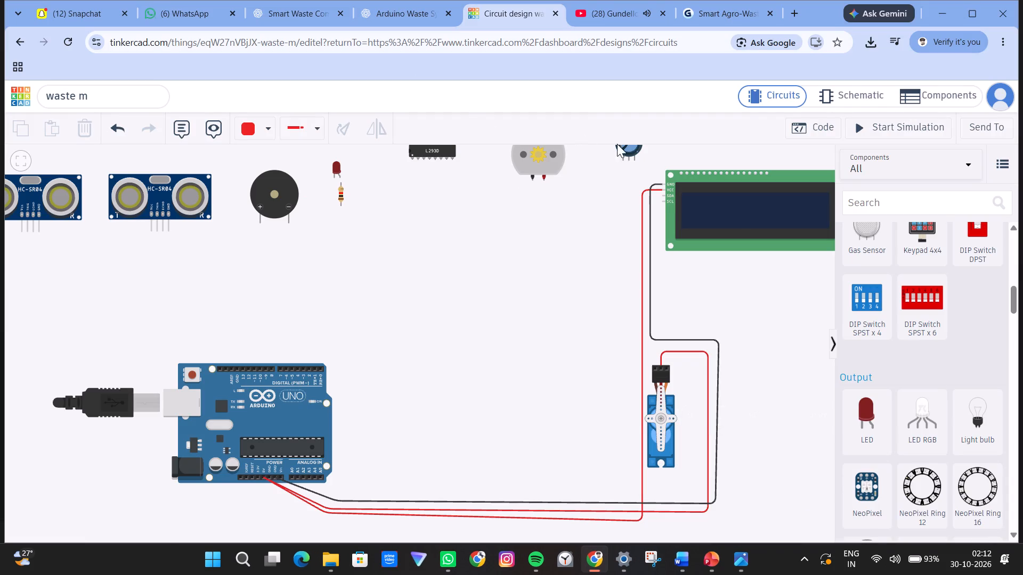
{"action": "left_click_drag", "start_coordinate": [707, 203], "coordinate": [709, 202]}
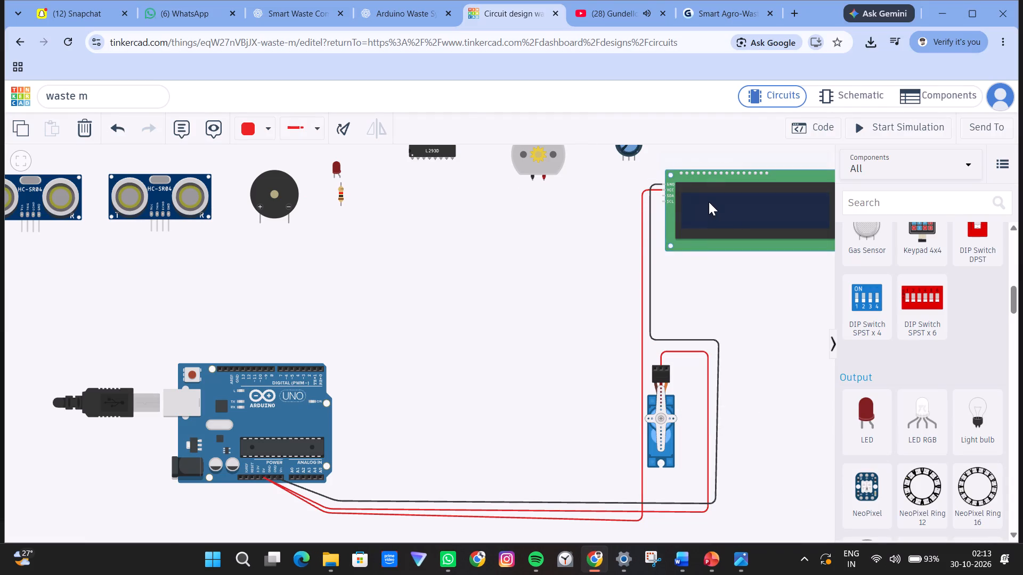
{"action": "left_click_drag", "start_coordinate": [709, 202], "coordinate": [458, 203]}
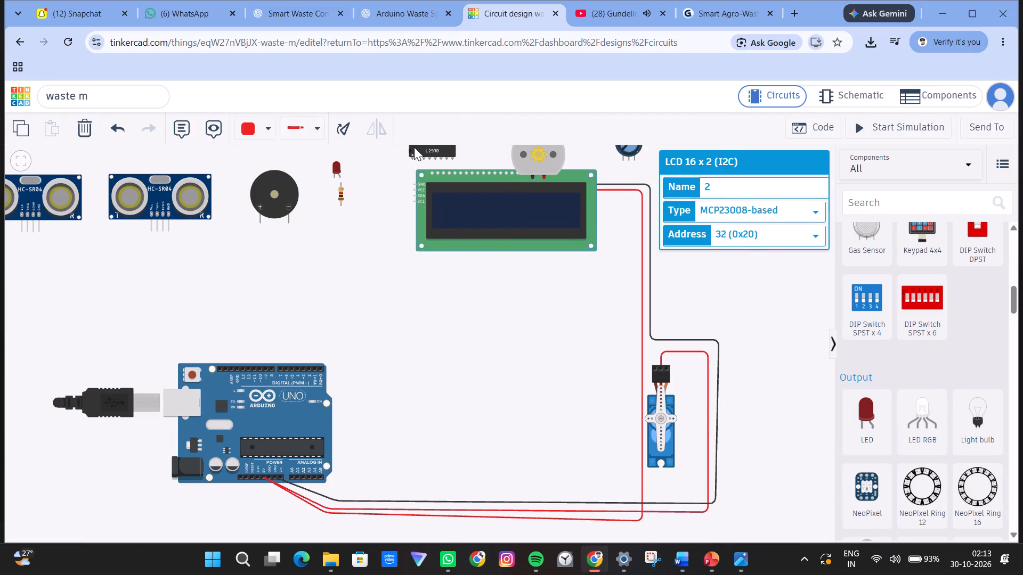
Move the L293D motor driver, DC motor and potentiometer into the open area between the Arduino and the servo.
{"action": "left_click_drag", "start_coordinate": [414, 147], "coordinate": [533, 413]}
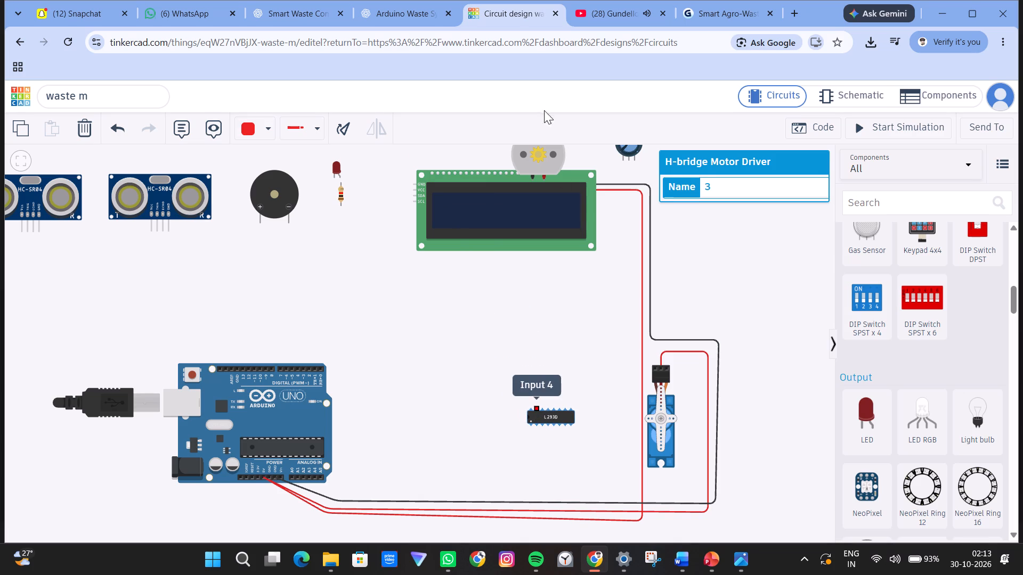
{"action": "left_click_drag", "start_coordinate": [538, 161], "coordinate": [589, 351]}
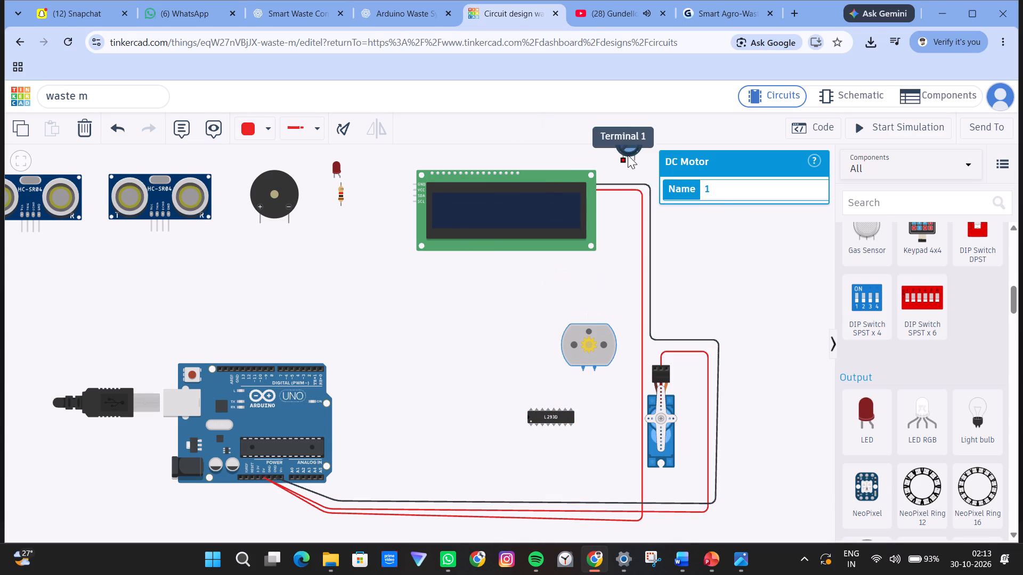
{"action": "left_click_drag", "start_coordinate": [628, 155], "coordinate": [464, 352]}
Shift the LCD slightly up and left so it lines up with the row of sensors and LED.
{"action": "left_click_drag", "start_coordinate": [477, 190], "coordinate": [459, 167]}
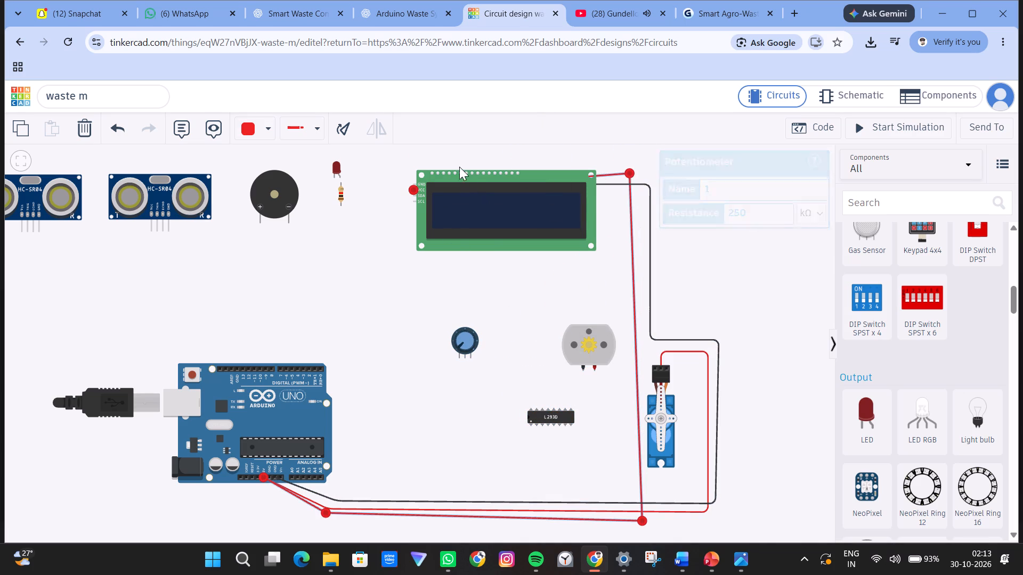
{"action": "left_click_drag", "start_coordinate": [459, 167], "coordinate": [457, 165]}
{"action": "left_click_drag", "start_coordinate": [472, 240], "coordinate": [446, 207]}
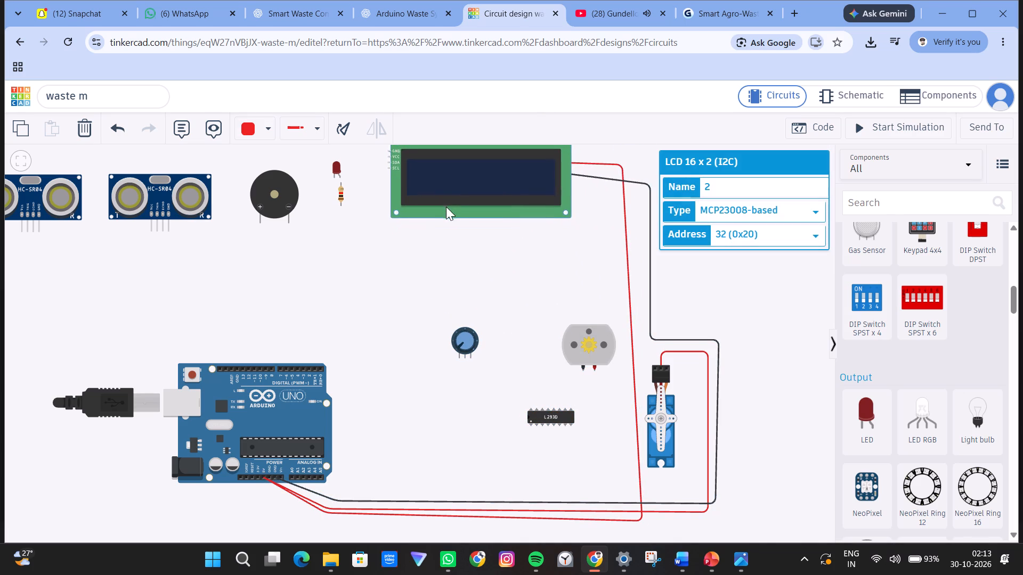
{"action": "left_click_drag", "start_coordinate": [446, 207], "coordinate": [441, 204]}
Delete the black and red wires connecting the LCD to the Arduino.
{"action": "left_click", "coordinate": [605, 177]}
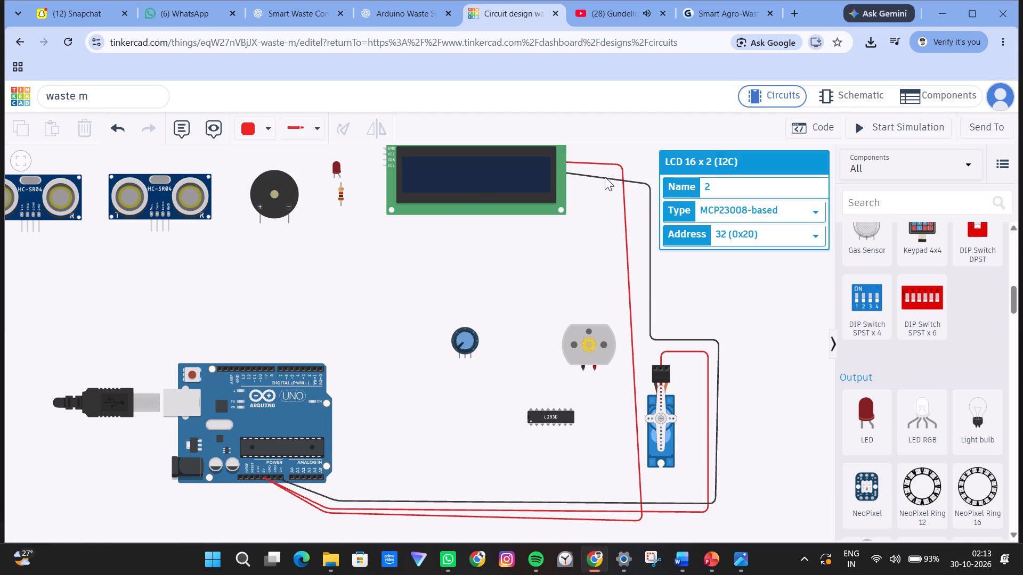
{"action": "key", "text": "Delete"}
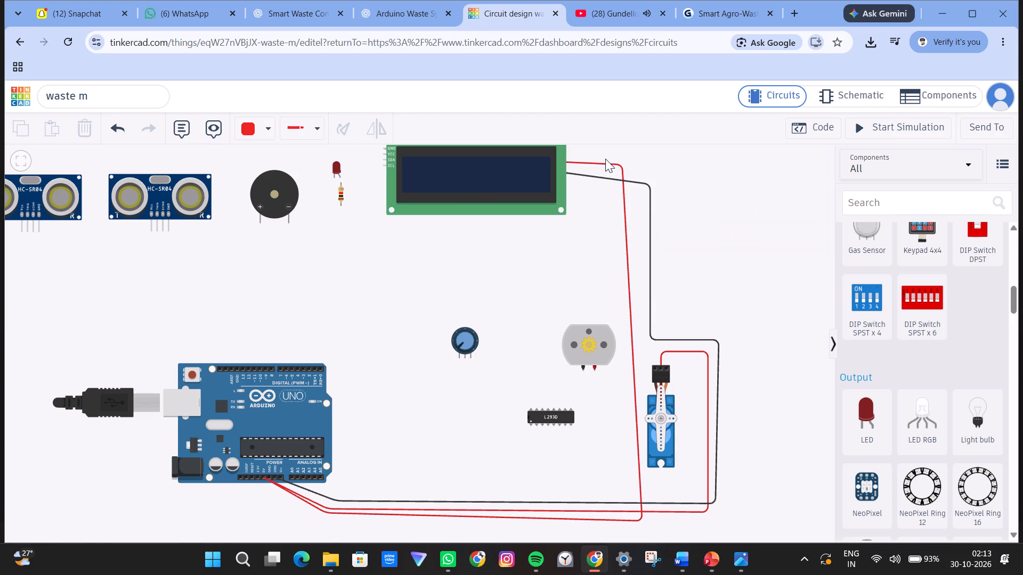
{"action": "left_click", "coordinate": [605, 160]}
{"action": "left_click", "coordinate": [604, 166]}
{"action": "left_click", "coordinate": [604, 161]}
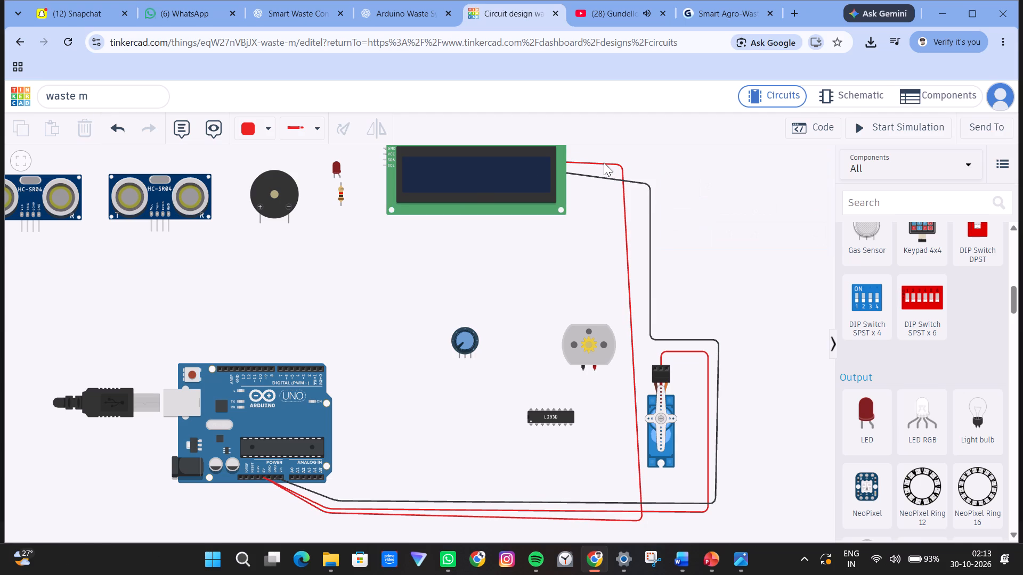
{"action": "left_click", "coordinate": [604, 162]}
{"action": "left_click", "coordinate": [611, 178]}
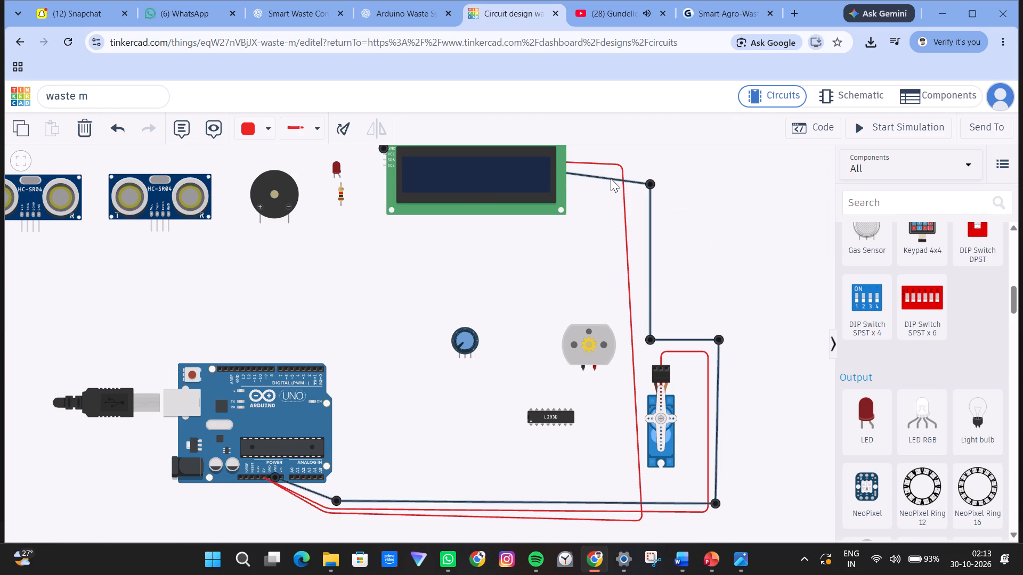
{"action": "key", "text": "Delete"}
{"action": "left_click", "coordinate": [610, 162]}
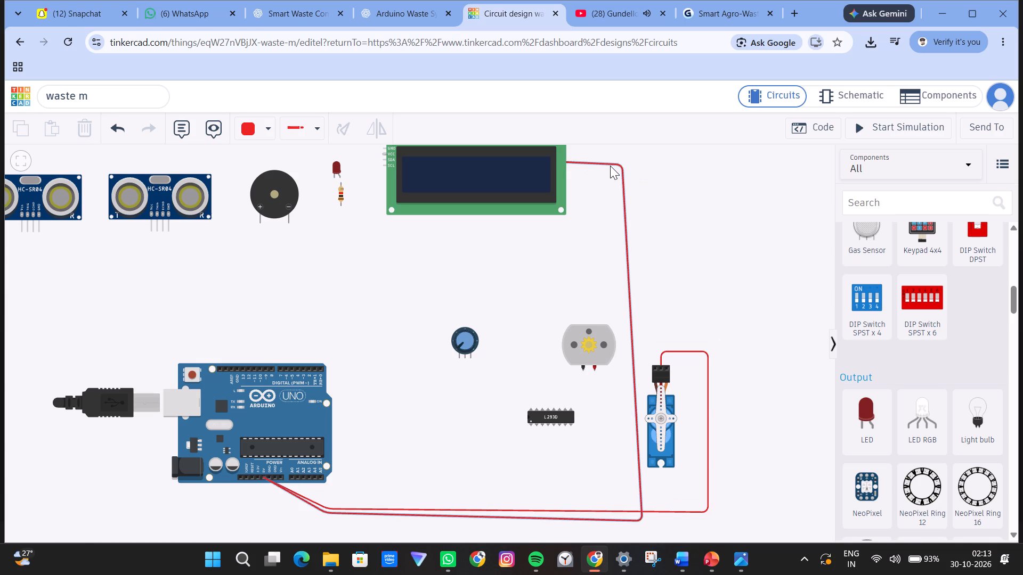
{"action": "left_click", "coordinate": [610, 166]}
{"action": "key", "text": "Delete"}
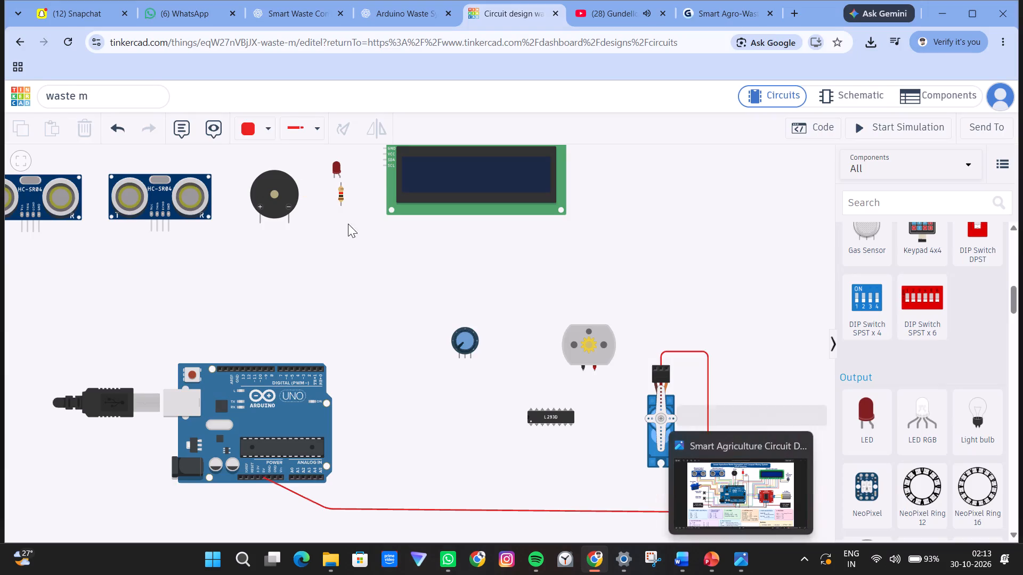
Move the LCD to the right, leaving a wider gap beside the LED and resistor.
{"action": "left_click_drag", "start_coordinate": [435, 186], "coordinate": [531, 184]}
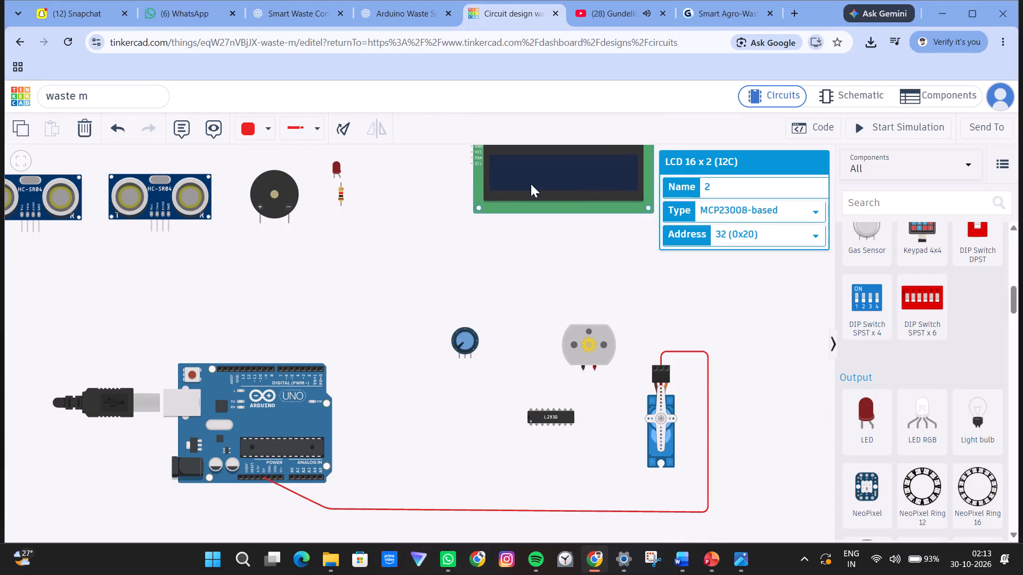
{"action": "left_click_drag", "start_coordinate": [531, 184], "coordinate": [553, 189]}
{"action": "left_click", "coordinate": [564, 252]}
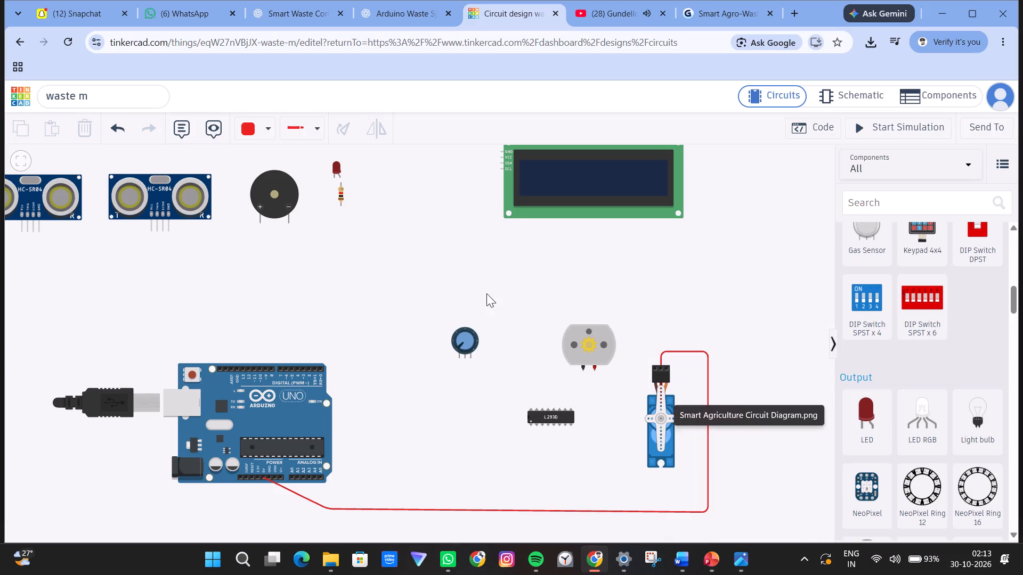
Move the L293D motor driver left toward the Arduino, below the potentiometer.
{"action": "left_click_drag", "start_coordinate": [557, 412], "coordinate": [497, 407]}
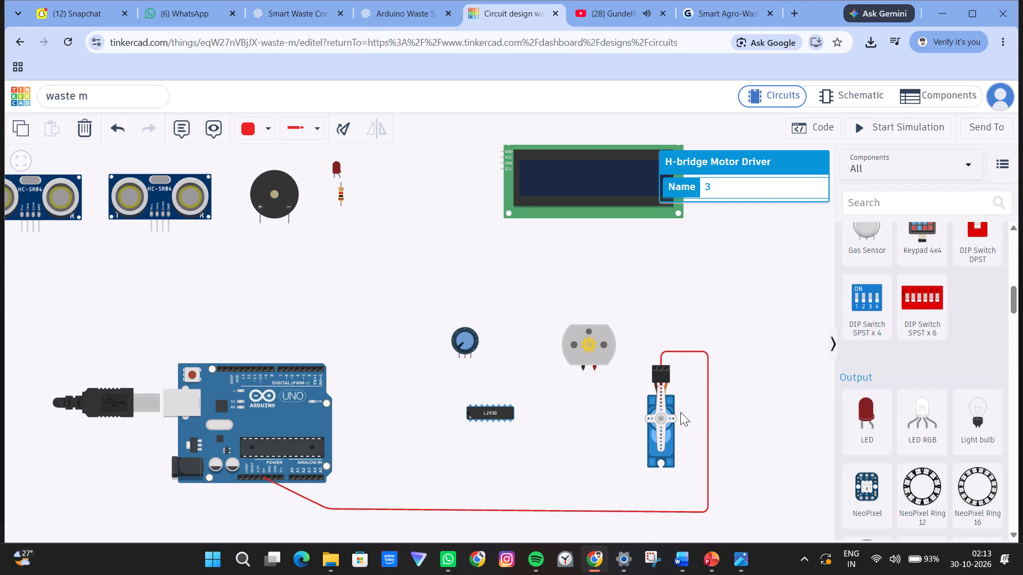
Delete the red wire connecting the micro servo to the Arduino.
{"action": "left_click", "coordinate": [707, 438]}
{"action": "left_click", "coordinate": [708, 443]}
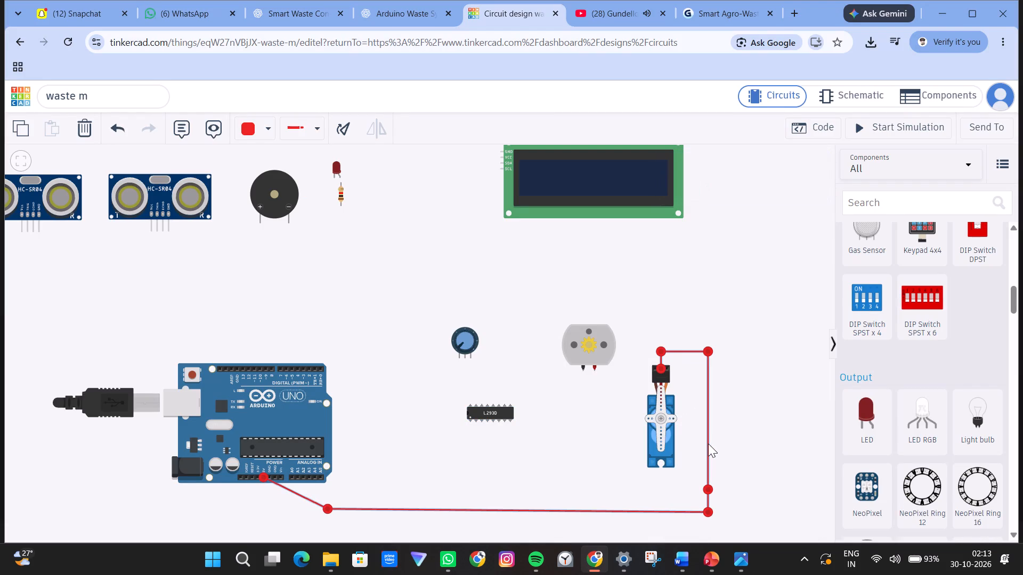
{"action": "key", "text": "Delete"}
Switch to YouTube, browse the suggested music videos and play the Regu Mullole song.
{"action": "left_click", "coordinate": [595, 22]}
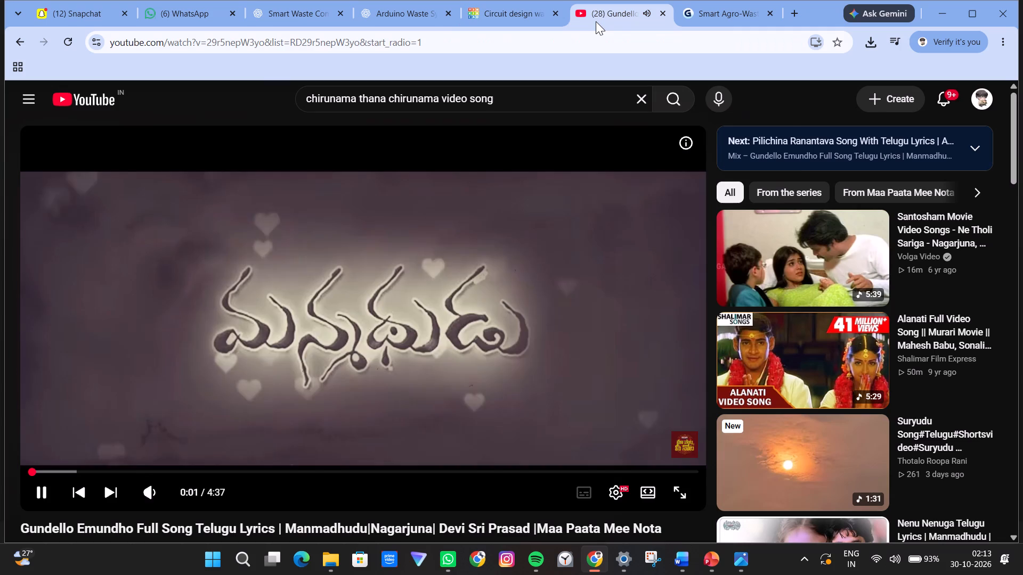
{"action": "scroll", "coordinate": [815, 346], "scroll_direction": "down", "scroll_amount": 1}
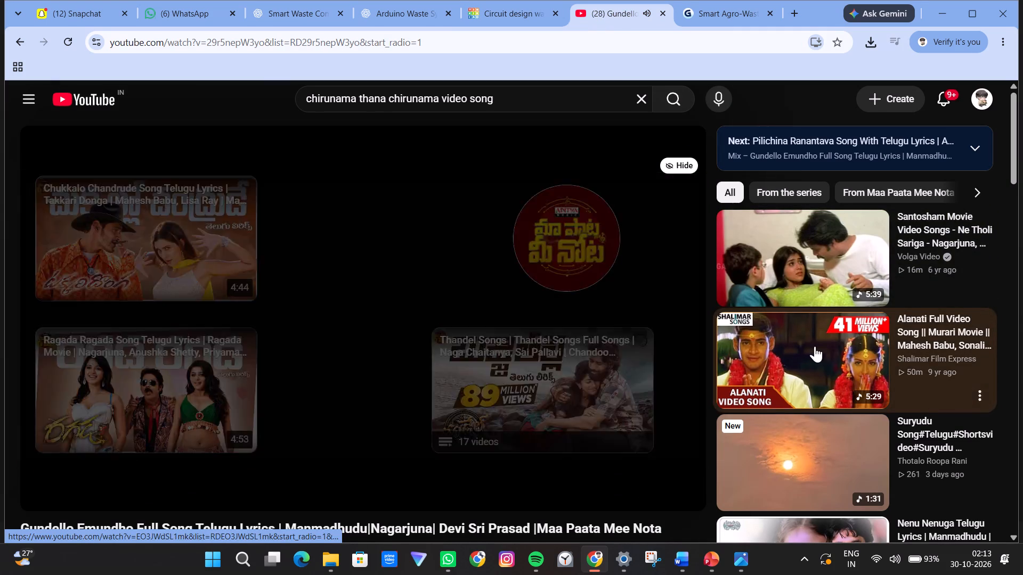
{"action": "scroll", "coordinate": [815, 346], "scroll_direction": "down", "scroll_amount": 4}
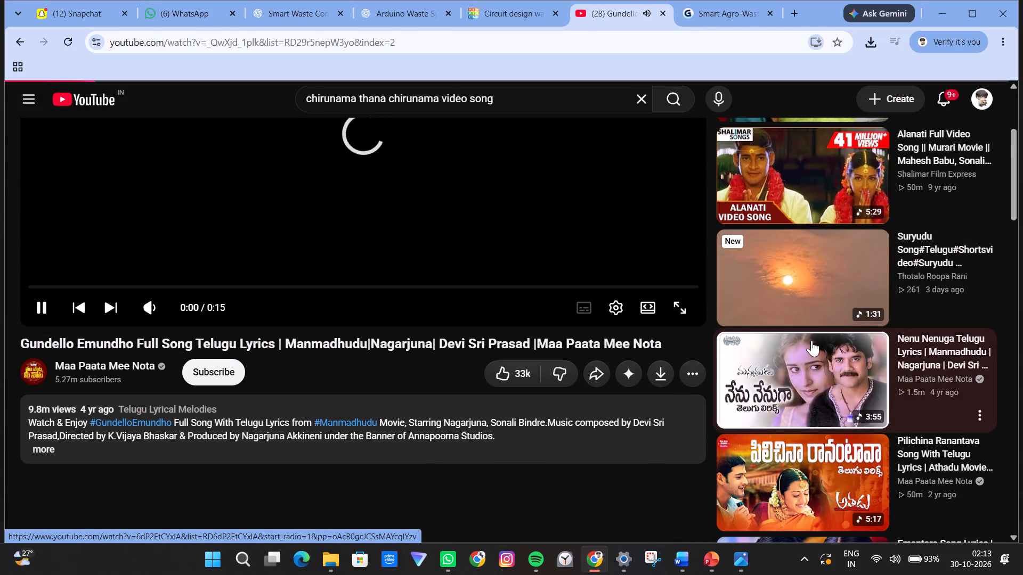
{"action": "scroll", "coordinate": [811, 340], "scroll_direction": "down", "scroll_amount": 2}
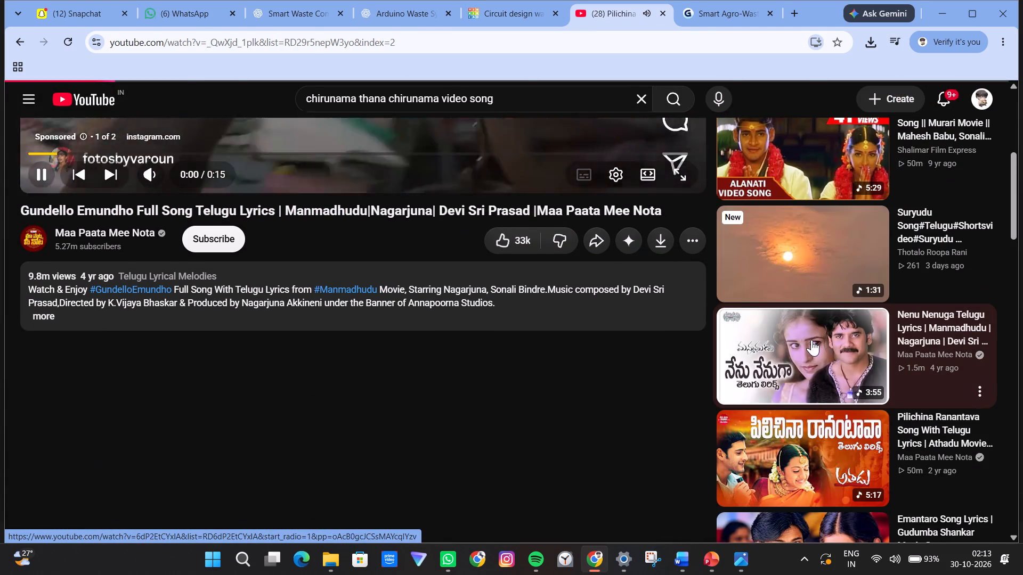
{"action": "scroll", "coordinate": [811, 340], "scroll_direction": "down", "scroll_amount": 4}
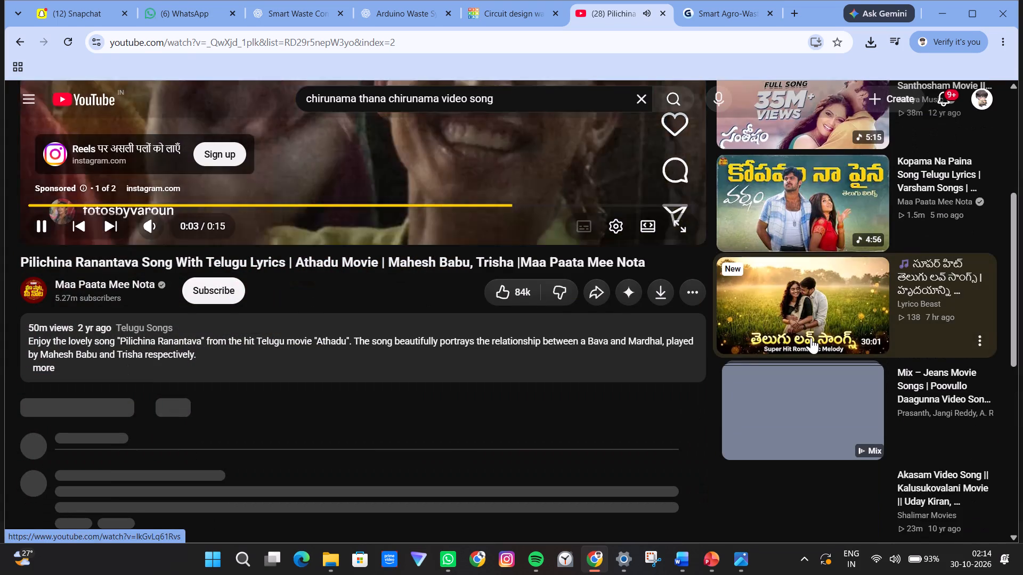
{"action": "scroll", "coordinate": [811, 337], "scroll_direction": "up", "scroll_amount": 2}
{"action": "scroll", "coordinate": [811, 335], "scroll_direction": "down", "scroll_amount": 1}
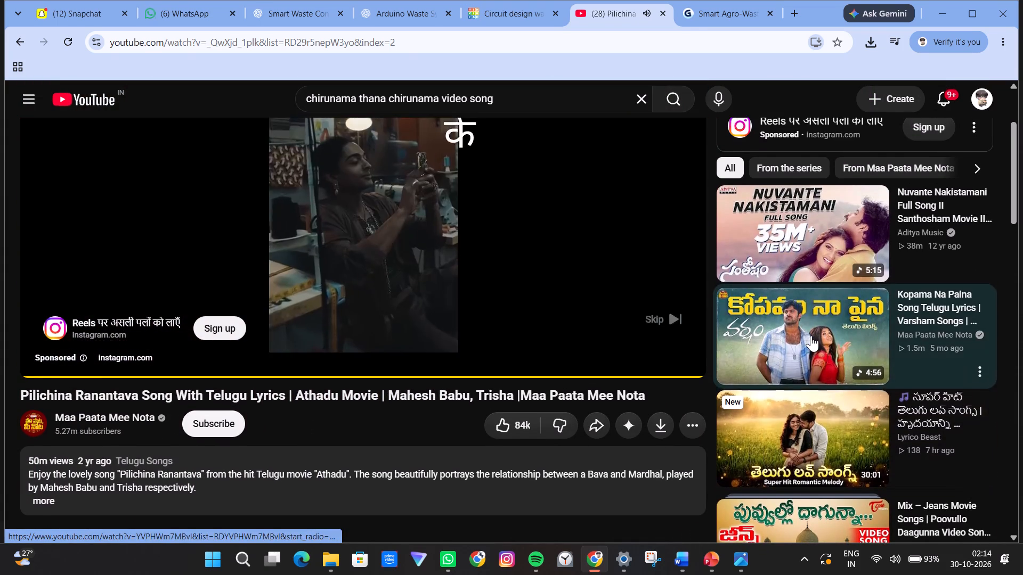
{"action": "scroll", "coordinate": [811, 335], "scroll_direction": "down", "scroll_amount": 3}
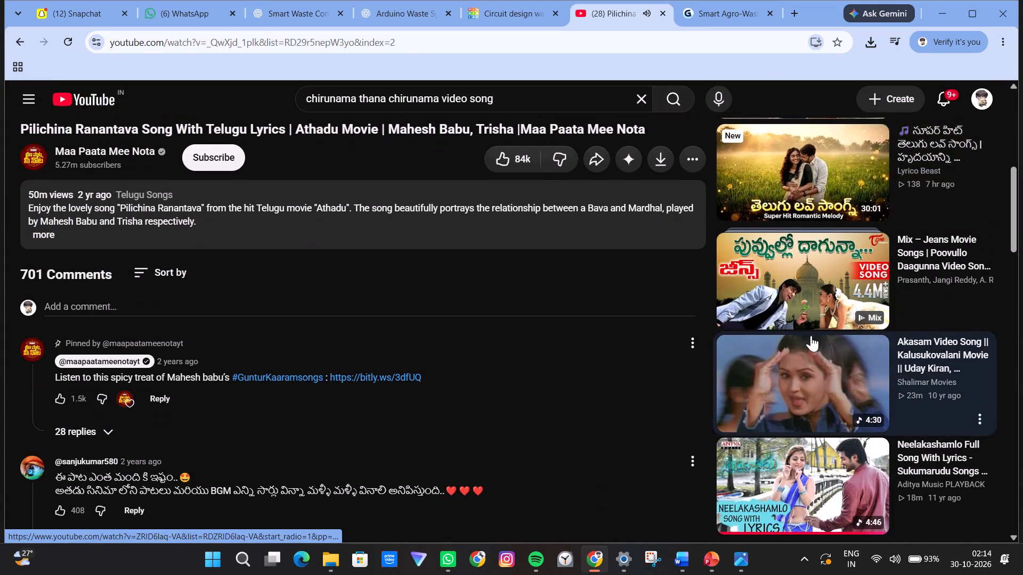
{"action": "scroll", "coordinate": [811, 335], "scroll_direction": "down", "scroll_amount": 2}
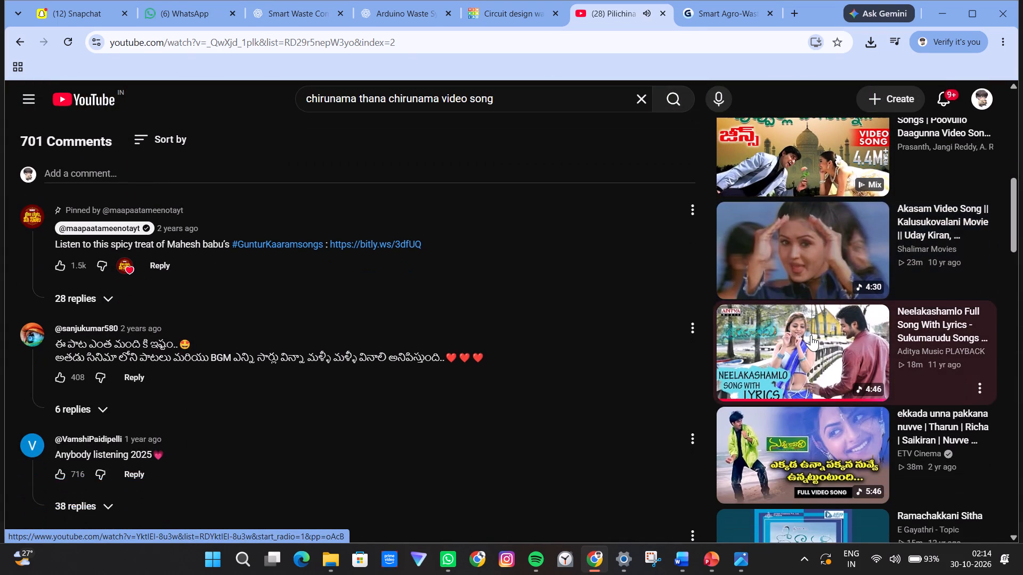
{"action": "scroll", "coordinate": [811, 335], "scroll_direction": "down", "scroll_amount": 5}
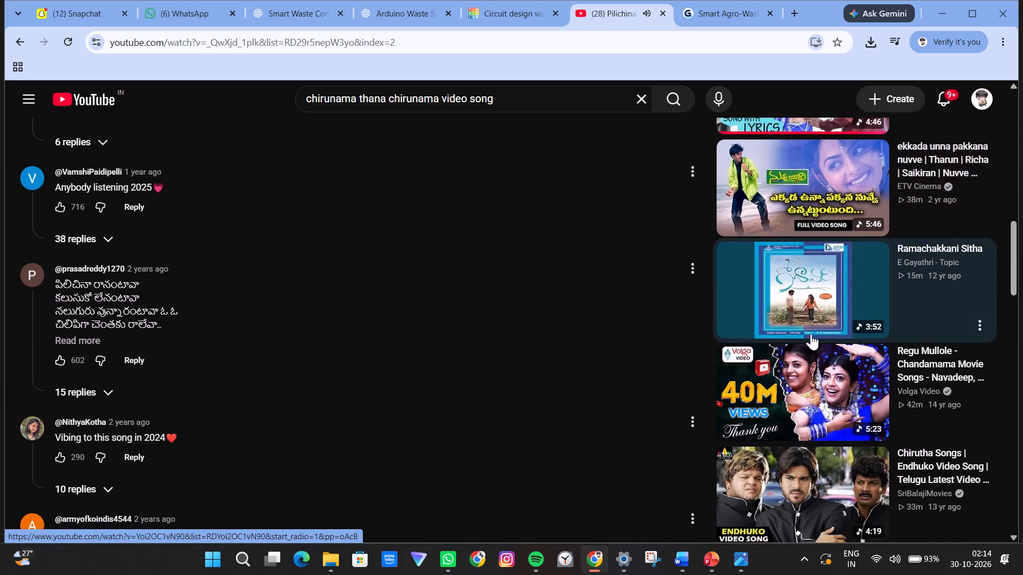
{"action": "scroll", "coordinate": [811, 334], "scroll_direction": "down", "scroll_amount": 2}
{"action": "left_click", "coordinate": [789, 176]}
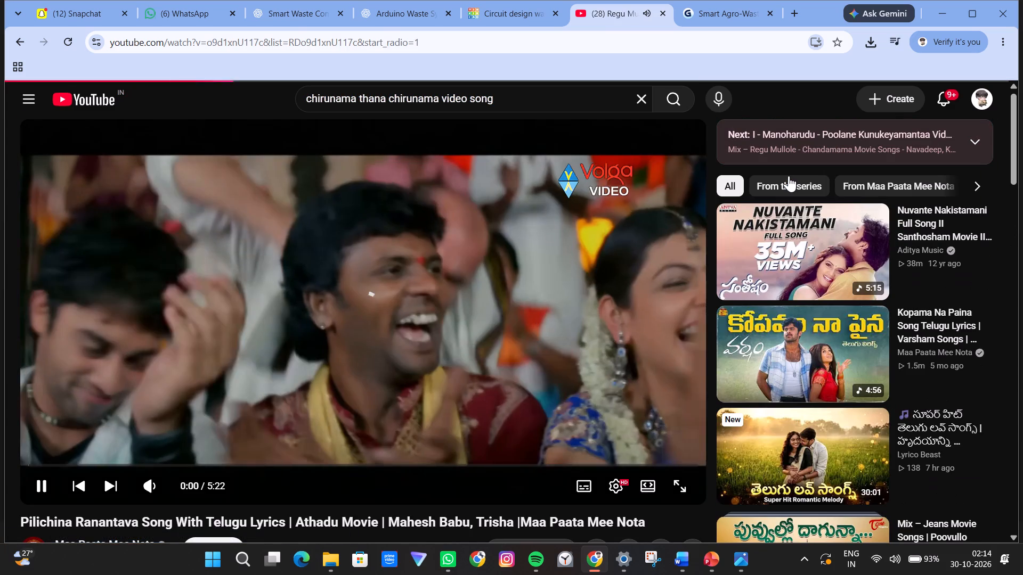
Check the reference circuit diagram, return to Tinkercad and move the micro servo to the far side of the Arduino, beyond its USB plug.
{"action": "left_click", "coordinate": [743, 562]}
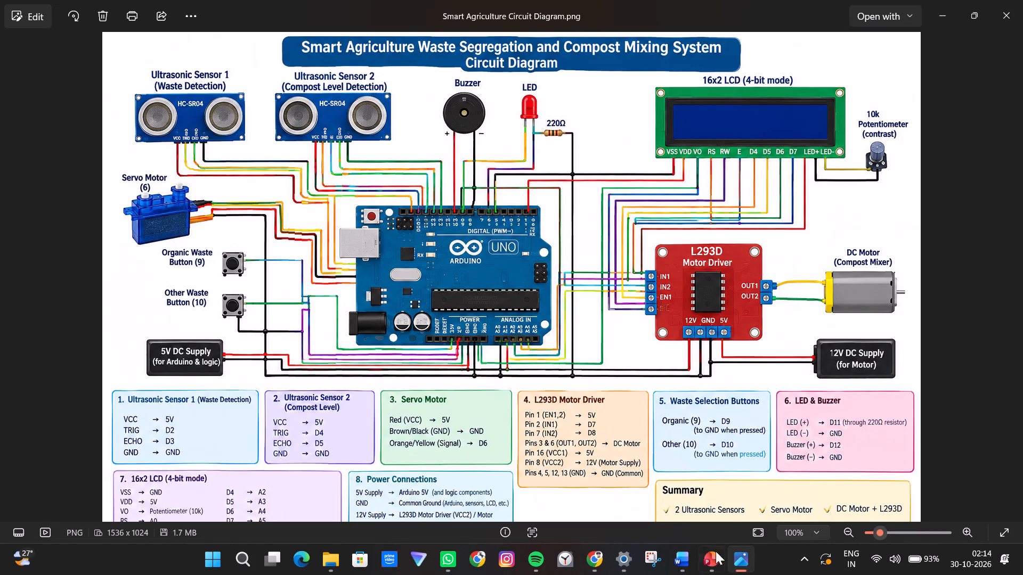
{"action": "left_click", "coordinate": [589, 551]}
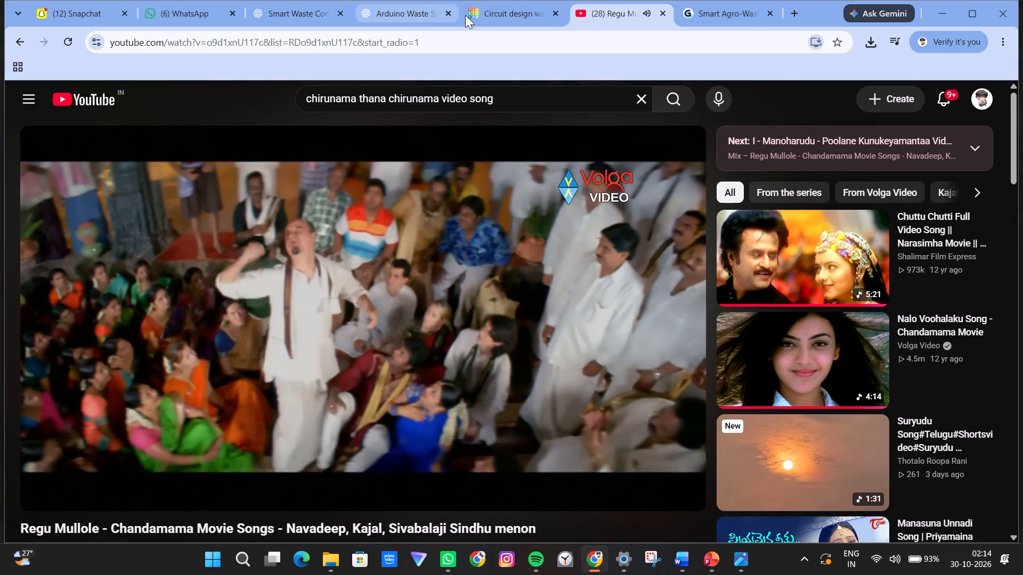
{"action": "left_click", "coordinate": [485, 9]}
{"action": "left_click_drag", "start_coordinate": [675, 442], "coordinate": [671, 440]}
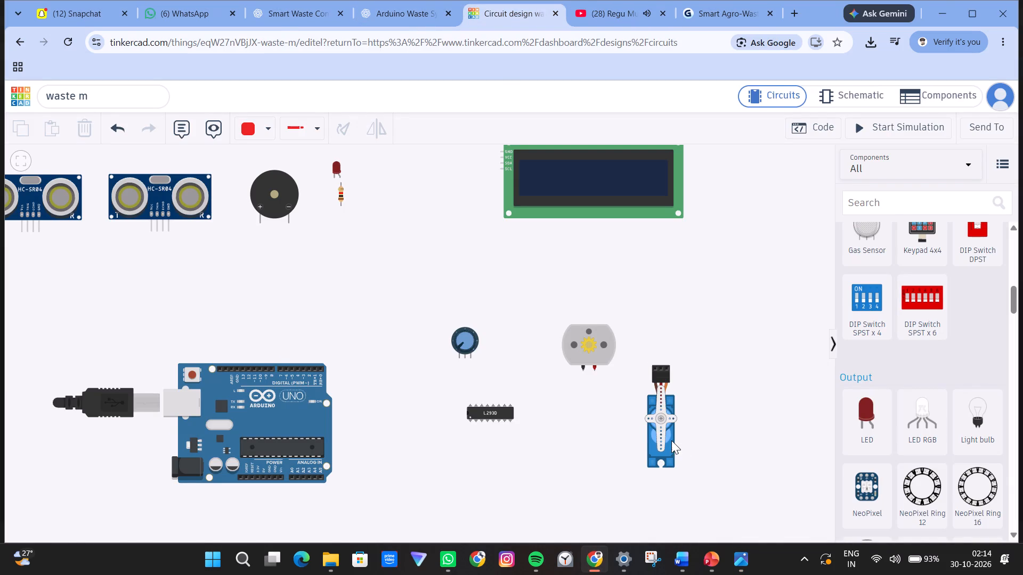
{"action": "left_click_drag", "start_coordinate": [671, 440], "coordinate": [810, 409]}
{"action": "left_click_drag", "start_coordinate": [794, 387], "coordinate": [793, 389]}
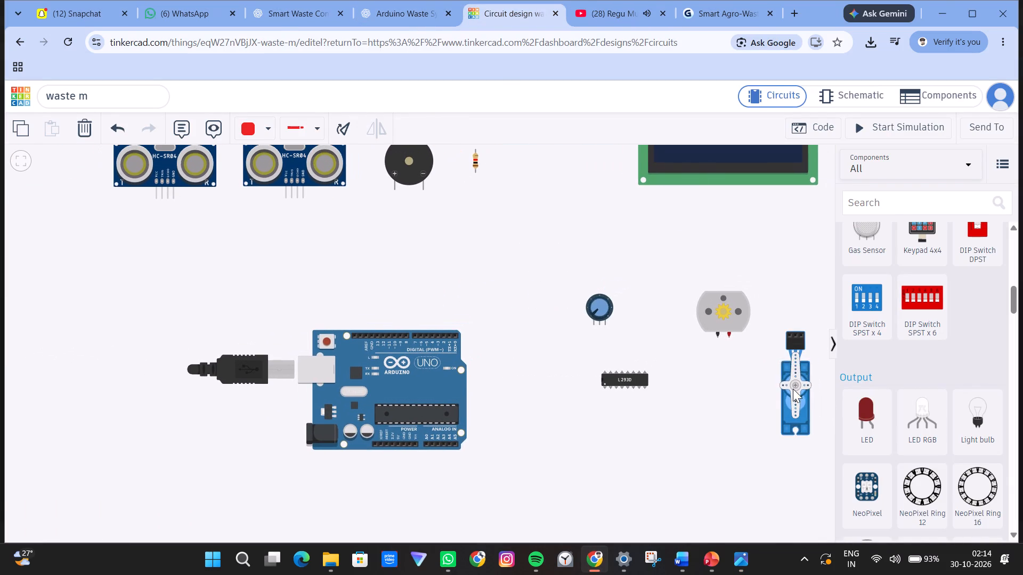
{"action": "left_click_drag", "start_coordinate": [793, 389], "coordinate": [67, 328]}
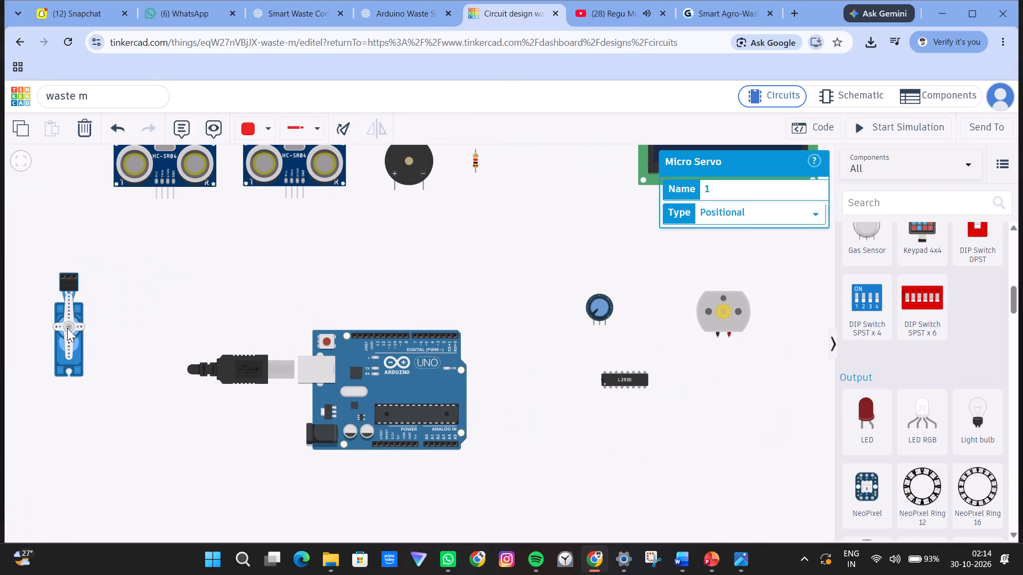
{"action": "left_click_drag", "start_coordinate": [67, 328], "coordinate": [62, 346]}
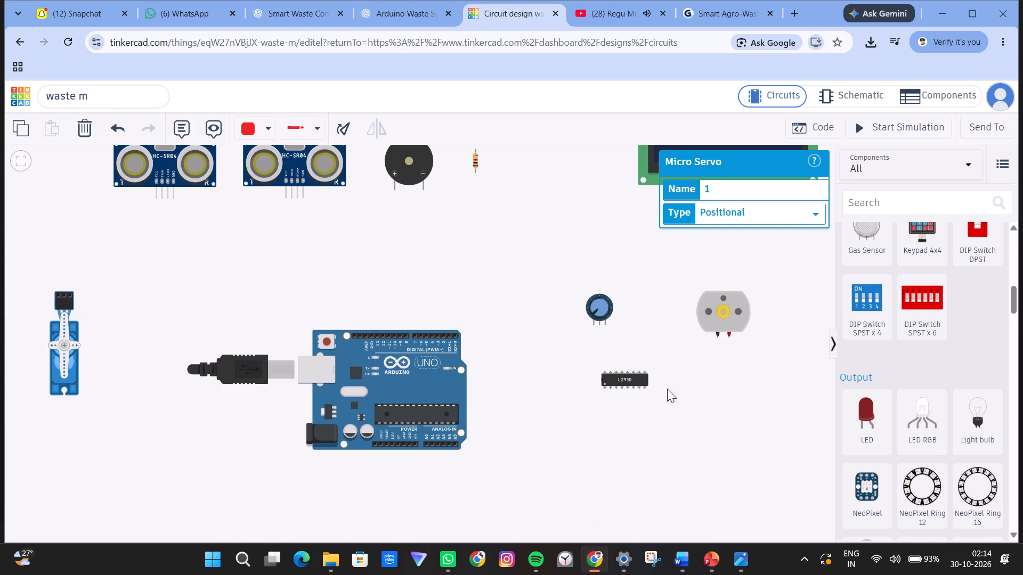
Move the DC motor down so it sits level with the L293D motor driver.
{"action": "left_click_drag", "start_coordinate": [724, 317], "coordinate": [742, 375]}
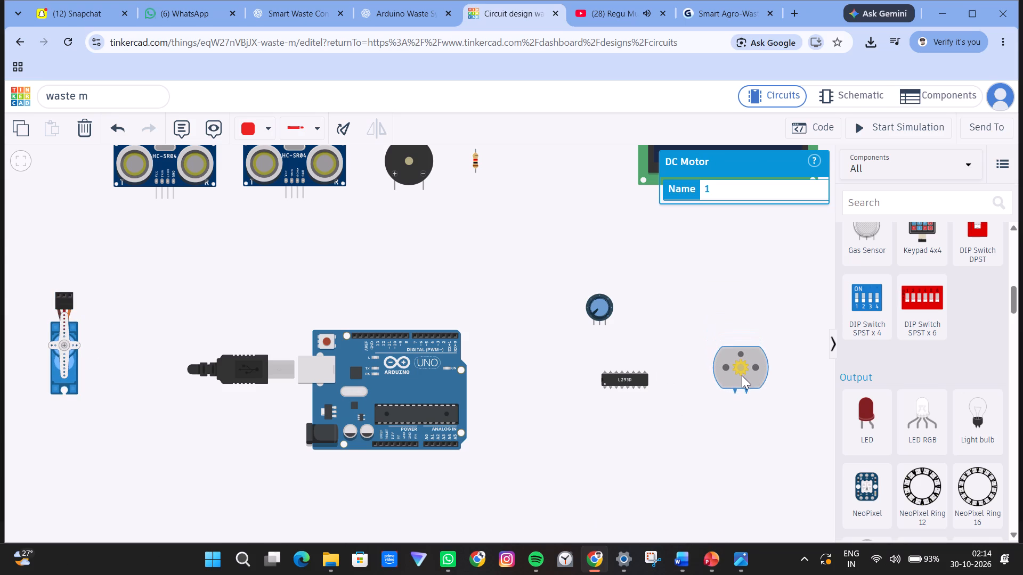
{"action": "left_click_drag", "start_coordinate": [742, 375], "coordinate": [742, 383]}
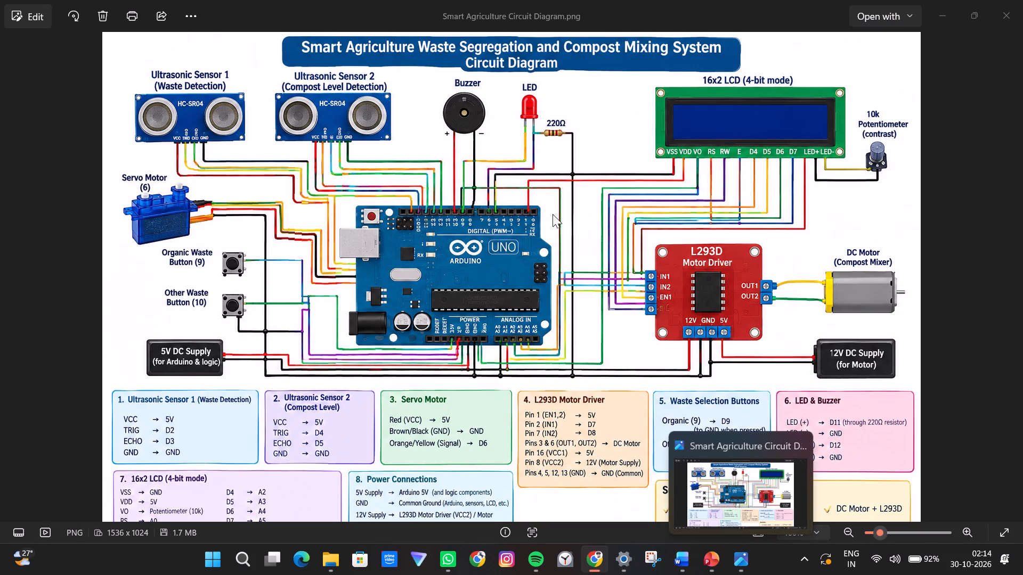
Move the LCD left toward the resistor, making room beside it for the potentiometer.
{"action": "left_click_drag", "start_coordinate": [648, 160], "coordinate": [628, 164]}
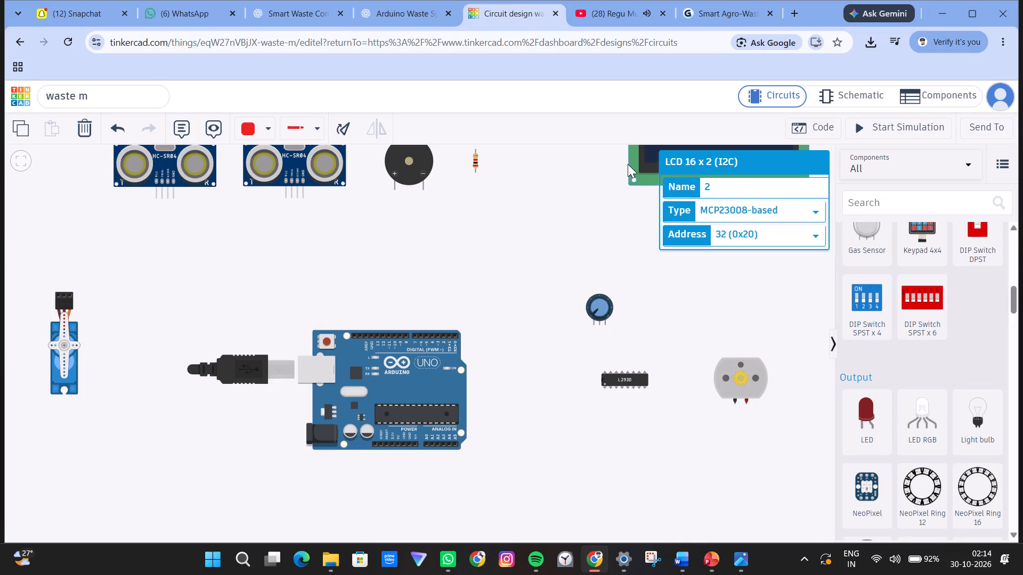
{"action": "left_click_drag", "start_coordinate": [628, 164], "coordinate": [560, 169]}
Move the potentiometer up and right, just beyond the LCD's lower right corner and above the DC motor.
{"action": "left_click_drag", "start_coordinate": [596, 307], "coordinate": [667, 263]}
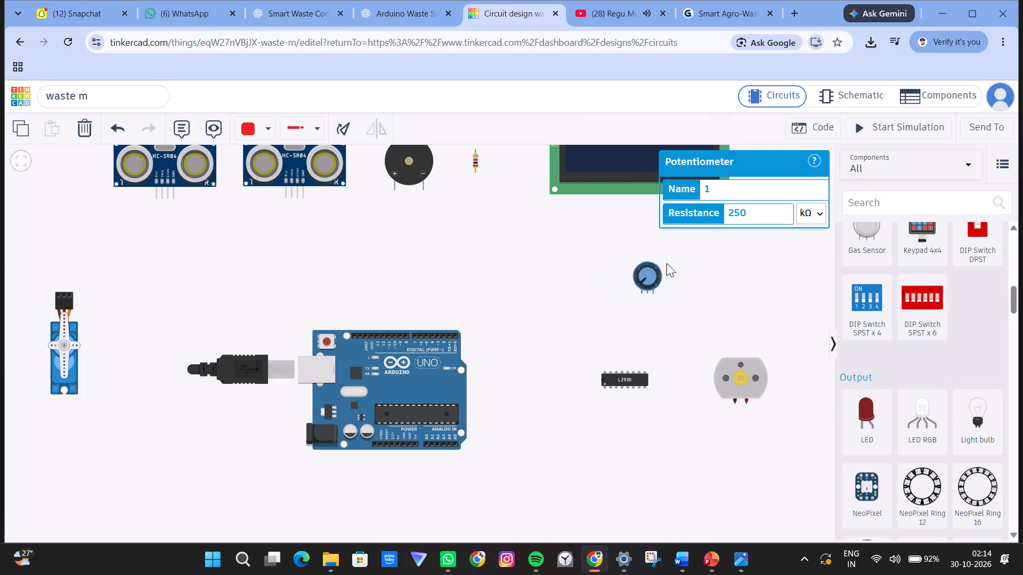
{"action": "left_click_drag", "start_coordinate": [667, 263], "coordinate": [773, 200]}
{"action": "left_click", "coordinate": [756, 281]}
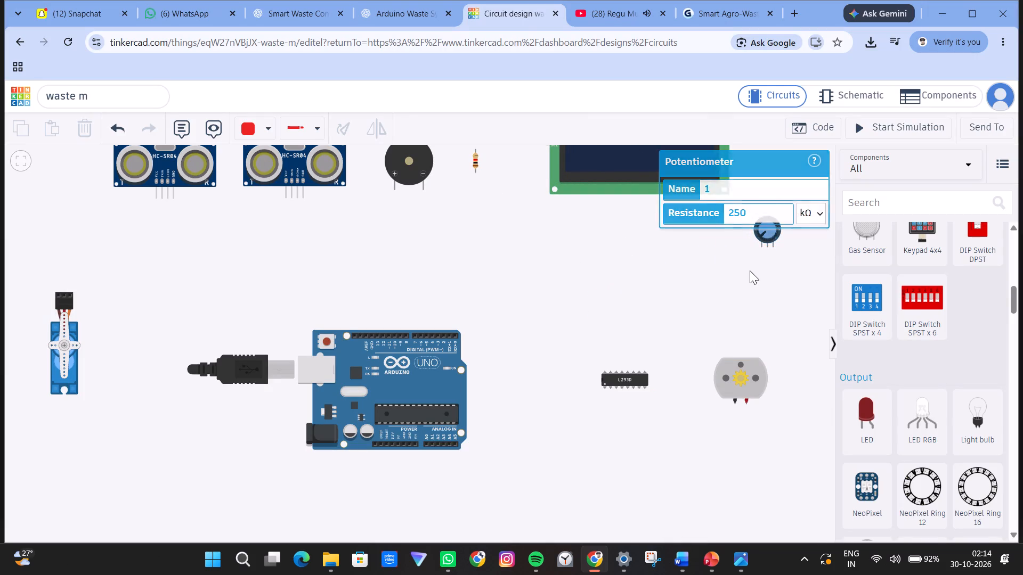
{"action": "left_click_drag", "start_coordinate": [768, 224], "coordinate": [772, 201]}
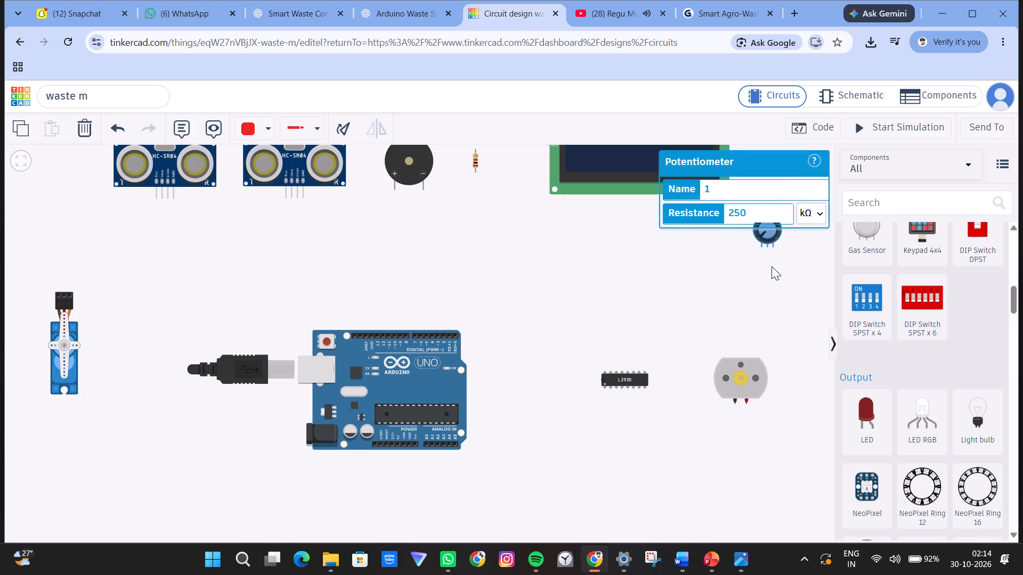
{"action": "left_click", "coordinate": [772, 266]}
{"action": "left_click_drag", "start_coordinate": [771, 233], "coordinate": [772, 206]}
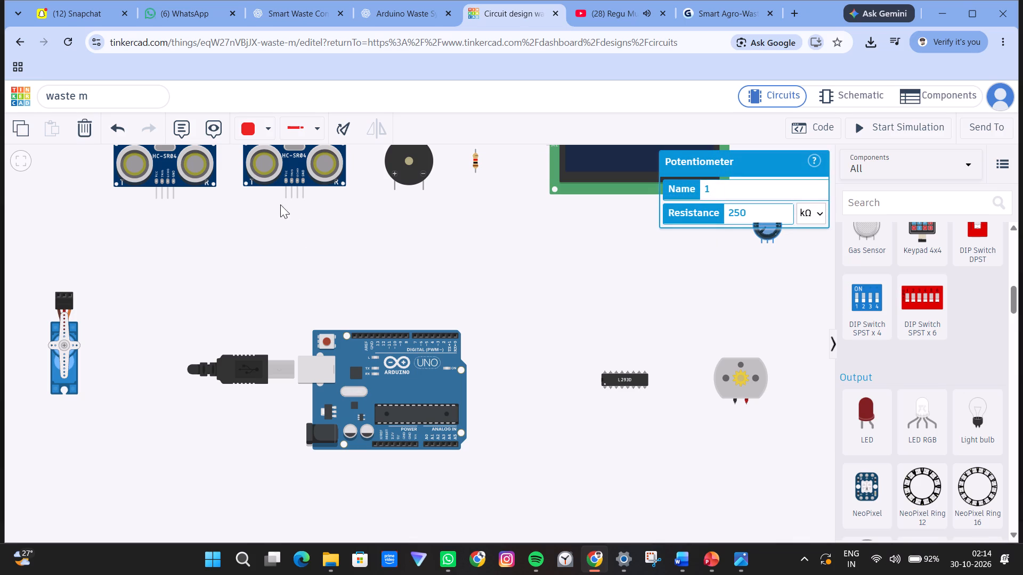
Shift the Arduino Uno left and slightly down, and nudge the micro servo left to keep a gap between them.
{"action": "left_click_drag", "start_coordinate": [355, 363], "coordinate": [265, 376]}
{"action": "left_click_drag", "start_coordinate": [61, 351], "coordinate": [41, 359]}
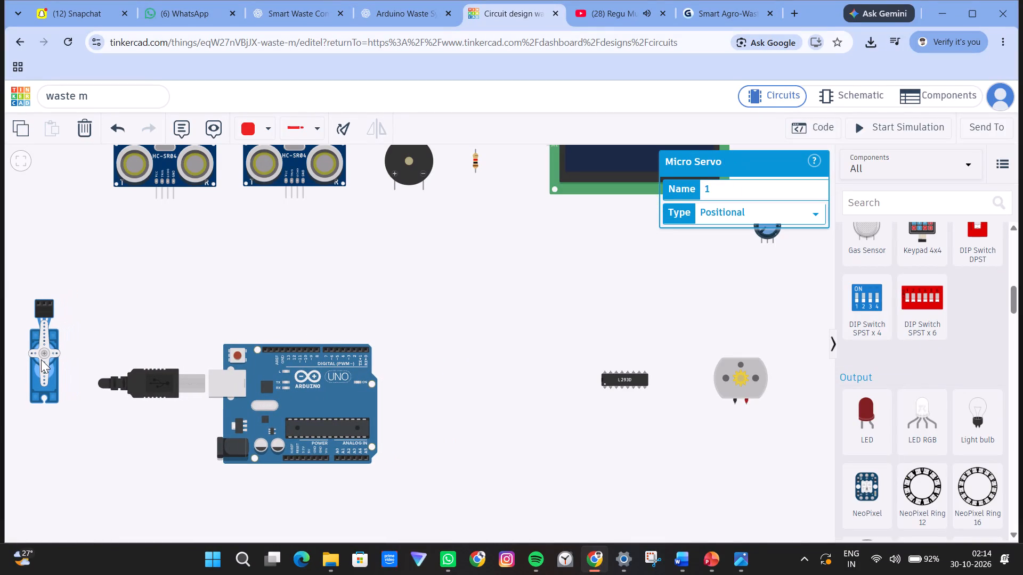
Shift both ultrasonic sensors and the piezo buzzer left, keeping them in a row above the Arduino.
{"action": "left_click_drag", "start_coordinate": [180, 162], "coordinate": [145, 171]}
{"action": "double_click", "coordinate": [133, 171]}
{"action": "left_click_drag", "start_coordinate": [128, 171], "coordinate": [104, 171]}
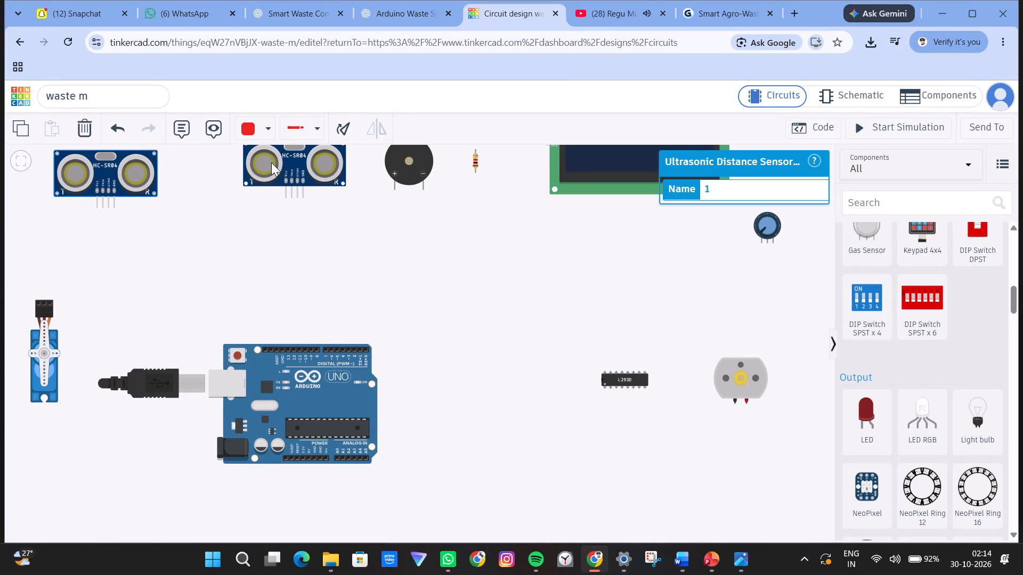
{"action": "left_click_drag", "start_coordinate": [279, 160], "coordinate": [217, 171]}
{"action": "left_click_drag", "start_coordinate": [400, 162], "coordinate": [340, 166]}
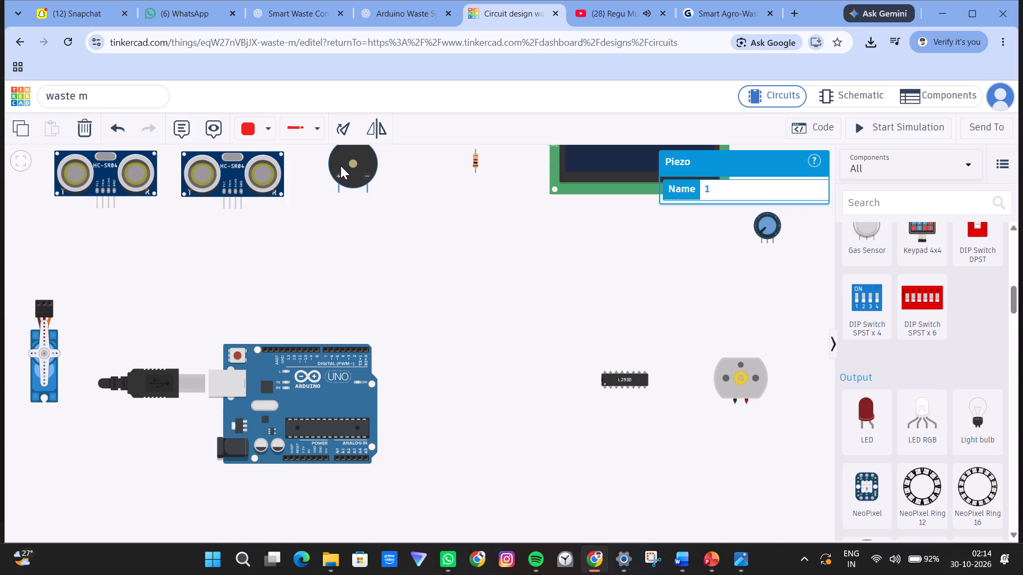
Move the red LED left beside the piezo buzzer and place the resistor directly below it.
{"action": "scroll", "coordinate": [482, 195], "scroll_direction": "up", "scroll_amount": 1}
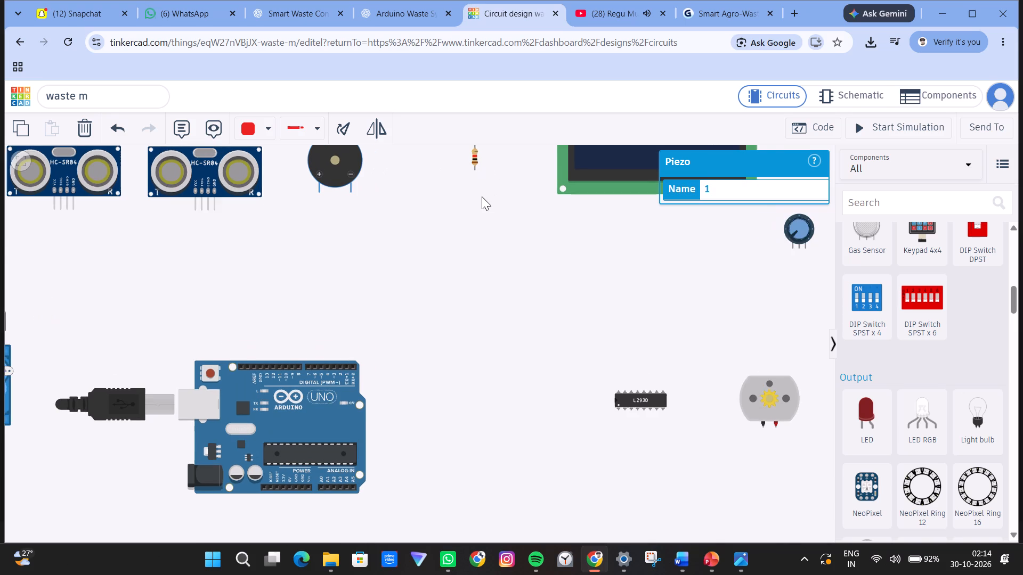
{"action": "scroll", "coordinate": [482, 200], "scroll_direction": "down", "scroll_amount": 3}
{"action": "left_click_drag", "start_coordinate": [472, 147], "coordinate": [465, 147]}
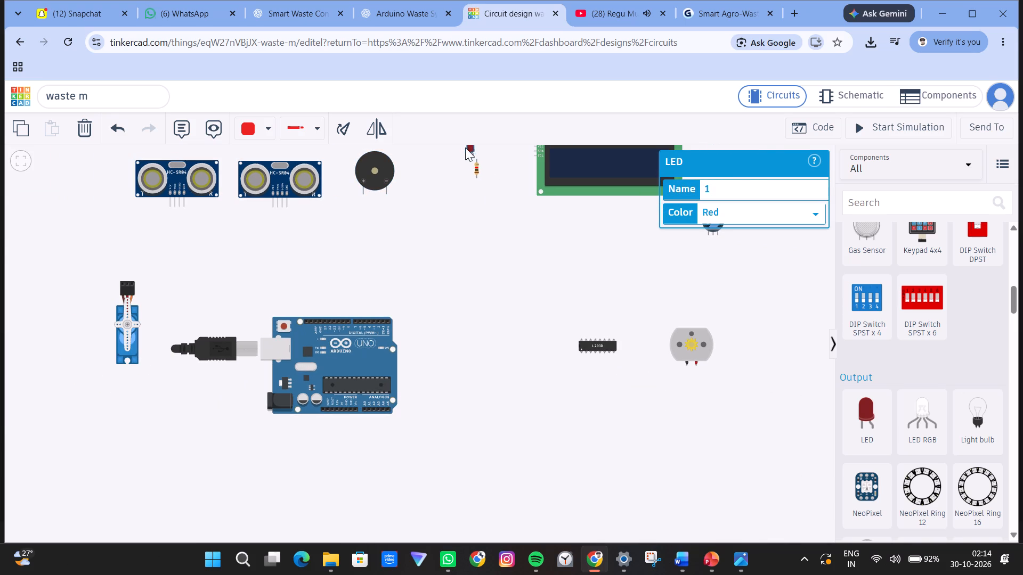
{"action": "left_click_drag", "start_coordinate": [465, 147], "coordinate": [431, 158]}
{"action": "left_click_drag", "start_coordinate": [471, 170], "coordinate": [441, 179]}
{"action": "left_click_drag", "start_coordinate": [444, 179], "coordinate": [431, 194]}
{"action": "left_click_drag", "start_coordinate": [431, 188], "coordinate": [430, 197]}
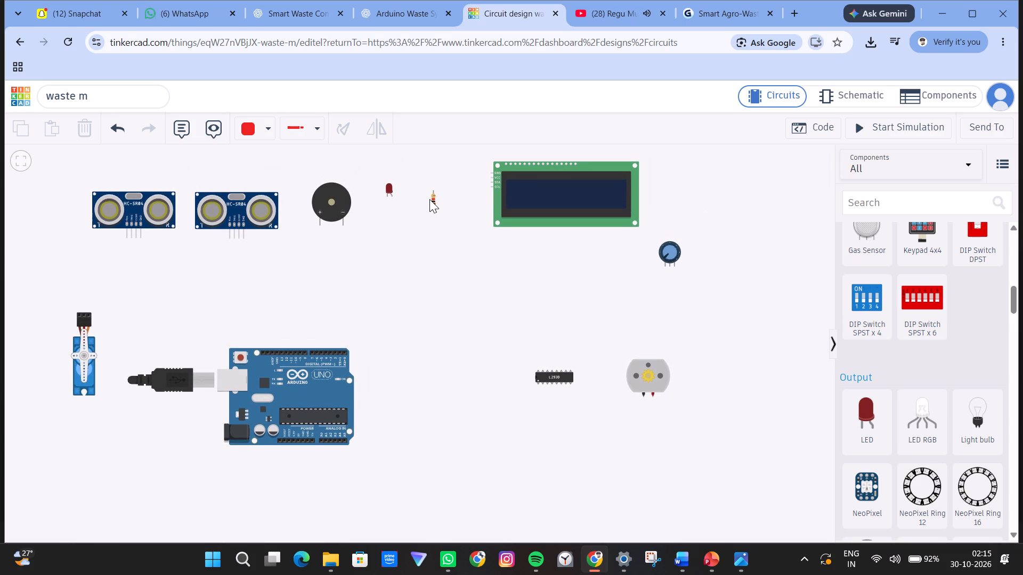
{"action": "left_click_drag", "start_coordinate": [433, 202], "coordinate": [415, 213]}
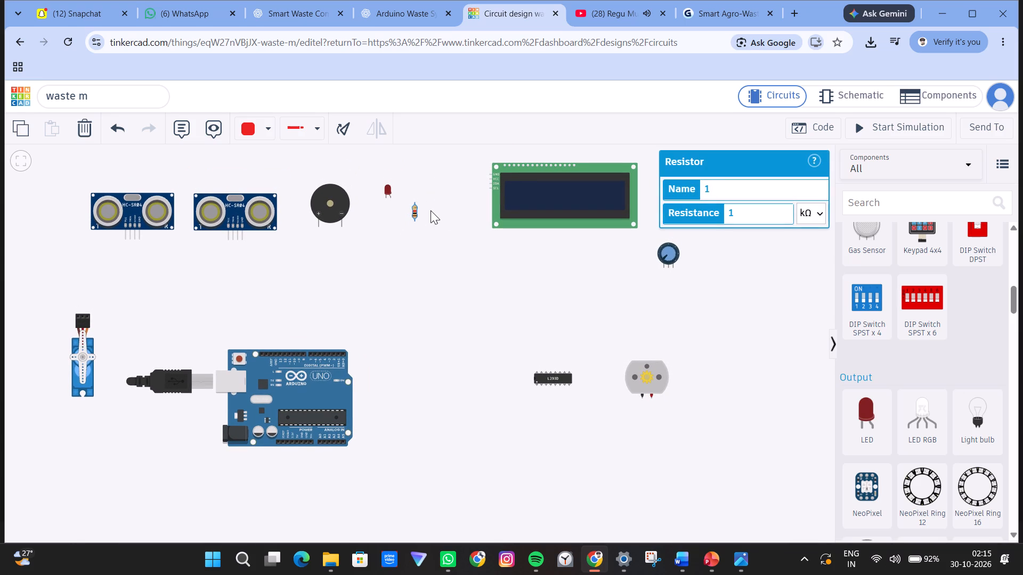
{"action": "left_click_drag", "start_coordinate": [417, 211], "coordinate": [401, 215]}
{"action": "left_click_drag", "start_coordinate": [400, 217], "coordinate": [399, 217]}
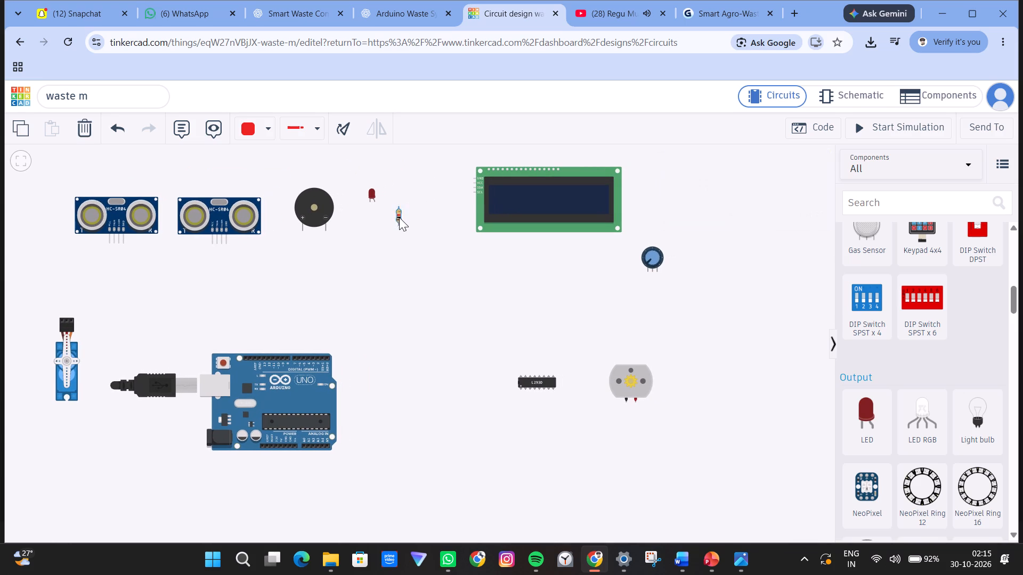
{"action": "left_click_drag", "start_coordinate": [399, 217], "coordinate": [377, 217]}
Move the LCD left, close to the LED and resistor.
{"action": "left_click", "coordinate": [508, 210]}
{"action": "left_click_drag", "start_coordinate": [523, 192], "coordinate": [486, 201]}
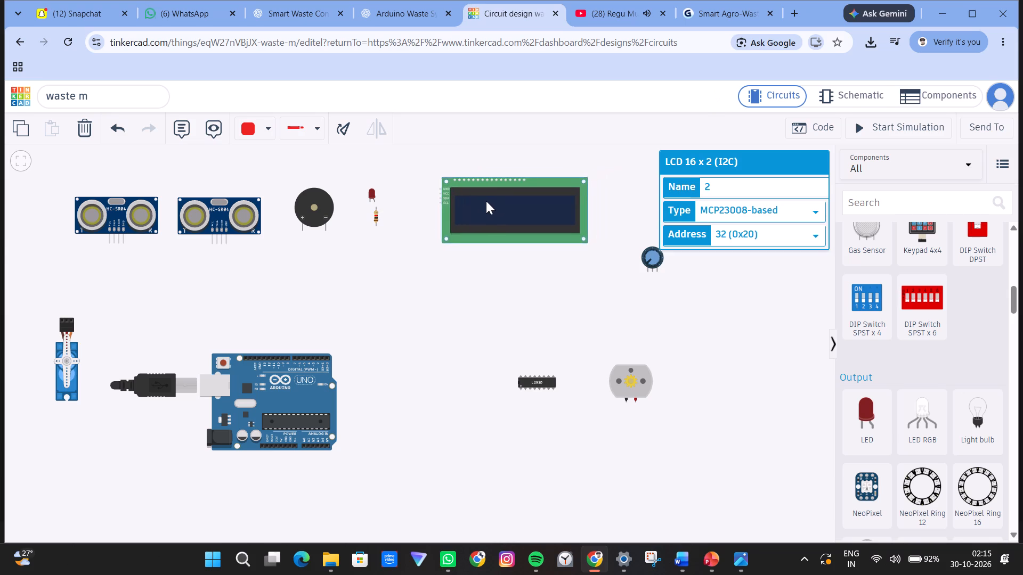
{"action": "left_click_drag", "start_coordinate": [486, 201], "coordinate": [456, 189]}
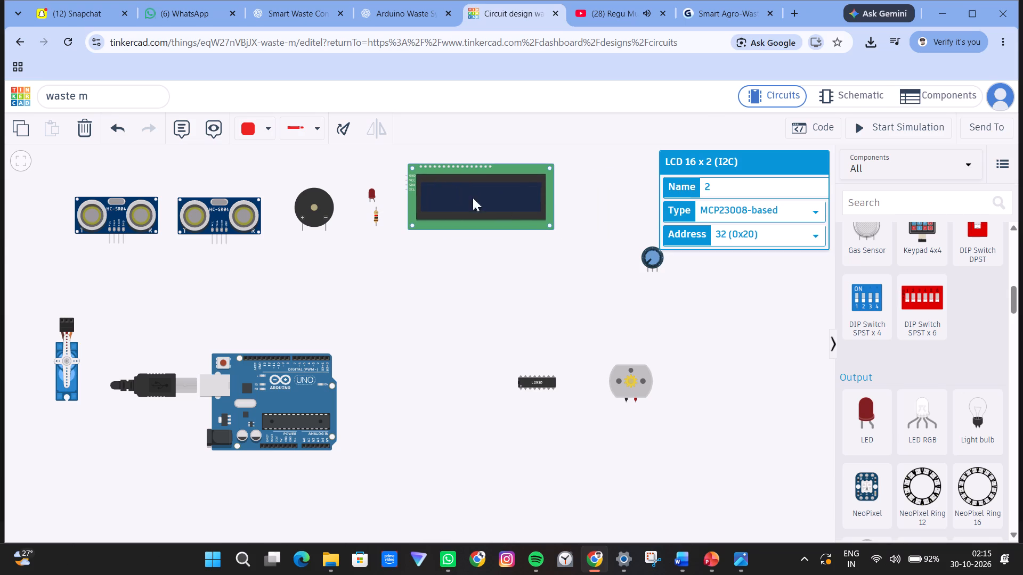
Move the potentiometer up and left, just to the right of the LCD, and compare the layout with the reference circuit diagram.
{"action": "left_click", "coordinate": [645, 267]}
{"action": "left_click_drag", "start_coordinate": [654, 254], "coordinate": [622, 233]}
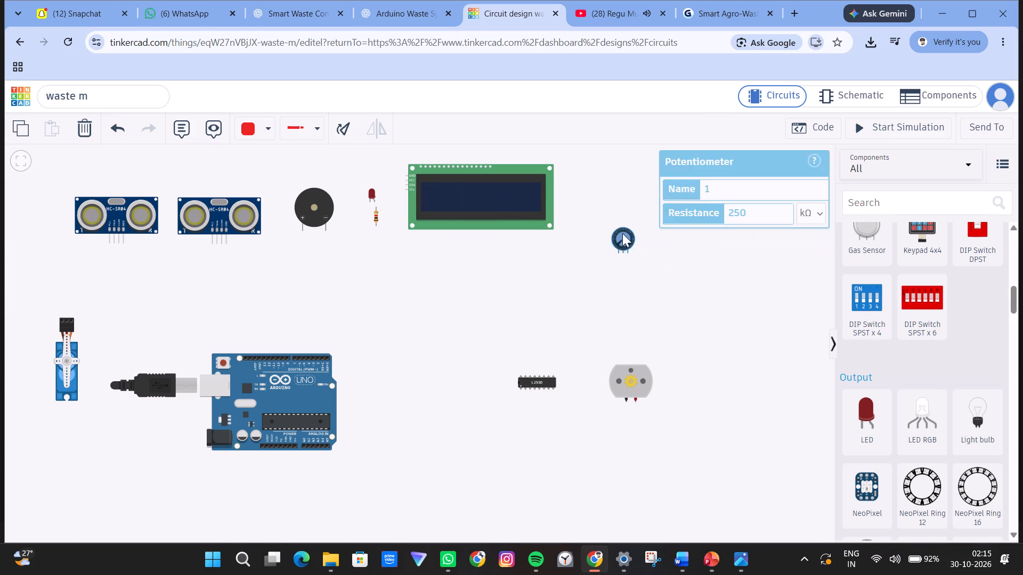
{"action": "left_click_drag", "start_coordinate": [622, 233], "coordinate": [595, 208]}
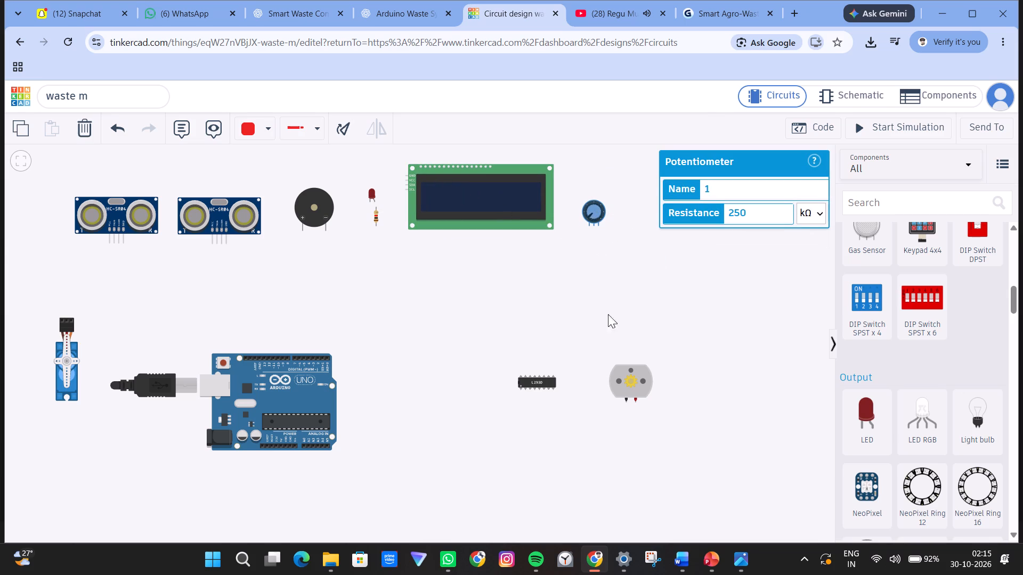
{"action": "left_click", "coordinate": [744, 516]}
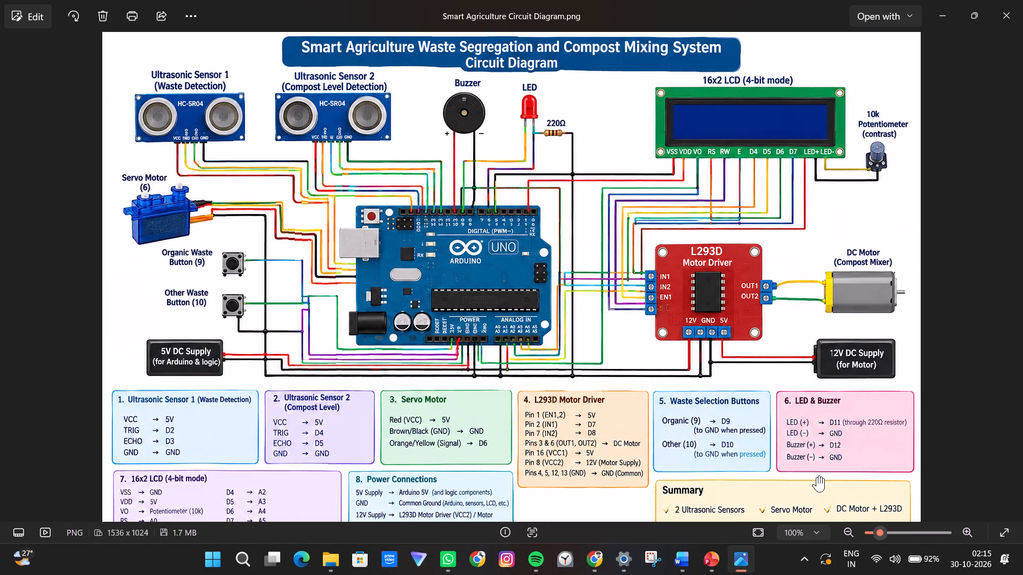
{"action": "left_click", "coordinate": [736, 507]}
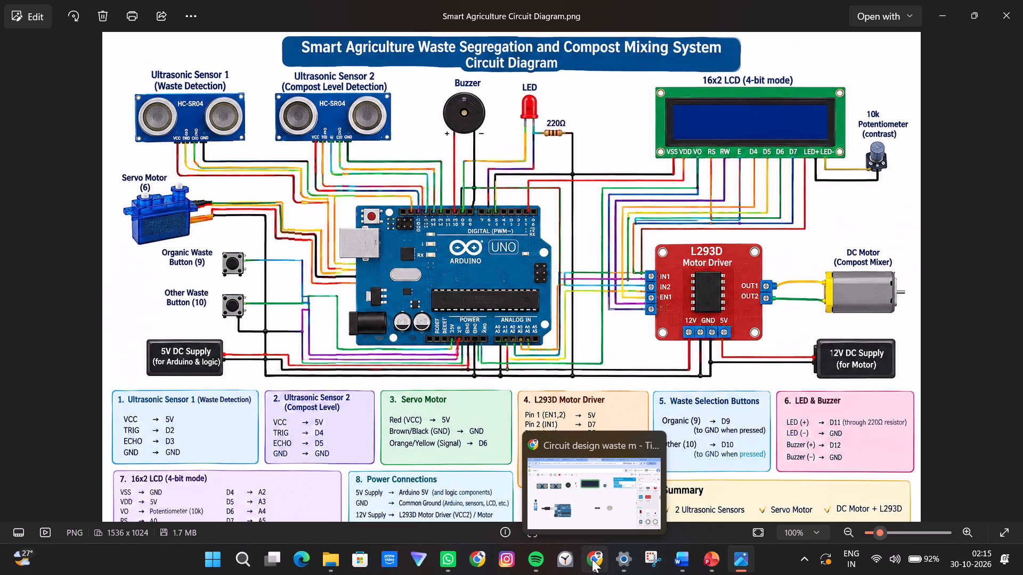
{"action": "left_click", "coordinate": [602, 495]}
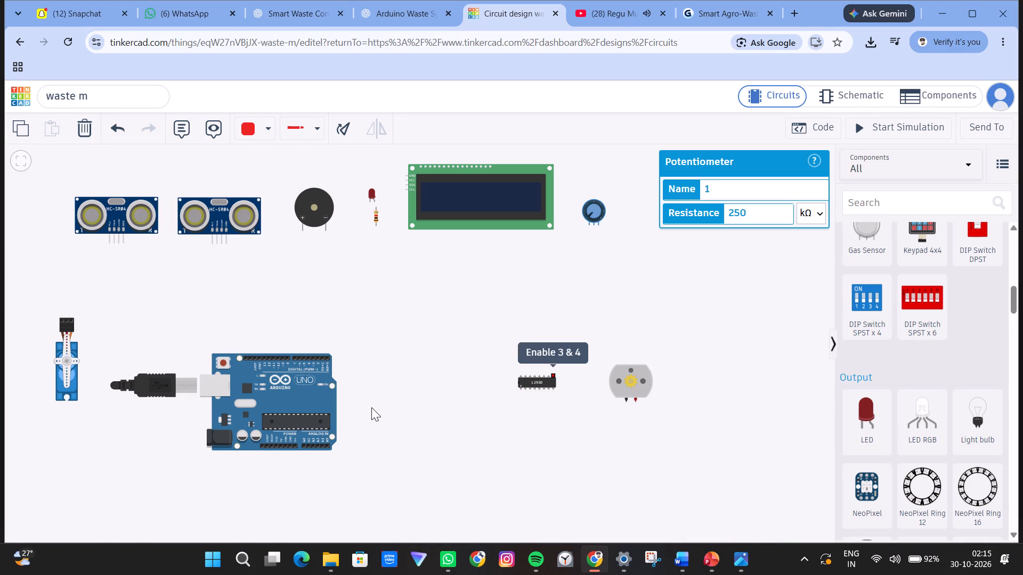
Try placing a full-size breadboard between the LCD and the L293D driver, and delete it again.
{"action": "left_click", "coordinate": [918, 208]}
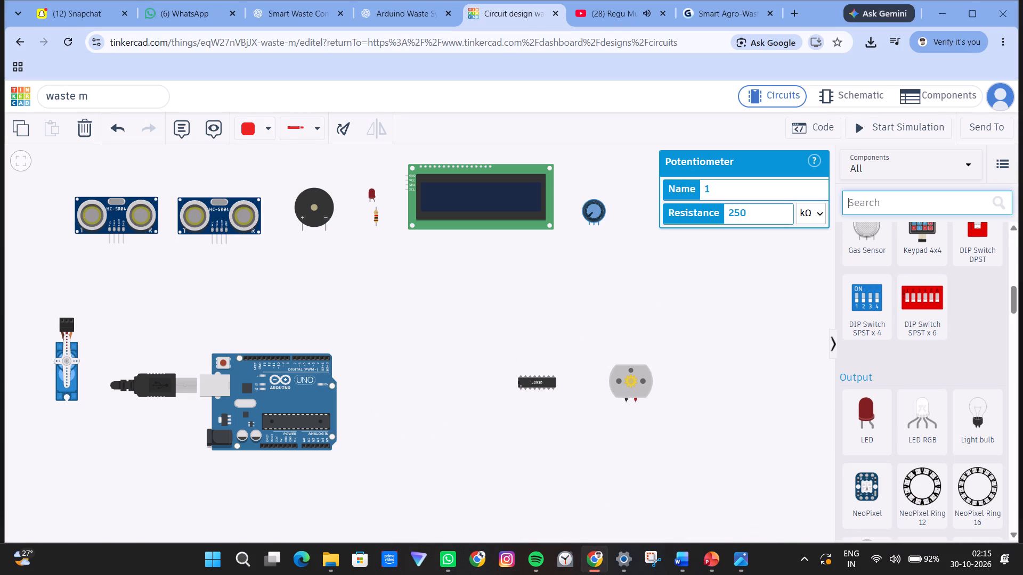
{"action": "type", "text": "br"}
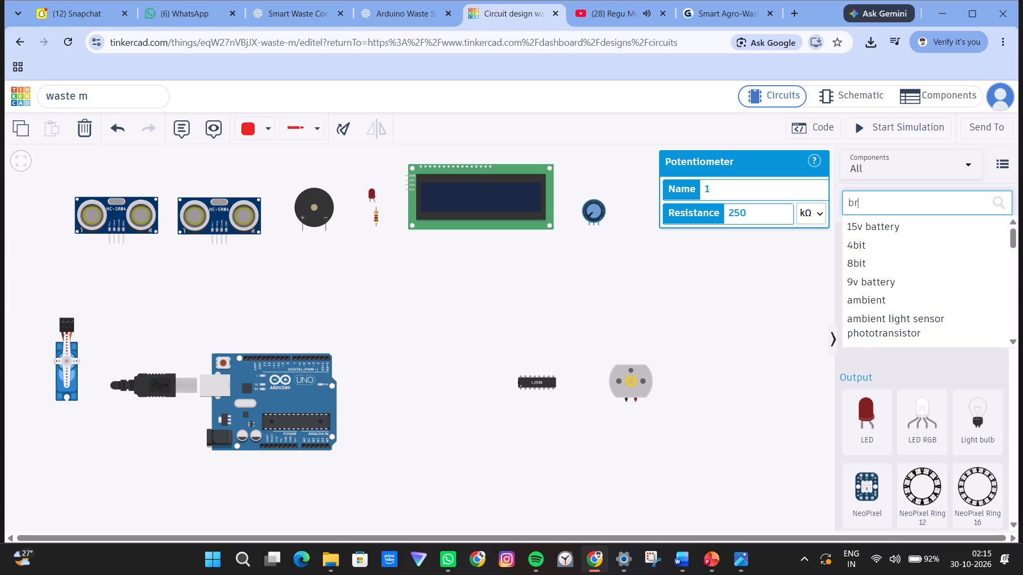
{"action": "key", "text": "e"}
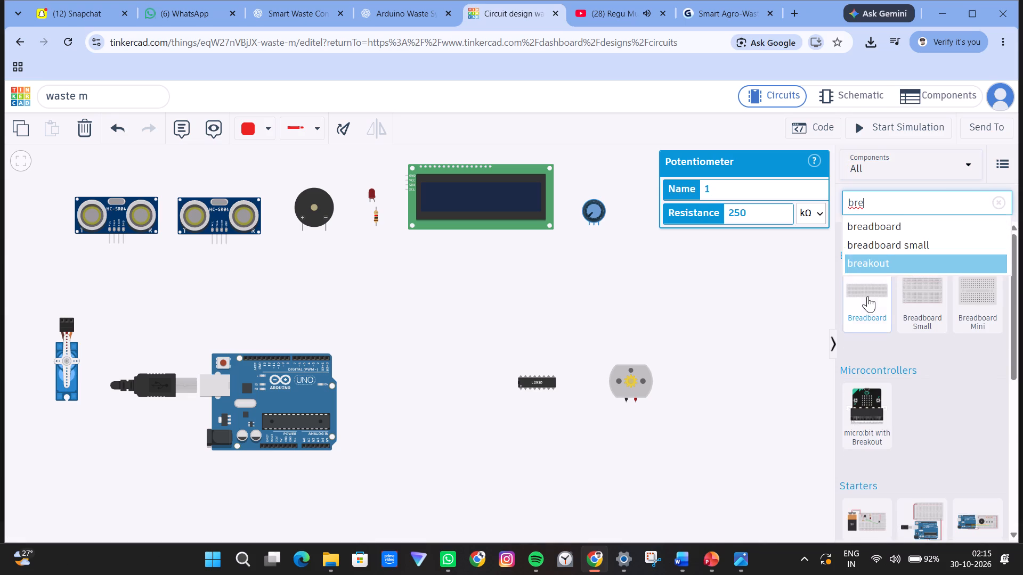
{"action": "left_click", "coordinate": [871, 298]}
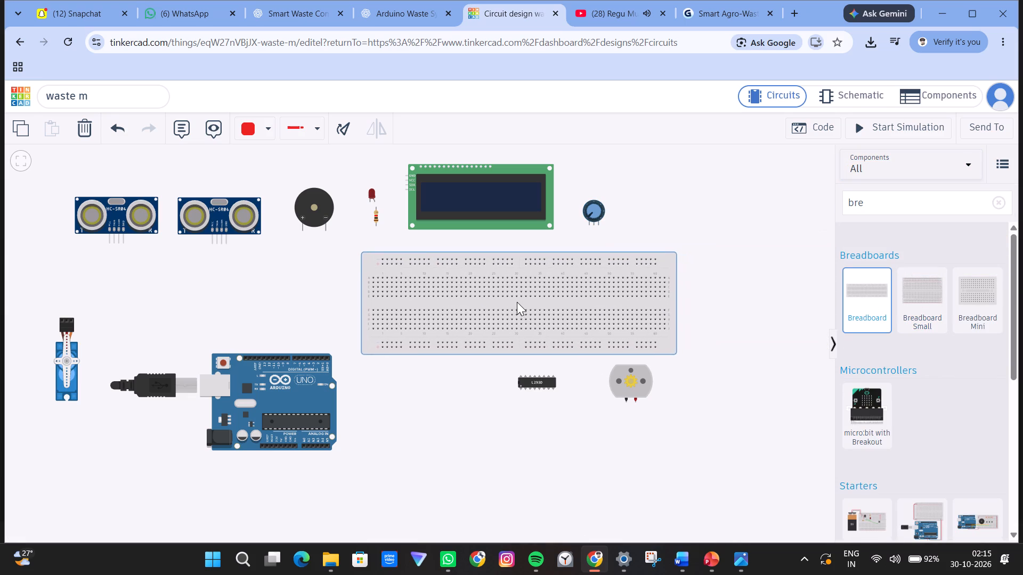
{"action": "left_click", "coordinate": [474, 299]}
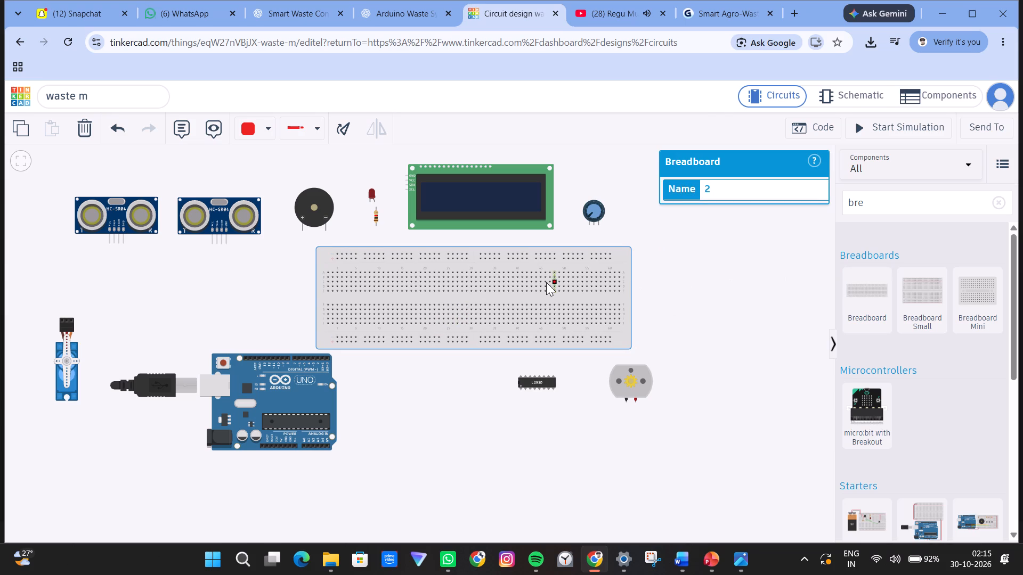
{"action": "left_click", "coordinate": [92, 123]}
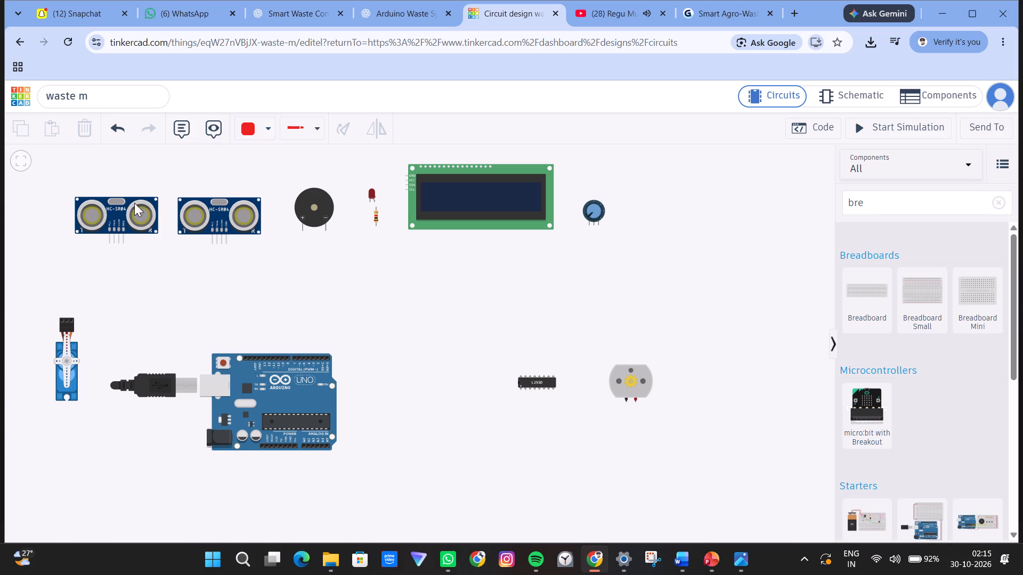
Wire the leftmost ultrasonic sensor's power pin to the Arduino's 5V pin in red, routed down and beneath the board, straightening its last bend.
{"action": "left_click", "coordinate": [108, 243]}
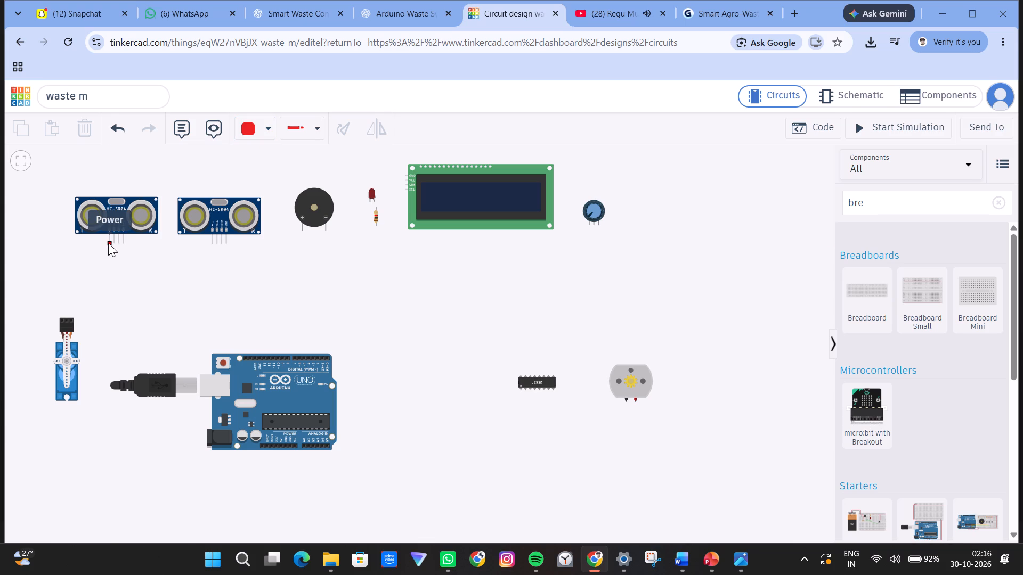
{"action": "left_click", "coordinate": [108, 457]}
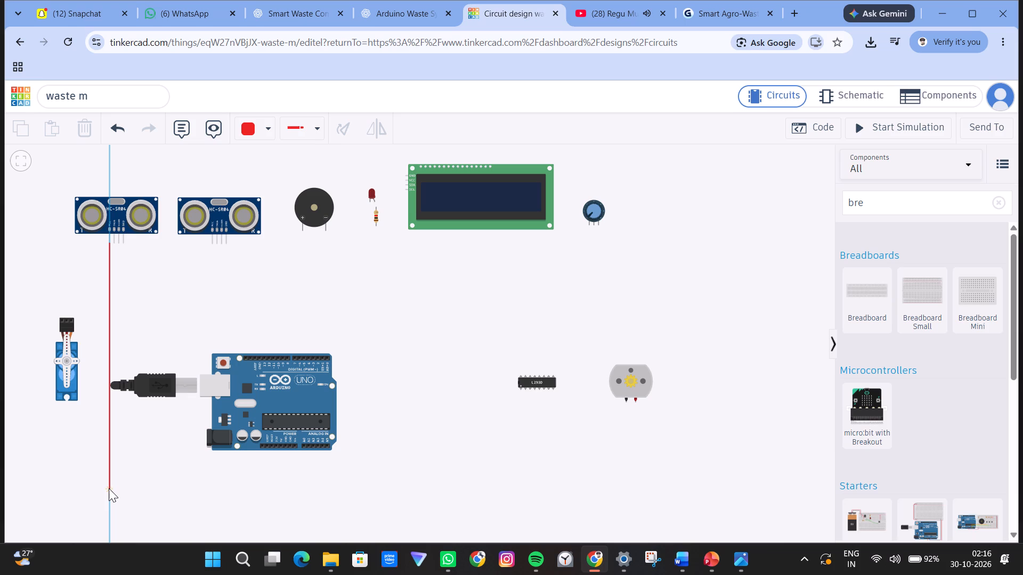
{"action": "left_click", "coordinate": [109, 488]}
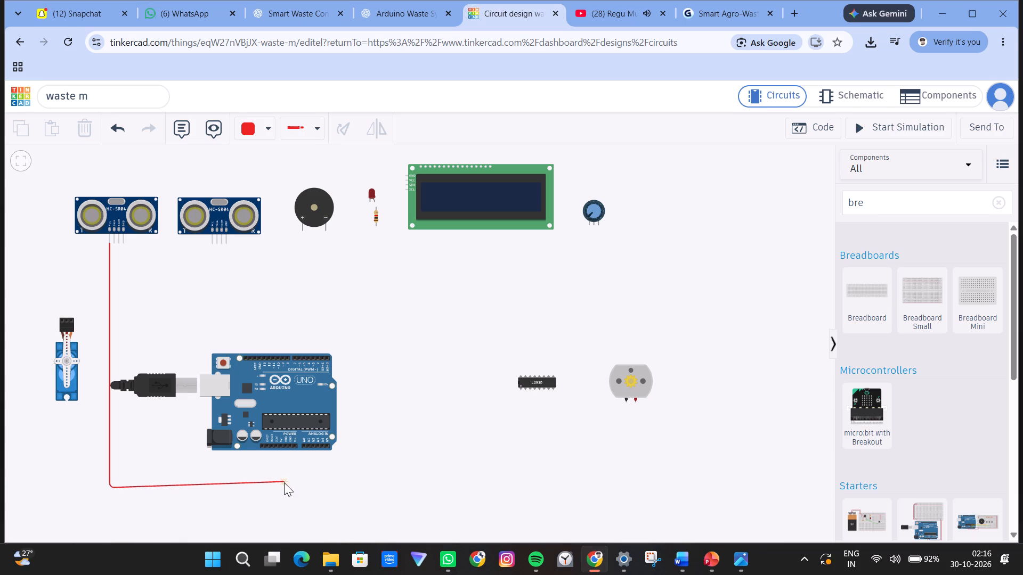
{"action": "scroll", "coordinate": [279, 491], "scroll_direction": "up", "scroll_amount": 3}
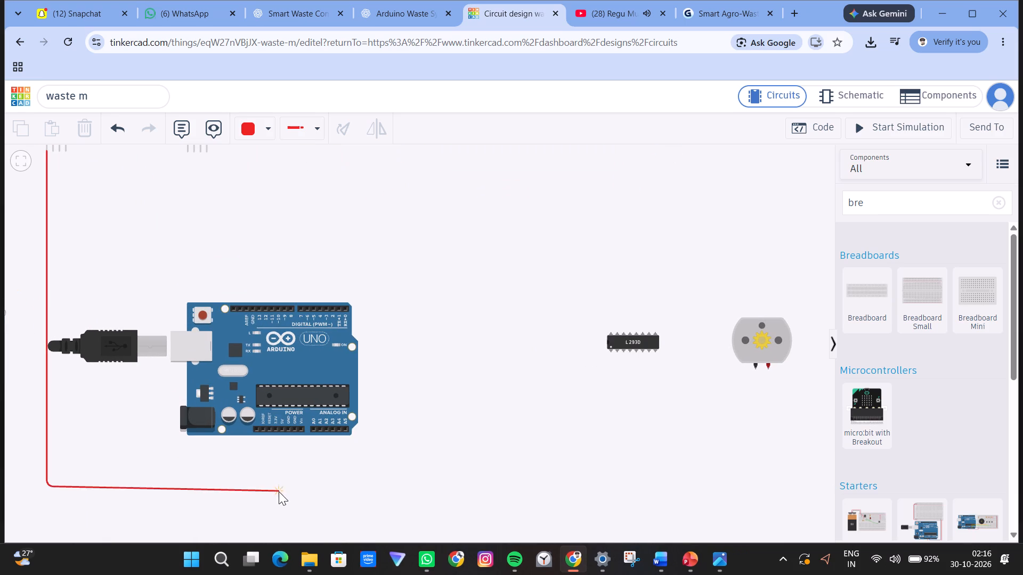
{"action": "left_click", "coordinate": [280, 484]}
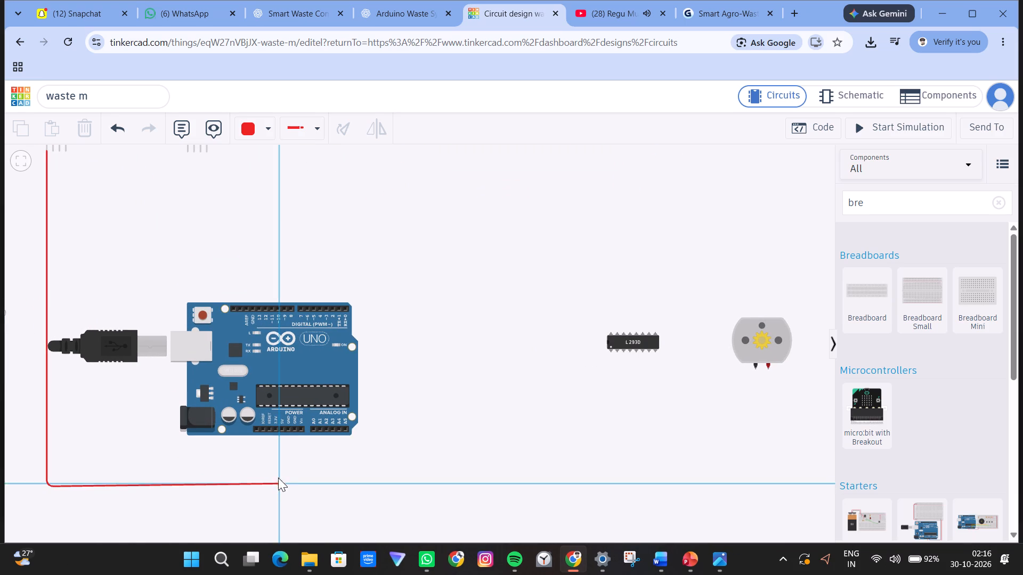
{"action": "left_click", "coordinate": [282, 429]}
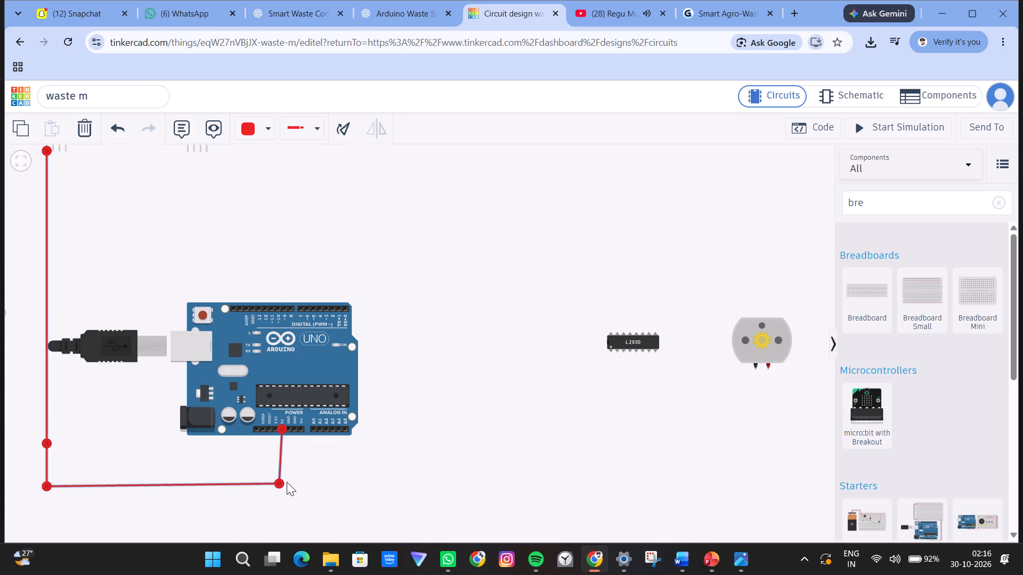
{"action": "left_click_drag", "start_coordinate": [280, 482], "coordinate": [285, 483]}
{"action": "scroll", "coordinate": [291, 459], "scroll_direction": "up", "scroll_amount": 2}
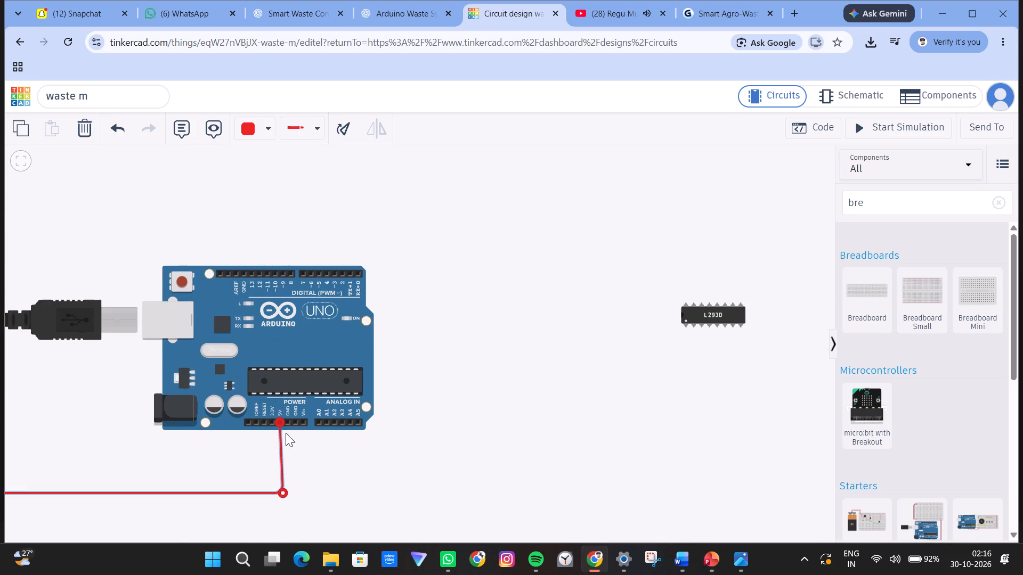
Wire the second ultrasonic sensor's power pin to the Arduino's 5V pin in red, routed around the USB plug just outside the first wire.
{"action": "scroll", "coordinate": [286, 433], "scroll_direction": "down", "scroll_amount": 4}
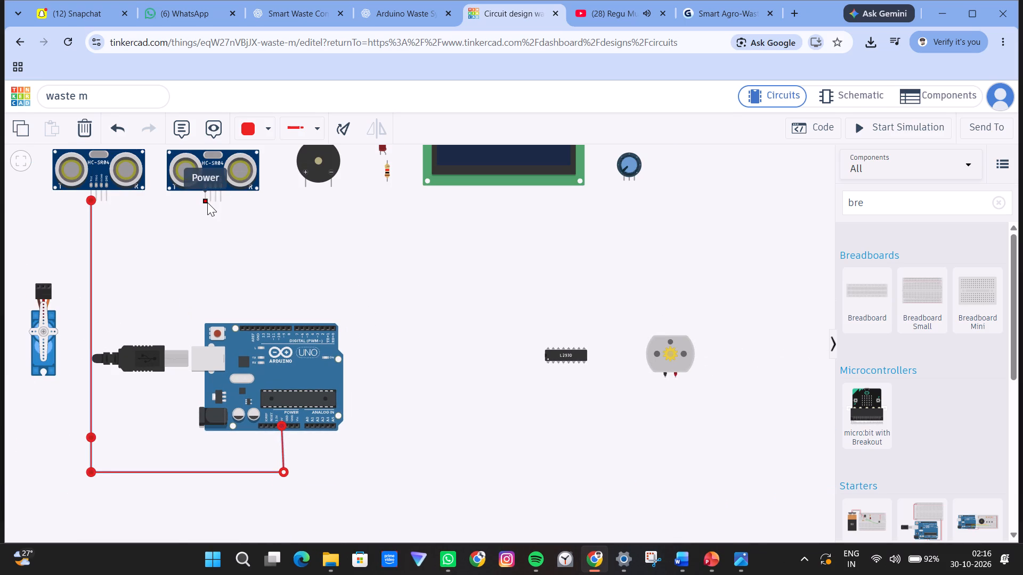
{"action": "left_click", "coordinate": [207, 202]}
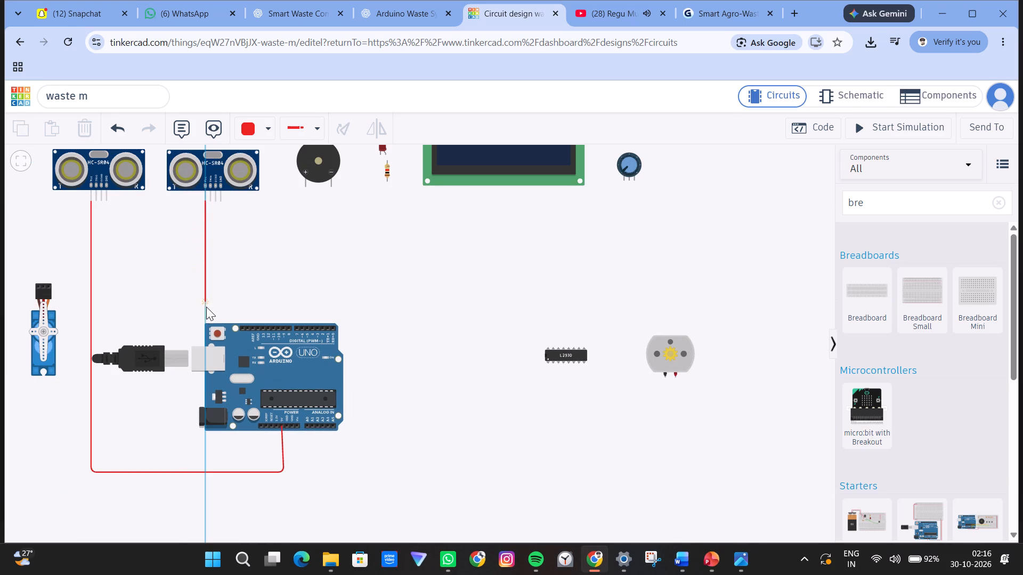
{"action": "left_click", "coordinate": [204, 303]}
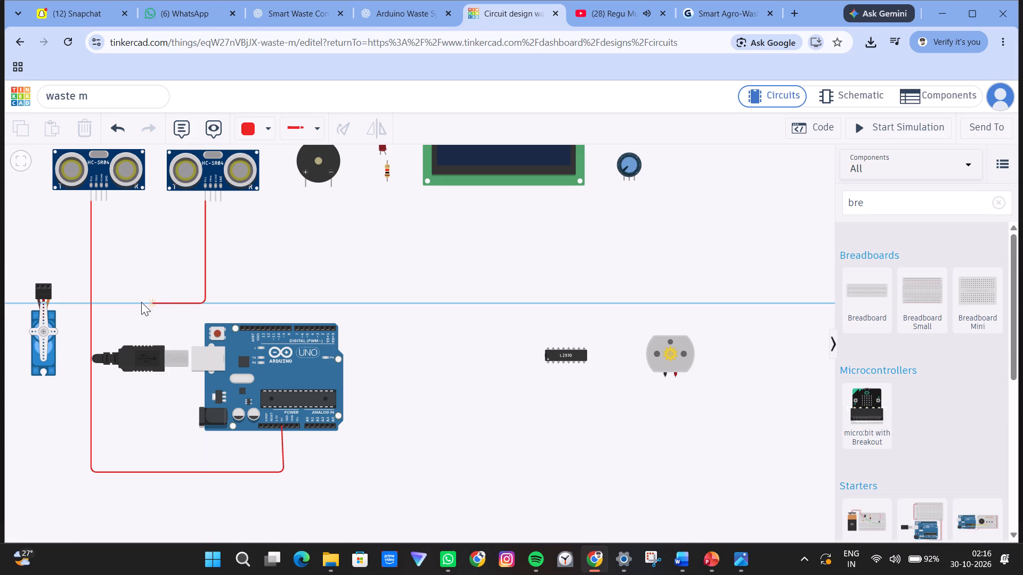
{"action": "left_click", "coordinate": [82, 307]}
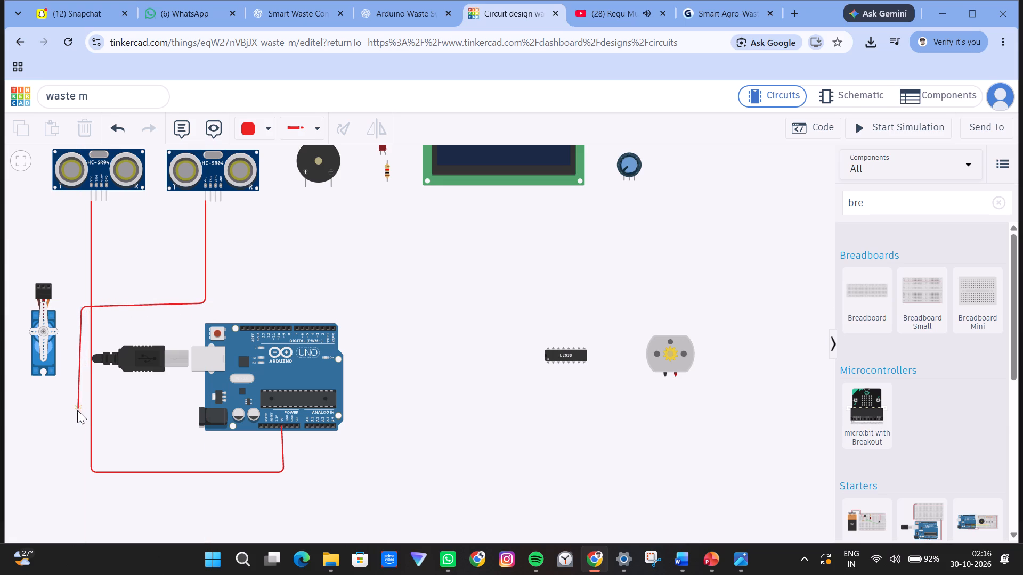
{"action": "left_click", "coordinate": [80, 475]}
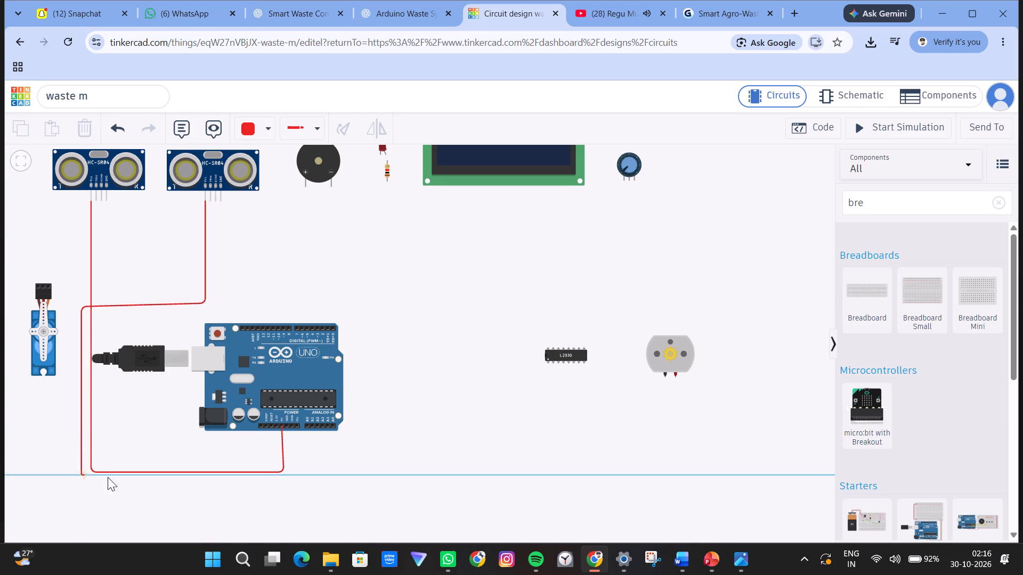
{"action": "left_click", "coordinate": [287, 477]}
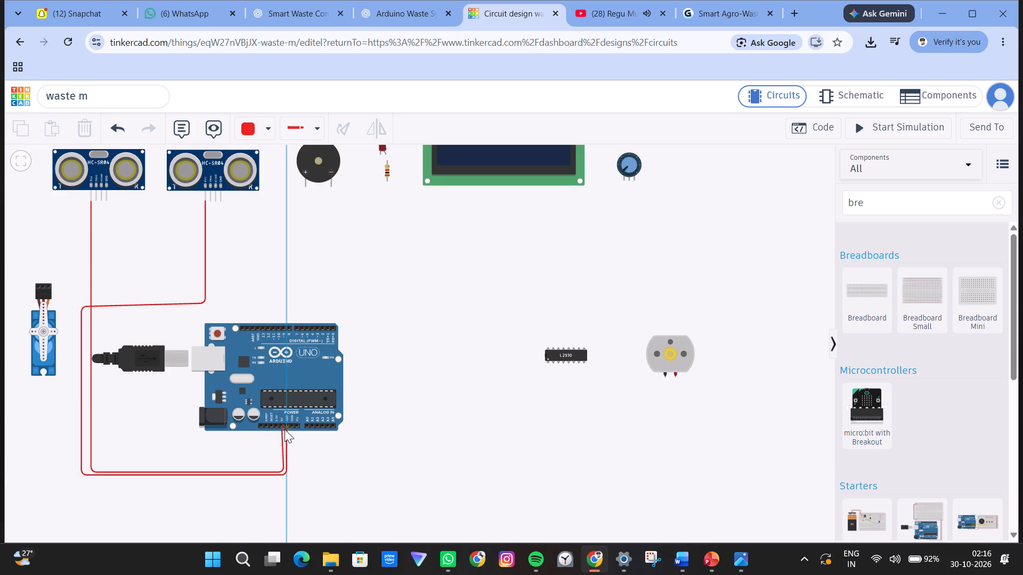
{"action": "left_click", "coordinate": [280, 426]}
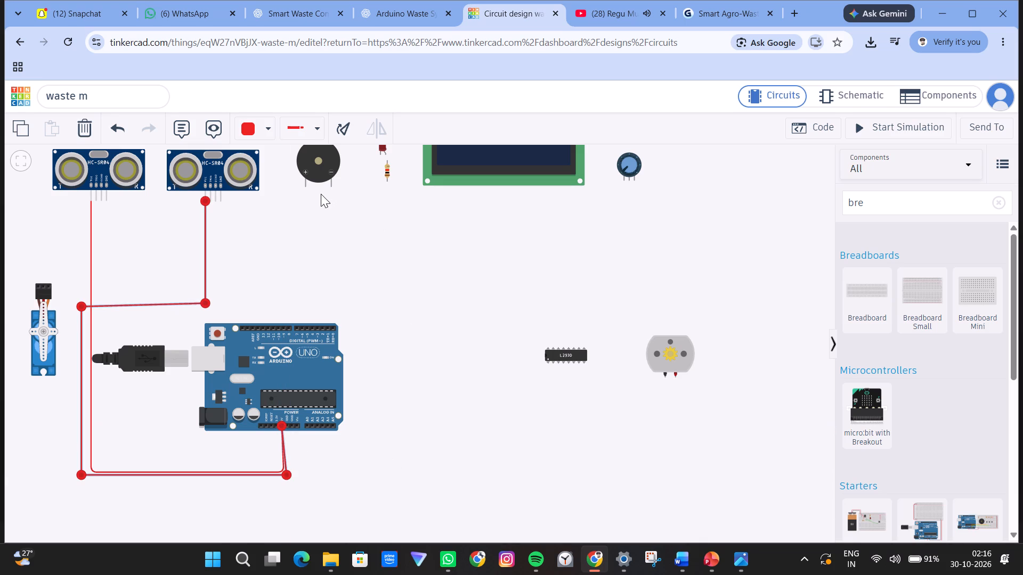
Wire the LCD's power pin to the Arduino's 5V pin in red, routed down past the resistor and beneath the board.
{"action": "scroll", "coordinate": [437, 174], "scroll_direction": "up", "scroll_amount": 1}
{"action": "scroll", "coordinate": [435, 176], "scroll_direction": "down", "scroll_amount": 1}
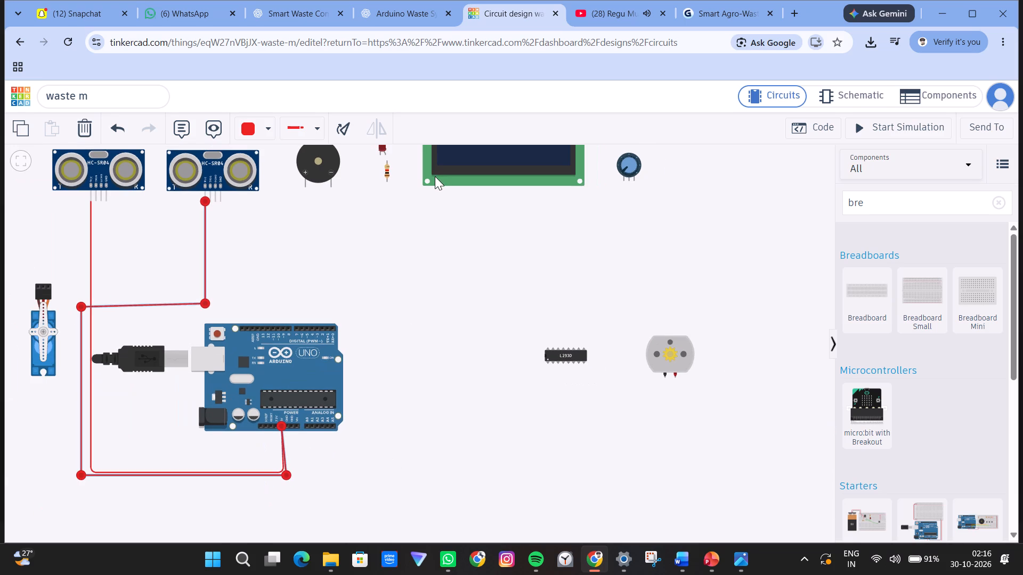
{"action": "left_click_drag", "start_coordinate": [438, 202], "coordinate": [444, 227]}
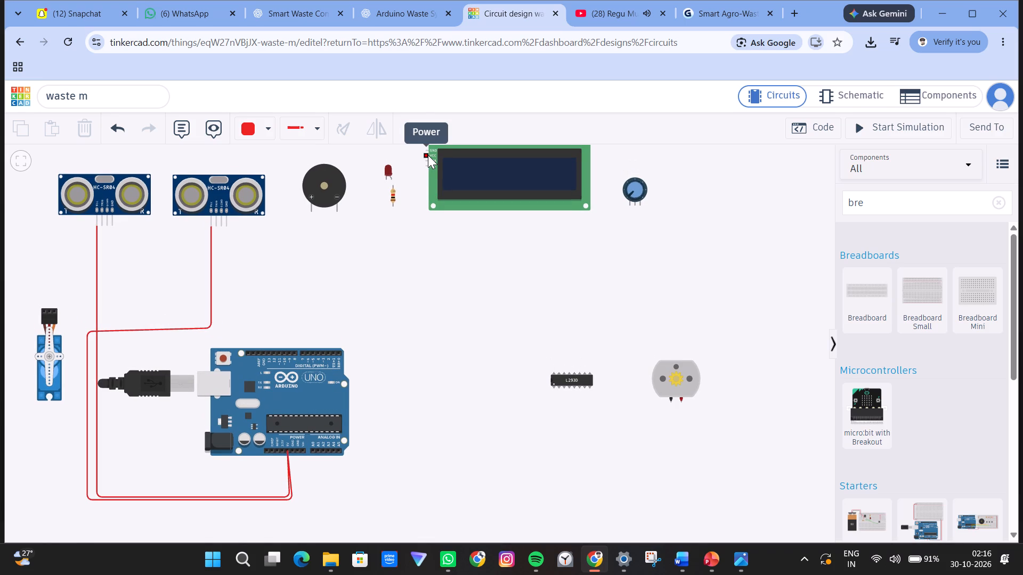
{"action": "left_click", "coordinate": [428, 155]}
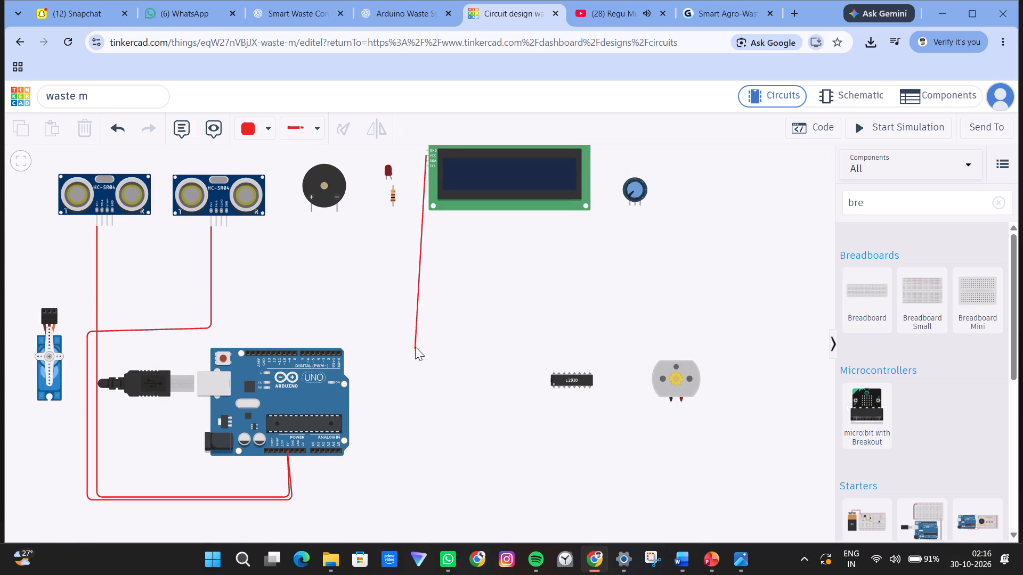
{"action": "left_click", "coordinate": [410, 155]}
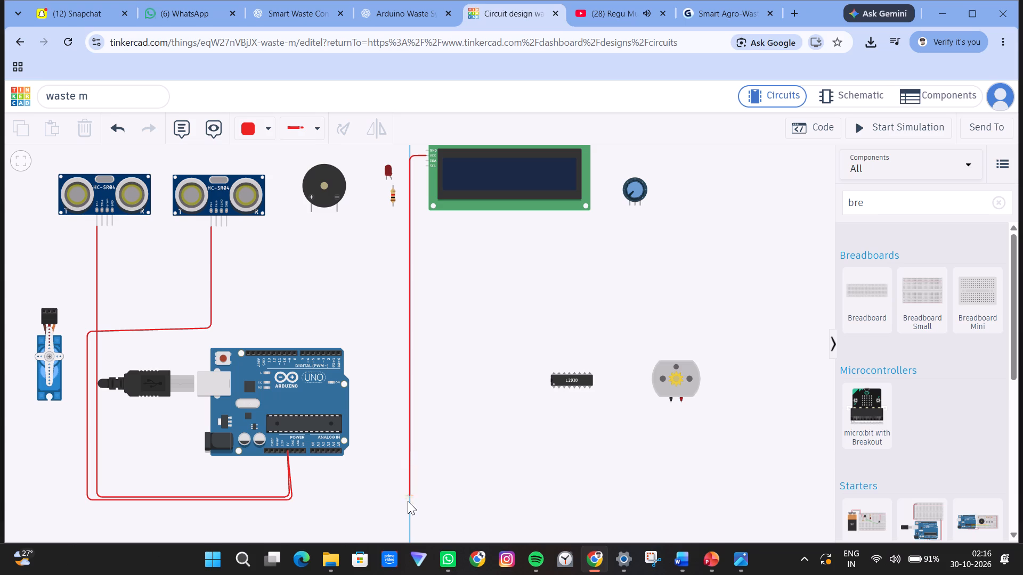
{"action": "left_click", "coordinate": [408, 501]}
{"action": "left_click", "coordinate": [291, 505]}
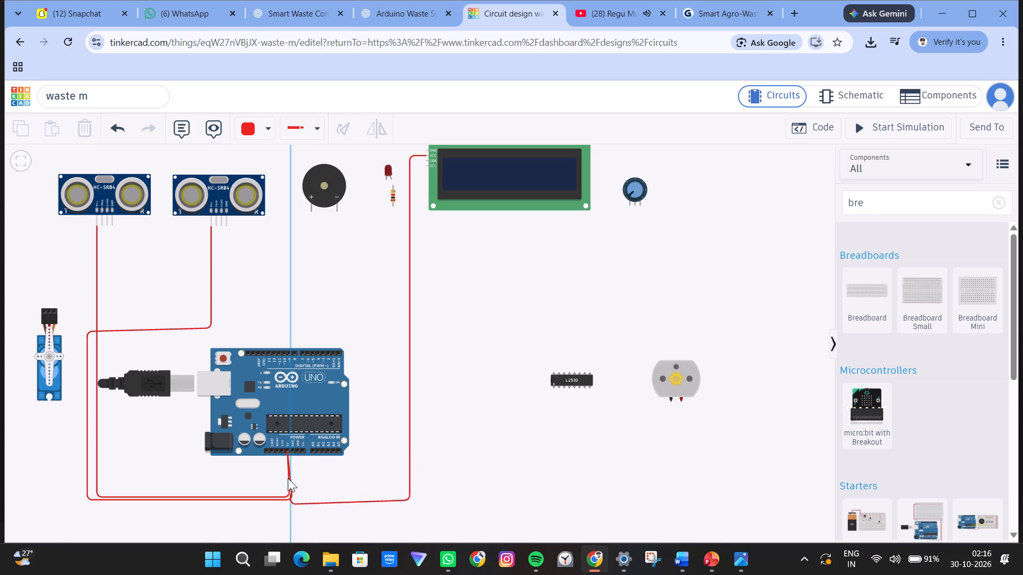
{"action": "left_click", "coordinate": [288, 448]}
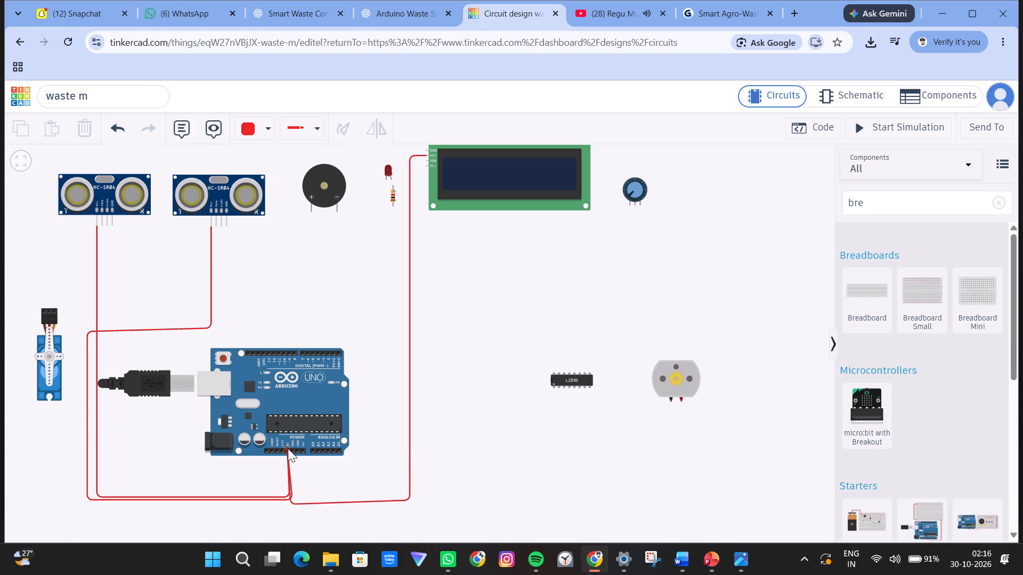
{"action": "left_click", "coordinate": [288, 450]}
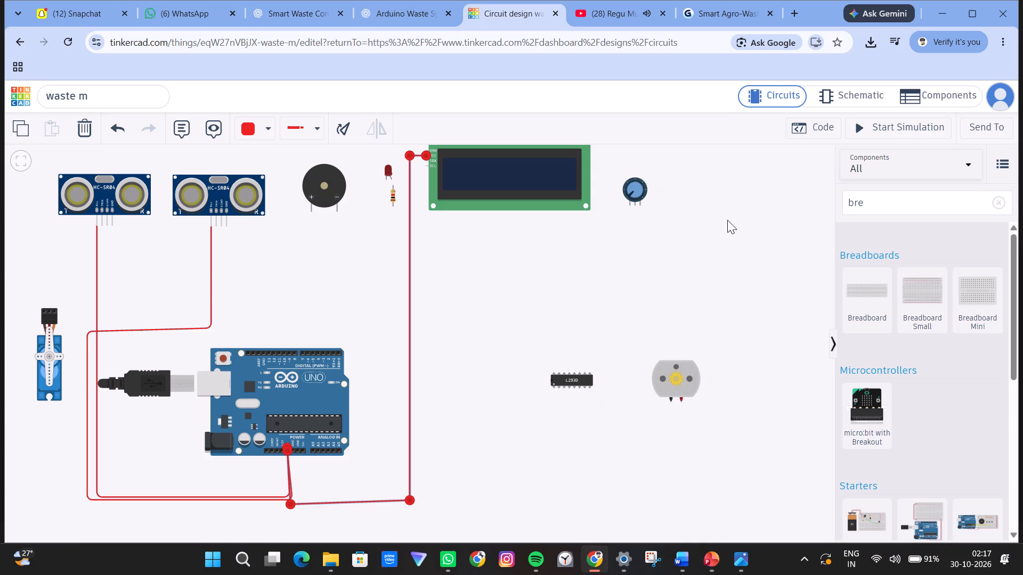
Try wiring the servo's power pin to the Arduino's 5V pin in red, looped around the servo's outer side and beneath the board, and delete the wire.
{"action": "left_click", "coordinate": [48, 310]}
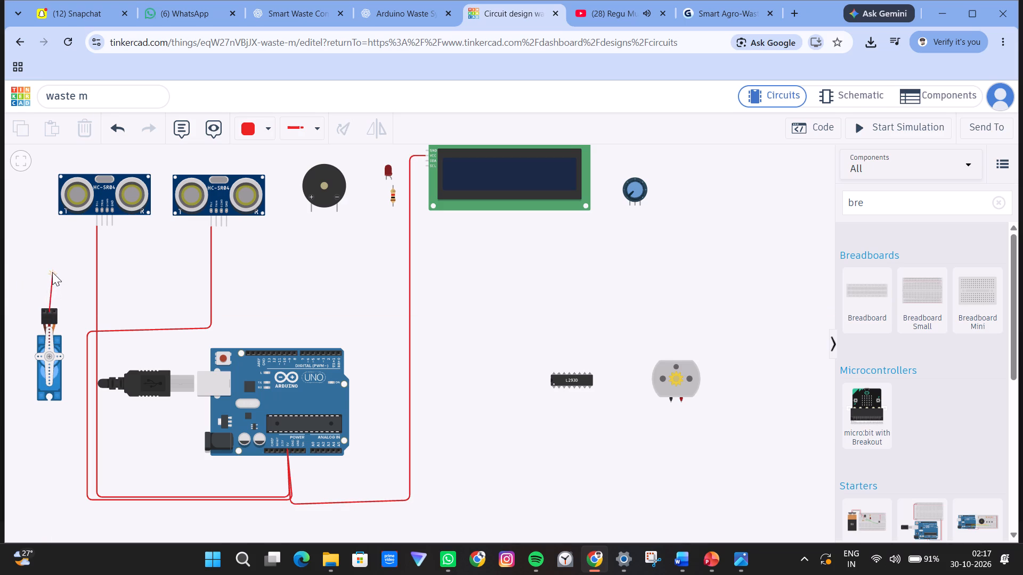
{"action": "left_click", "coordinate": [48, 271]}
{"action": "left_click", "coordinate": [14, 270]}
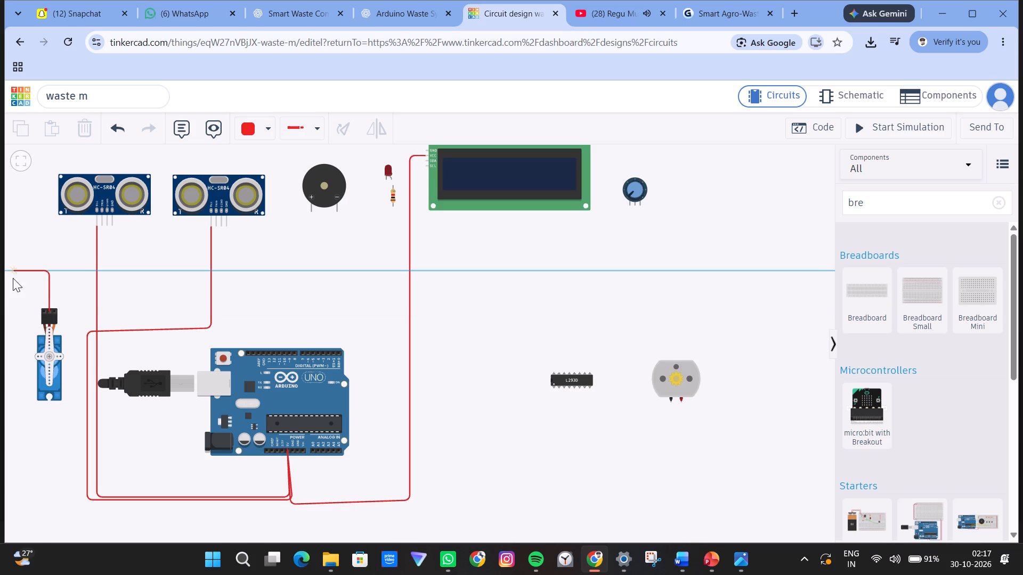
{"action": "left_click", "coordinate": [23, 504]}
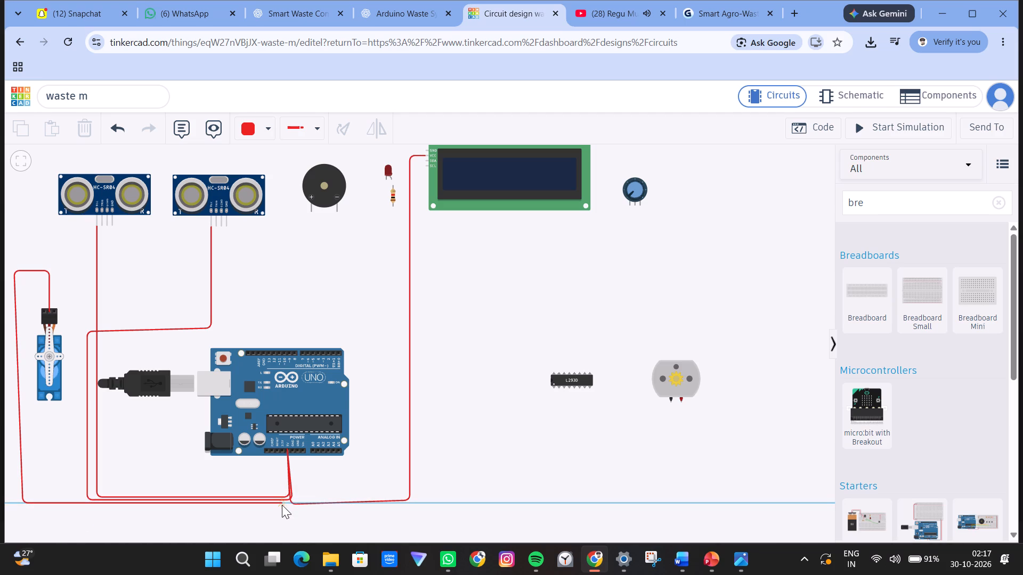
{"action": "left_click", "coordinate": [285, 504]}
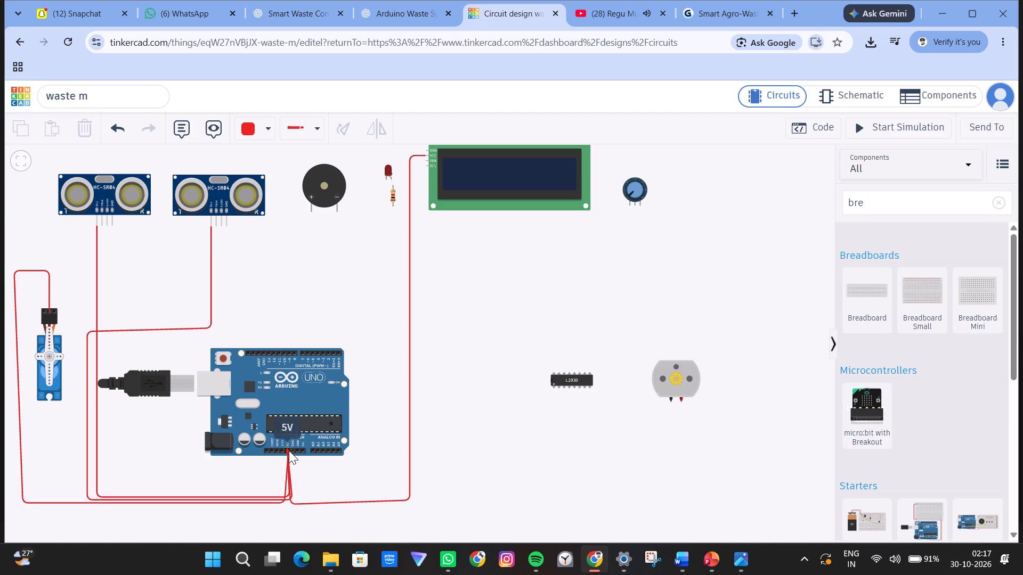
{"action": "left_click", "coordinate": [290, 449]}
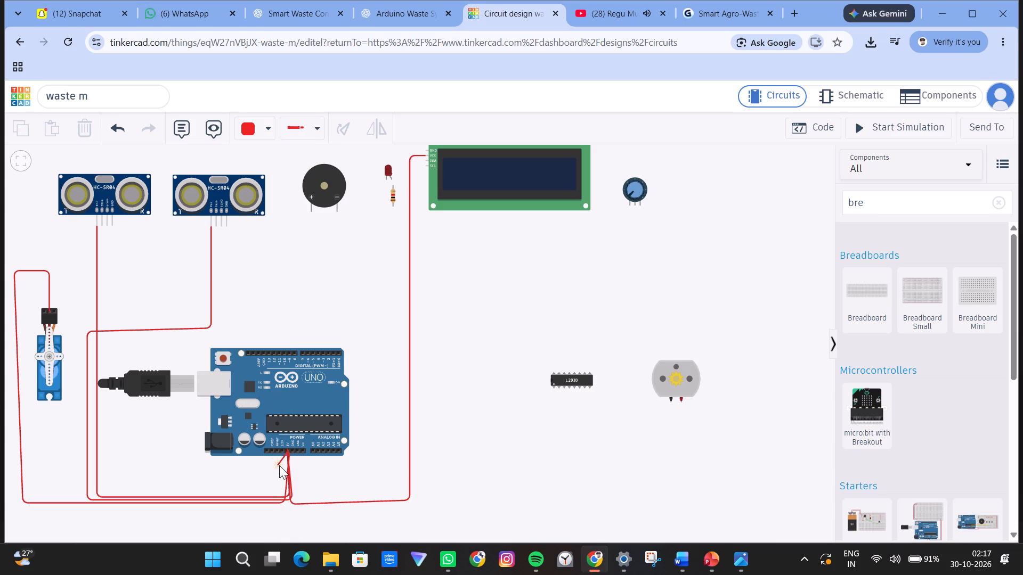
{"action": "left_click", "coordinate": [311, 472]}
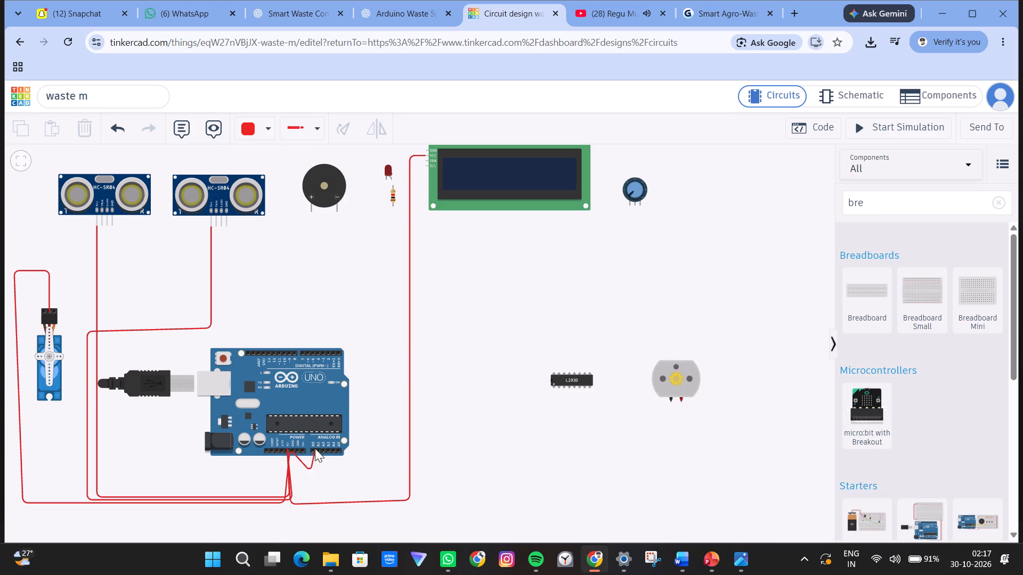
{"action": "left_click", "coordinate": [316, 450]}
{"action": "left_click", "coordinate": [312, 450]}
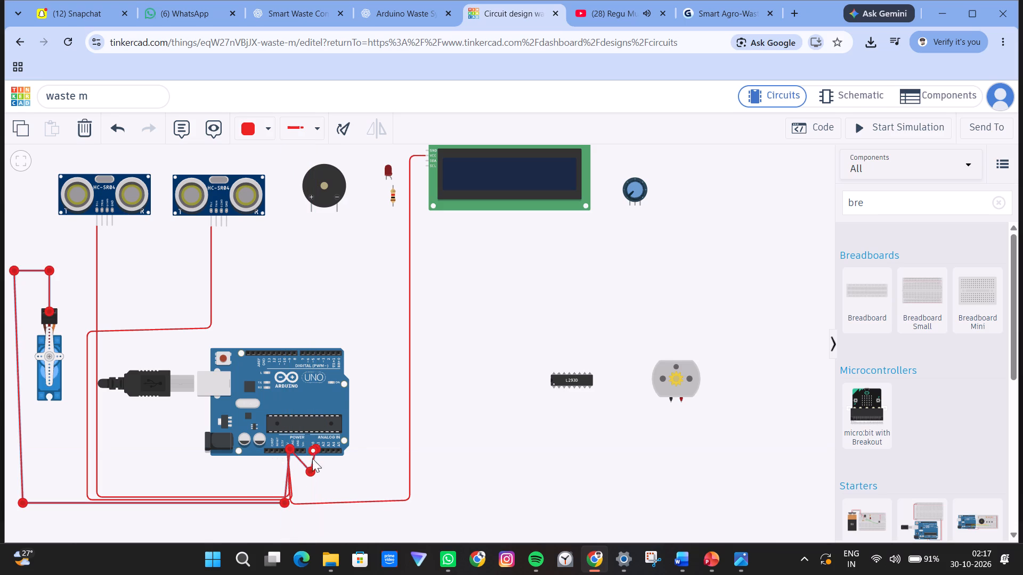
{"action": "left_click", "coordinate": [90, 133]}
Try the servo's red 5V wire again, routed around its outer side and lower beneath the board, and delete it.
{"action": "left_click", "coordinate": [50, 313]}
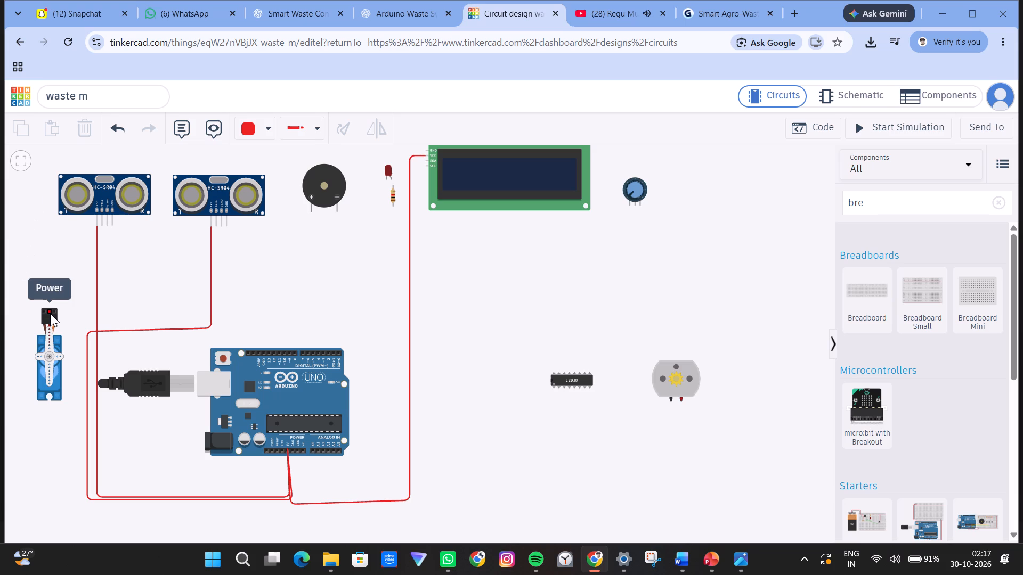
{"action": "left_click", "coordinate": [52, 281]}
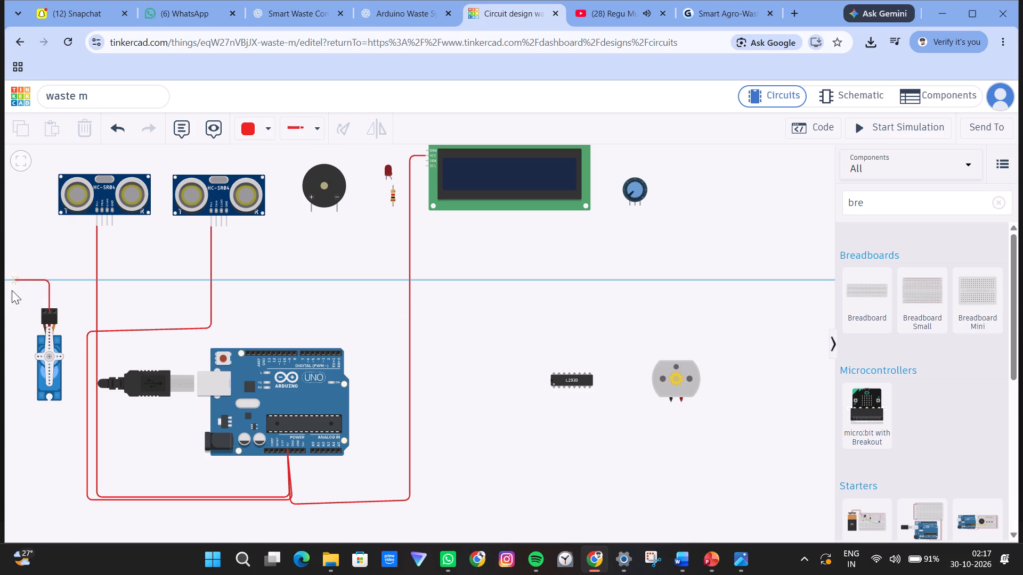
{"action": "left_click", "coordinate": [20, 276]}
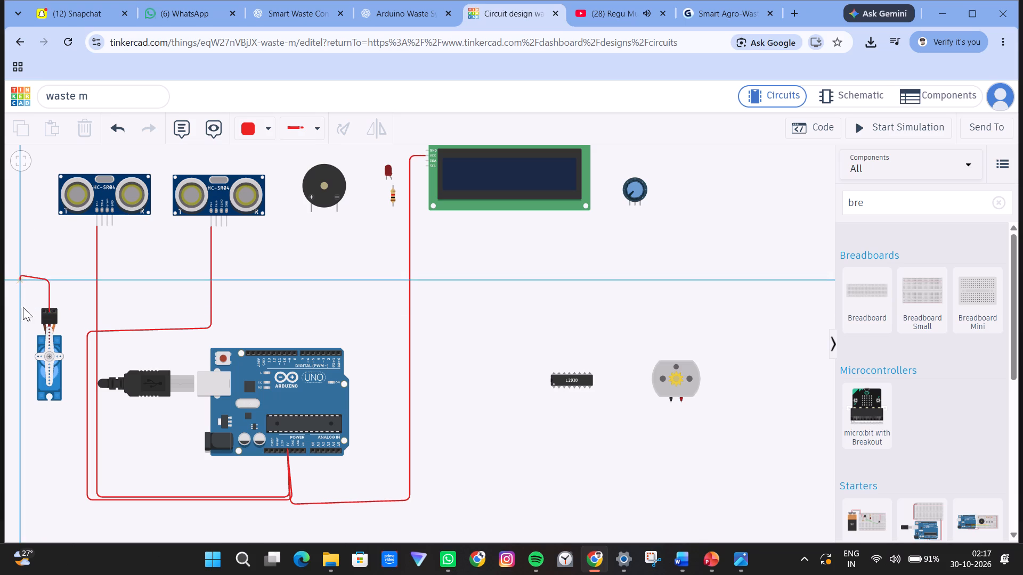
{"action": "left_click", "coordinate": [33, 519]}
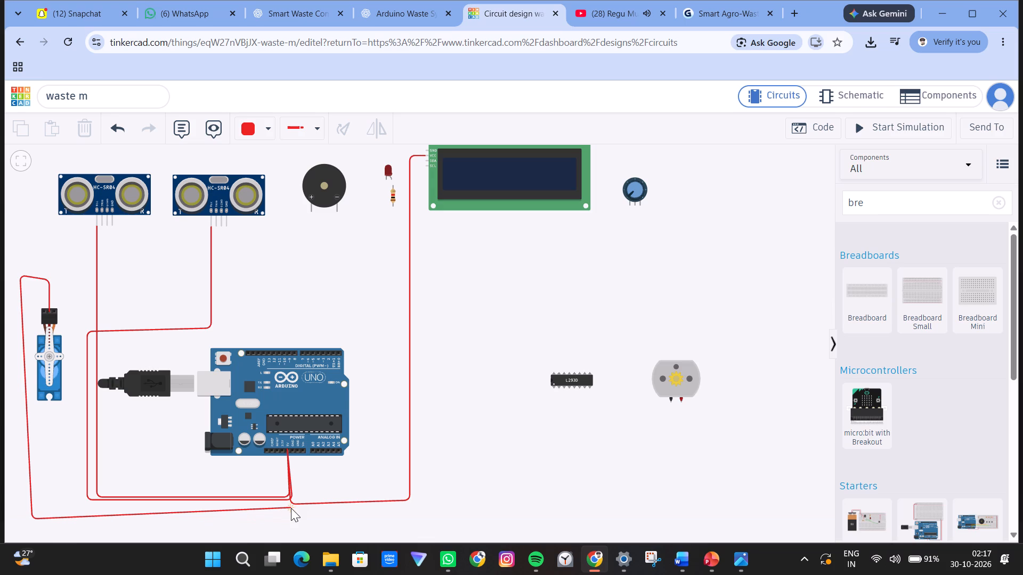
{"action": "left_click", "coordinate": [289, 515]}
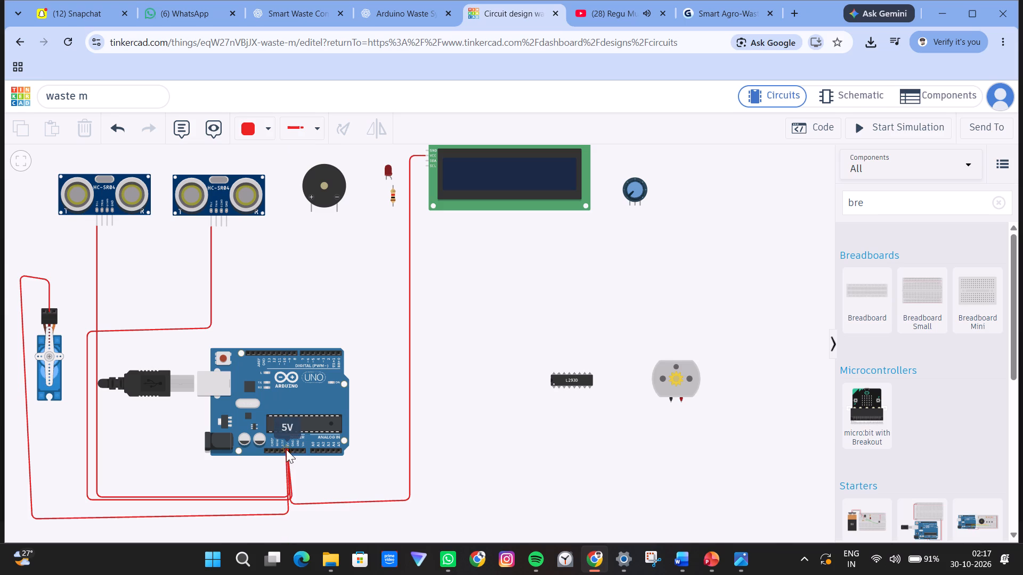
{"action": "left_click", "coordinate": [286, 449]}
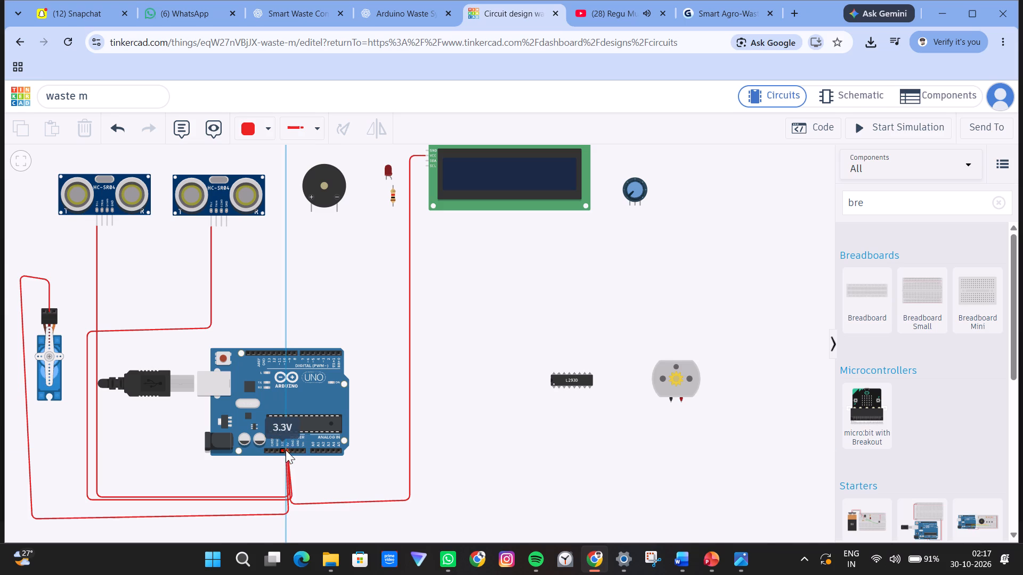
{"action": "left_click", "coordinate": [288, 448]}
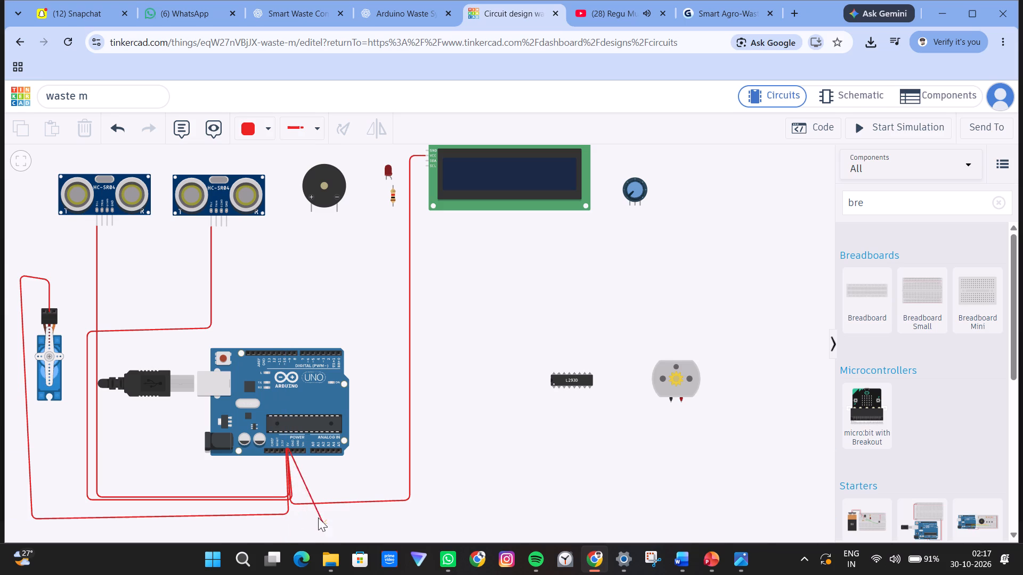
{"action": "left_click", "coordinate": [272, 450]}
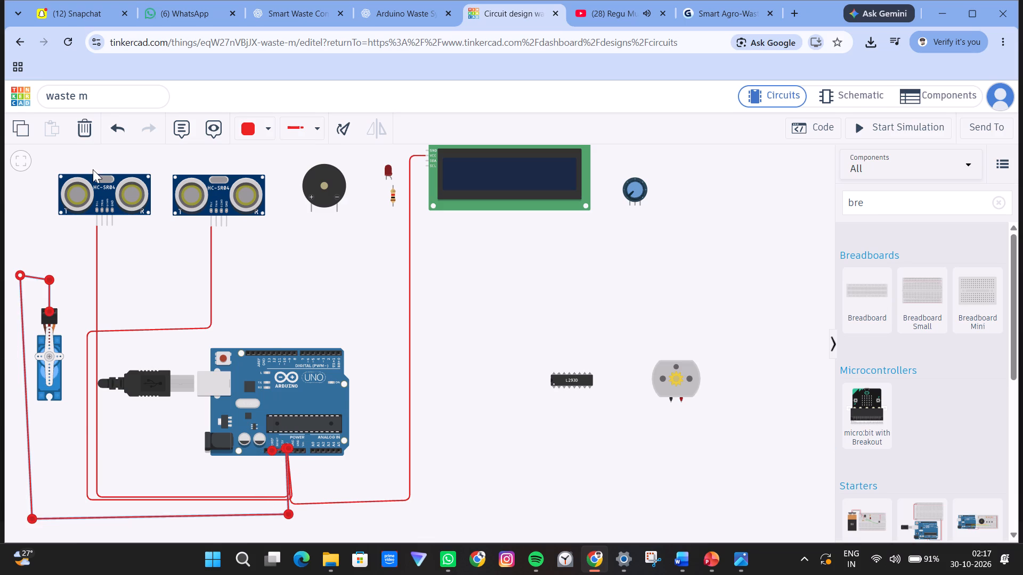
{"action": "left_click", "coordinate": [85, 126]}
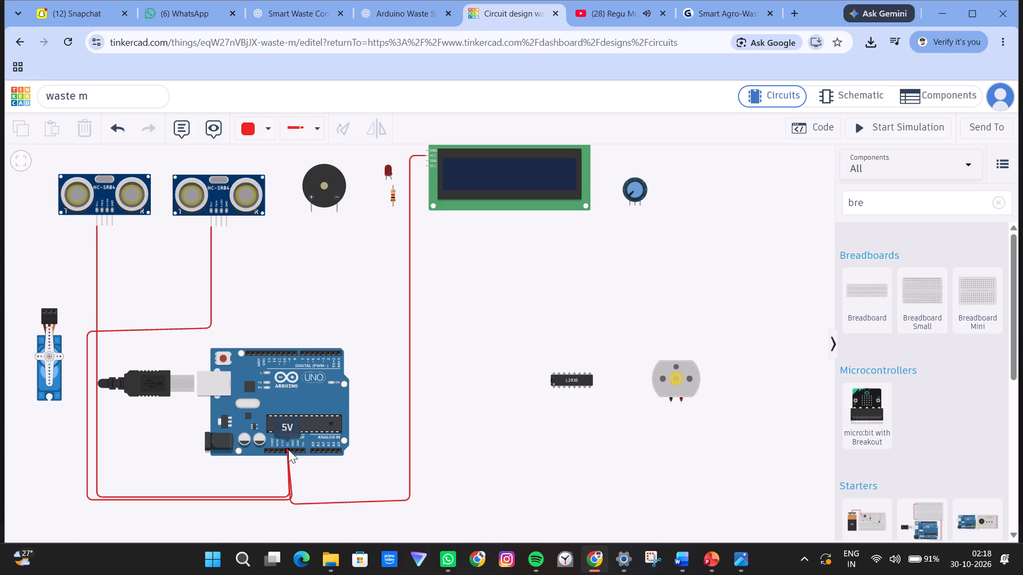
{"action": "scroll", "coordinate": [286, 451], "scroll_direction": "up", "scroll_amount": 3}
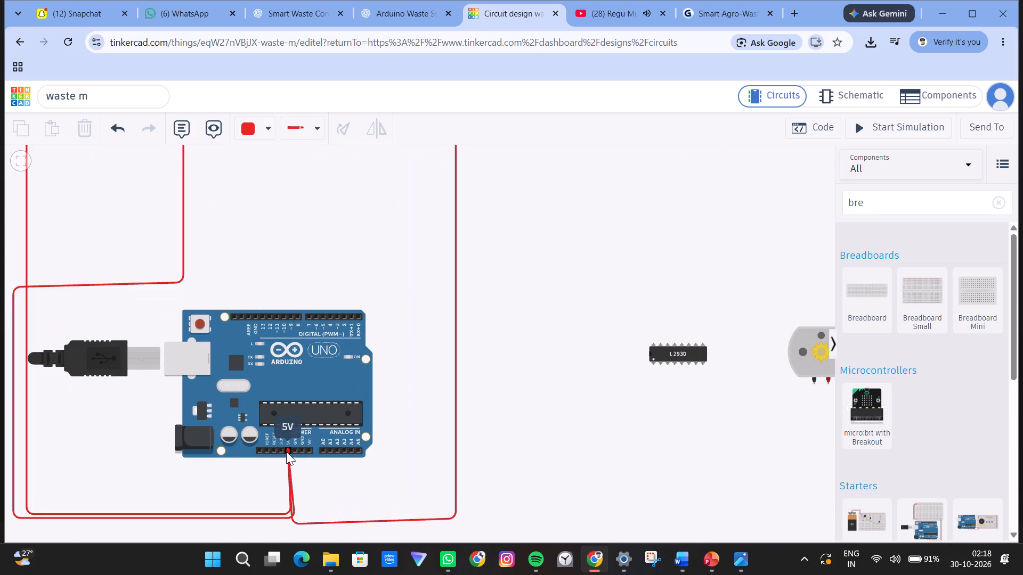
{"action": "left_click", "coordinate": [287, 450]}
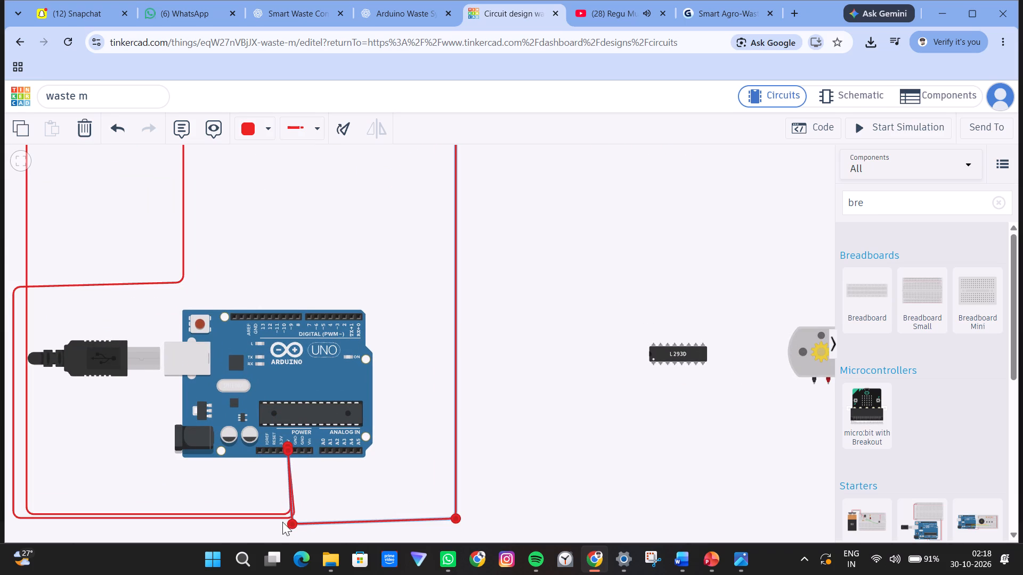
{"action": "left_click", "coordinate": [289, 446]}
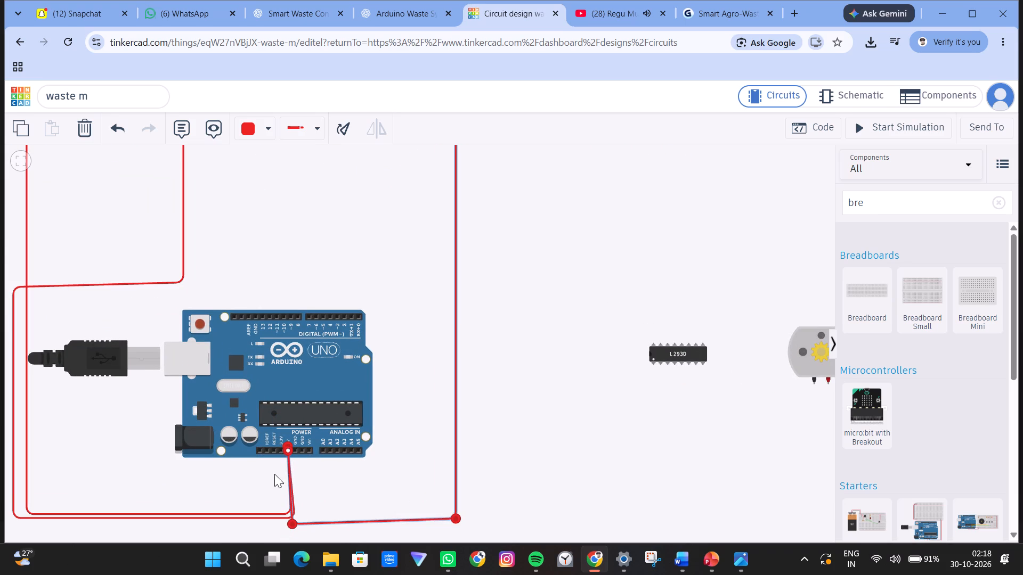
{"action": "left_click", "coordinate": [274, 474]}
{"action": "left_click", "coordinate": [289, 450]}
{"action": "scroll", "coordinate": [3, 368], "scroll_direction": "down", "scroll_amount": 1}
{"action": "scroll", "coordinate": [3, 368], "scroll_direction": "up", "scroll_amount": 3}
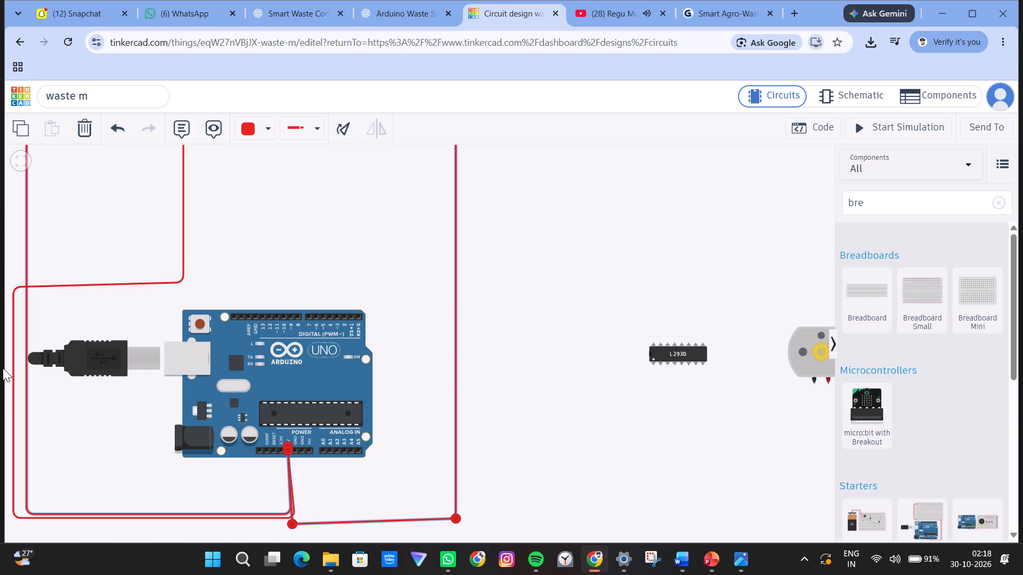
Wire the servo's power pin to the Arduino's 5V pin in red, routed between the servo and the USB plug and beneath the other wires.
{"action": "scroll", "coordinate": [3, 368], "scroll_direction": "down", "scroll_amount": 3}
{"action": "scroll", "coordinate": [251, 297], "scroll_direction": "down", "scroll_amount": 3}
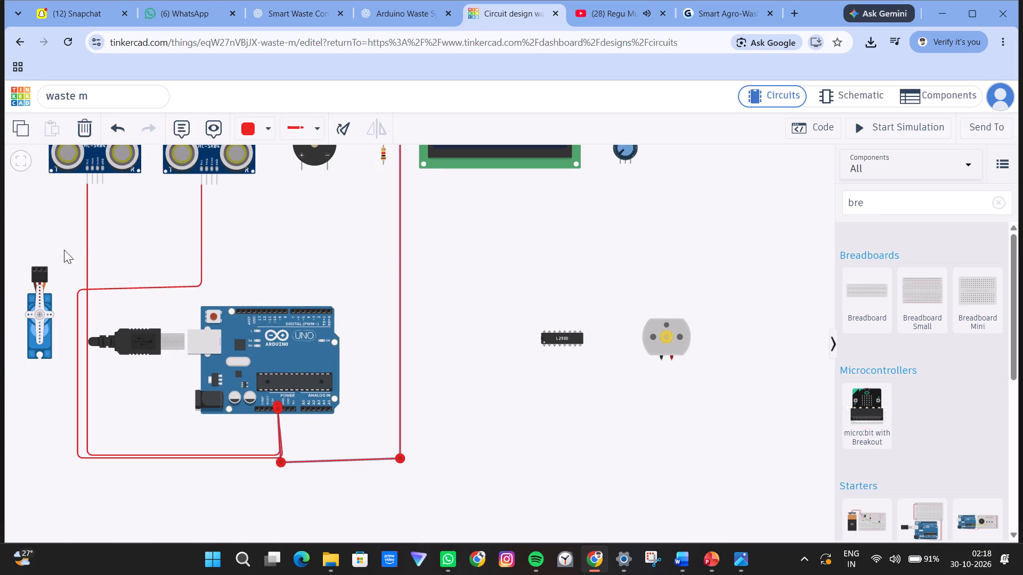
{"action": "left_click", "coordinate": [38, 269]}
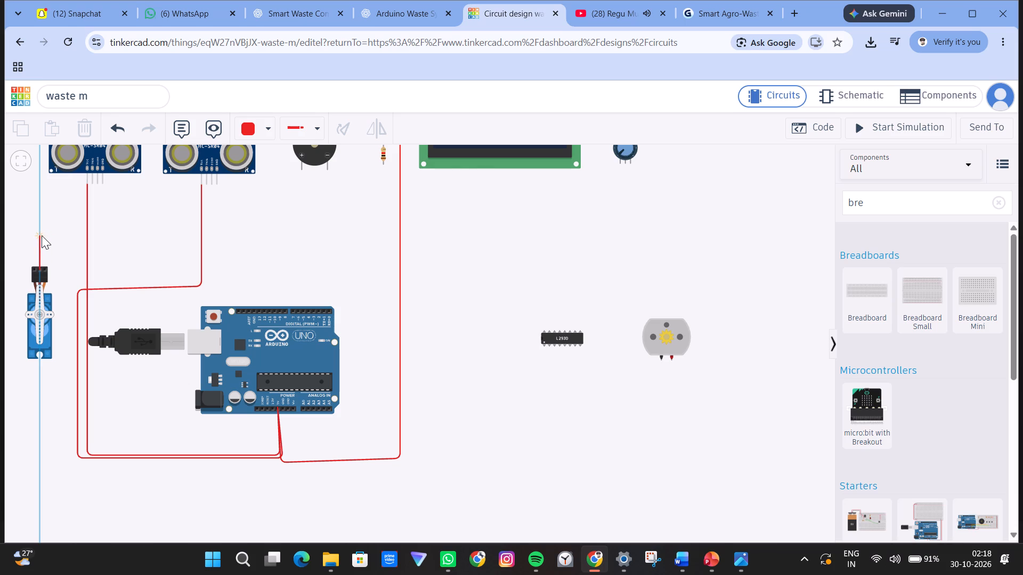
{"action": "left_click", "coordinate": [42, 235]}
{"action": "left_click", "coordinate": [70, 234]}
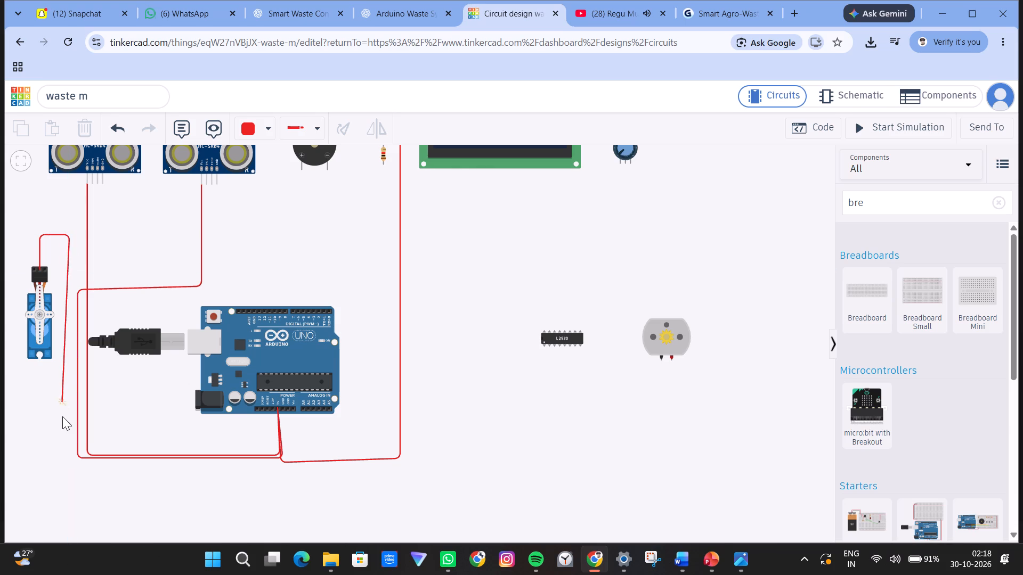
{"action": "left_click", "coordinate": [70, 478]}
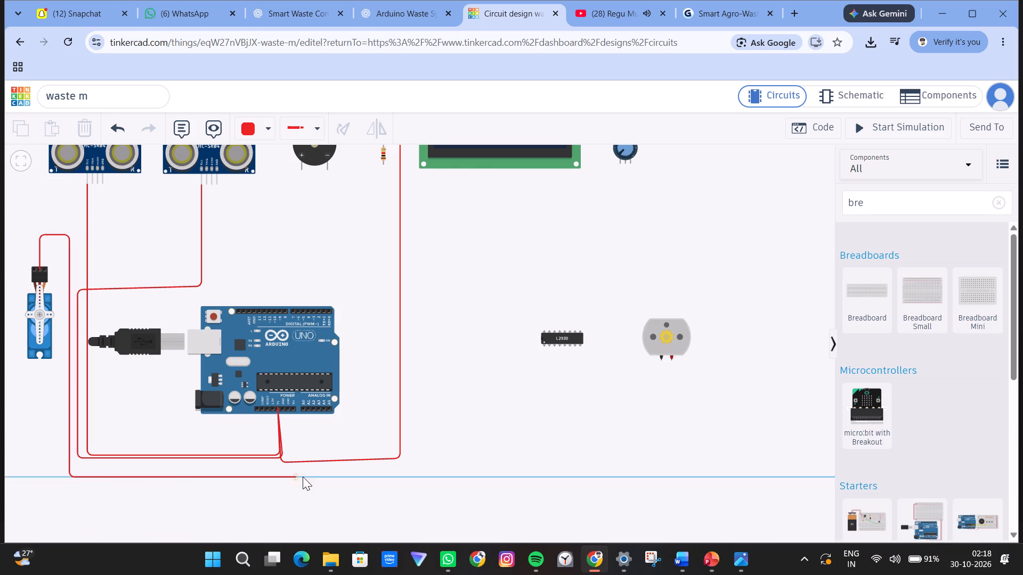
{"action": "left_click", "coordinate": [276, 472]}
{"action": "scroll", "coordinate": [276, 471], "scroll_direction": "up", "scroll_amount": 6}
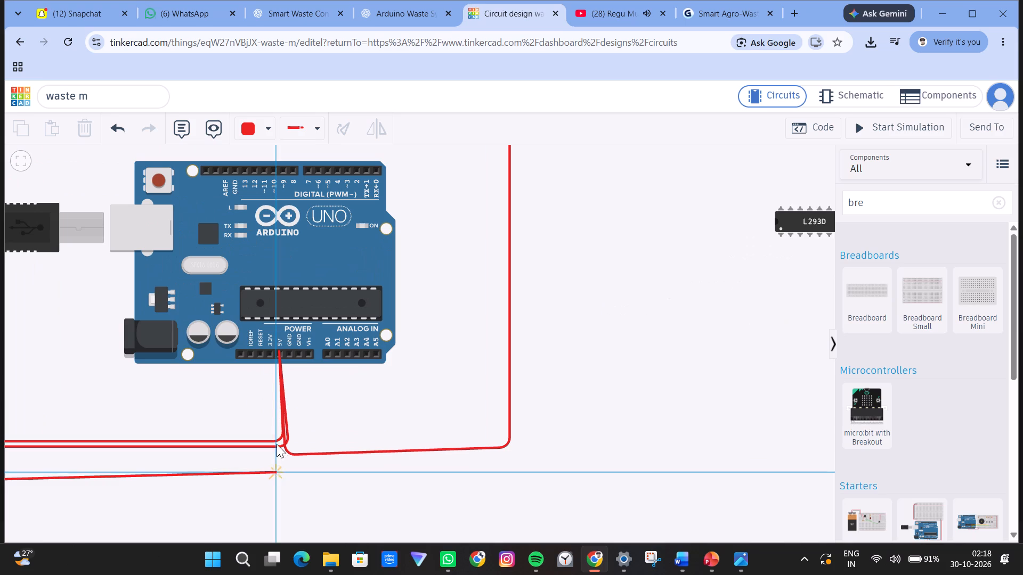
{"action": "left_click", "coordinate": [280, 351]}
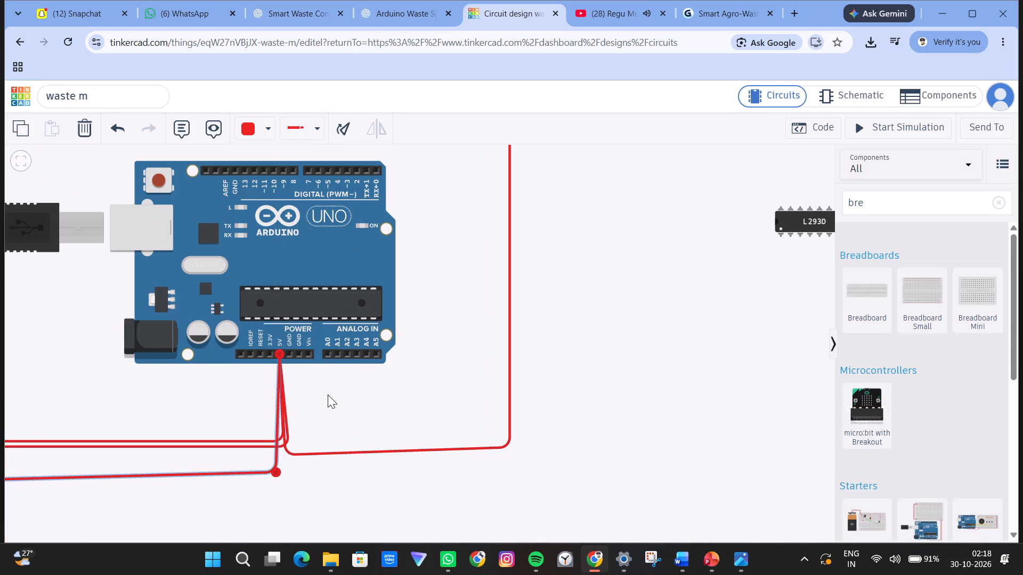
{"action": "left_click", "coordinate": [332, 392]}
Compare the whole circuit with the reference circuit diagram in Photos and return to Tinkercad in Chrome.
{"action": "scroll", "coordinate": [332, 392], "scroll_direction": "down", "scroll_amount": 10}
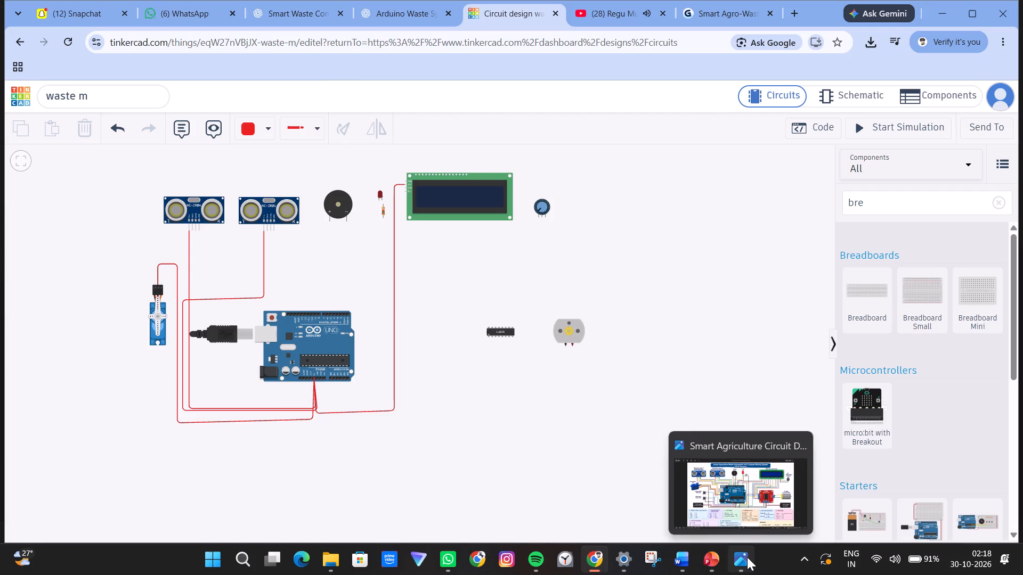
{"action": "left_click", "coordinate": [745, 523]}
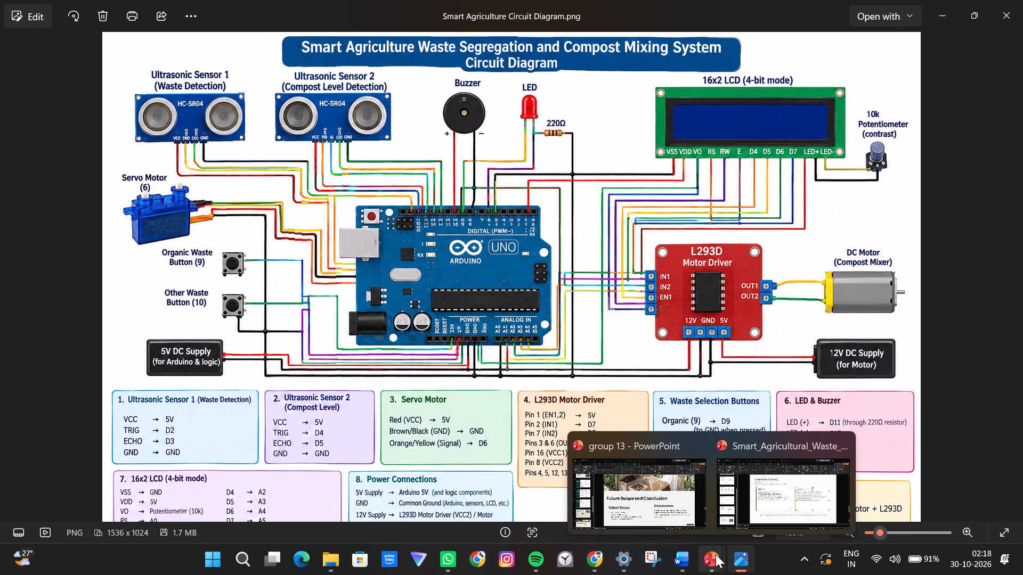
{"action": "left_click", "coordinate": [593, 552]}
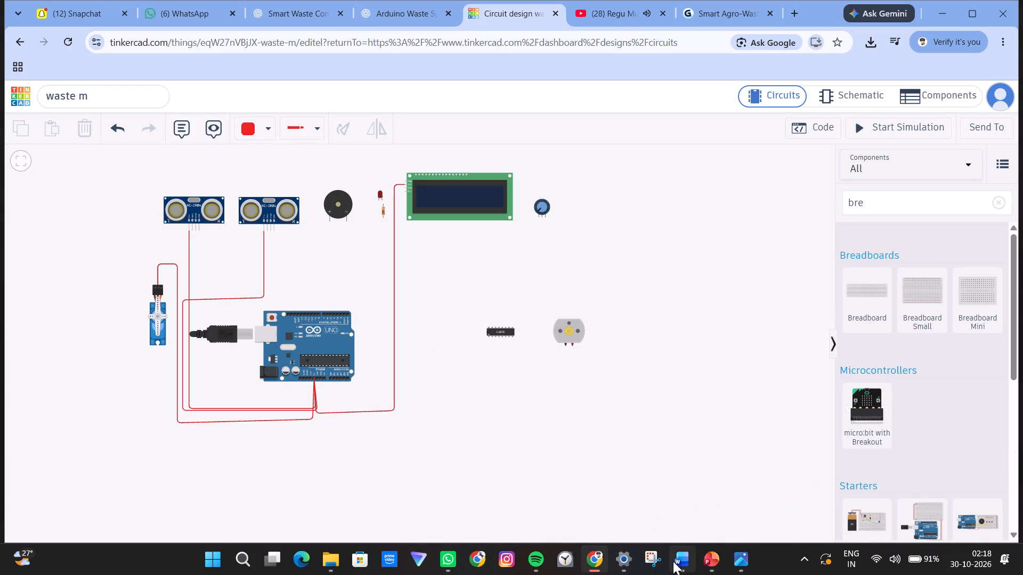
{"action": "left_click", "coordinate": [738, 559]}
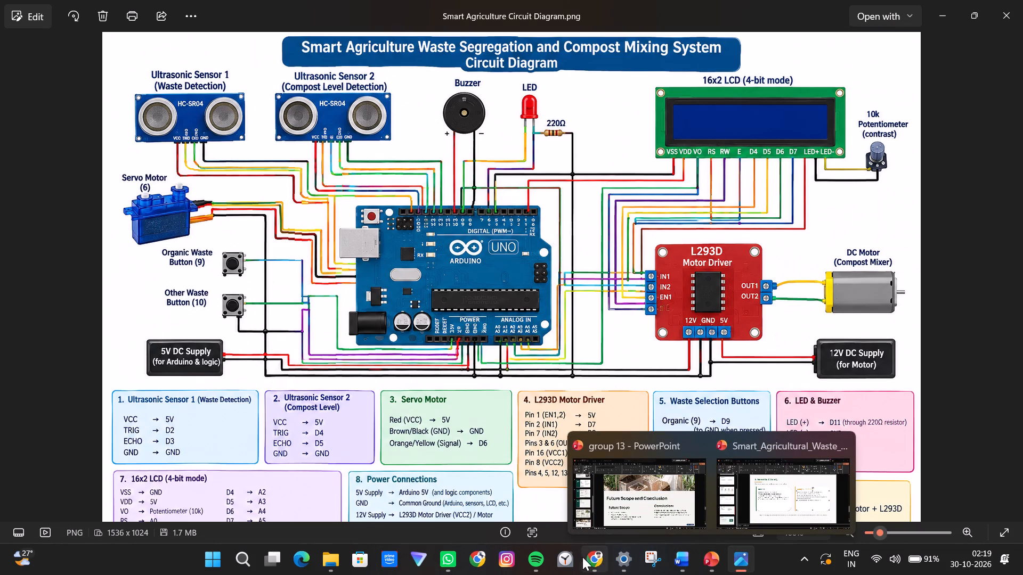
{"action": "left_click", "coordinate": [596, 556]}
Wire the first ultrasonic sensor's Echo pin to Arduino pin 3 in green, bending it down and across just above the board.
{"action": "scroll", "coordinate": [163, 223], "scroll_direction": "up", "scroll_amount": 3}
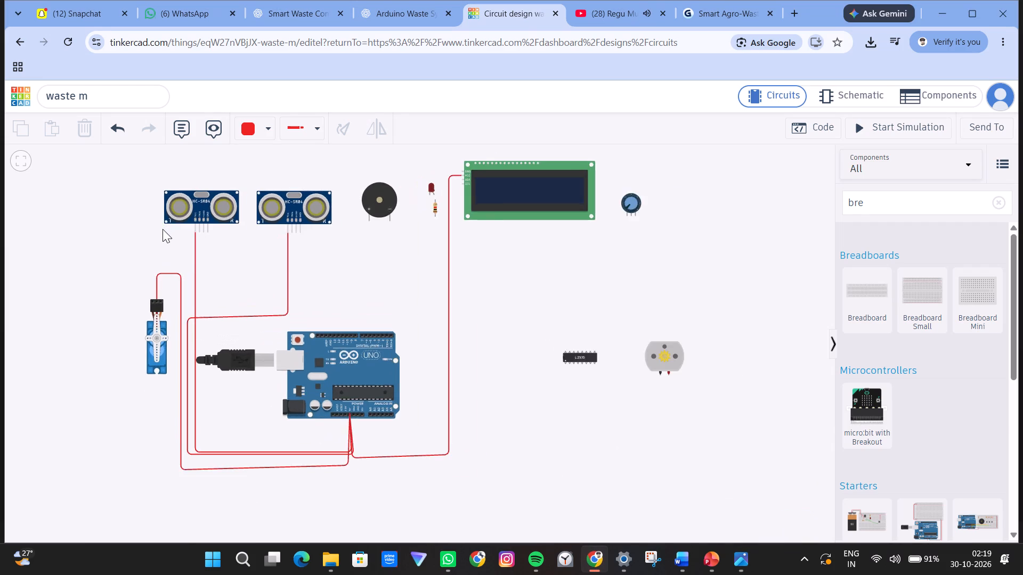
{"action": "scroll", "coordinate": [163, 229], "scroll_direction": "up", "scroll_amount": 3}
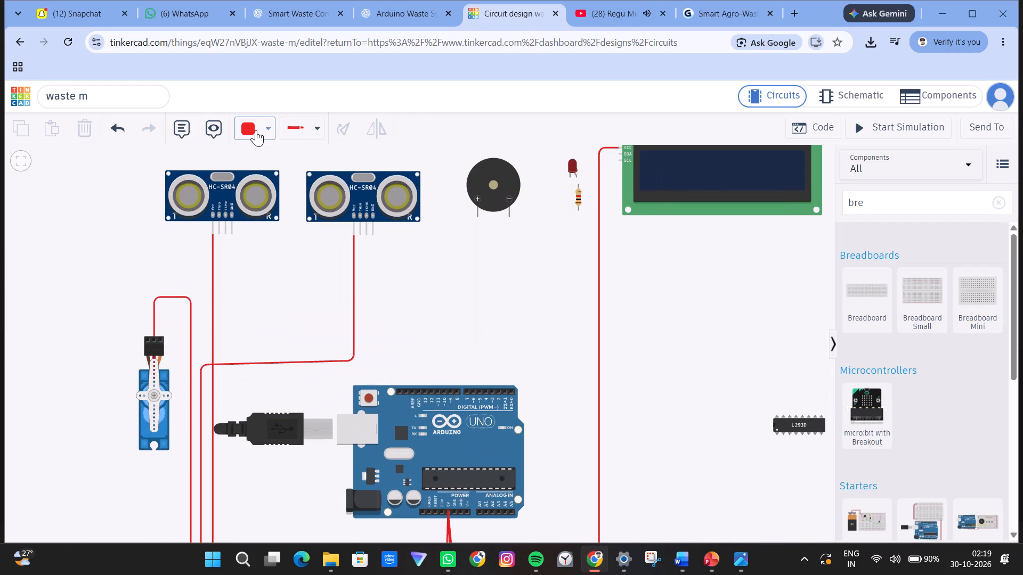
{"action": "left_click", "coordinate": [257, 128]}
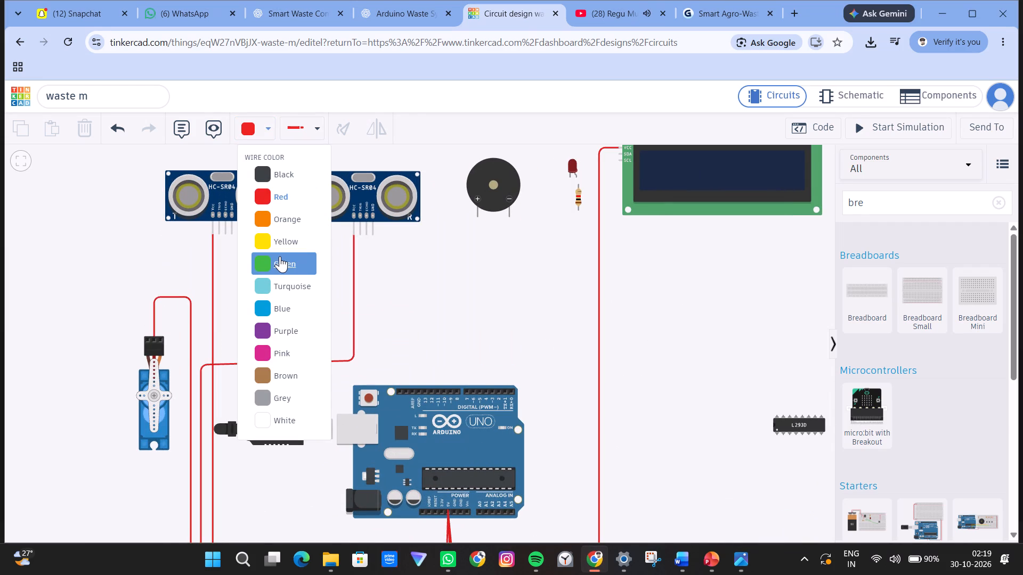
{"action": "left_click", "coordinate": [280, 256]}
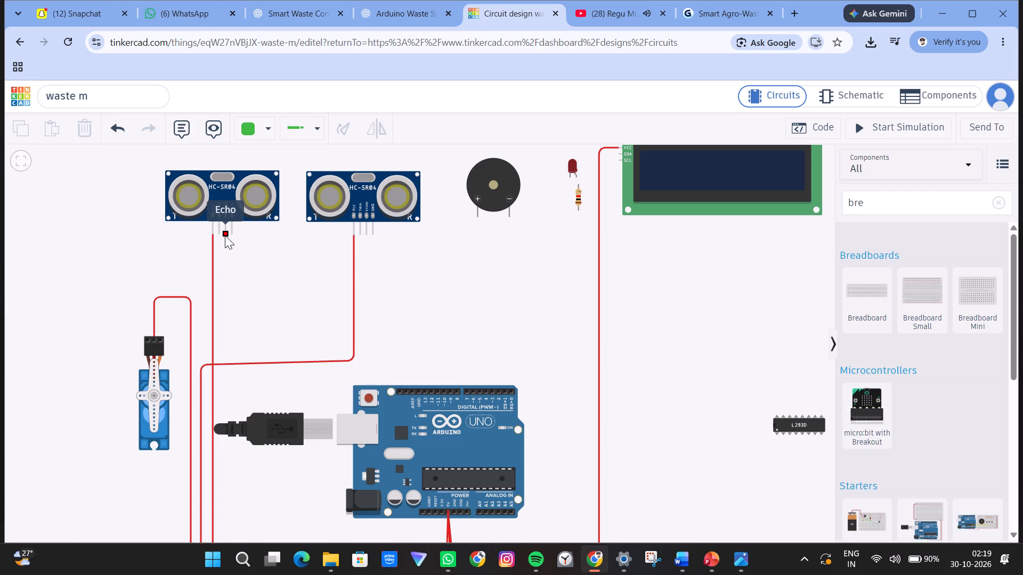
{"action": "left_click", "coordinate": [225, 235]}
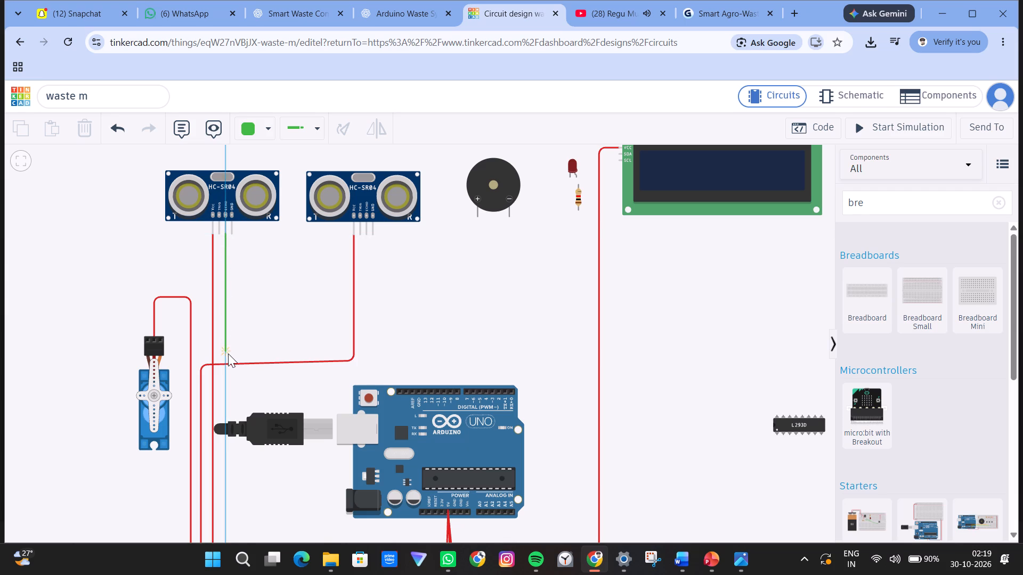
{"action": "left_click", "coordinate": [230, 371]}
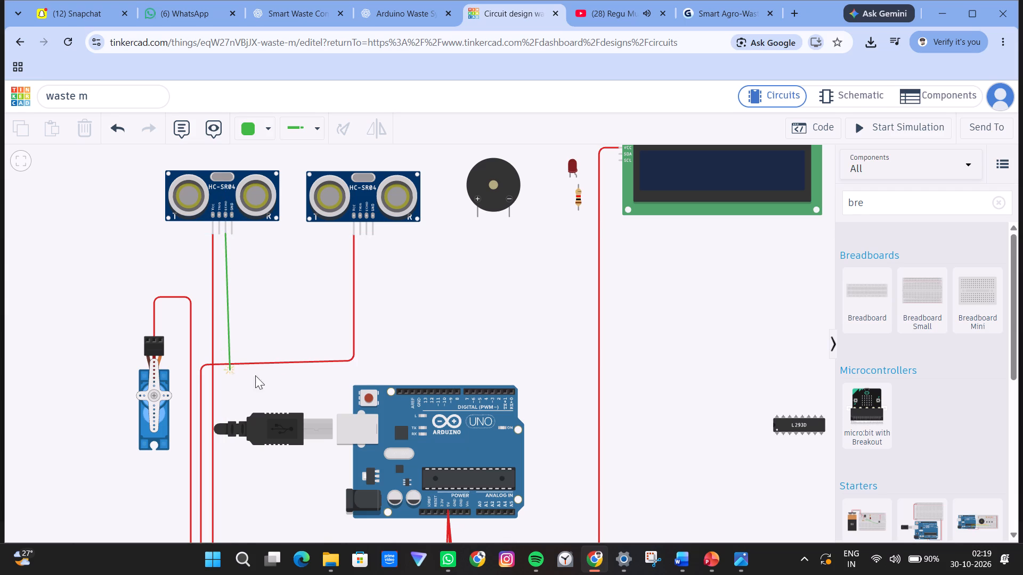
{"action": "left_click", "coordinate": [490, 371]}
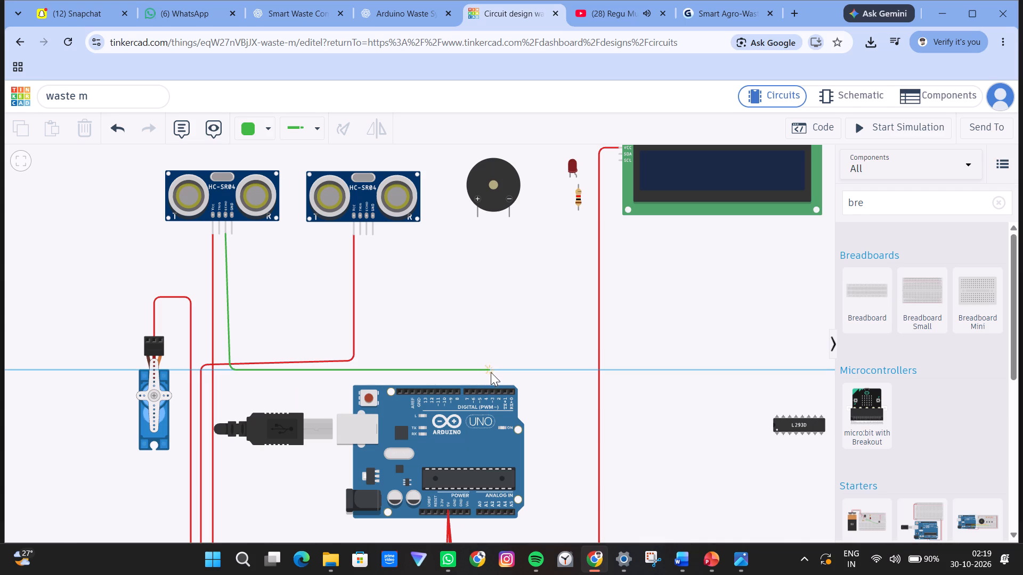
{"action": "left_click", "coordinate": [492, 391]}
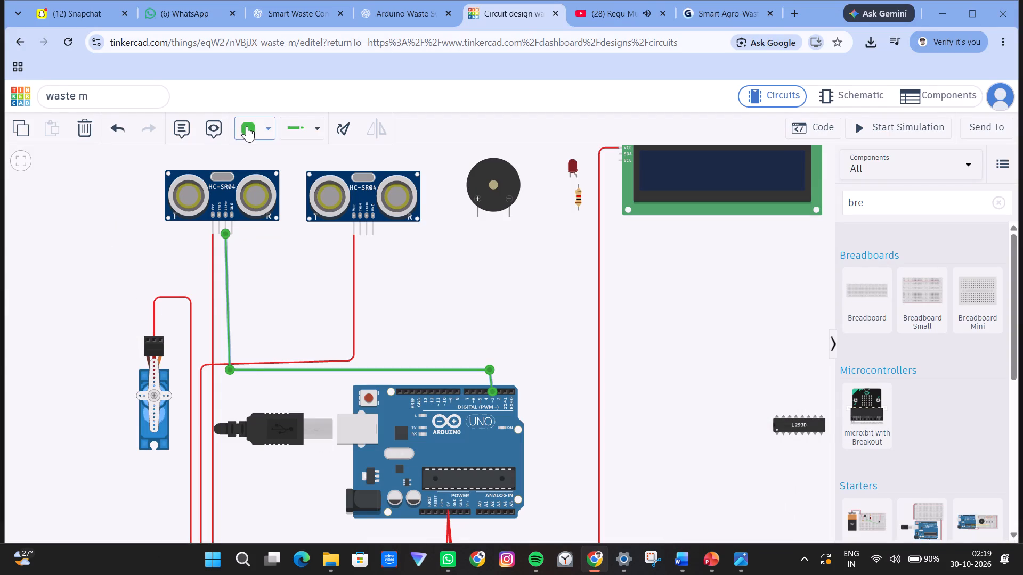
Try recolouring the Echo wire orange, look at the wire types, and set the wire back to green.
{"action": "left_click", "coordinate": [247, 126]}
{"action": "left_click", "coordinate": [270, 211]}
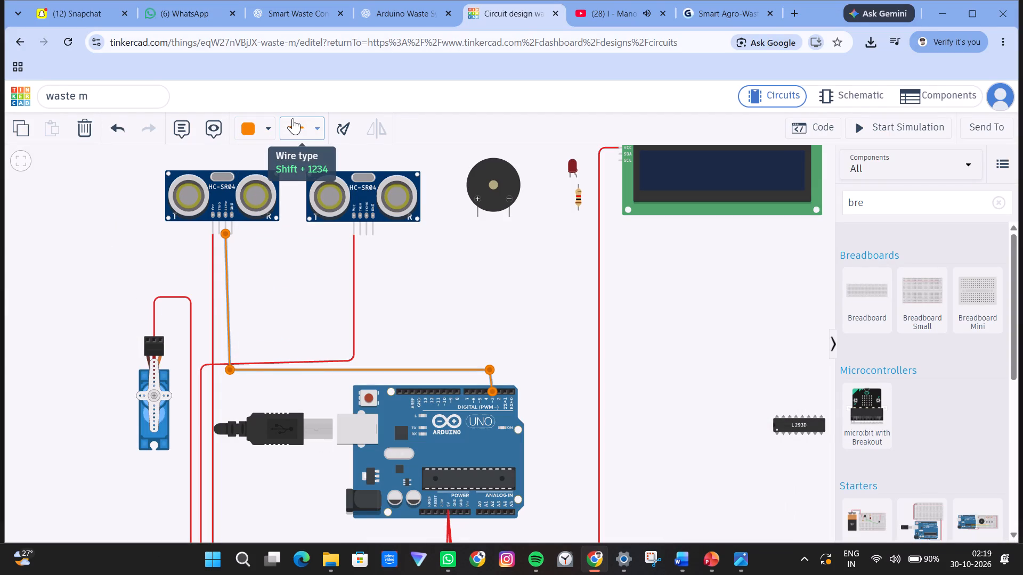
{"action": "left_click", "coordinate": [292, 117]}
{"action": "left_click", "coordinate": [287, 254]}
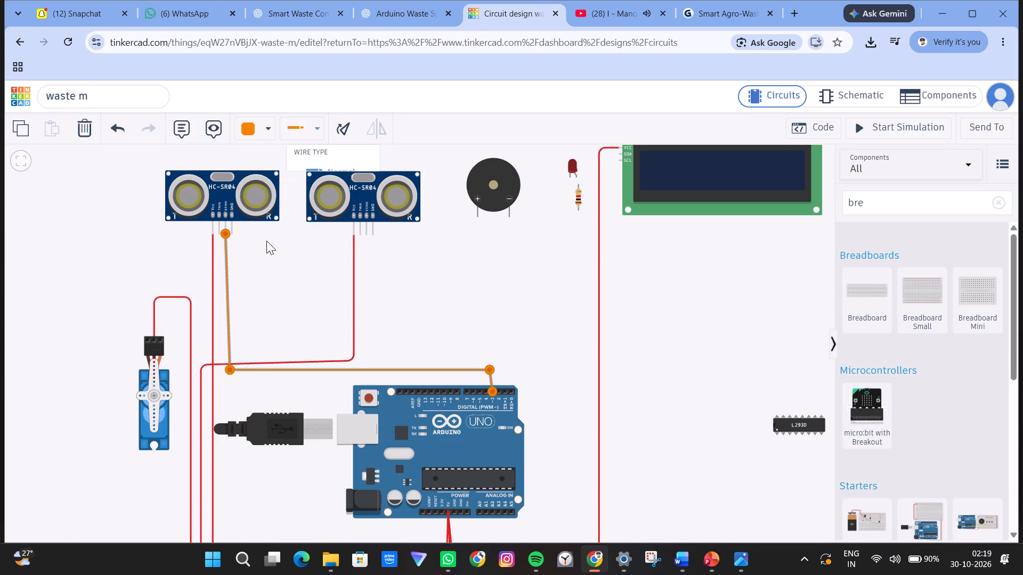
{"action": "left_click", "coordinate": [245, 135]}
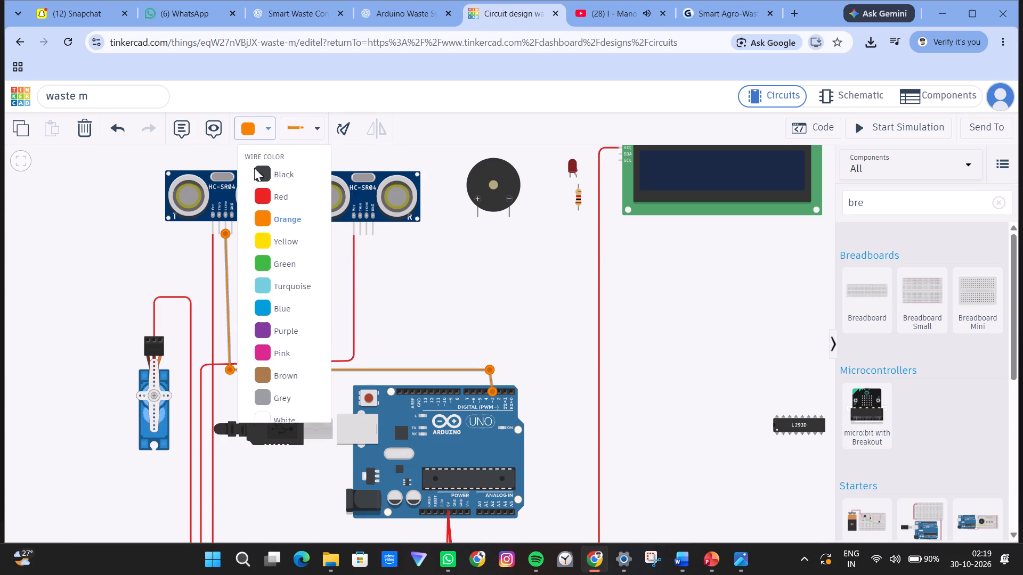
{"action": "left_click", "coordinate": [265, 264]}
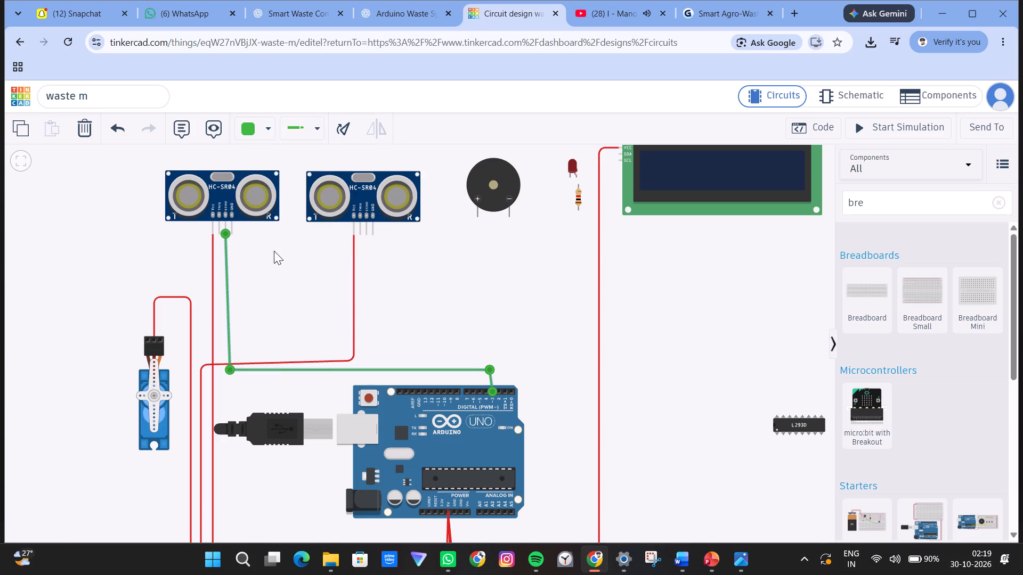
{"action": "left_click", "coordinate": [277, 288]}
Wire the first ultrasonic sensor's Trig pin to Arduino pin 2 in orange, routed just above the Echo wire.
{"action": "left_click", "coordinate": [263, 127]}
{"action": "left_click", "coordinate": [256, 212]}
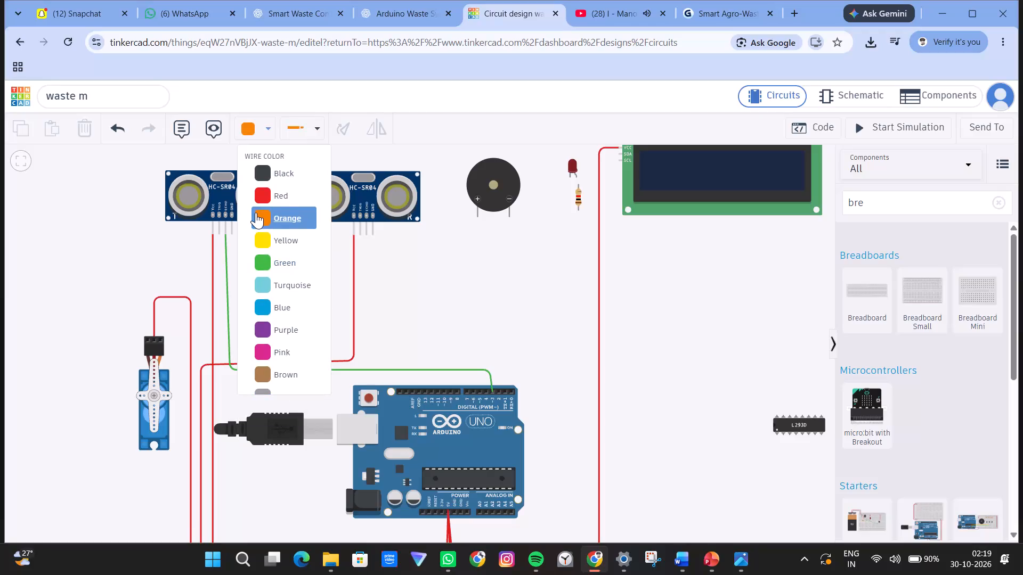
{"action": "left_click", "coordinate": [218, 232]}
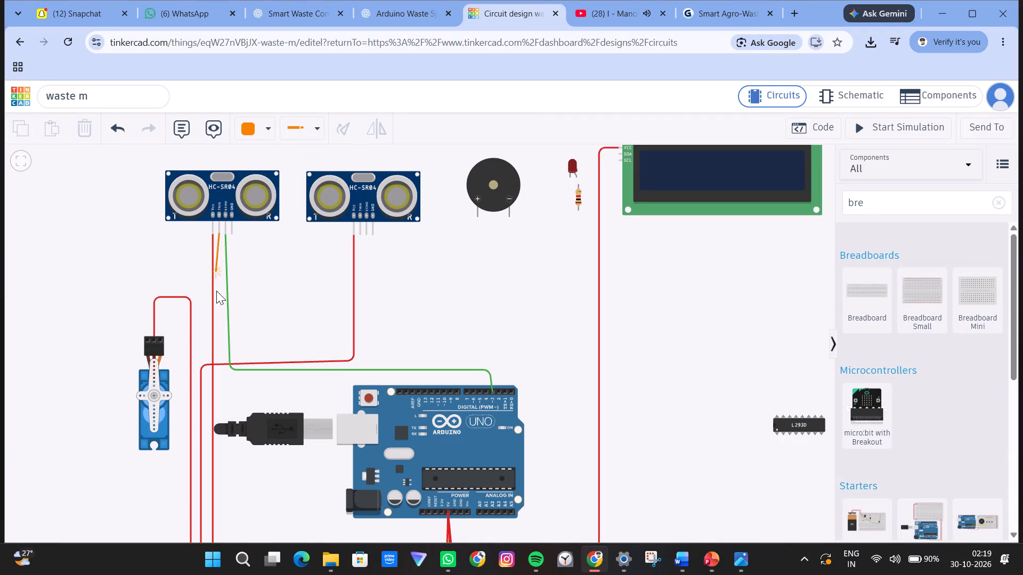
{"action": "left_click", "coordinate": [218, 355]}
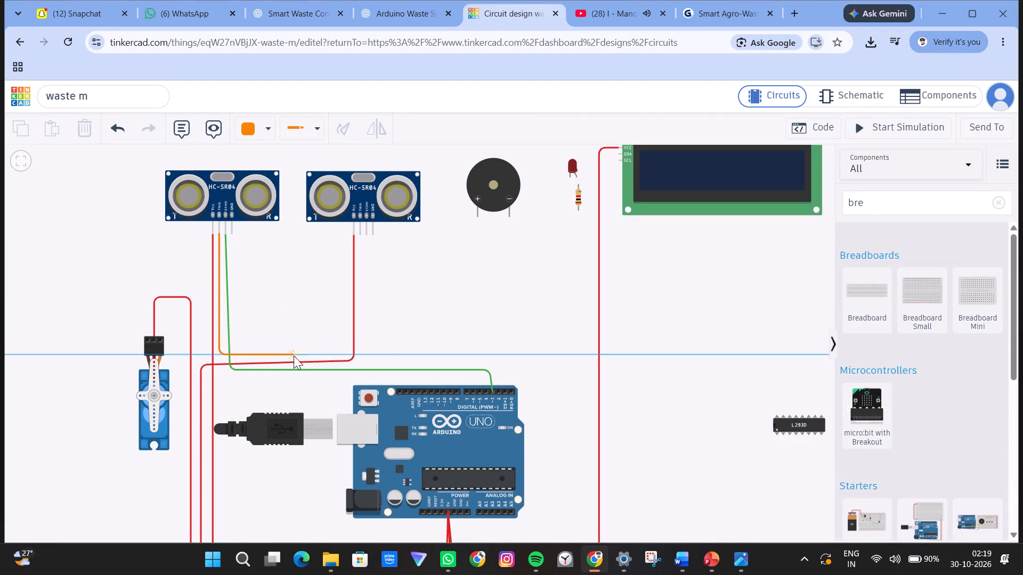
{"action": "left_click", "coordinate": [497, 364]}
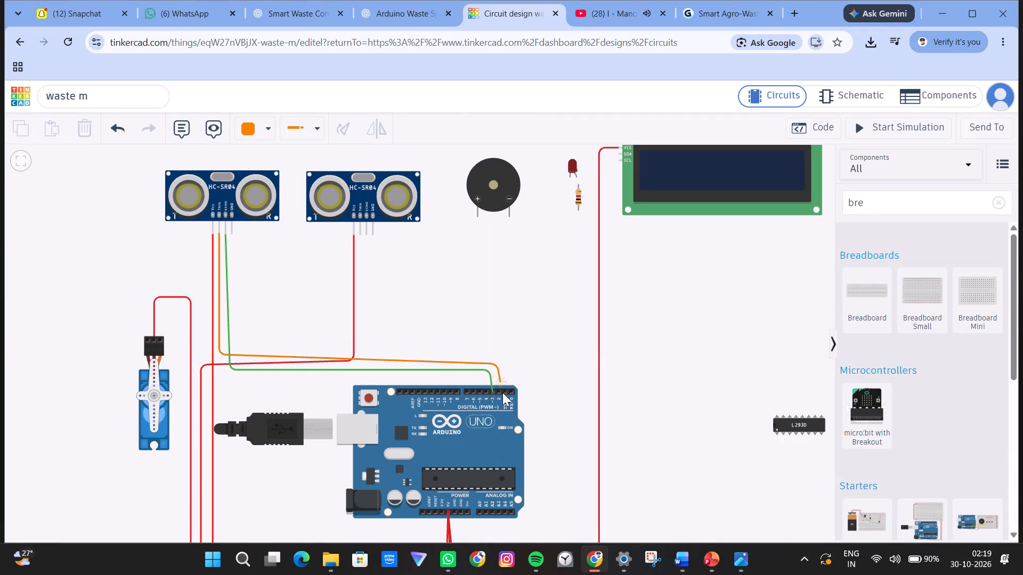
{"action": "left_click", "coordinate": [497, 391]}
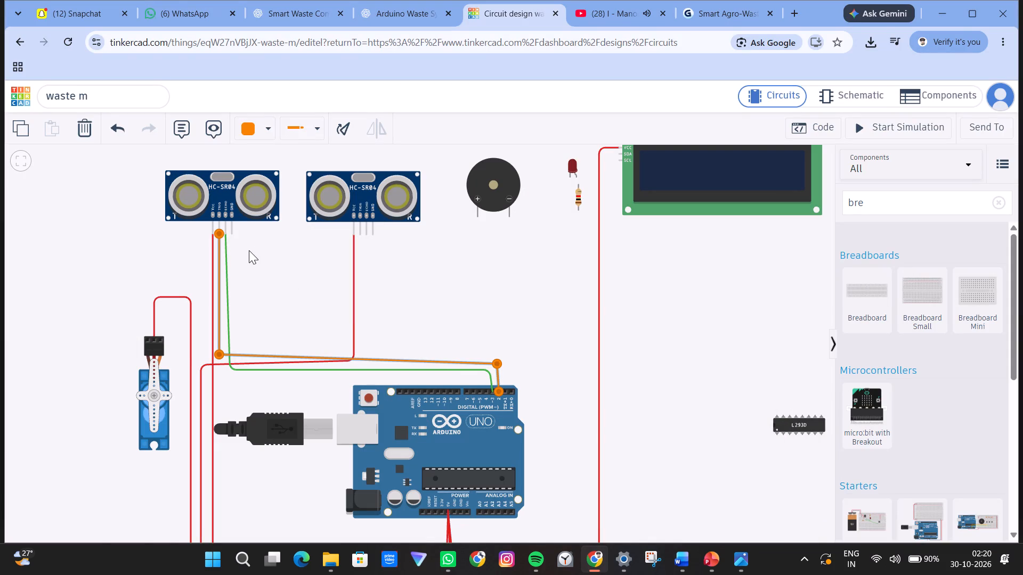
With the Trig wire still selected, switch the wire colour to black and wire the first sensor's GND to the Arduino's GND beside pin 13.
{"action": "left_click", "coordinate": [248, 122]}
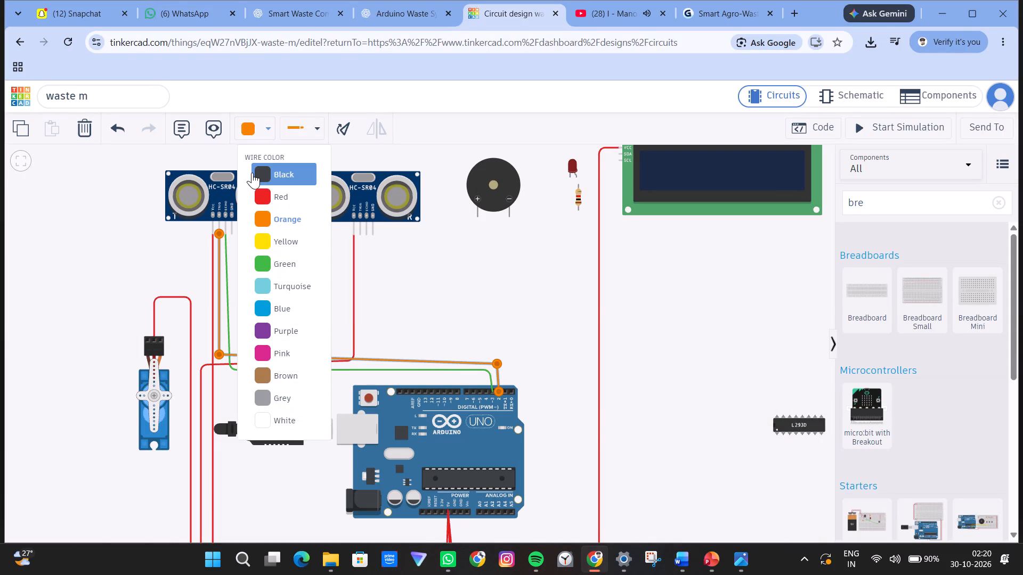
{"action": "left_click", "coordinate": [252, 172]}
{"action": "left_click", "coordinate": [234, 233]}
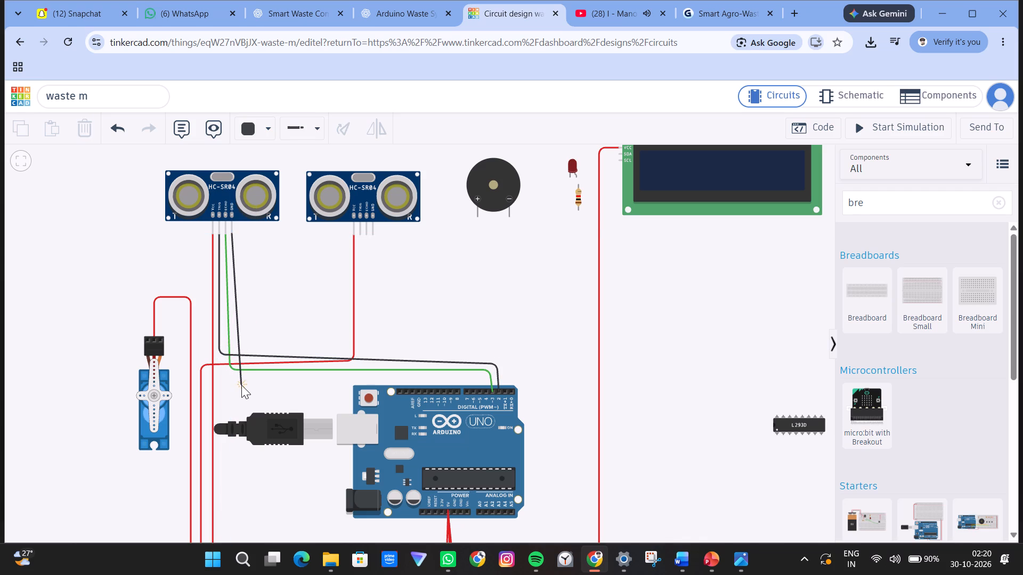
{"action": "left_click", "coordinate": [241, 385]}
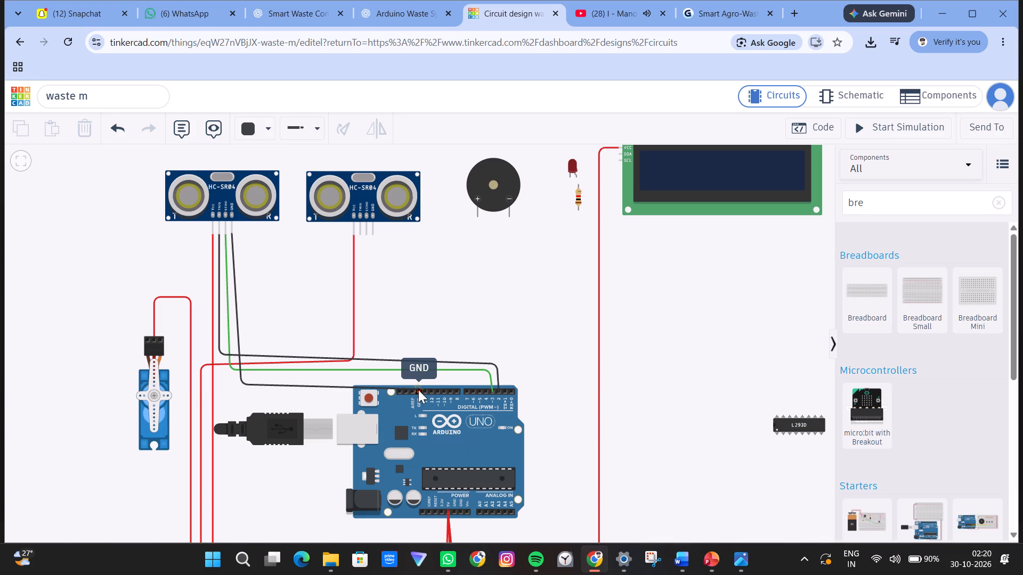
{"action": "left_click", "coordinate": [418, 390]}
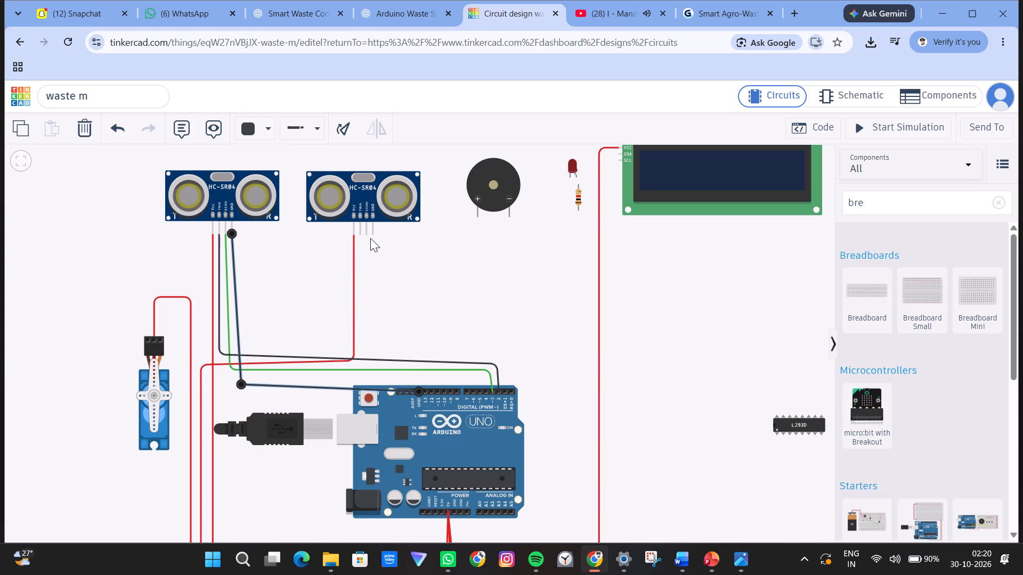
Wire the second ultrasonic sensor's GND straight to the Arduino's GND beside pin 13 in black.
{"action": "left_click", "coordinate": [374, 234]}
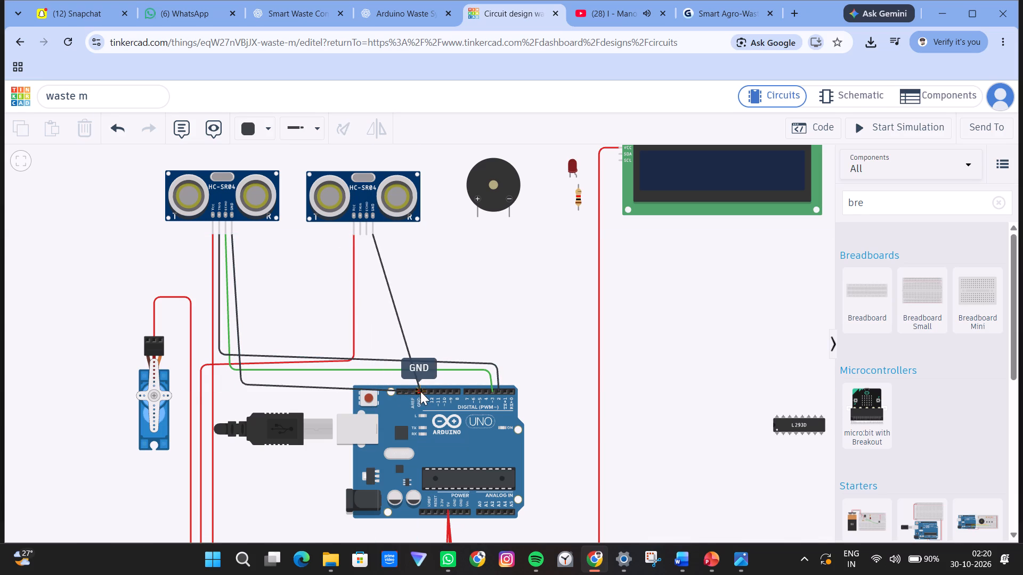
{"action": "scroll", "coordinate": [418, 391], "scroll_direction": "up", "scroll_amount": 2}
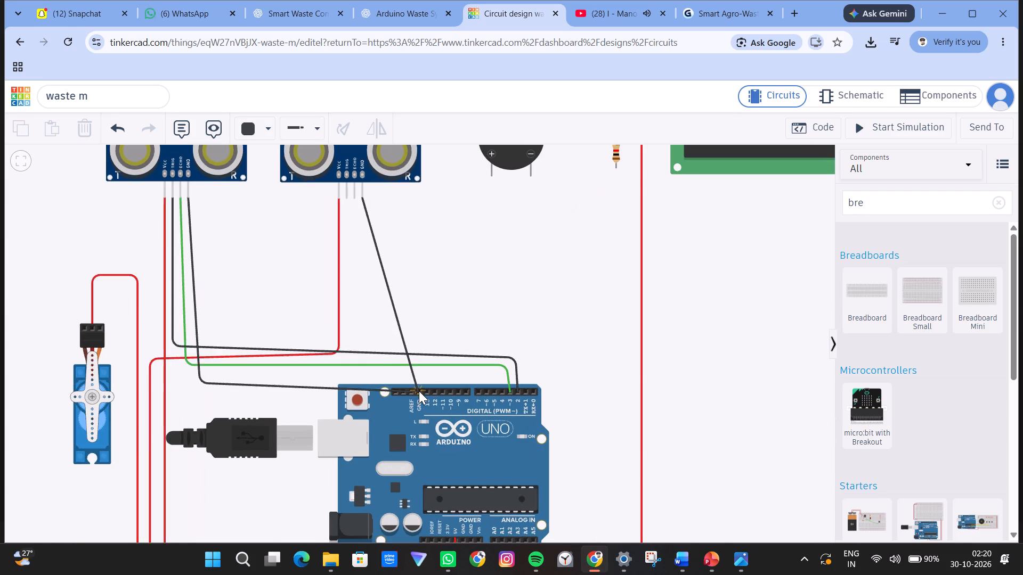
{"action": "scroll", "coordinate": [419, 391], "scroll_direction": "up", "scroll_amount": 3}
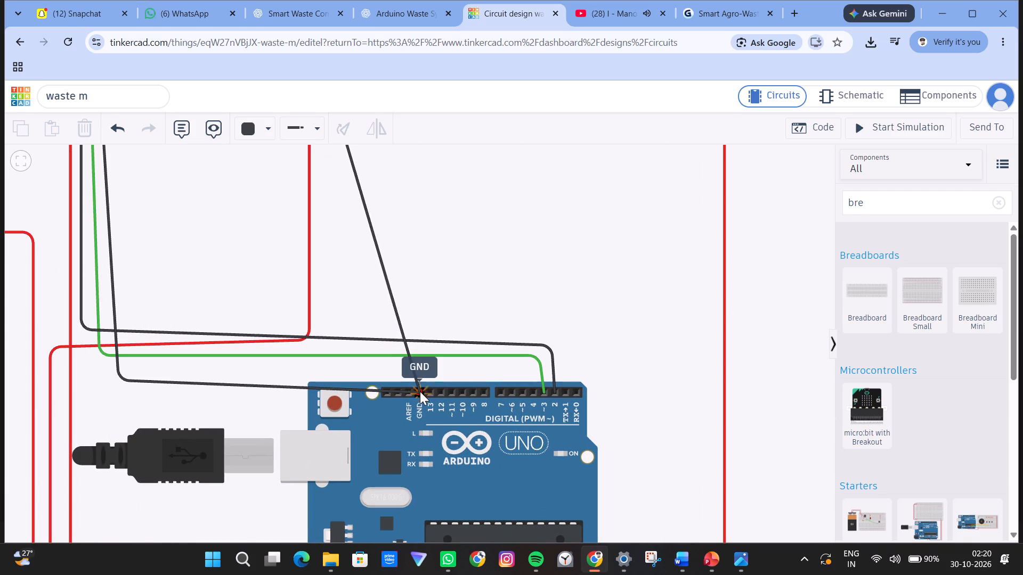
{"action": "left_click", "coordinate": [420, 390]}
Wire the servo's ground pin to the Arduino's GND beside Vin in black, routed around the servo's outer side and beneath the red wires.
{"action": "scroll", "coordinate": [420, 322], "scroll_direction": "down", "scroll_amount": 4}
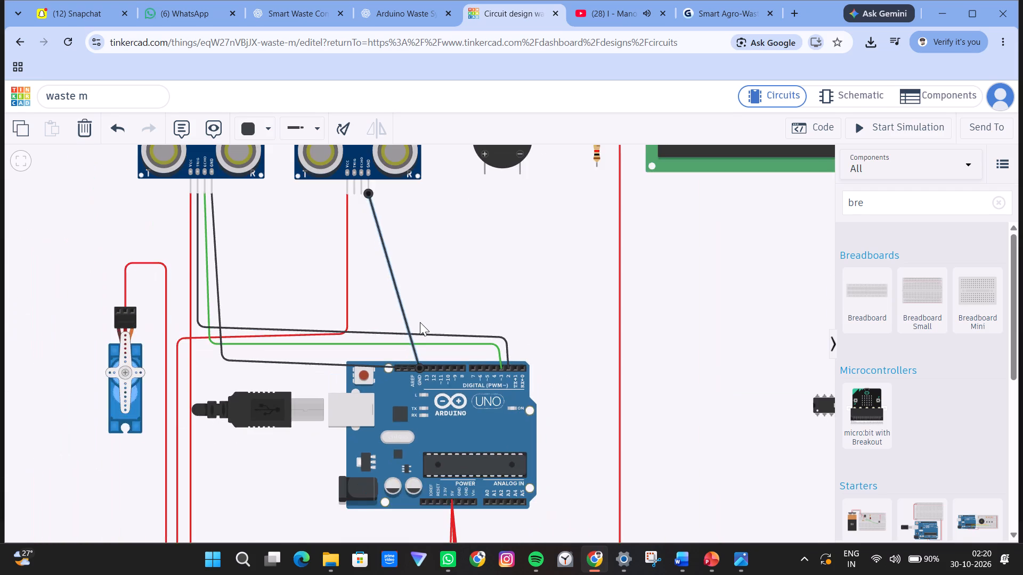
{"action": "scroll", "coordinate": [420, 322], "scroll_direction": "down", "scroll_amount": 5}
{"action": "scroll", "coordinate": [420, 322], "scroll_direction": "up", "scroll_amount": 2}
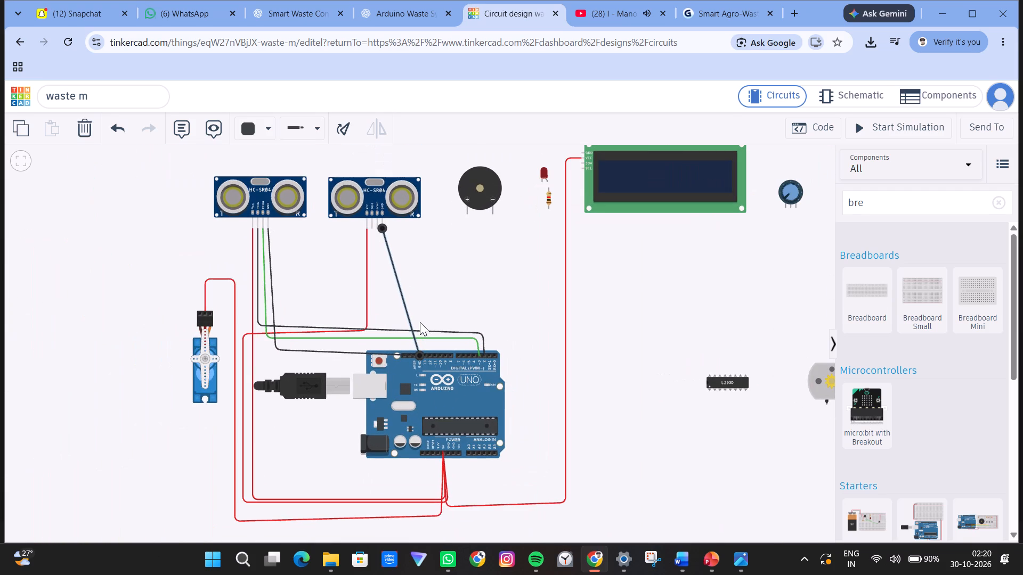
{"action": "left_click", "coordinate": [199, 313]}
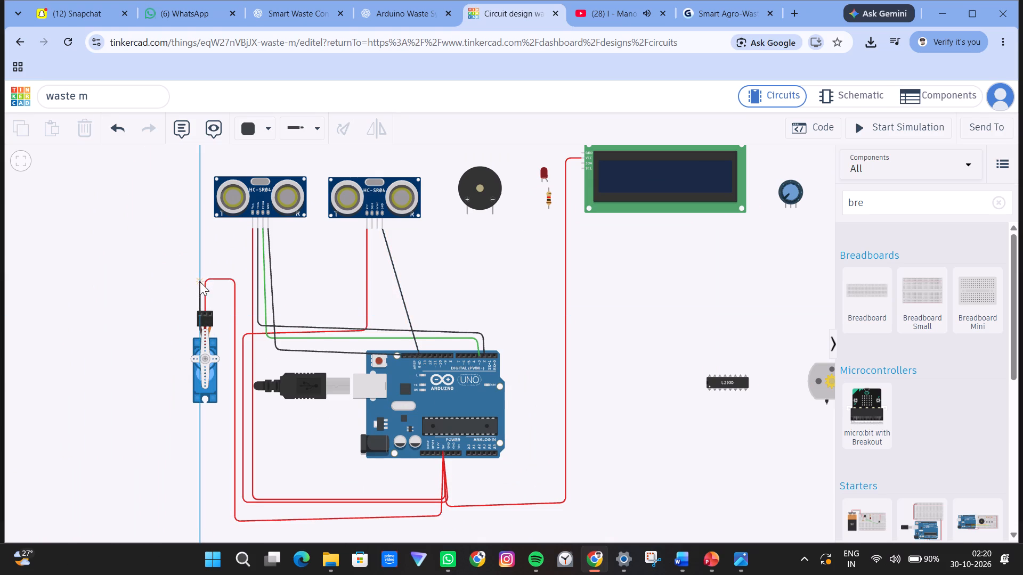
{"action": "left_click", "coordinate": [202, 282]}
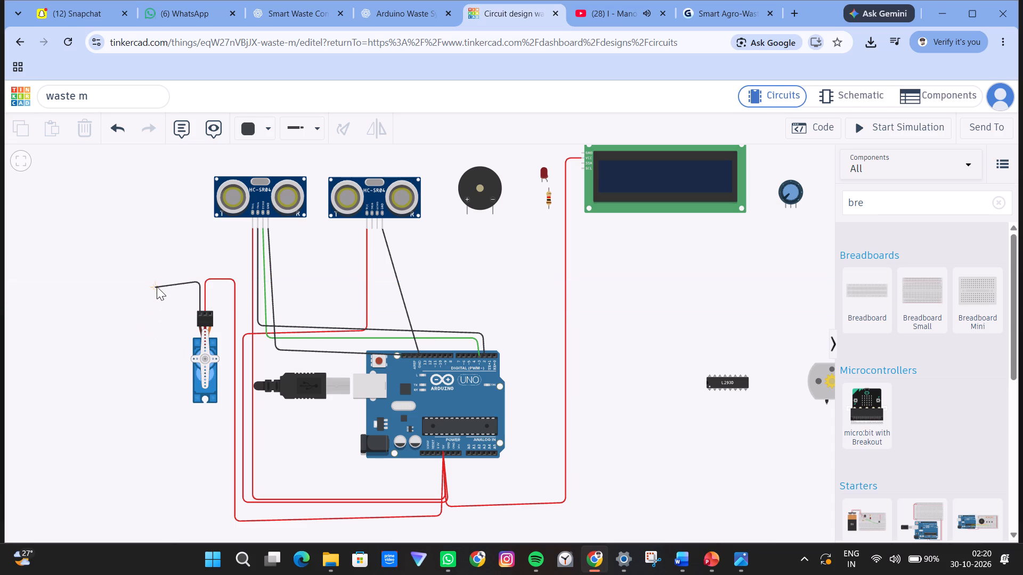
{"action": "left_click", "coordinate": [170, 282]}
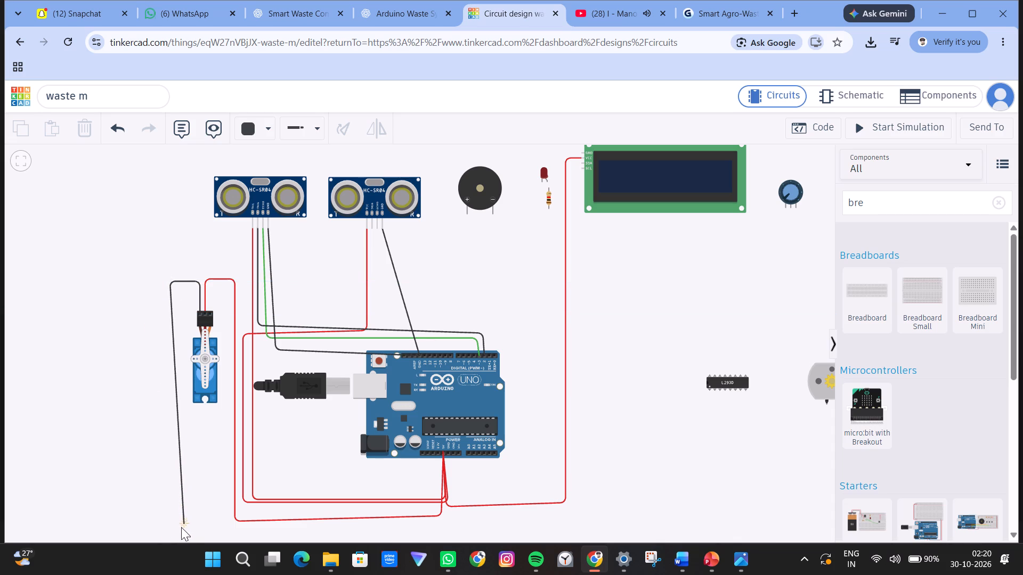
{"action": "left_click", "coordinate": [156, 529]}
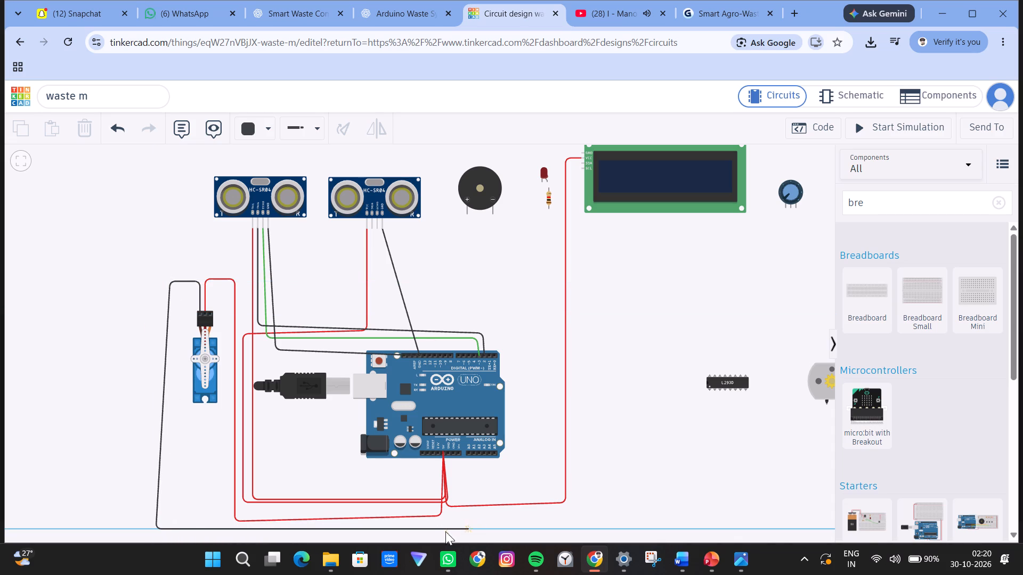
{"action": "left_click", "coordinate": [460, 520]}
{"action": "scroll", "coordinate": [460, 515], "scroll_direction": "up", "scroll_amount": 4}
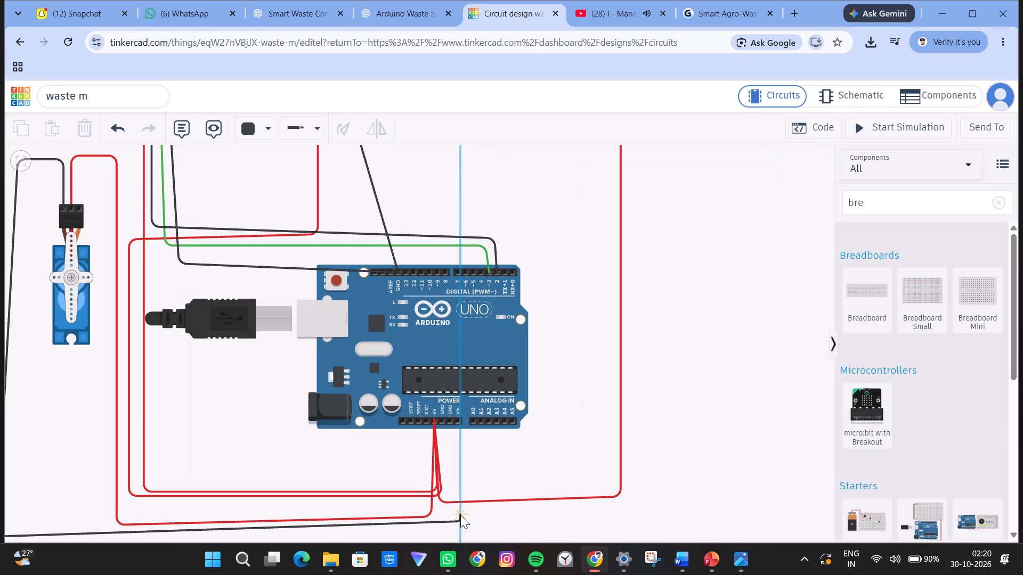
{"action": "left_click", "coordinate": [450, 416]}
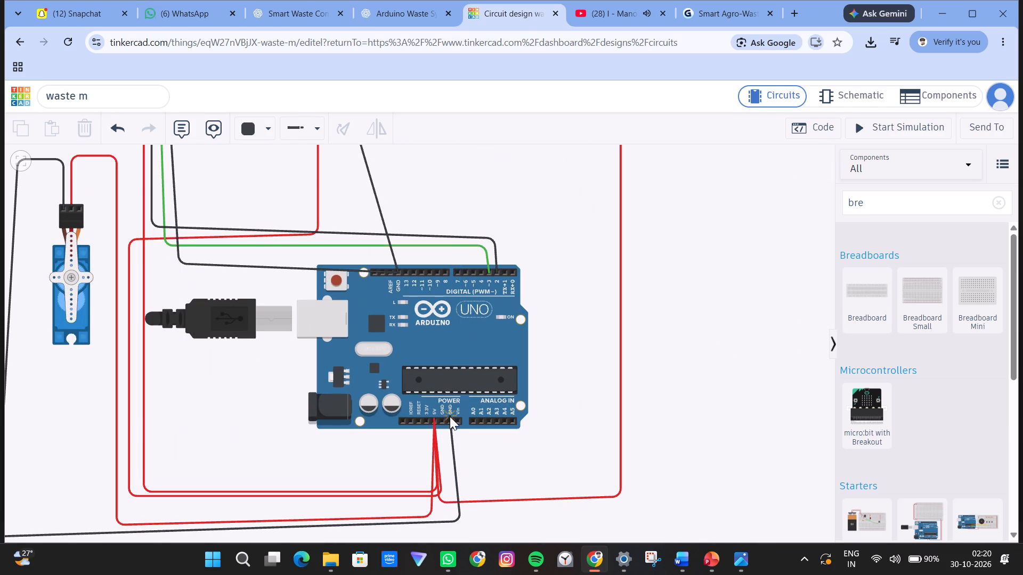
{"action": "left_click", "coordinate": [450, 420]}
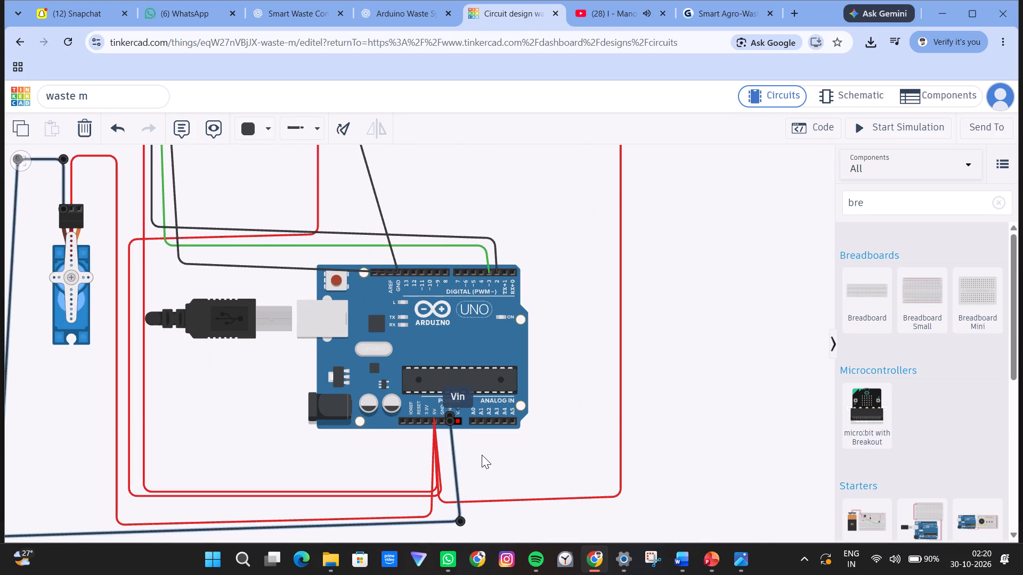
{"action": "left_click", "coordinate": [481, 454]}
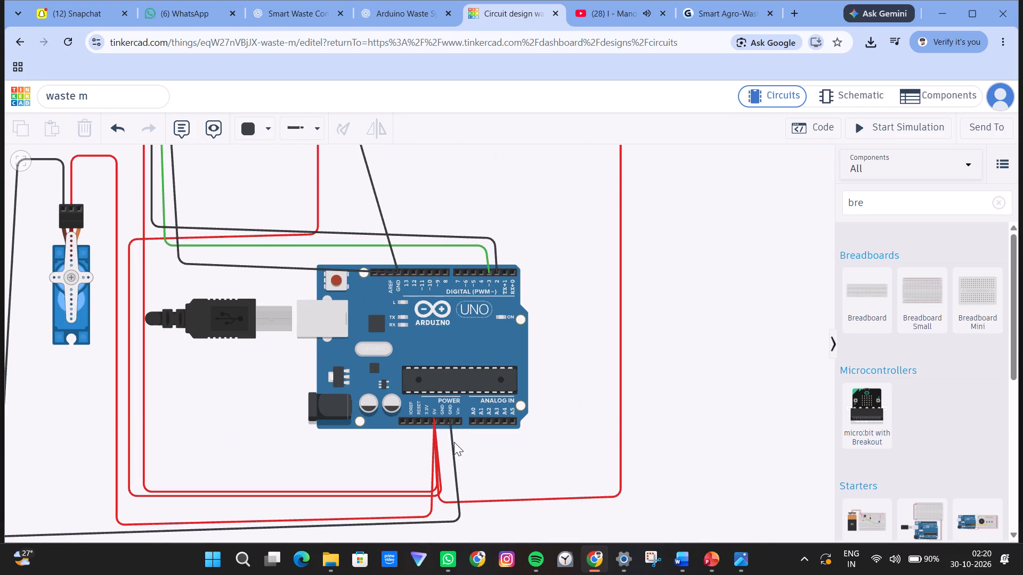
{"action": "left_click", "coordinate": [454, 442]}
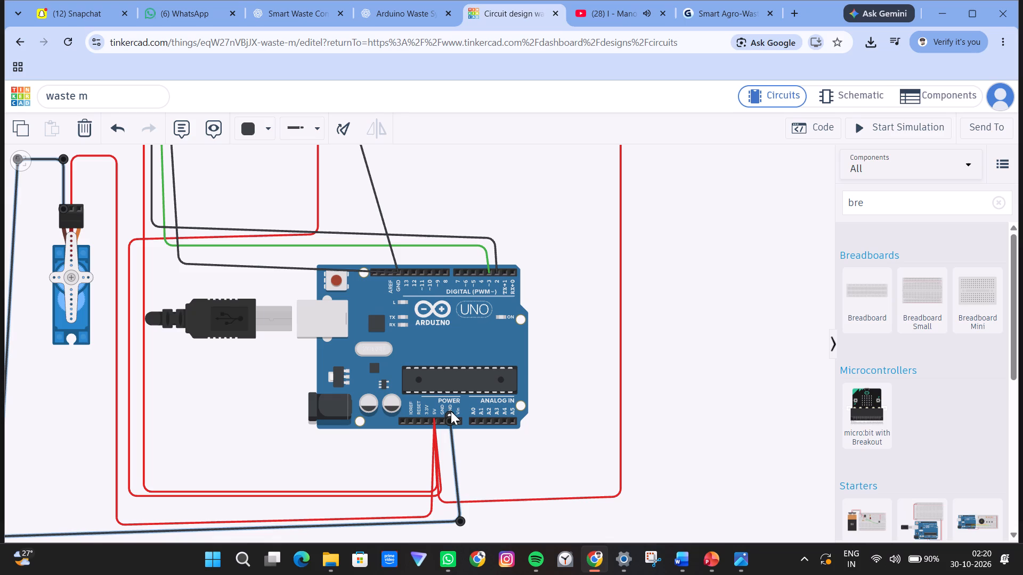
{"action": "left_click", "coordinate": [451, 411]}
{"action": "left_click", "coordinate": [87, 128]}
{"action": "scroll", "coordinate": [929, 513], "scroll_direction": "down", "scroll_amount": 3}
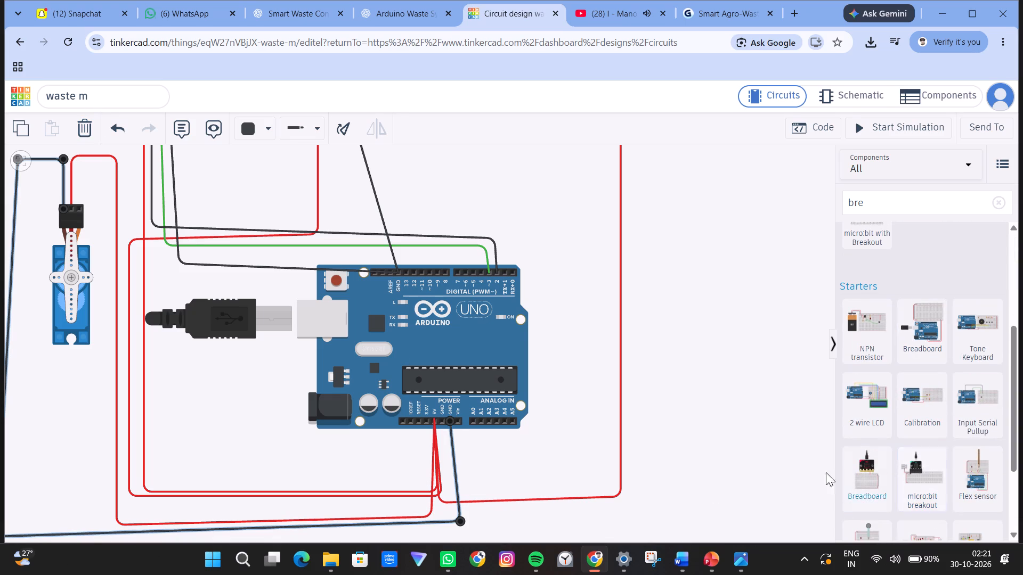
Wire the LCD's GND pin to the Arduino's GND beside 5V in black, routed down alongside the LCD's red power wire.
{"action": "scroll", "coordinate": [669, 421], "scroll_direction": "down", "scroll_amount": 6}
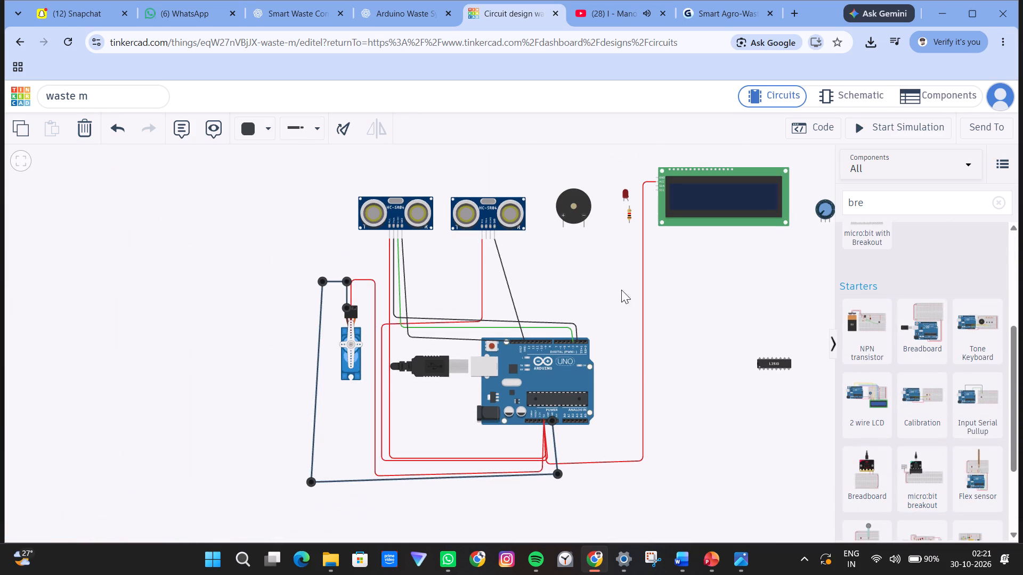
{"action": "scroll", "coordinate": [616, 258], "scroll_direction": "up", "scroll_amount": 3}
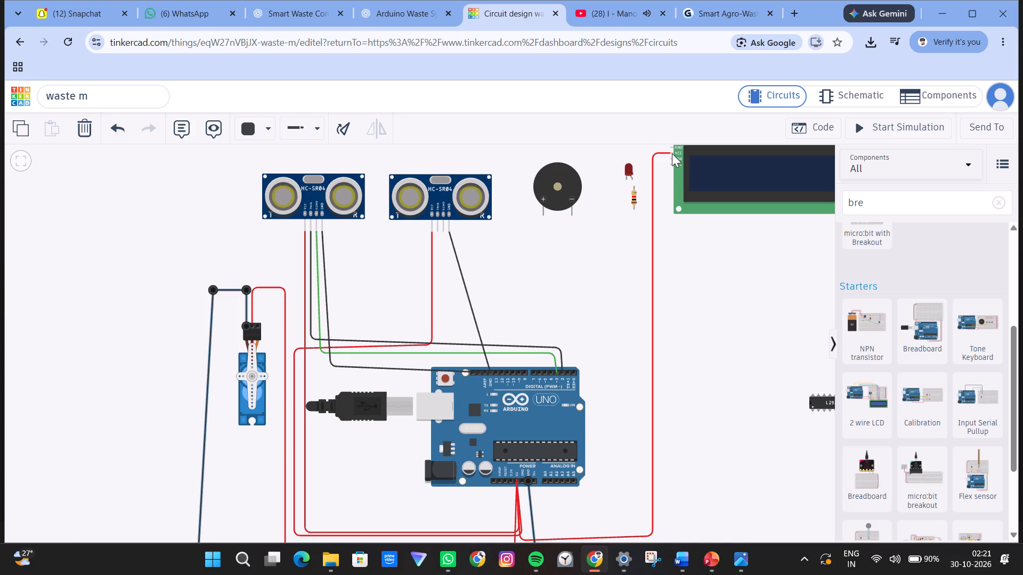
{"action": "left_click", "coordinate": [671, 144]}
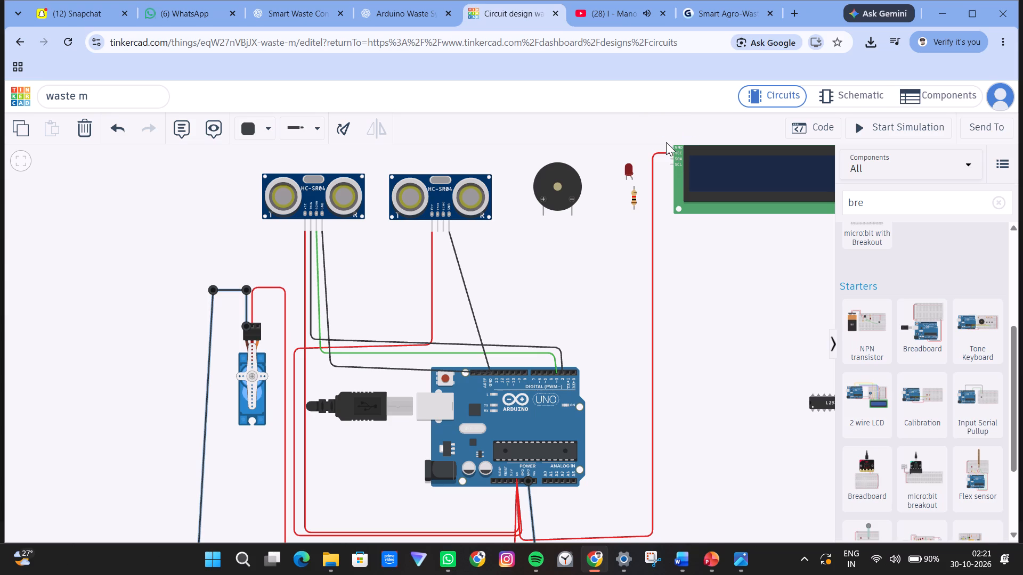
{"action": "left_click", "coordinate": [671, 147]}
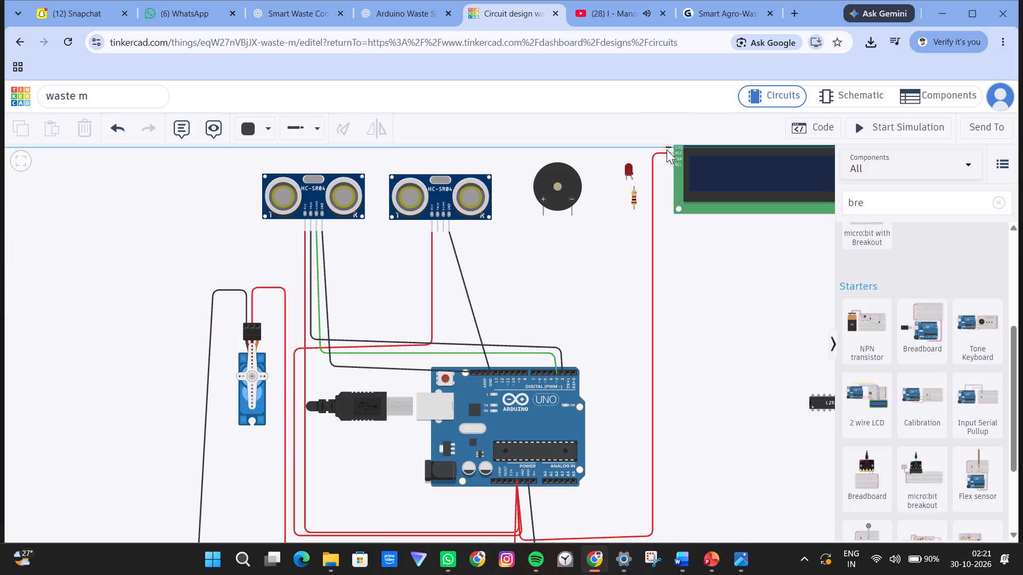
{"action": "left_click", "coordinate": [649, 145]}
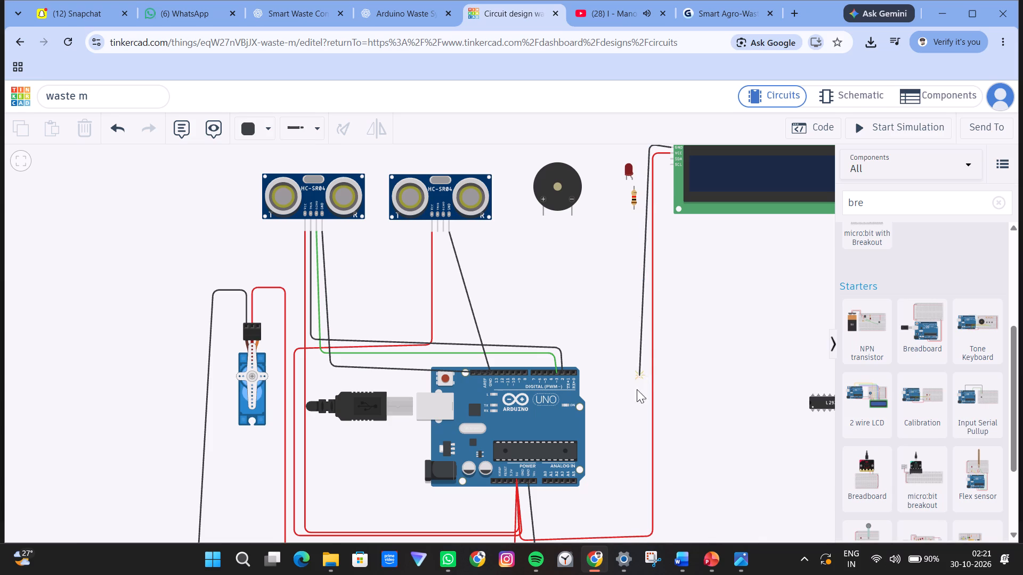
{"action": "scroll", "coordinate": [640, 531], "scroll_direction": "down", "scroll_amount": 3}
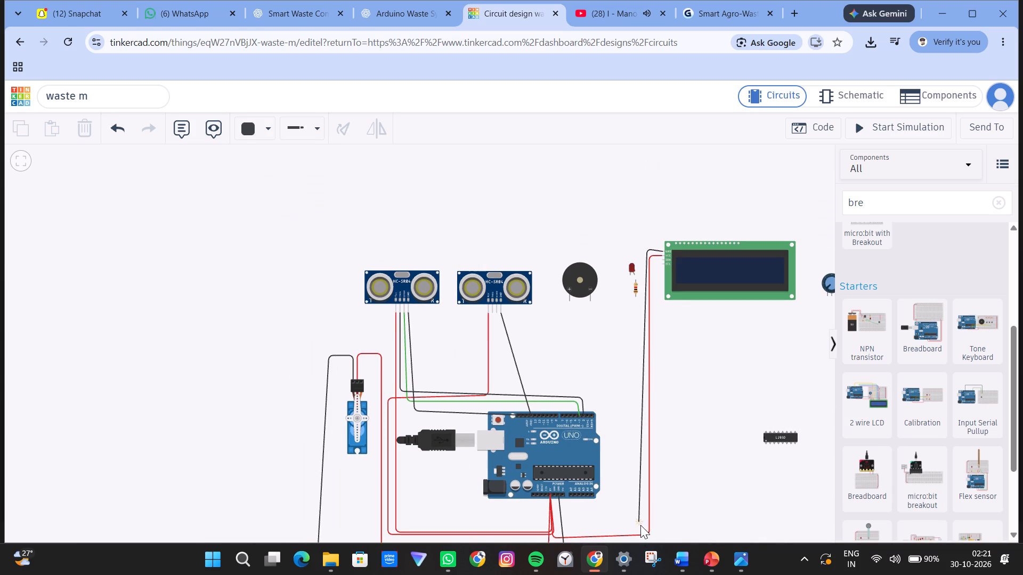
{"action": "left_click", "coordinate": [640, 525]}
{"action": "scroll", "coordinate": [642, 523], "scroll_direction": "down", "scroll_amount": 2}
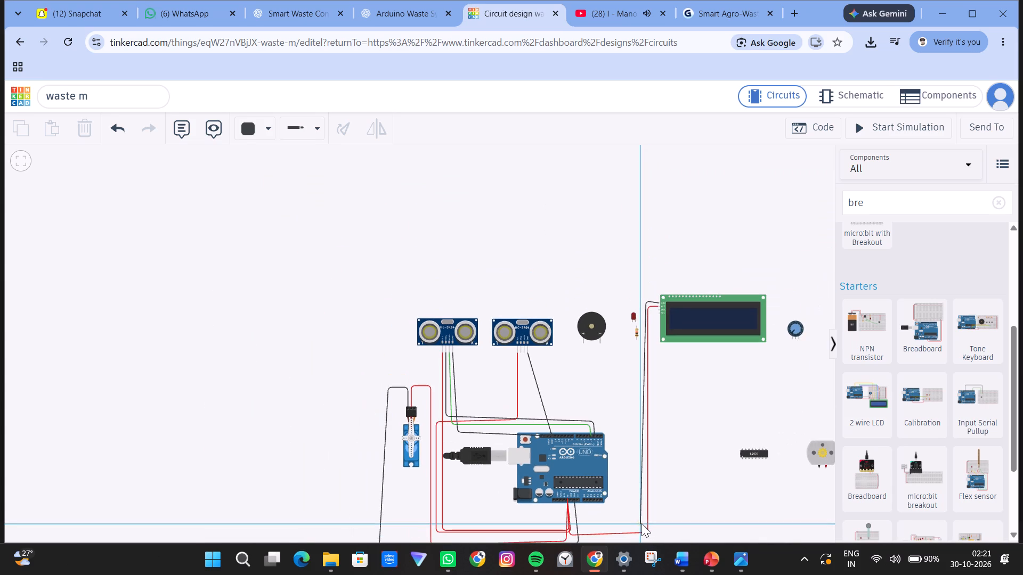
{"action": "scroll", "coordinate": [642, 523], "scroll_direction": "up", "scroll_amount": 4}
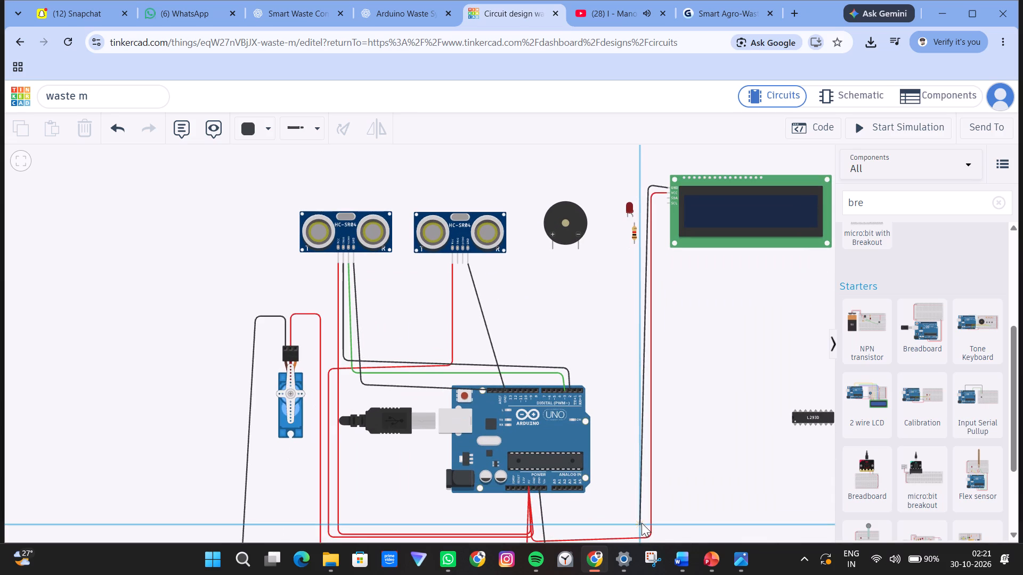
{"action": "left_click", "coordinate": [639, 540]}
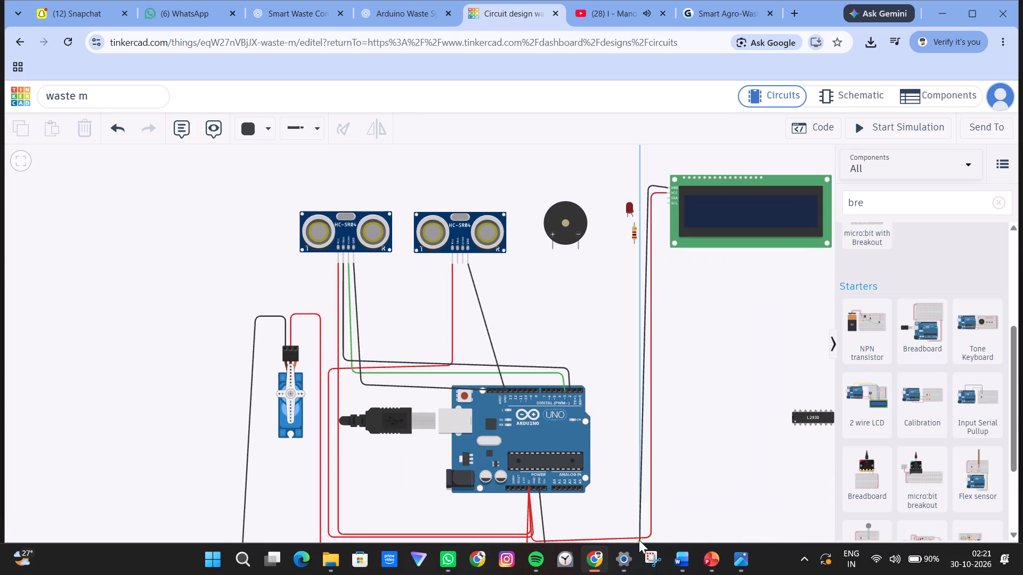
{"action": "scroll", "coordinate": [639, 540], "scroll_direction": "down", "scroll_amount": 5}
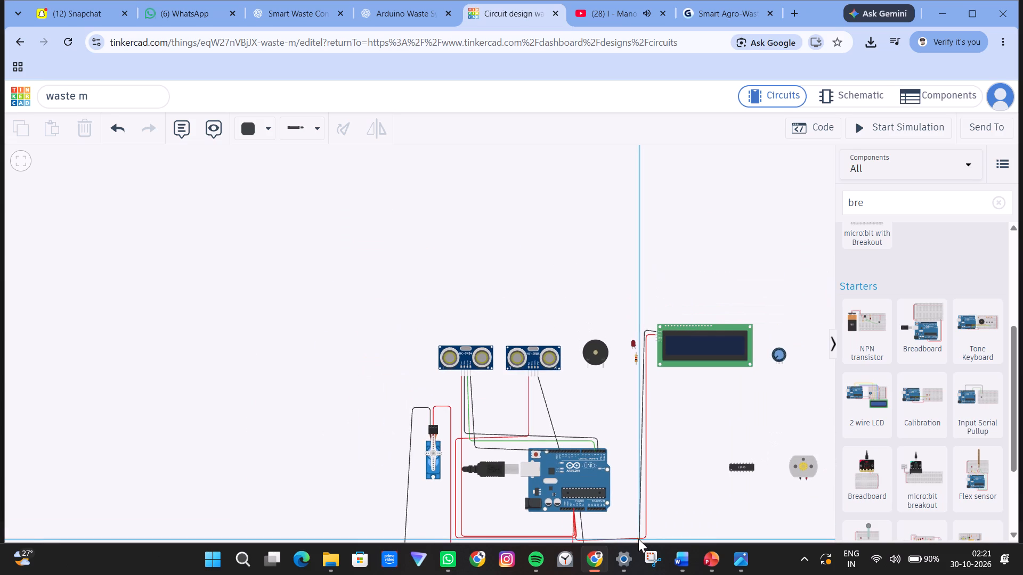
{"action": "left_click", "coordinate": [587, 536]}
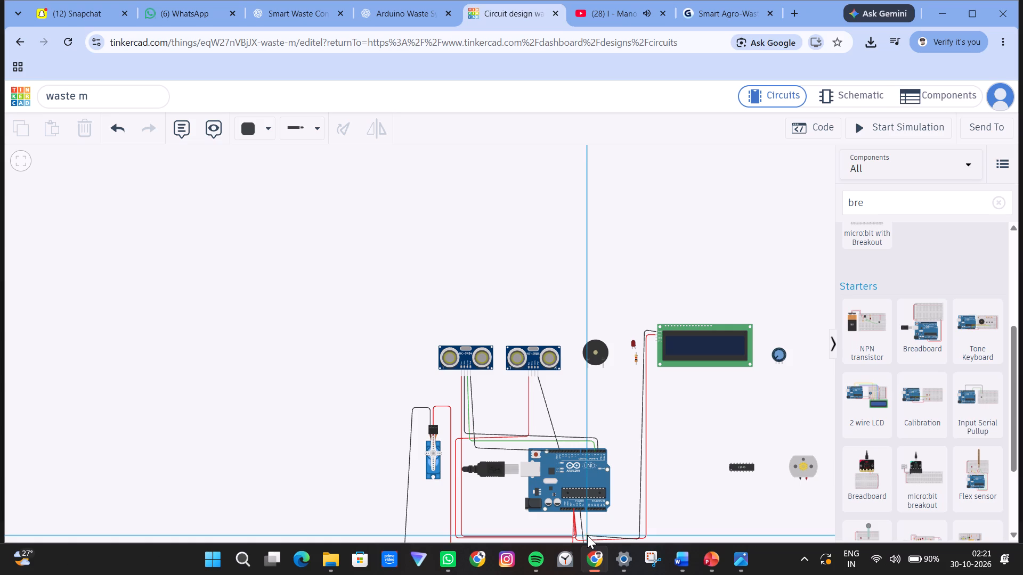
{"action": "scroll", "coordinate": [587, 535], "scroll_direction": "up", "scroll_amount": 8}
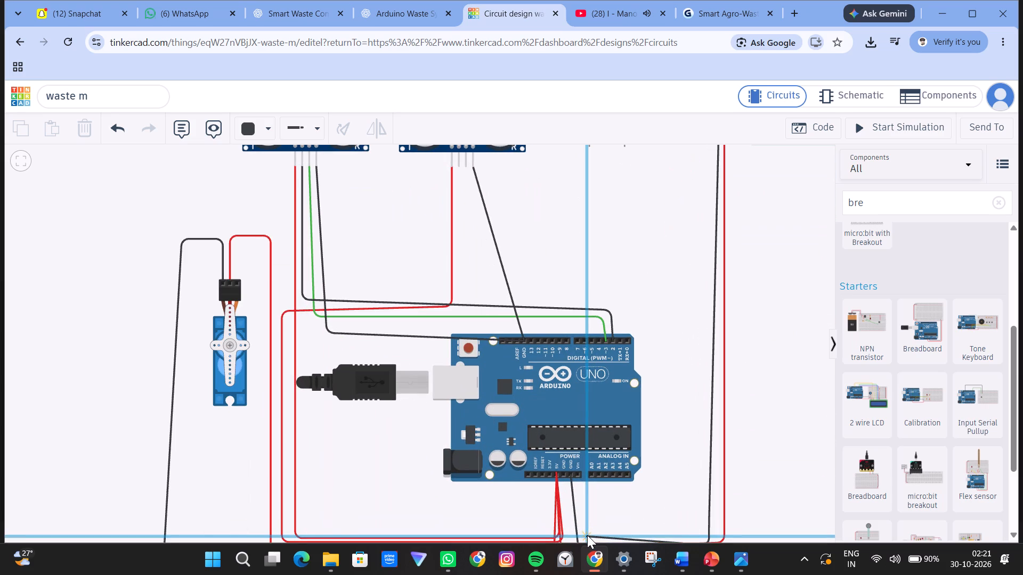
{"action": "left_click", "coordinate": [572, 538]}
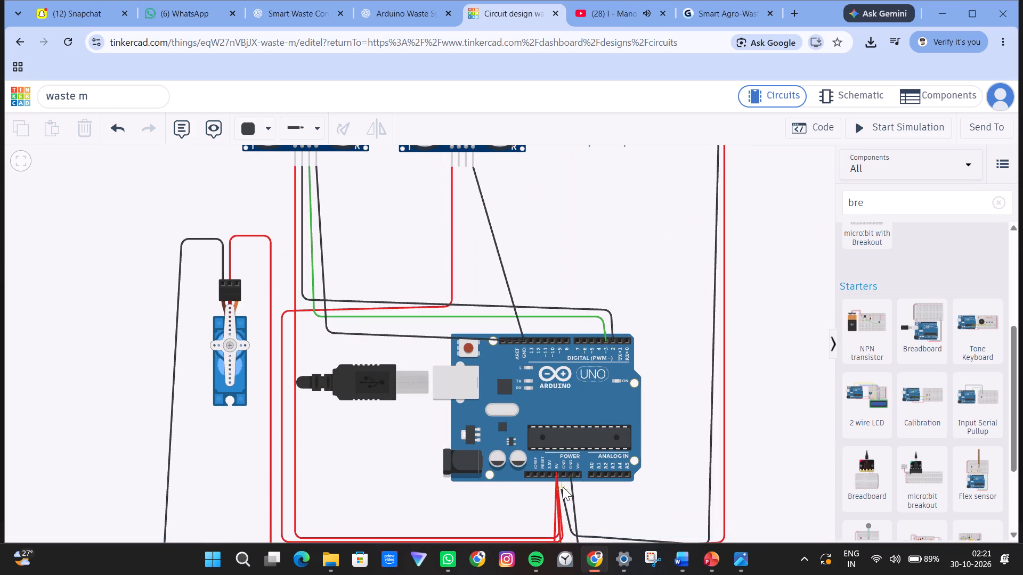
{"action": "left_click", "coordinate": [565, 474]}
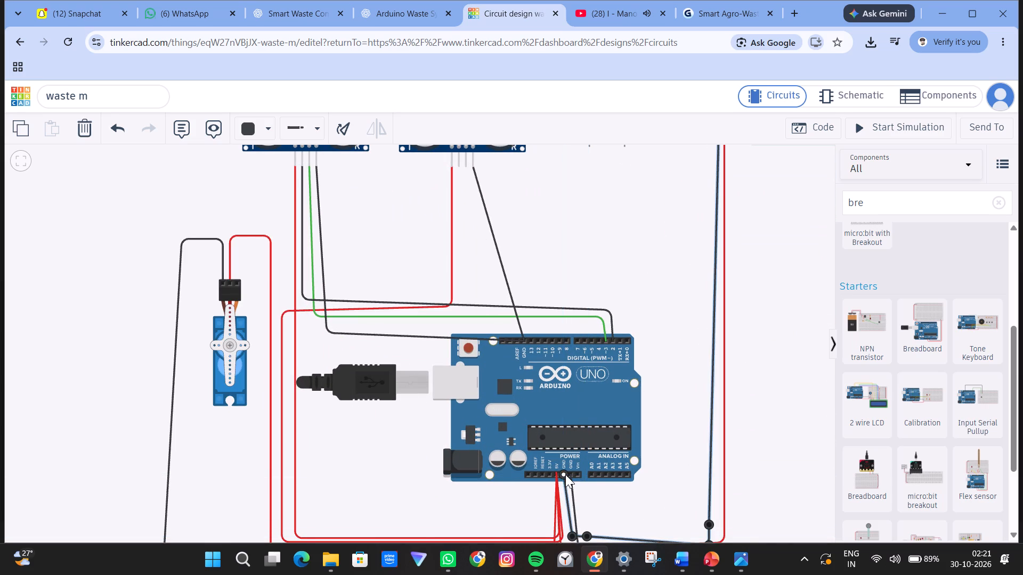
Move the lower bend points of the LCD's ground wire down so its horizontal run sits below the red power wires.
{"action": "scroll", "coordinate": [610, 441], "scroll_direction": "down", "scroll_amount": 3}
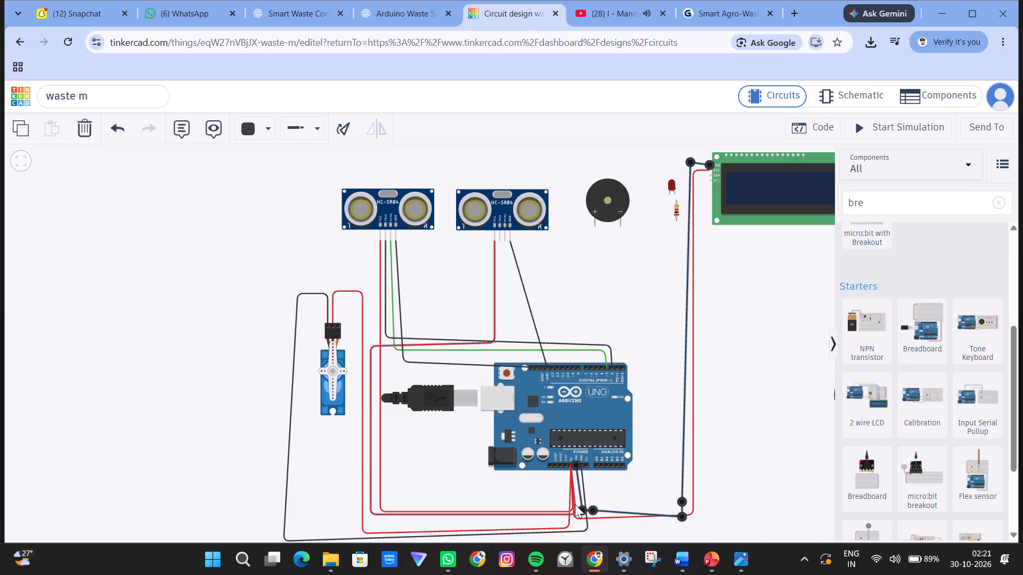
{"action": "left_click_drag", "start_coordinate": [581, 508], "coordinate": [582, 532]}
{"action": "left_click_drag", "start_coordinate": [592, 508], "coordinate": [598, 534]}
{"action": "left_click_drag", "start_coordinate": [684, 518], "coordinate": [689, 532]}
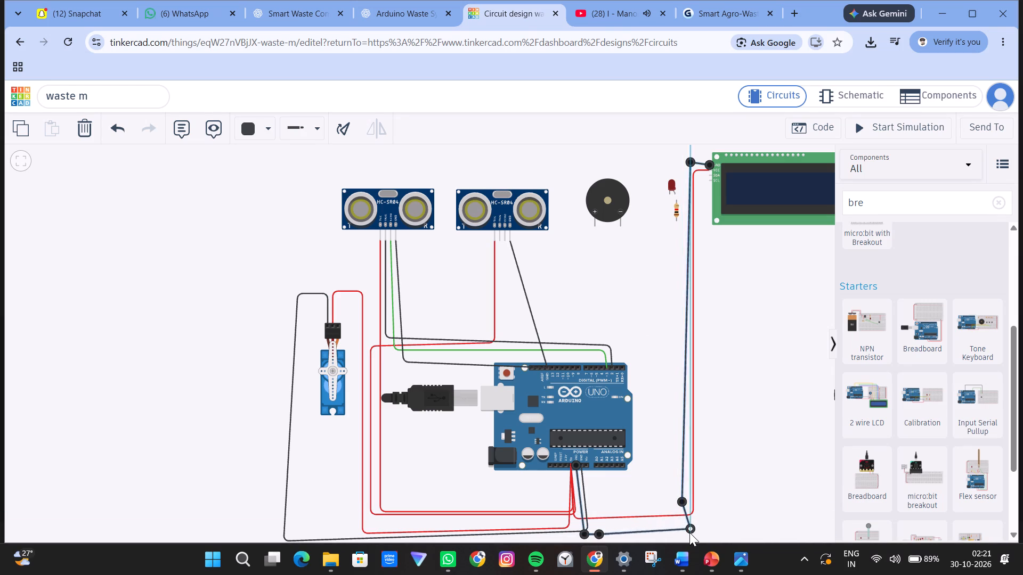
{"action": "left_click_drag", "start_coordinate": [689, 532], "coordinate": [686, 537]}
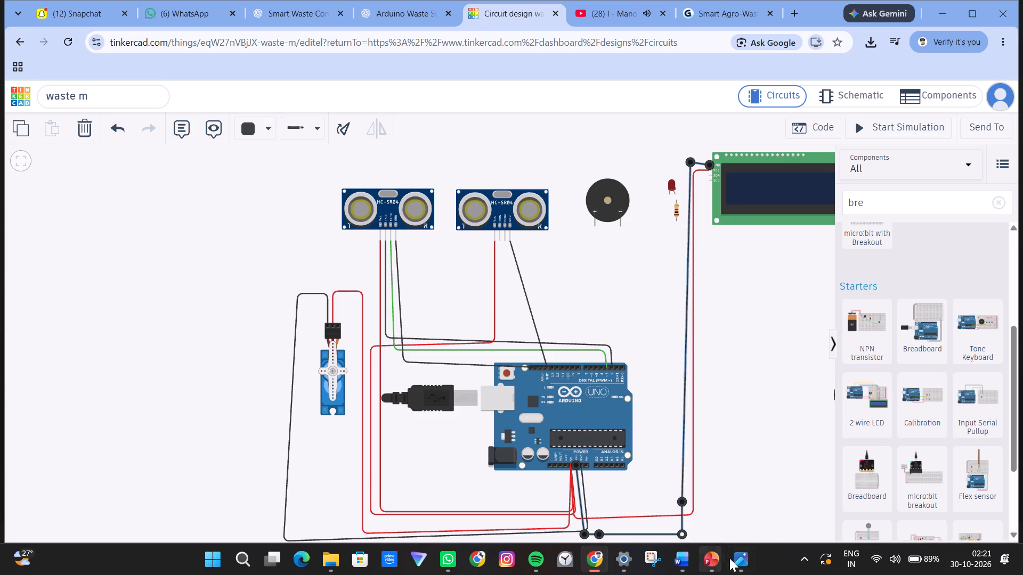
Check the reference circuit diagram and recolour the first ultrasonic sensor's Trig wire to orange.
{"action": "left_click", "coordinate": [737, 490]}
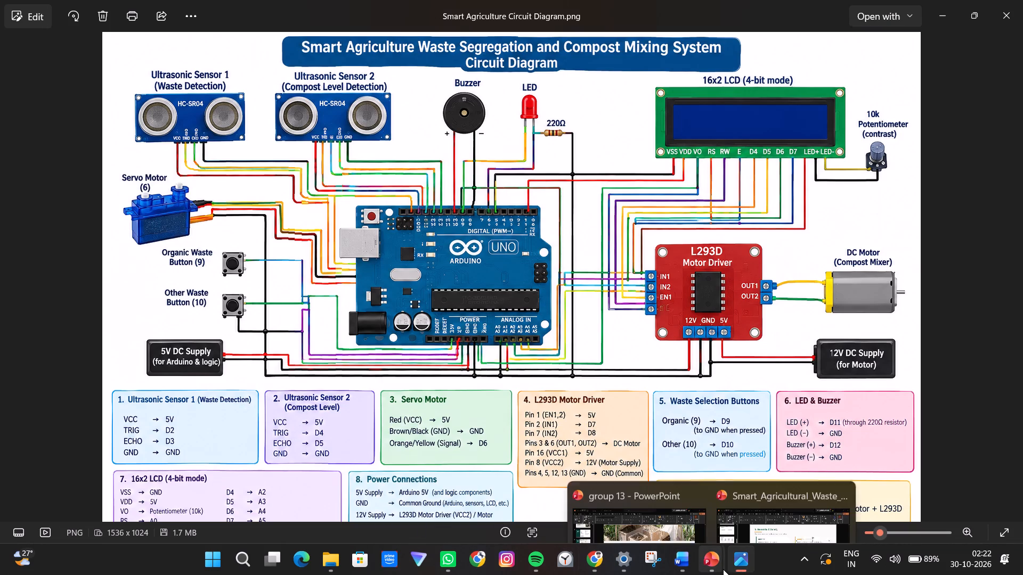
{"action": "left_click", "coordinate": [599, 558]}
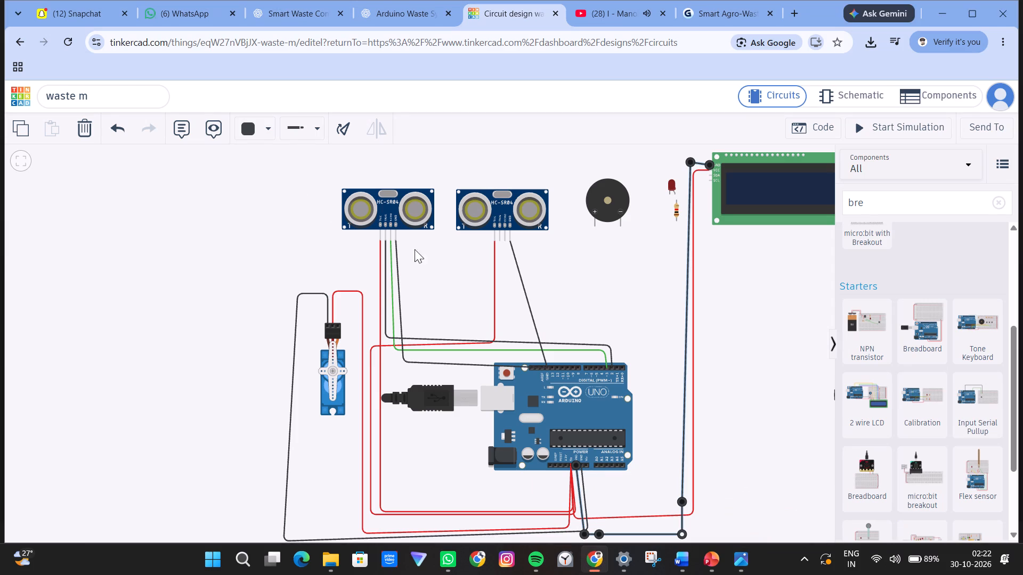
{"action": "left_click", "coordinate": [266, 128]}
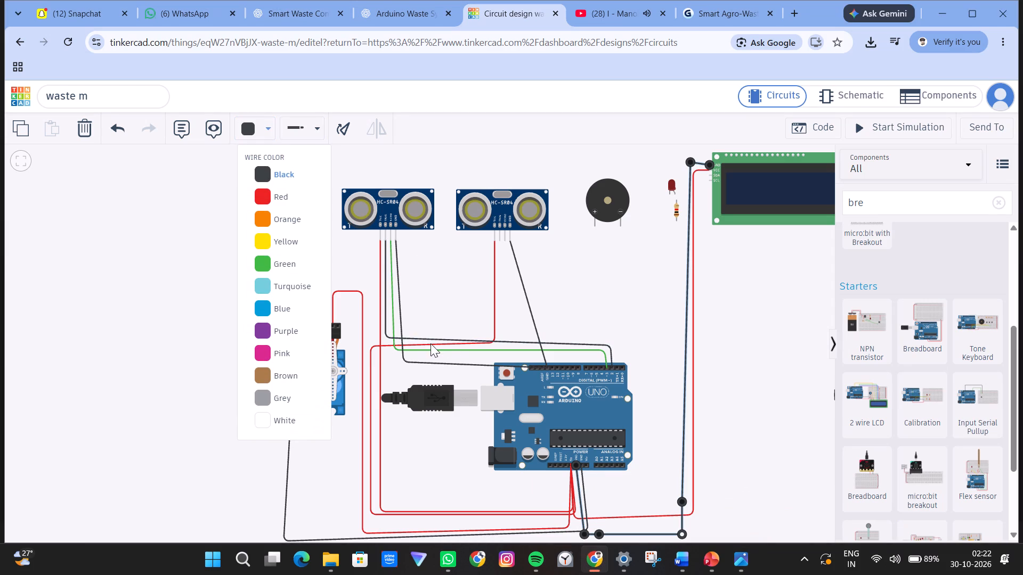
{"action": "left_click", "coordinate": [386, 333]}
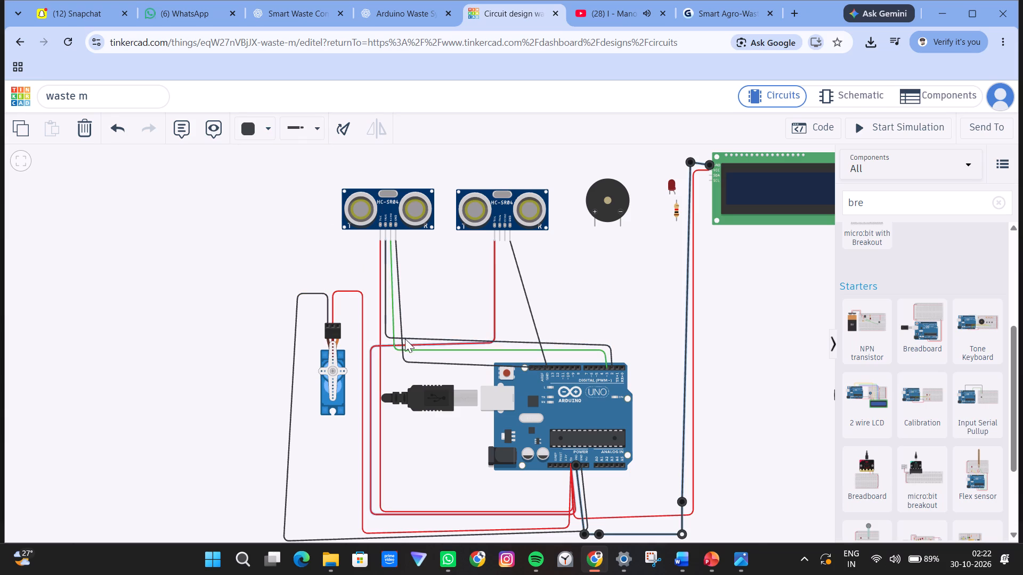
{"action": "left_click", "coordinate": [412, 337]}
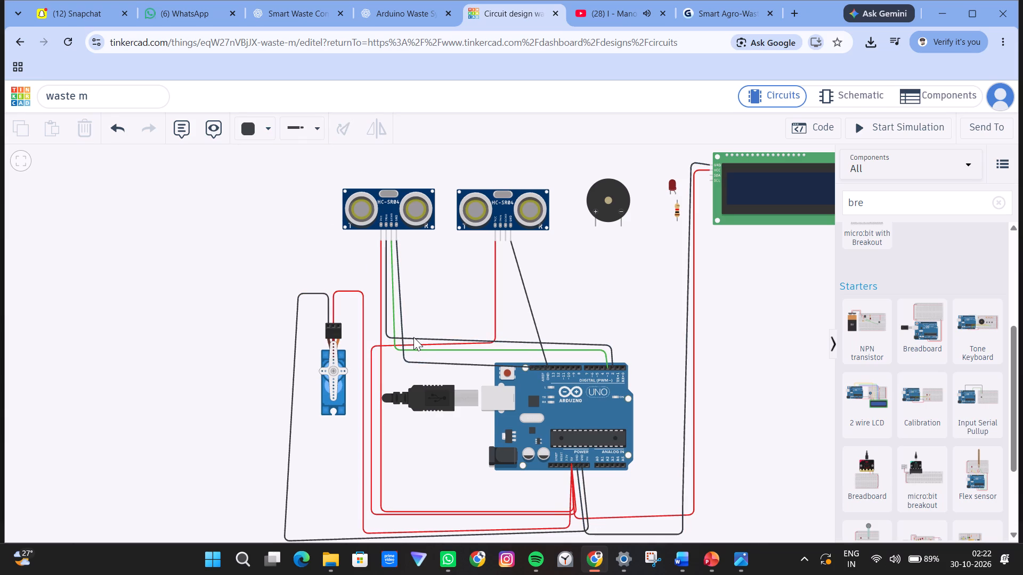
{"action": "left_click", "coordinate": [412, 337]}
{"action": "left_click", "coordinate": [410, 339]}
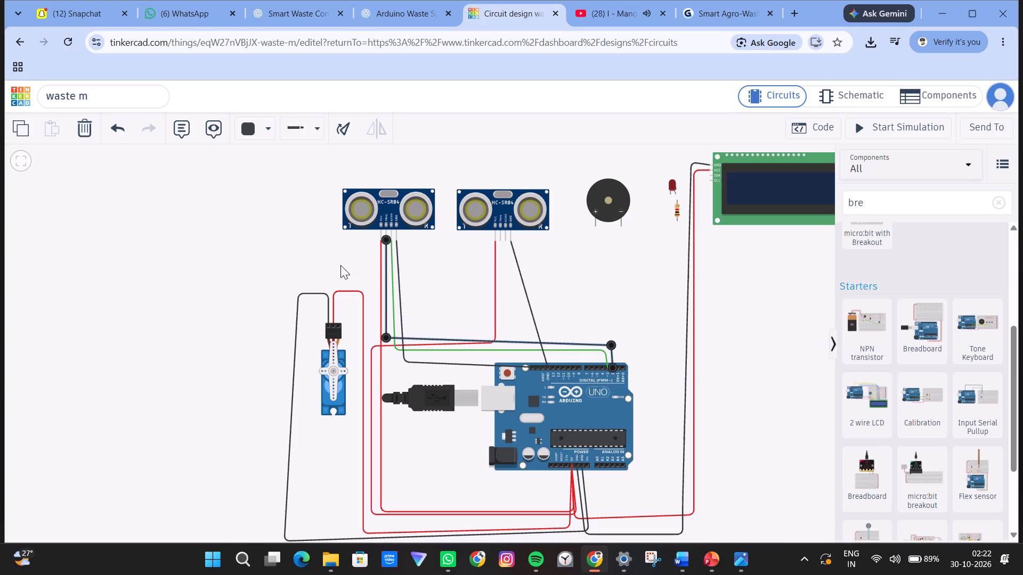
{"action": "left_click", "coordinate": [250, 128]}
{"action": "left_click", "coordinate": [272, 225]}
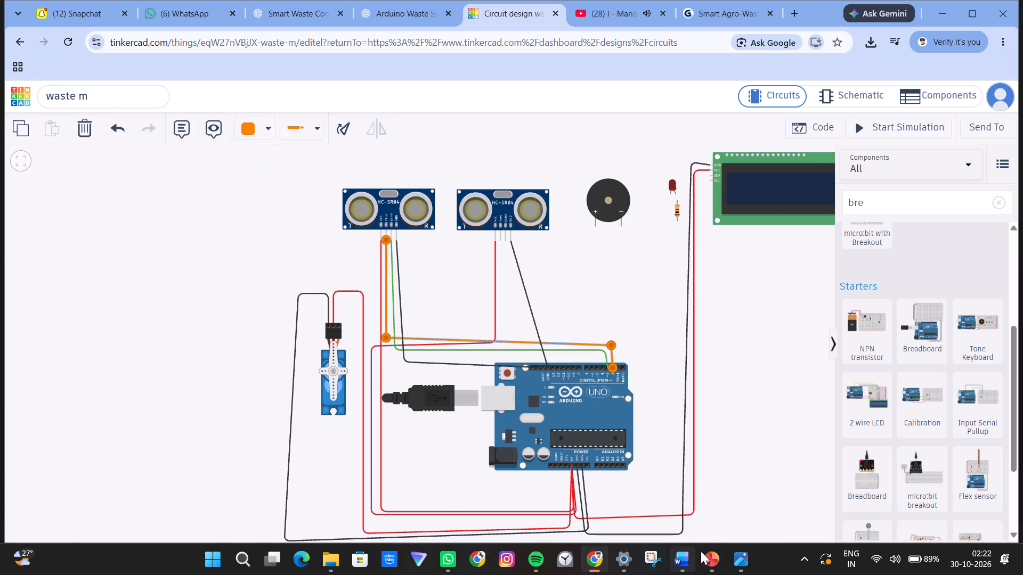
Check the reference diagram and wire the second ultrasonic sensor's Trig pin to Arduino pin 4 in orange, routed below the green Echo wire.
{"action": "left_click", "coordinate": [746, 553]}
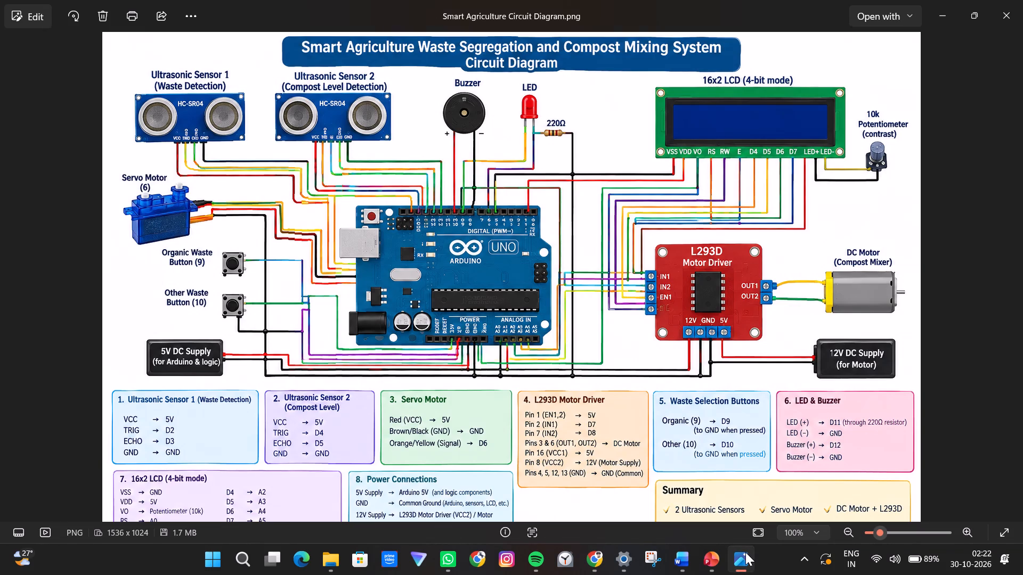
{"action": "left_click", "coordinate": [587, 560]}
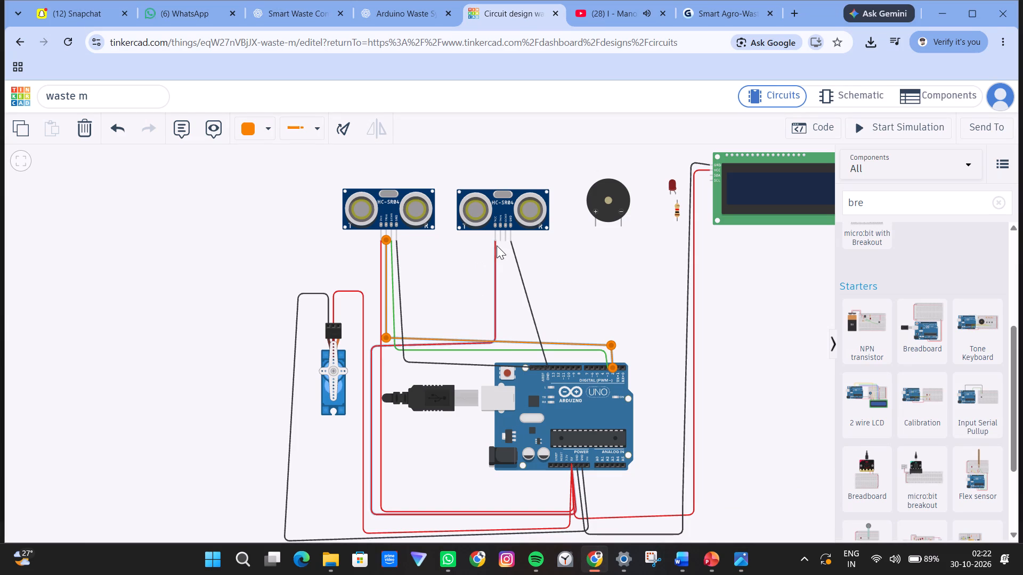
{"action": "left_click", "coordinate": [500, 241]}
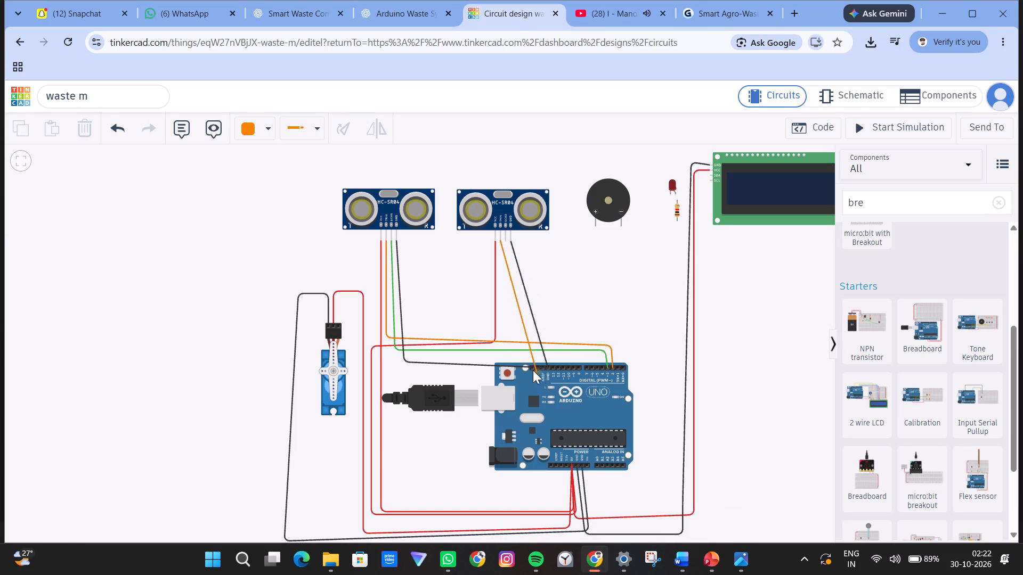
{"action": "left_click", "coordinate": [511, 356]}
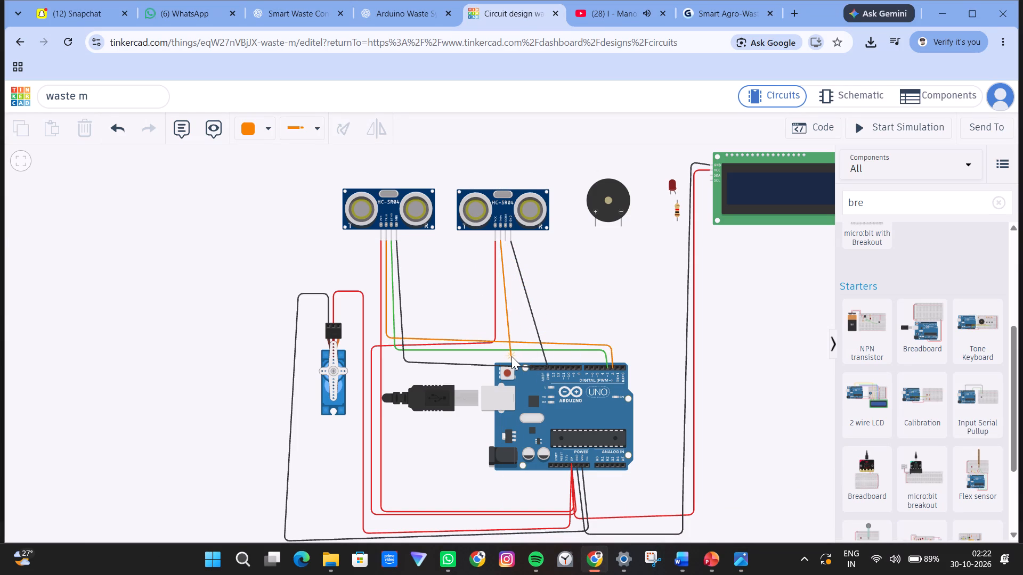
{"action": "scroll", "coordinate": [509, 356], "scroll_direction": "up", "scroll_amount": 5}
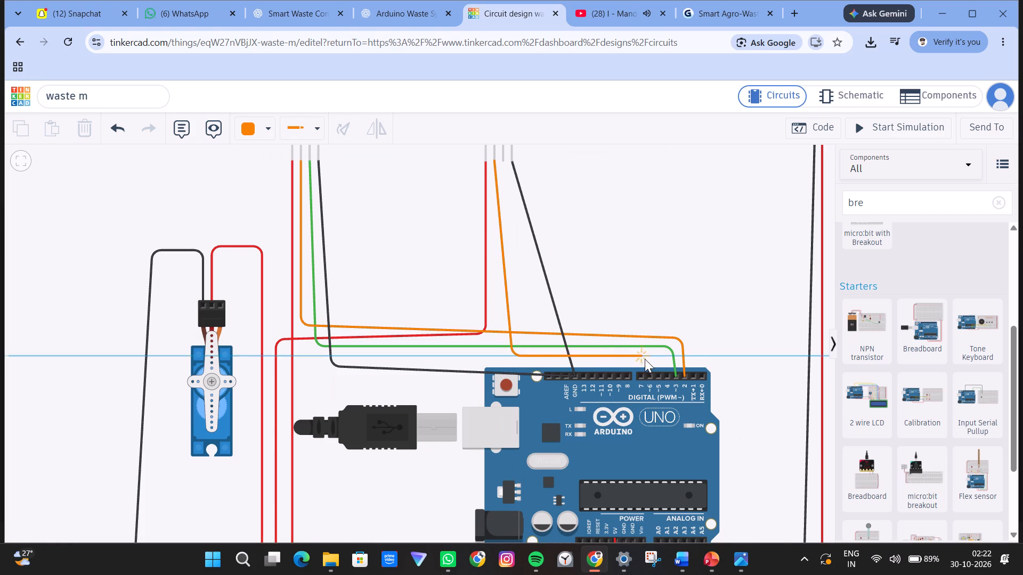
{"action": "left_click", "coordinate": [665, 357]}
{"action": "left_click", "coordinate": [665, 376]}
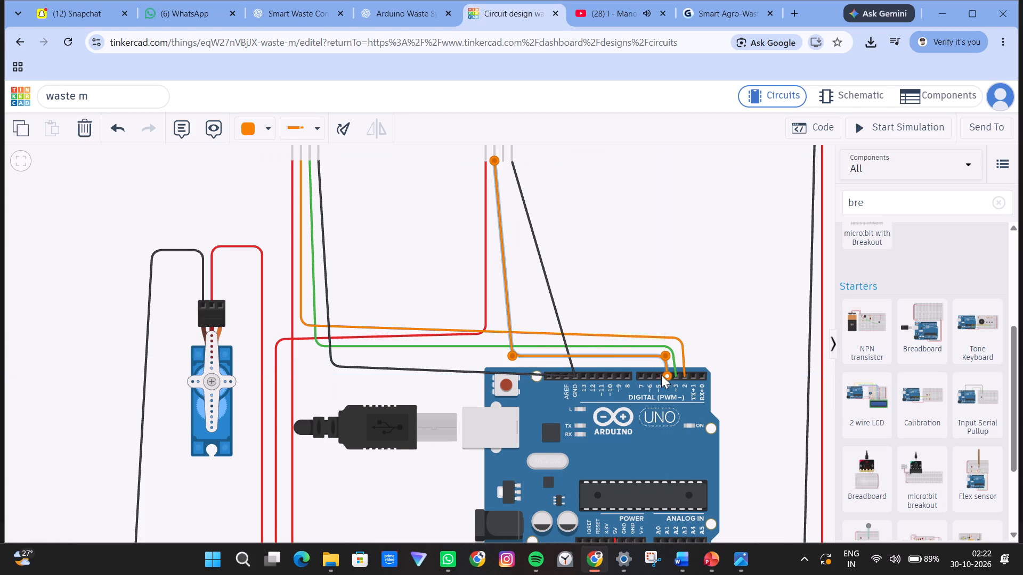
Change the second ultrasonic sensor's Trig wire colour to green.
{"action": "left_click", "coordinate": [268, 133]}
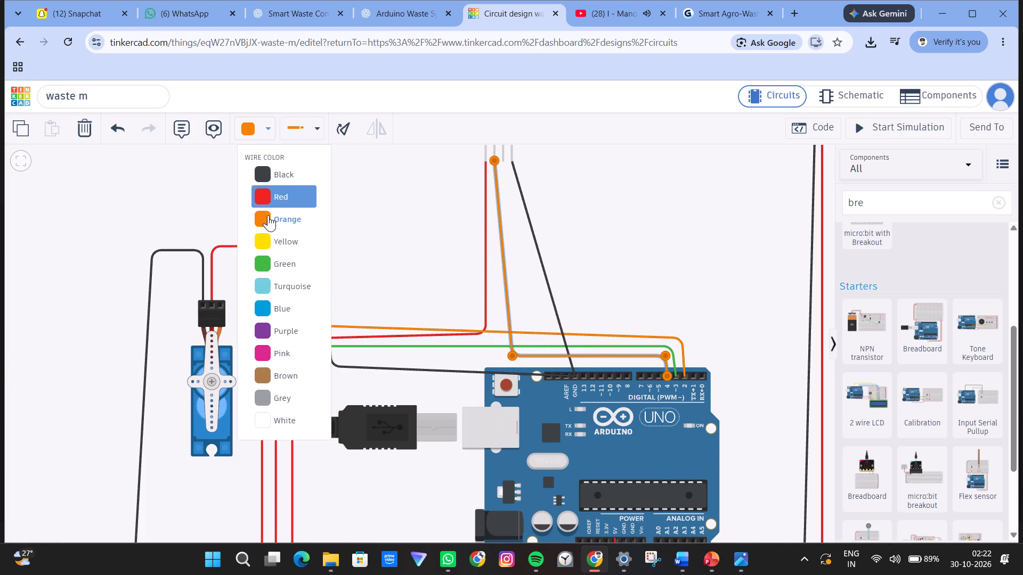
{"action": "left_click", "coordinate": [270, 264]}
{"action": "scroll", "coordinate": [380, 256], "scroll_direction": "up", "scroll_amount": 1}
{"action": "scroll", "coordinate": [380, 261], "scroll_direction": "down", "scroll_amount": 1}
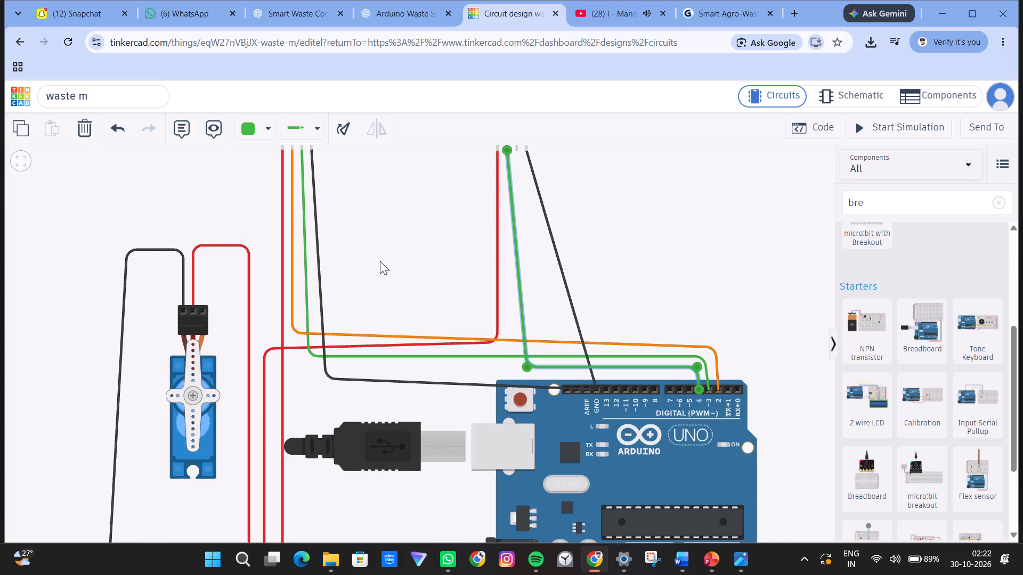
Wire the second ultrasonic sensor's Echo pin to Arduino pin 5 in green, with its horizontal run above the orange Trig wire.
{"action": "scroll", "coordinate": [380, 261], "scroll_direction": "down", "scroll_amount": 1}
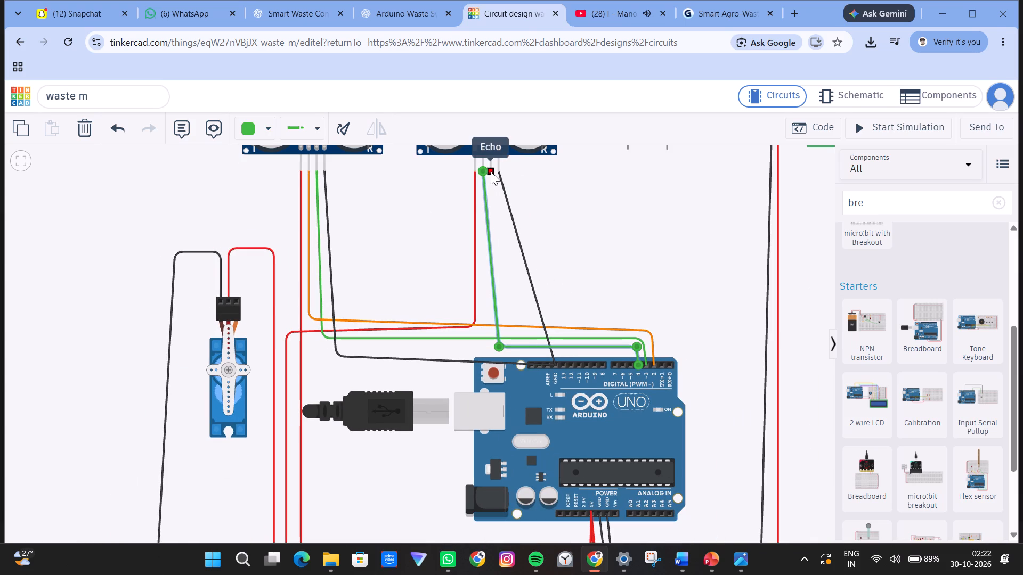
{"action": "left_click", "coordinate": [491, 170]}
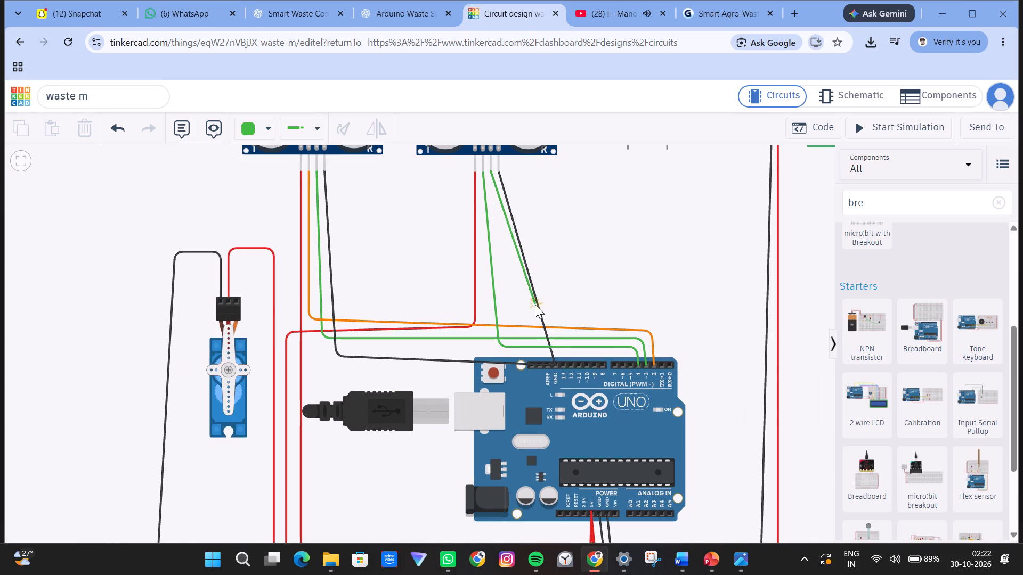
{"action": "left_click", "coordinate": [534, 319]}
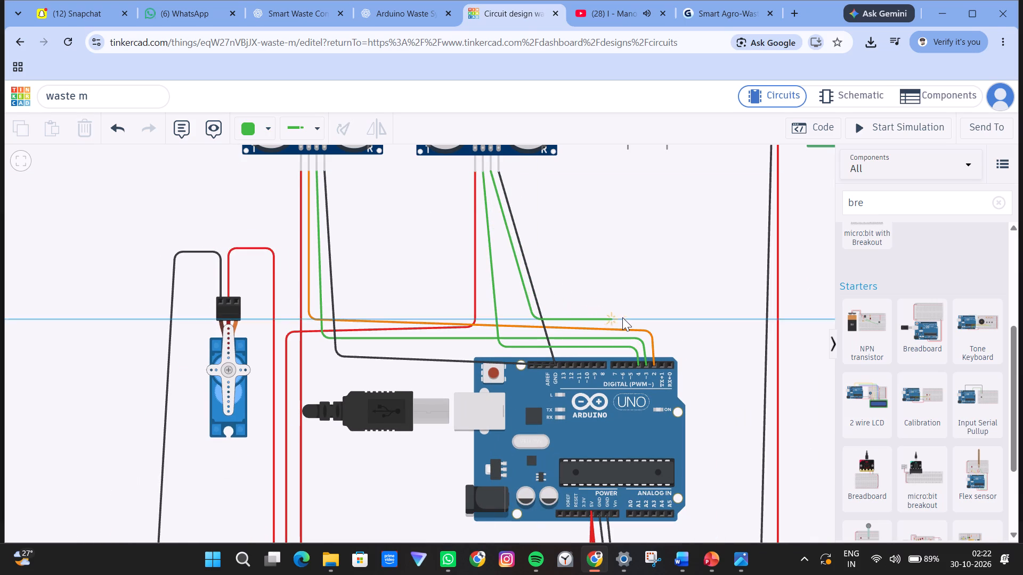
{"action": "left_click", "coordinate": [628, 319]}
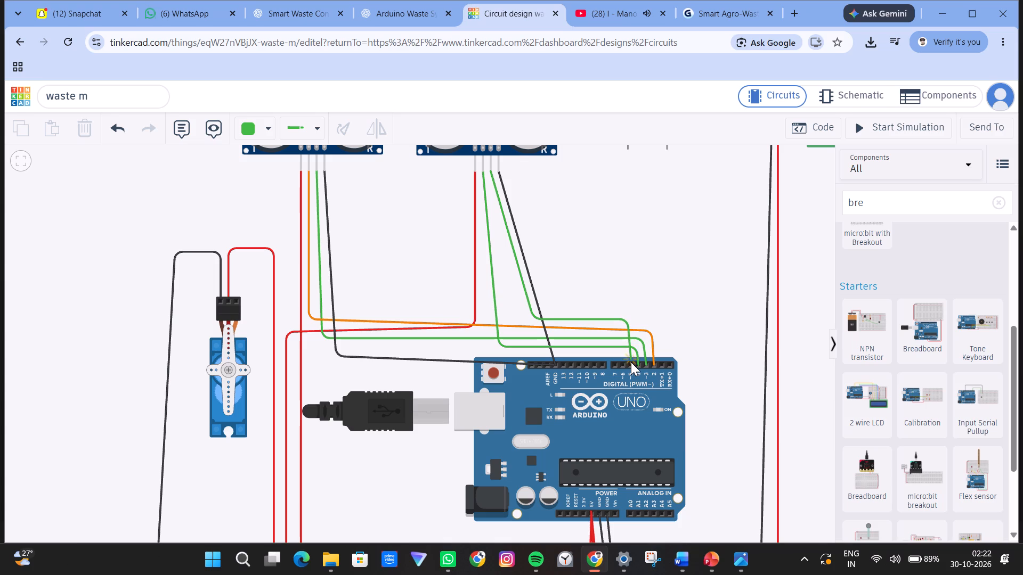
{"action": "left_click", "coordinate": [631, 363]}
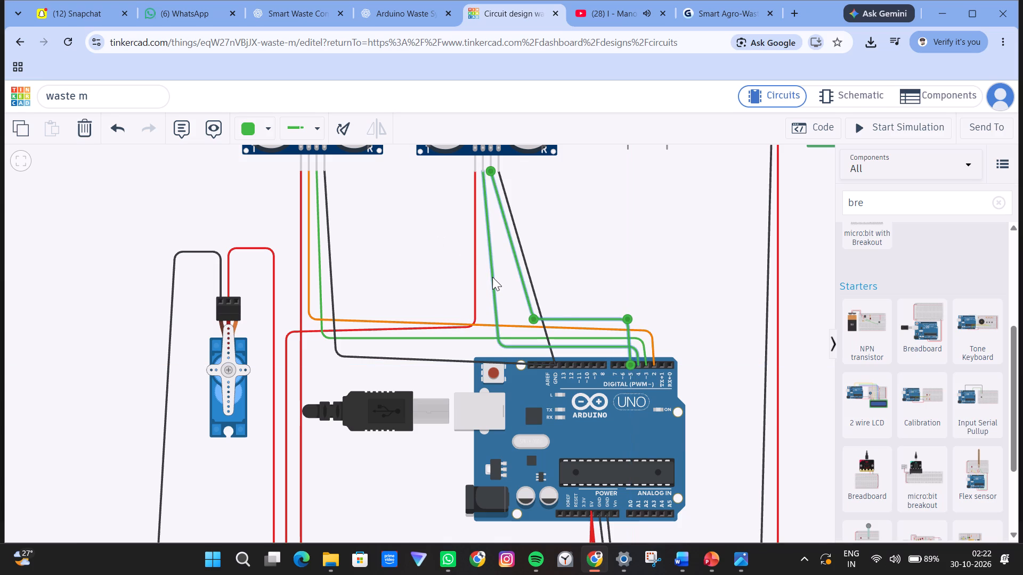
Change the second ultrasonic sensor's Trig wire colour to orange.
{"action": "left_click", "coordinate": [493, 278]}
{"action": "left_click", "coordinate": [271, 130]}
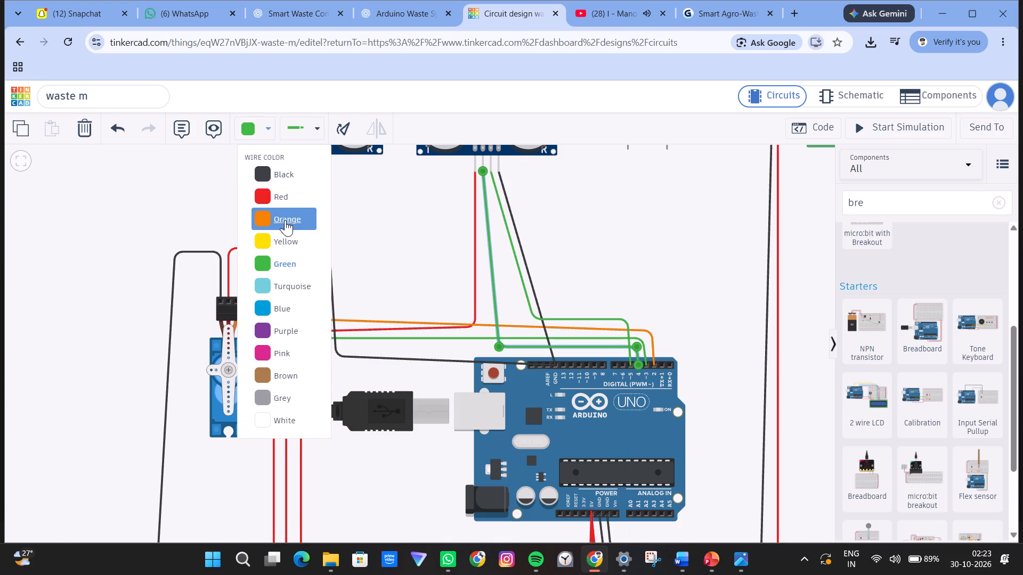
{"action": "left_click", "coordinate": [285, 226]}
{"action": "left_click", "coordinate": [565, 256]}
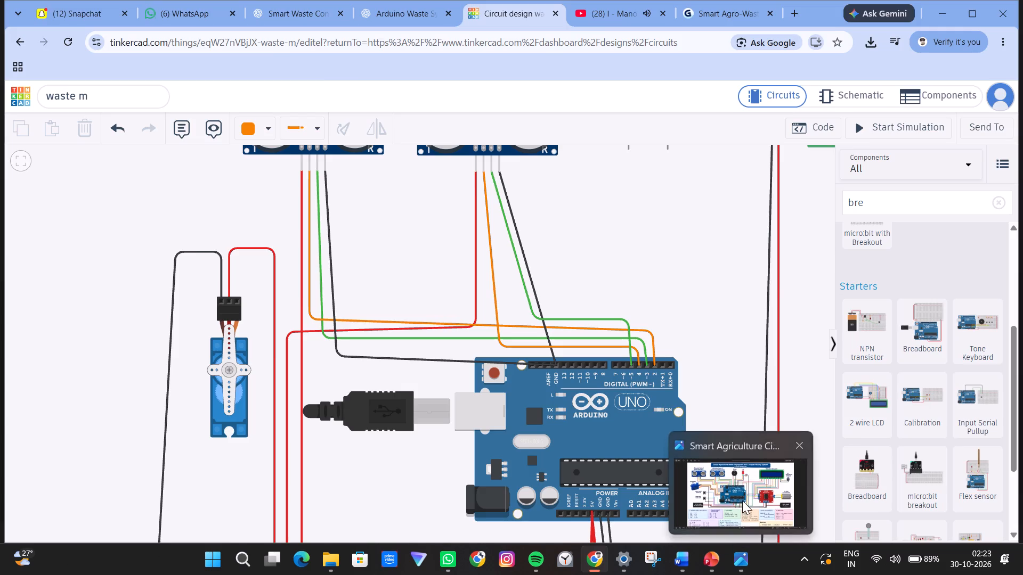
Check the reference diagram and wire the servo's signal pin to Arduino pin 6, routed above the servo's red power wire.
{"action": "left_click", "coordinate": [742, 500]}
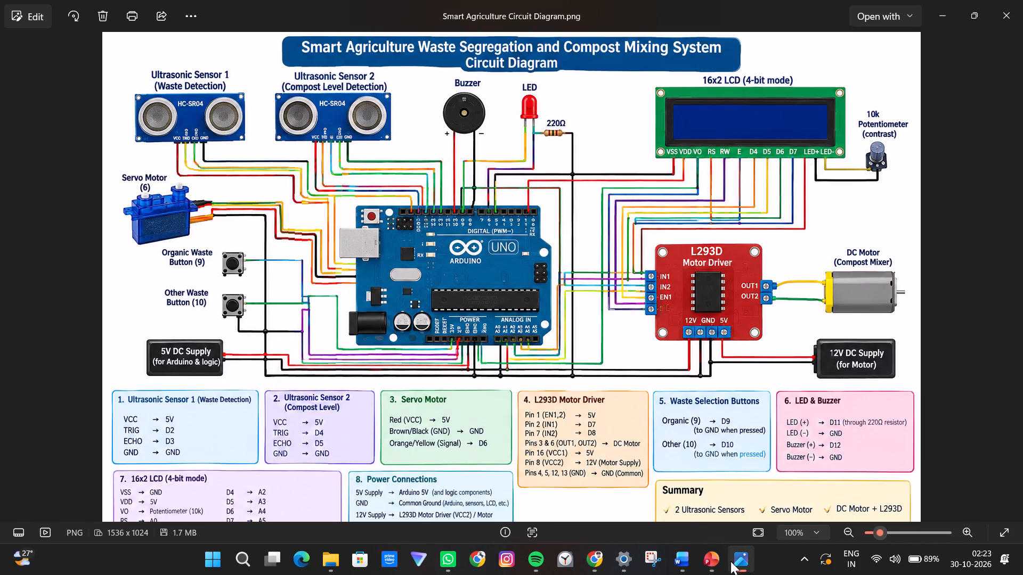
{"action": "left_click", "coordinate": [599, 551]}
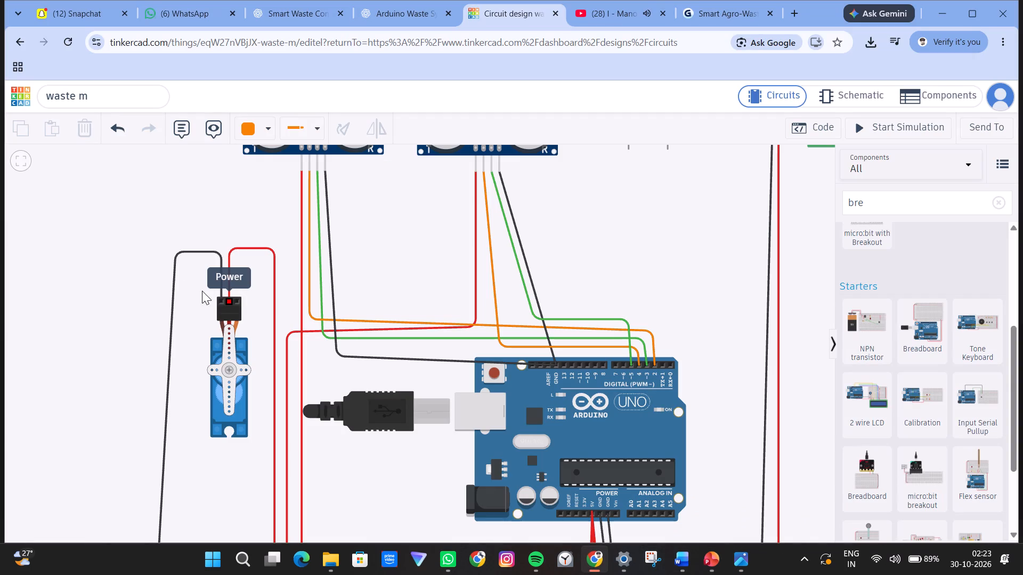
{"action": "left_click", "coordinate": [238, 300]}
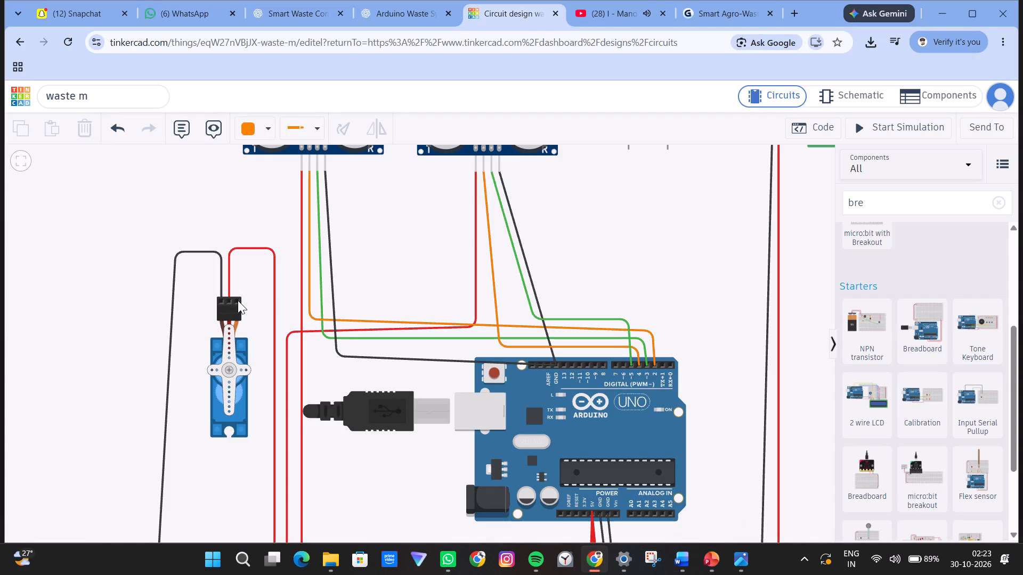
{"action": "left_click", "coordinate": [241, 224]}
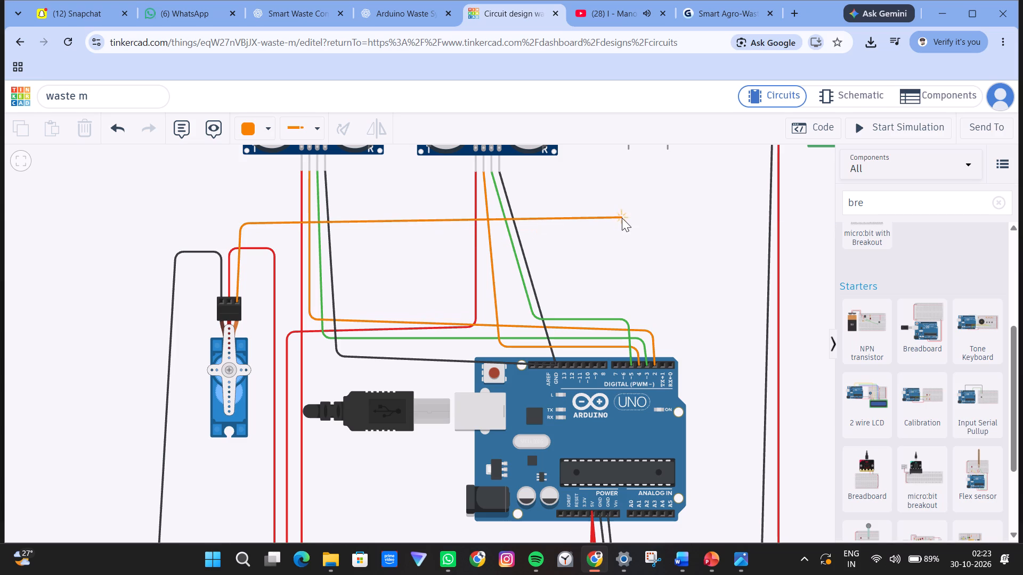
{"action": "left_click", "coordinate": [617, 218]}
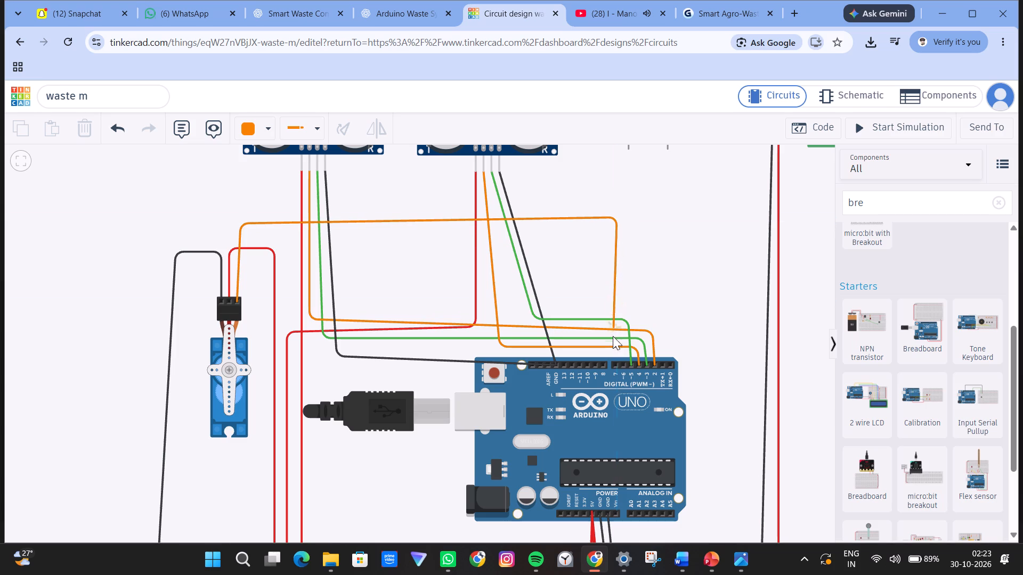
{"action": "left_click", "coordinate": [621, 365]}
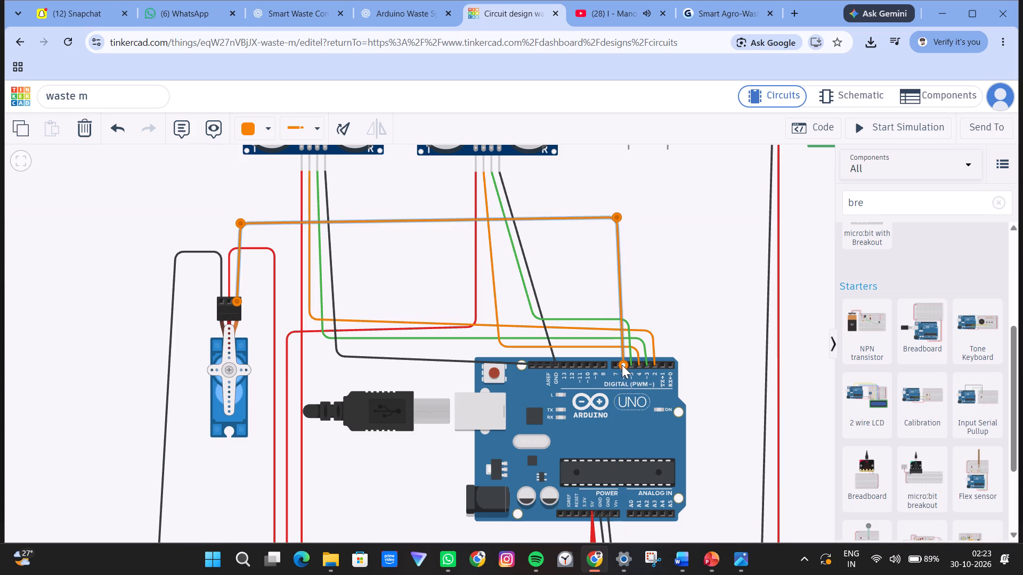
{"action": "left_click", "coordinate": [664, 280]}
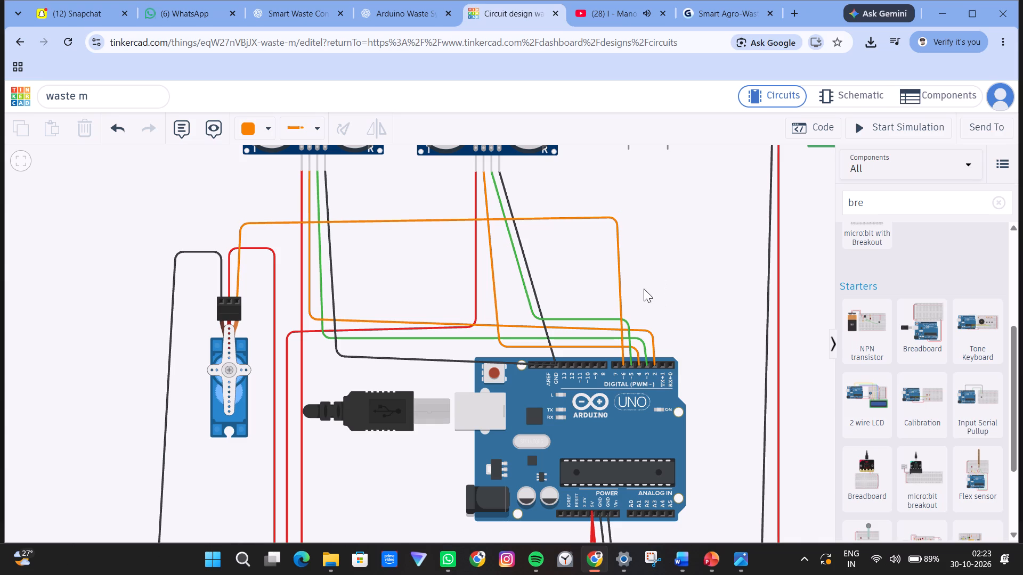
Change the servo's signal wire colour to yellow.
{"action": "left_click", "coordinate": [620, 281]}
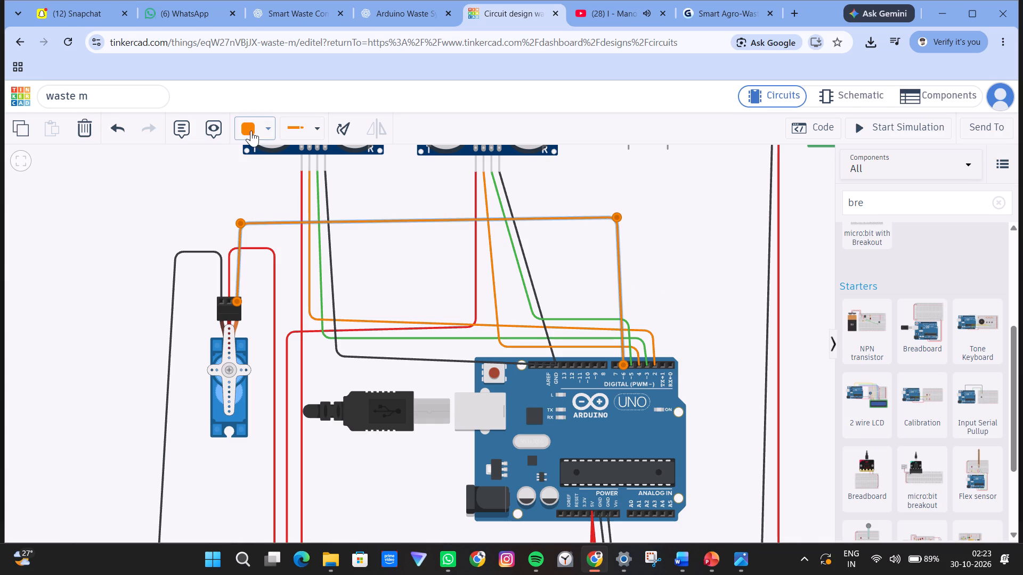
{"action": "left_click", "coordinate": [254, 126]}
{"action": "left_click", "coordinate": [277, 233]}
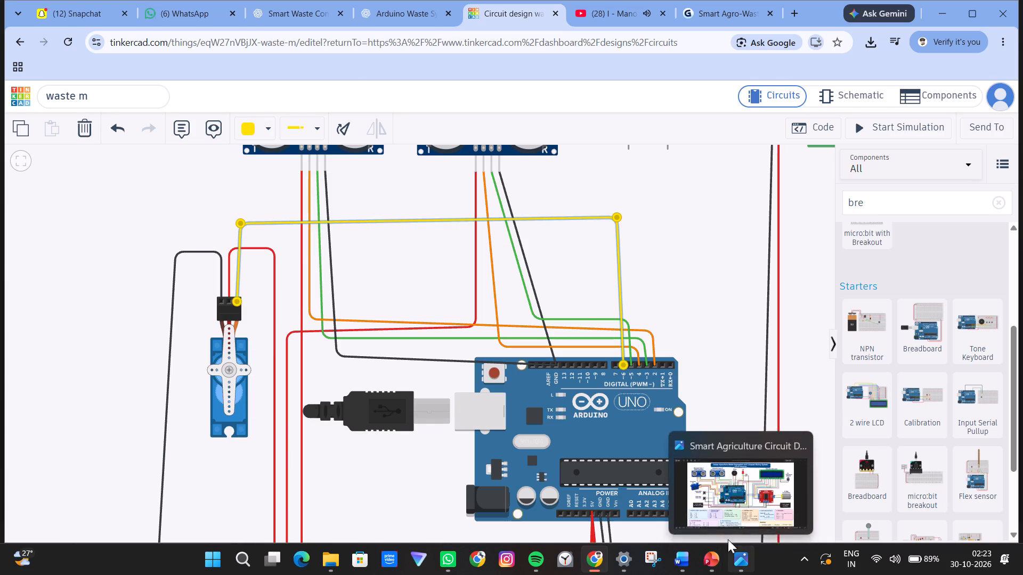
Switch to the reference circuit diagram to check the remaining connections.
{"action": "left_click", "coordinate": [723, 525]}
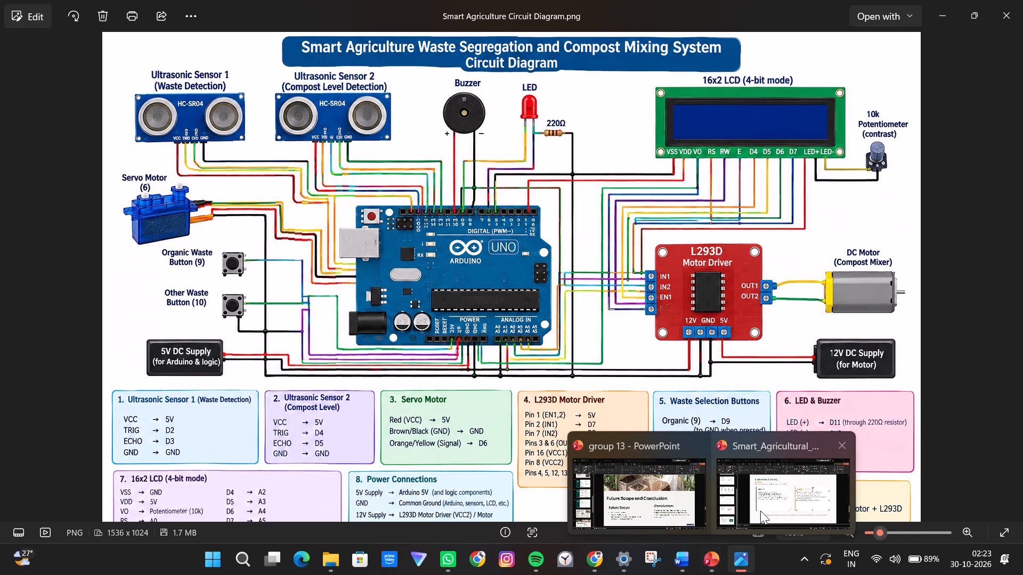
Switch to the group 13 presentation in PowerPoint and save it.
{"action": "left_click", "coordinate": [600, 561]}
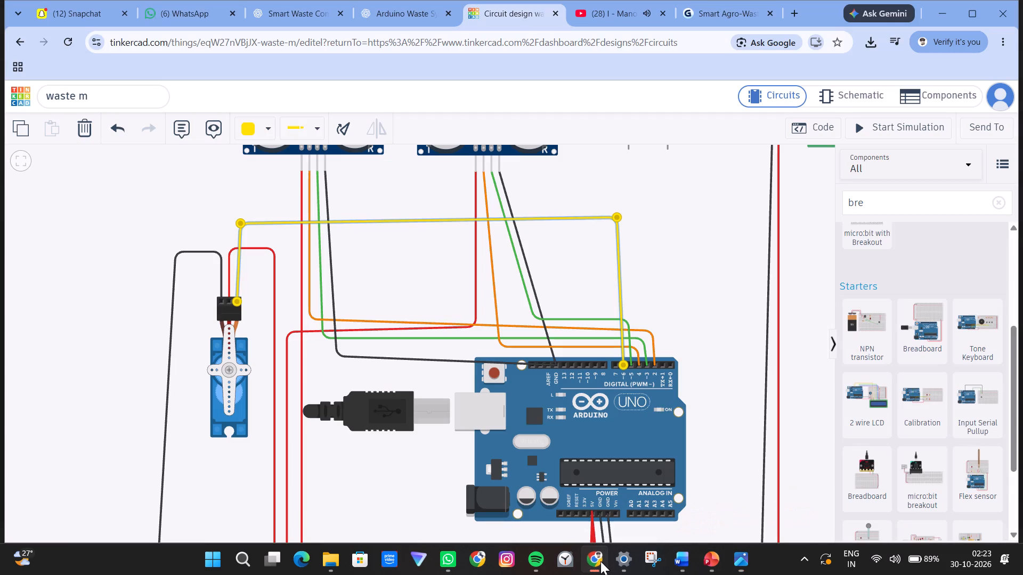
{"action": "left_click", "coordinate": [713, 561]}
{"action": "left_click", "coordinate": [672, 494]}
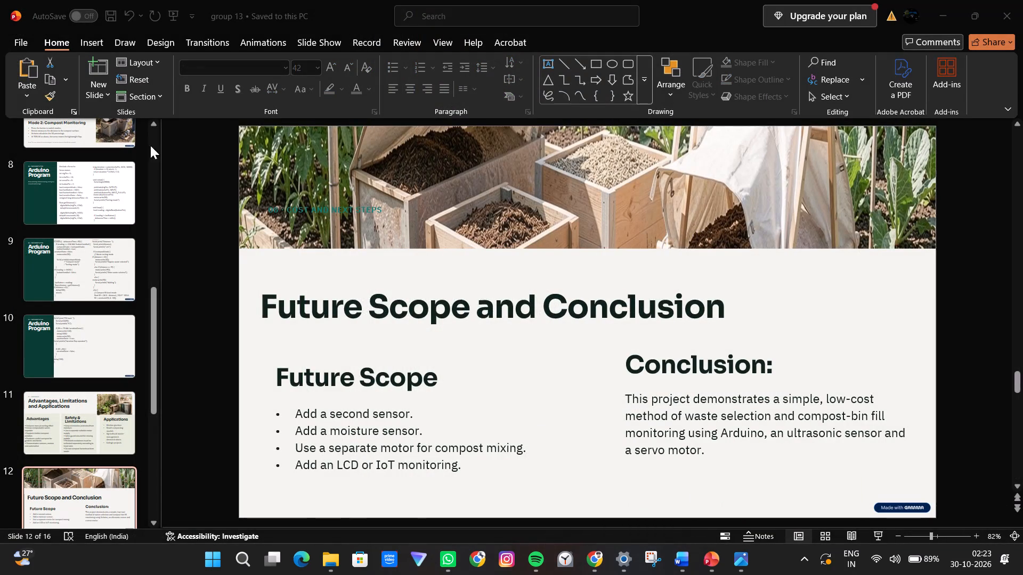
{"action": "left_click", "coordinate": [113, 9]}
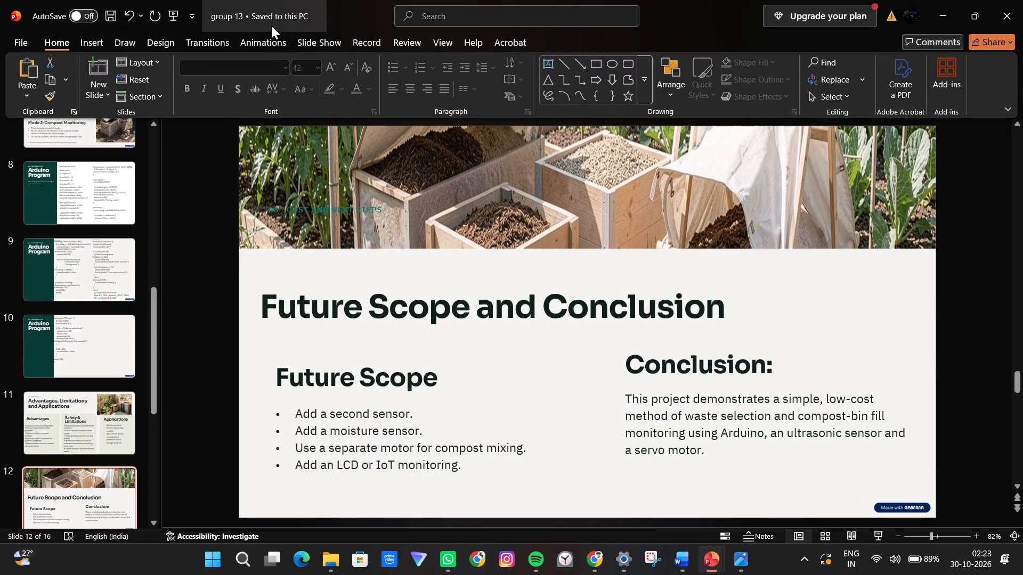
{"action": "left_click", "coordinate": [108, 13]}
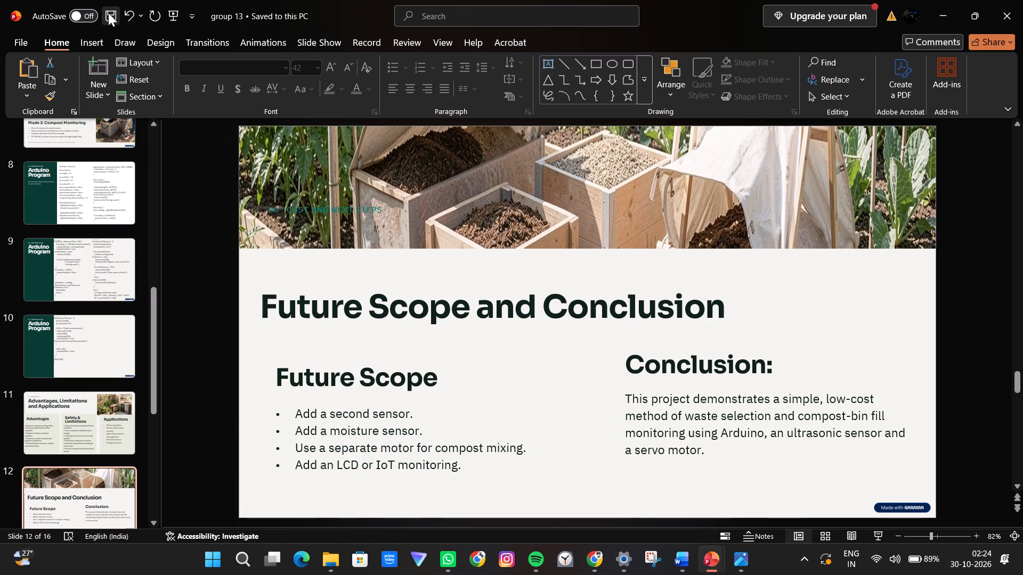
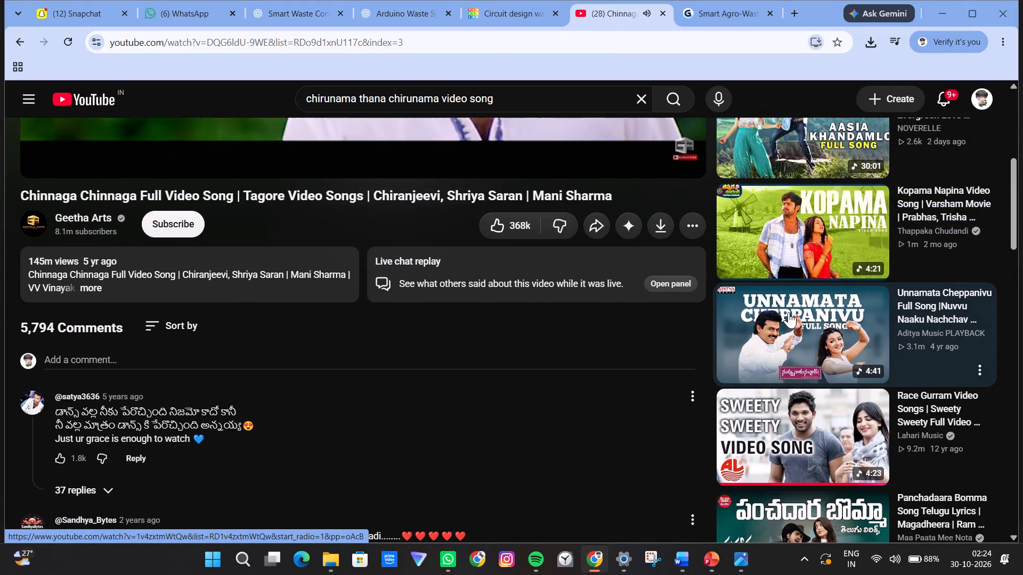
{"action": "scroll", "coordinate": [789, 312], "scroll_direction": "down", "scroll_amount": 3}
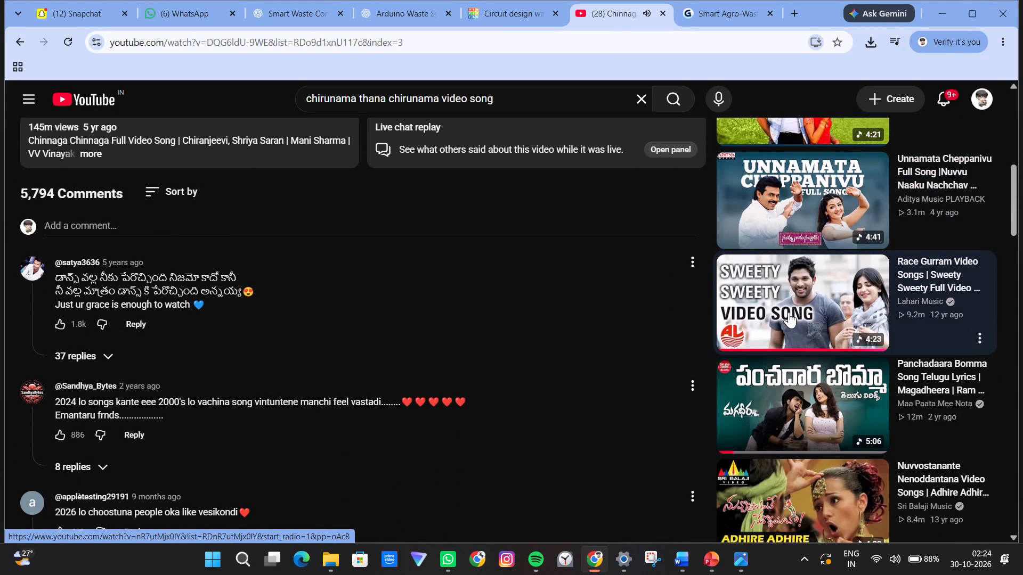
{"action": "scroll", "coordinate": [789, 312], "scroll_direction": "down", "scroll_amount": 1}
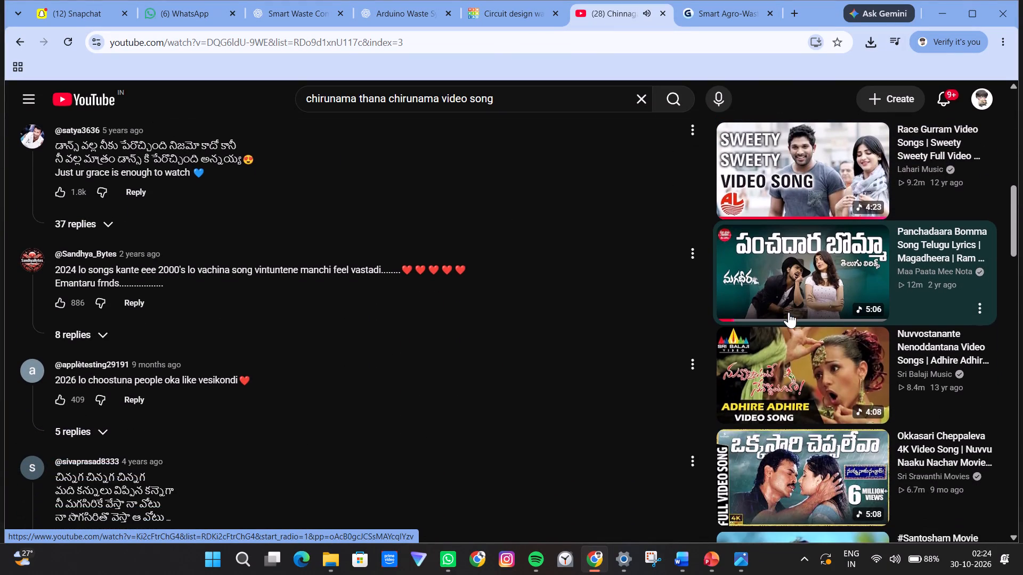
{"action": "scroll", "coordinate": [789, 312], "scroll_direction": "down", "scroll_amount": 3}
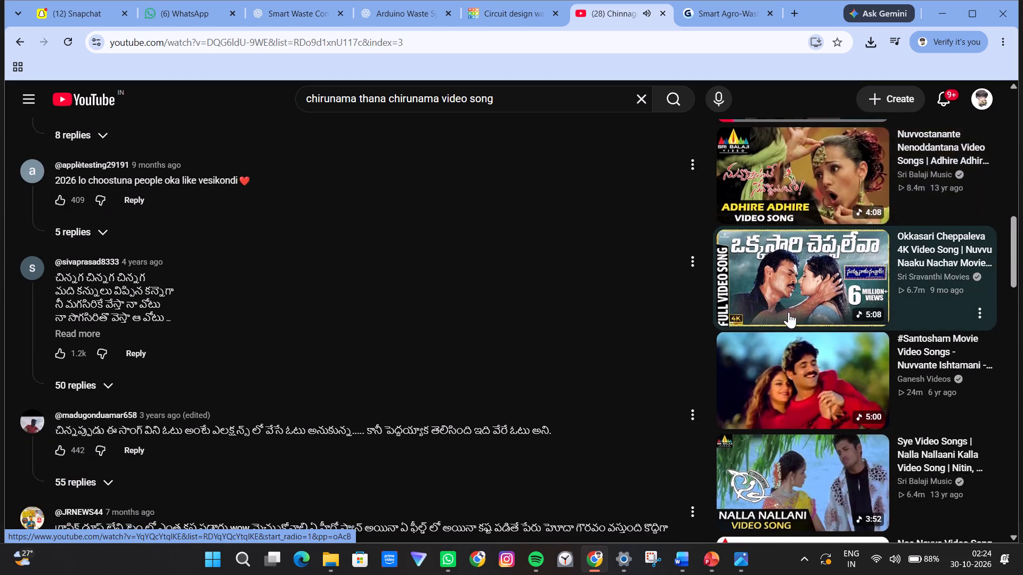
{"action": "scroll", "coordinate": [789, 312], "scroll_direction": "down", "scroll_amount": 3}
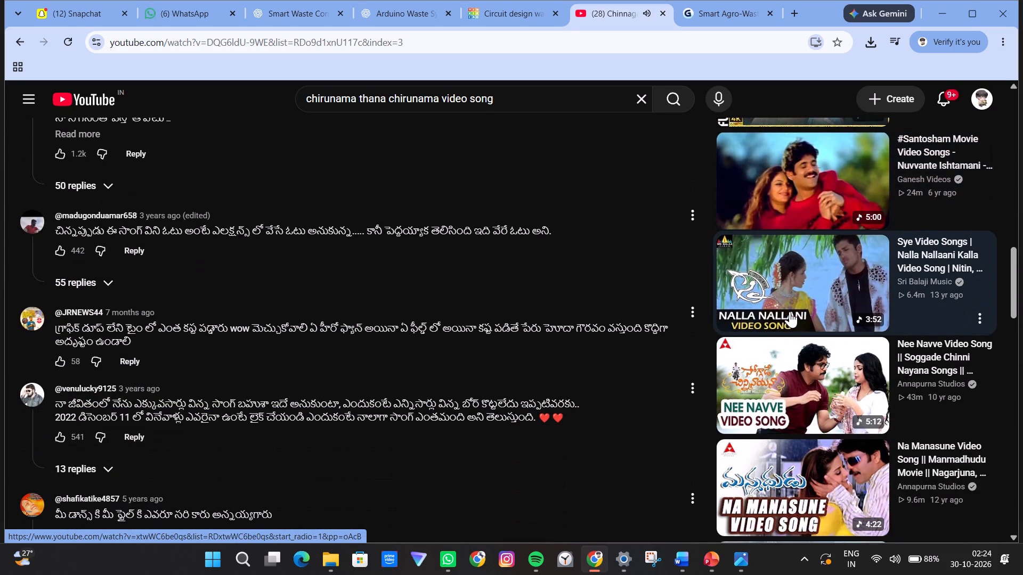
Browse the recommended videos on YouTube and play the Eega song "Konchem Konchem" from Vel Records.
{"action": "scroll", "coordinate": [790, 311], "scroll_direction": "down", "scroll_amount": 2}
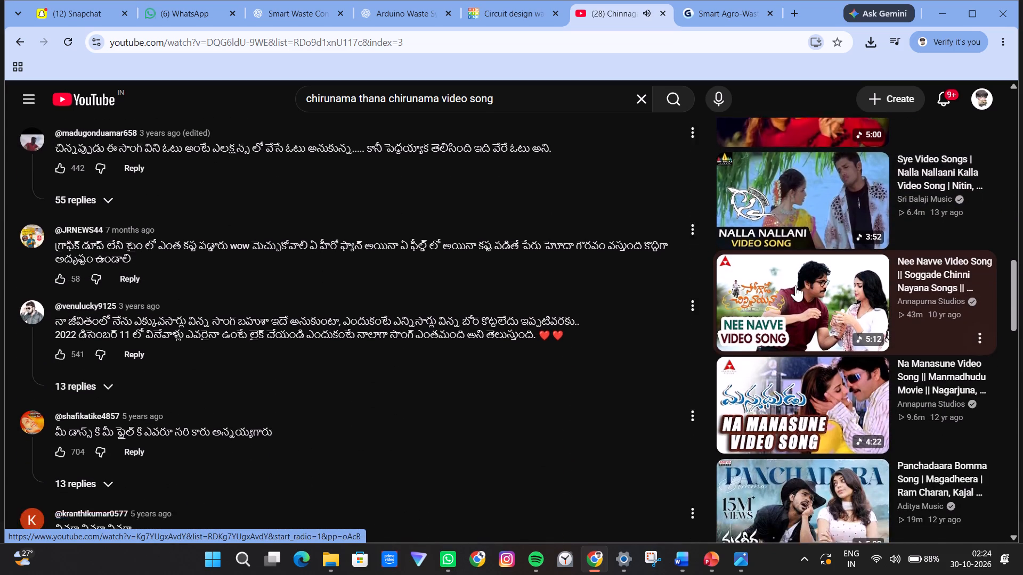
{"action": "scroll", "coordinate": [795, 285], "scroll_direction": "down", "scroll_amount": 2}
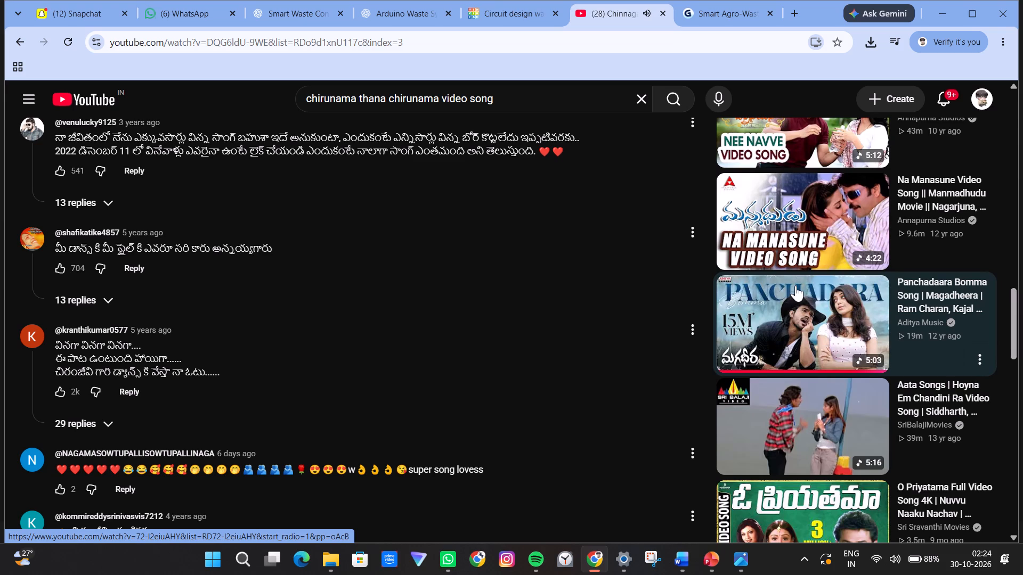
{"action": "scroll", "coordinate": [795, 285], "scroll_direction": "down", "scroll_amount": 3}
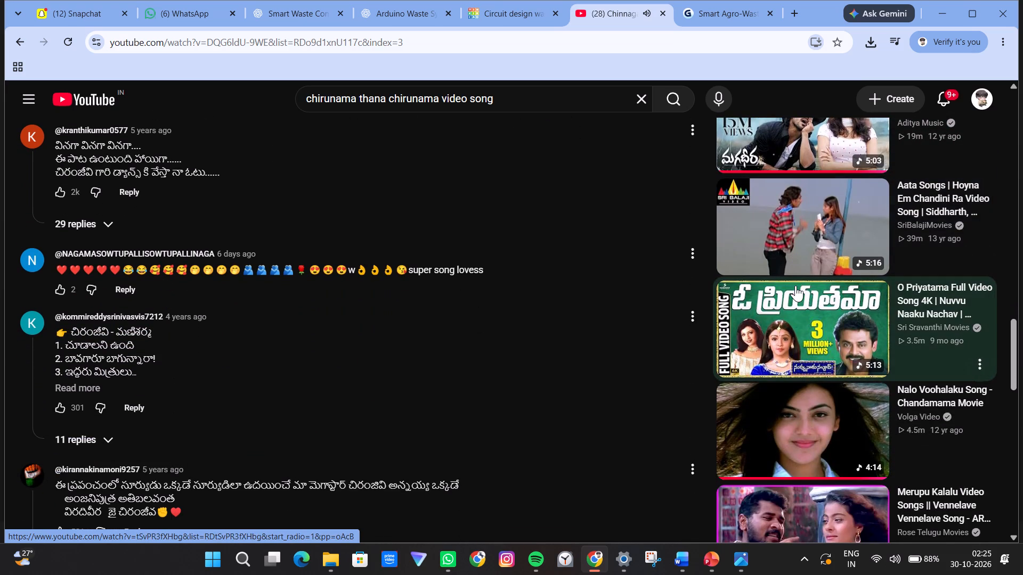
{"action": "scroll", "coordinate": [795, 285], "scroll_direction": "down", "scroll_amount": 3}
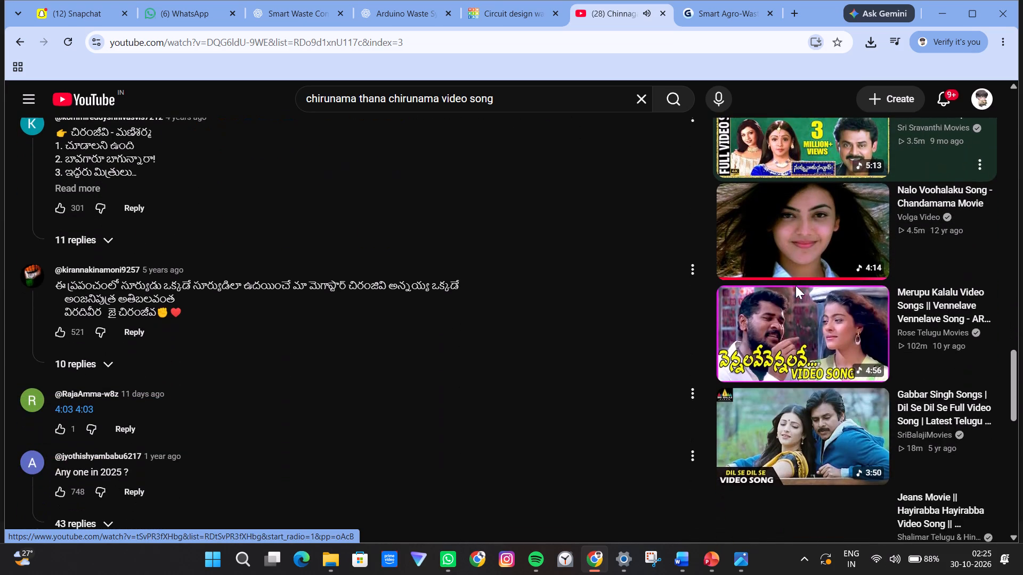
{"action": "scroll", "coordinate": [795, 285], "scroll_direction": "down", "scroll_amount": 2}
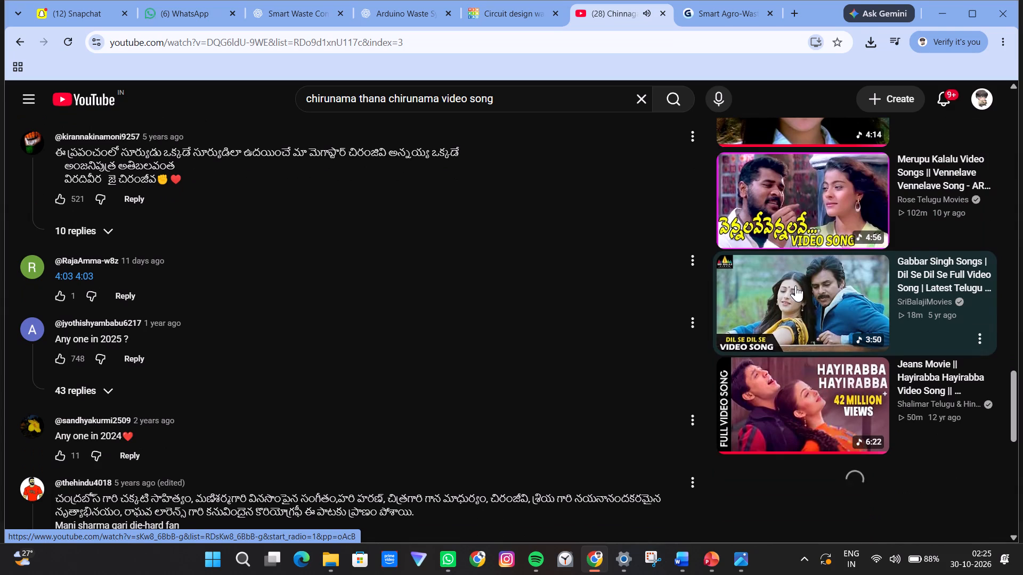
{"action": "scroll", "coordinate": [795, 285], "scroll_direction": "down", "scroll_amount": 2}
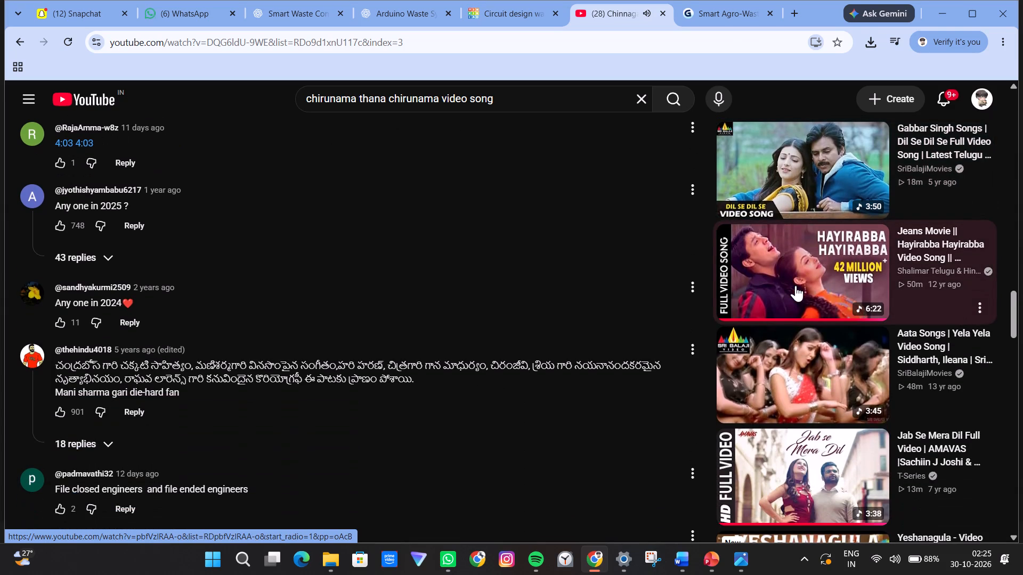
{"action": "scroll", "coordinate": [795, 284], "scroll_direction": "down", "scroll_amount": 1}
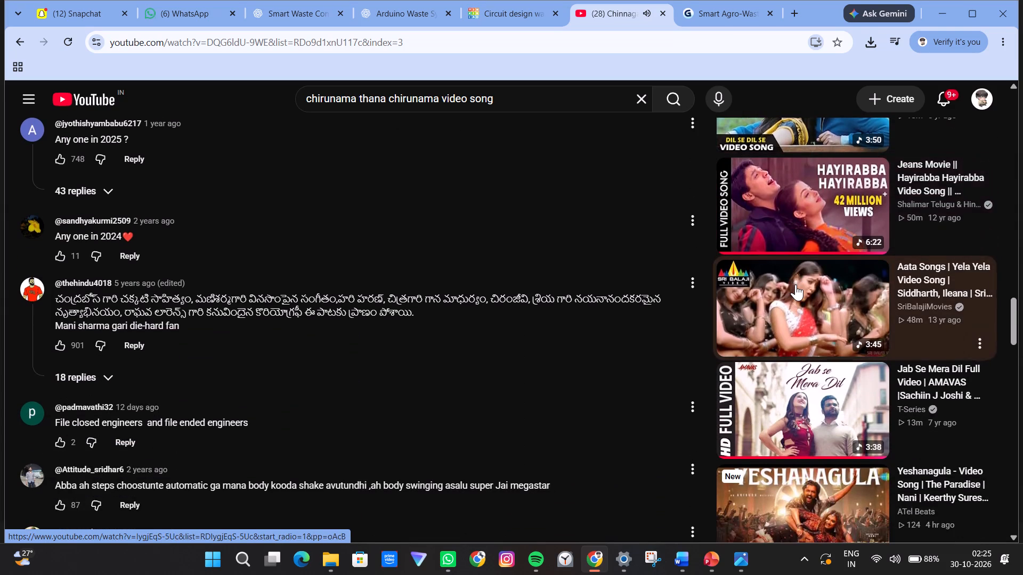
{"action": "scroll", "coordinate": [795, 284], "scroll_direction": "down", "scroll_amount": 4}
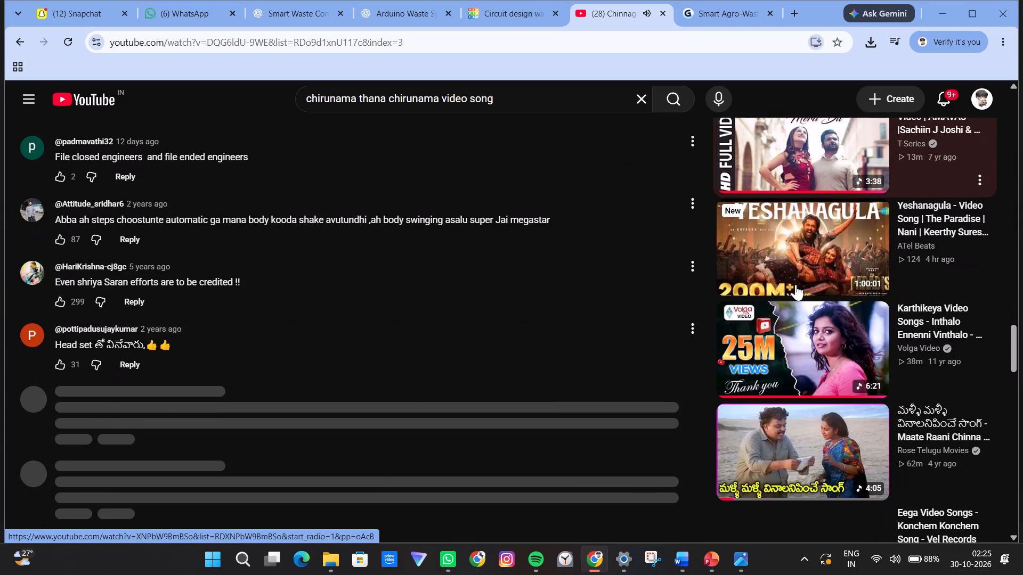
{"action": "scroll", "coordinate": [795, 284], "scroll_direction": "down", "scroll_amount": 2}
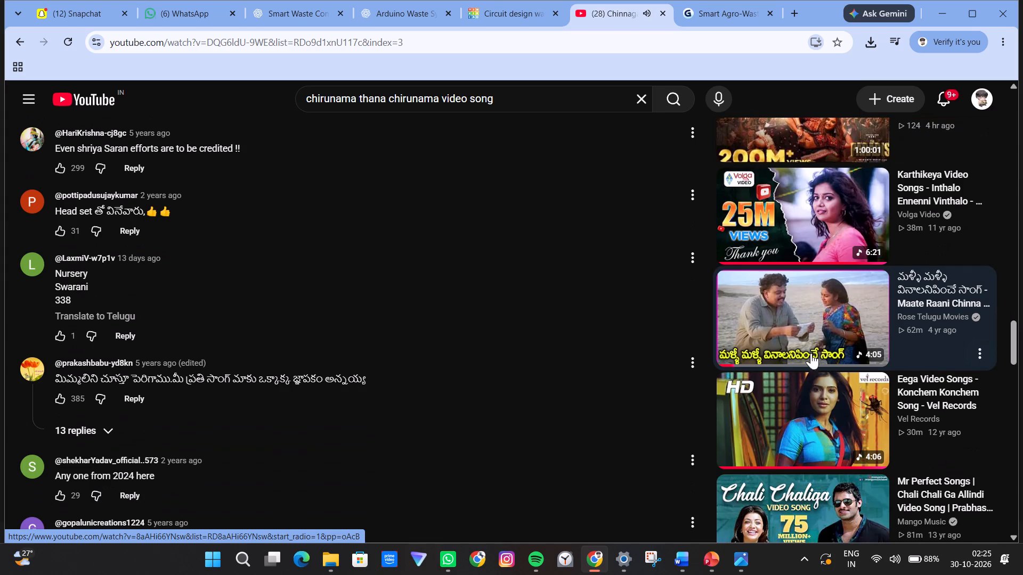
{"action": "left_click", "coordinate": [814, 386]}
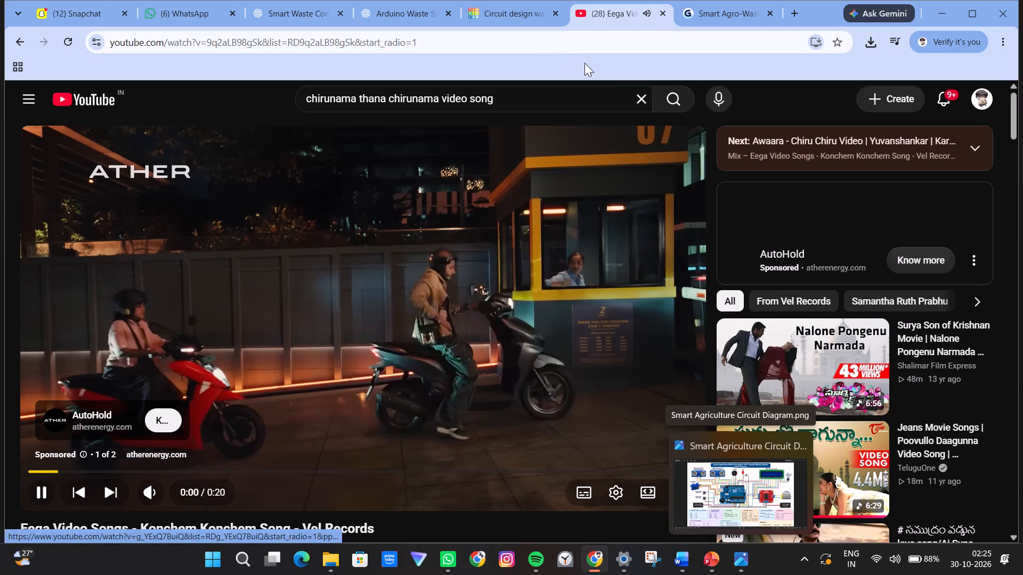
In the Tinkercad circuit, wire the L293D's Enable 1 & 2 pin to the Arduino's 5V pin, routed below the board.
{"action": "left_click", "coordinate": [493, 12]}
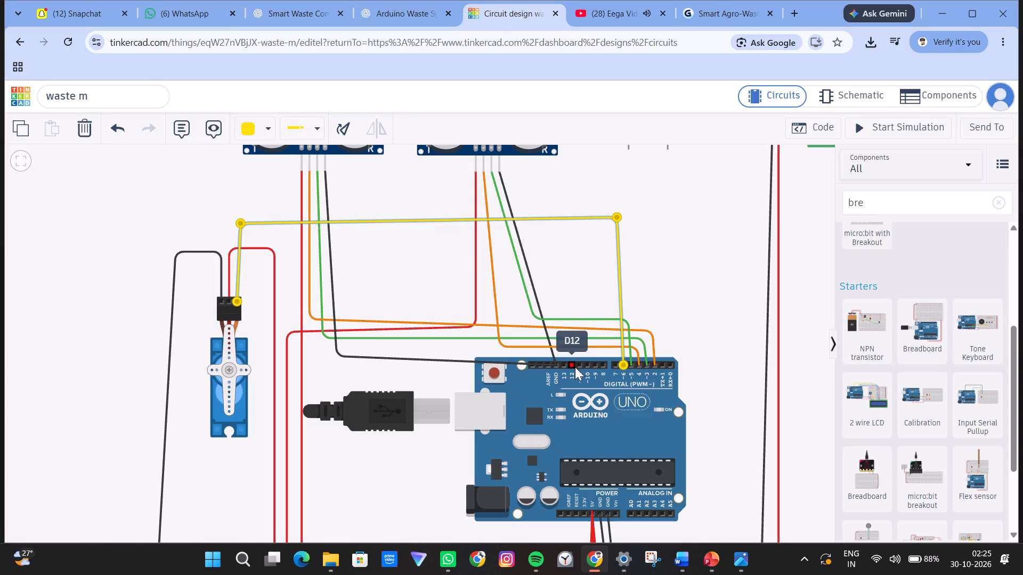
{"action": "scroll", "coordinate": [646, 346], "scroll_direction": "down", "scroll_amount": 4}
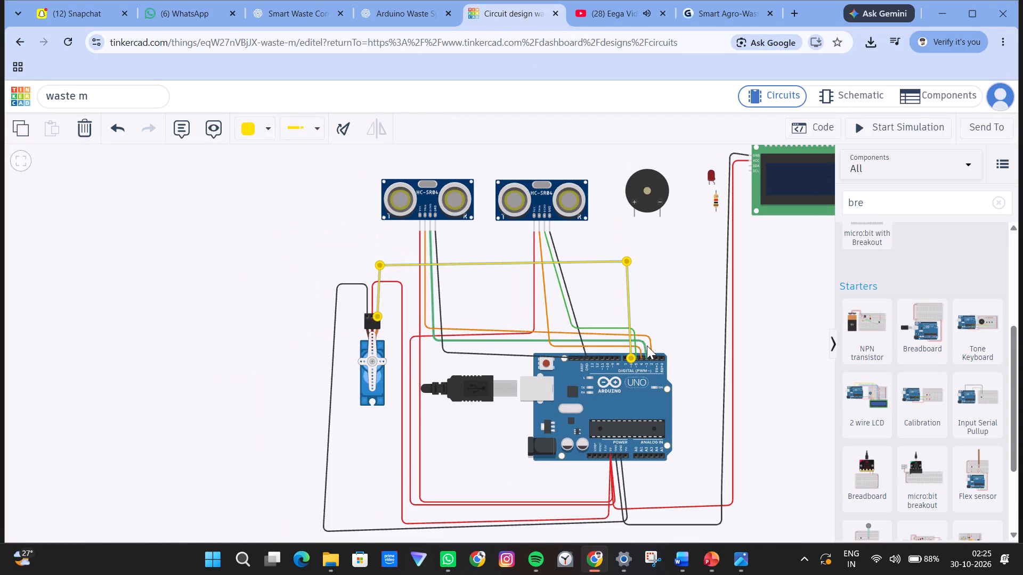
{"action": "scroll", "coordinate": [863, 339], "scroll_direction": "down", "scroll_amount": 2}
{"action": "scroll", "coordinate": [767, 421], "scroll_direction": "down", "scroll_amount": 3}
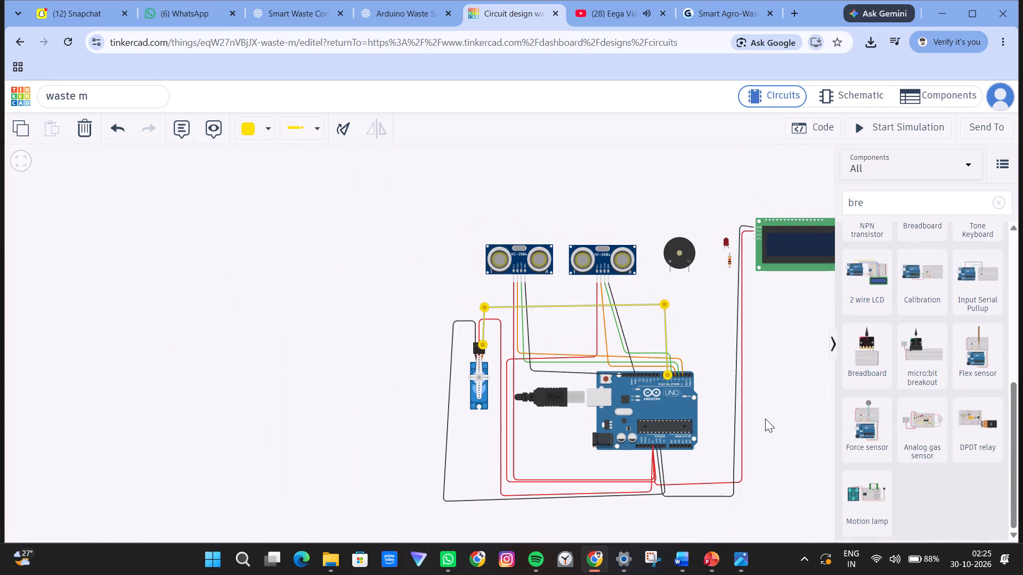
{"action": "left_click_drag", "start_coordinate": [773, 407], "coordinate": [563, 402]}
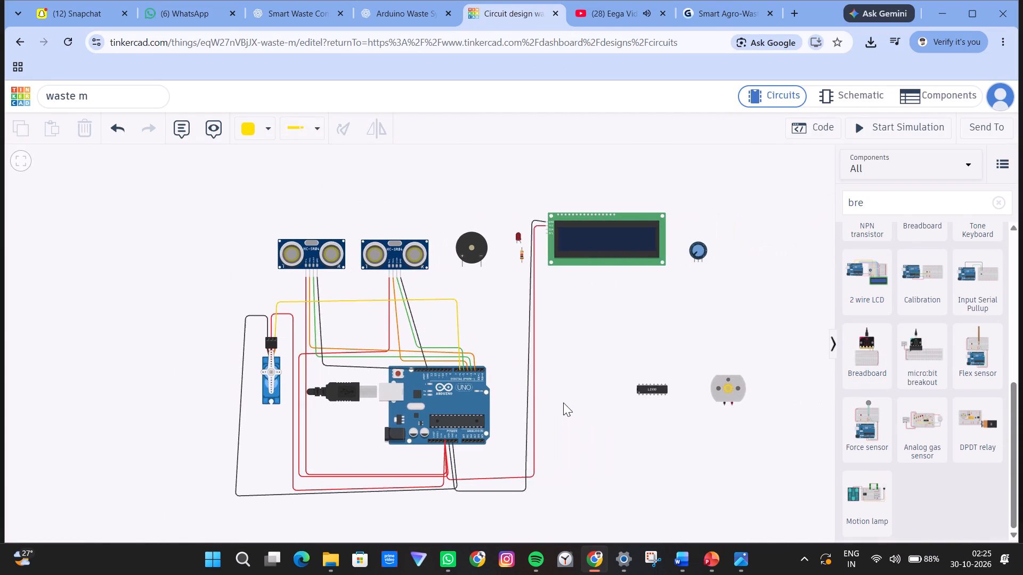
{"action": "left_click_drag", "start_coordinate": [563, 402], "coordinate": [412, 407]}
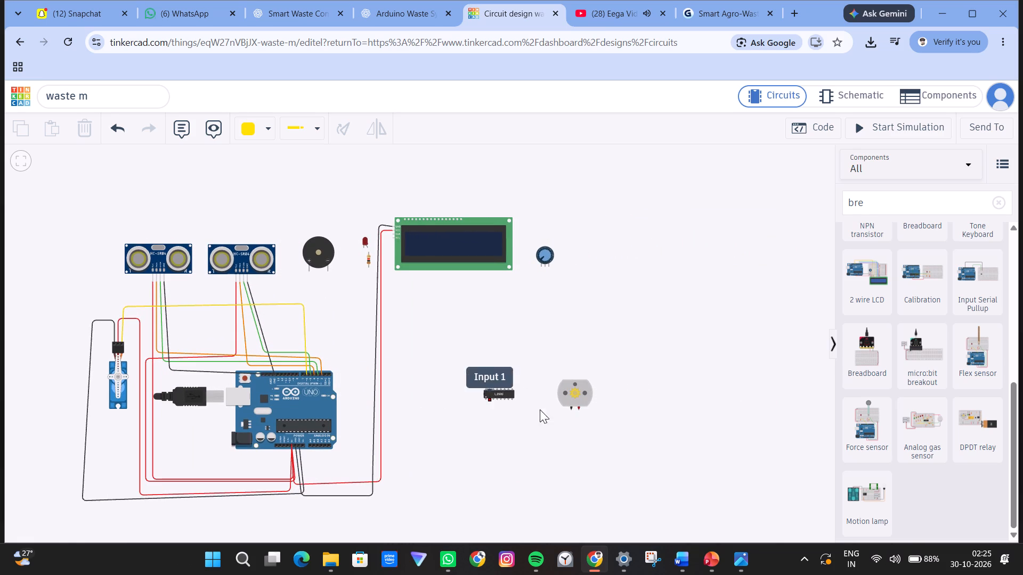
{"action": "scroll", "coordinate": [543, 412], "scroll_direction": "up", "scroll_amount": 4}
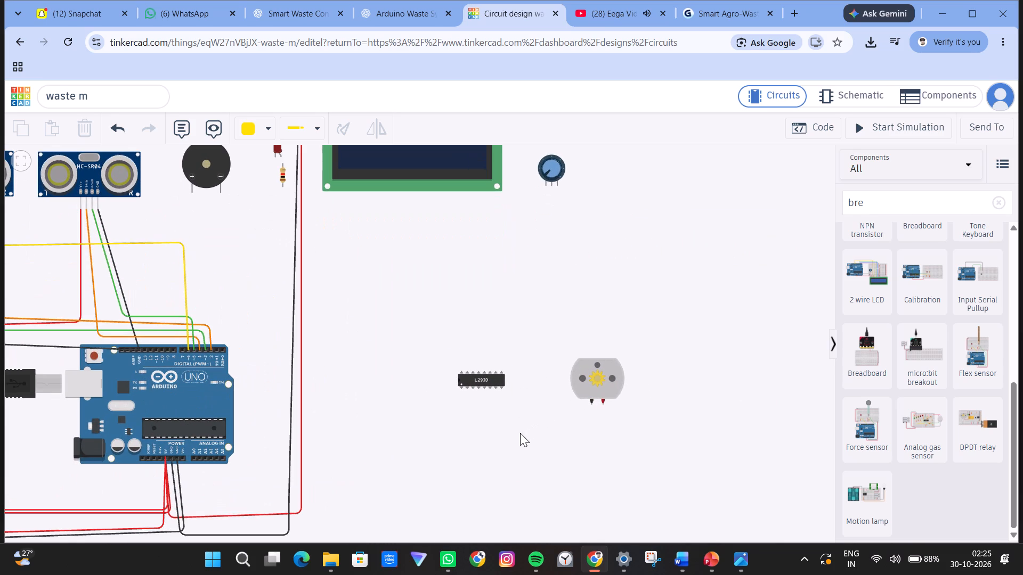
{"action": "scroll", "coordinate": [483, 387], "scroll_direction": "up", "scroll_amount": 2}
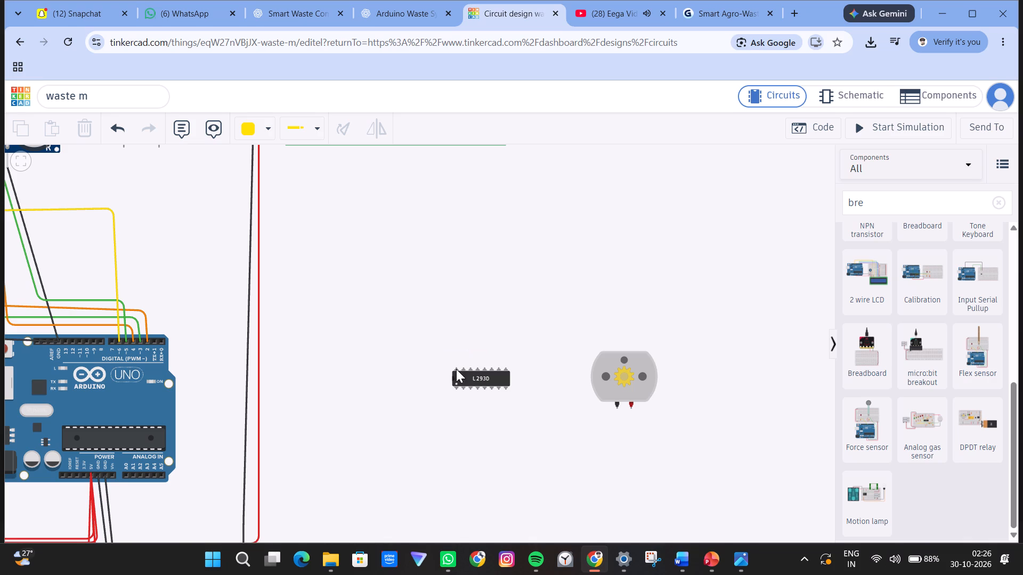
{"action": "left_click", "coordinate": [456, 390]}
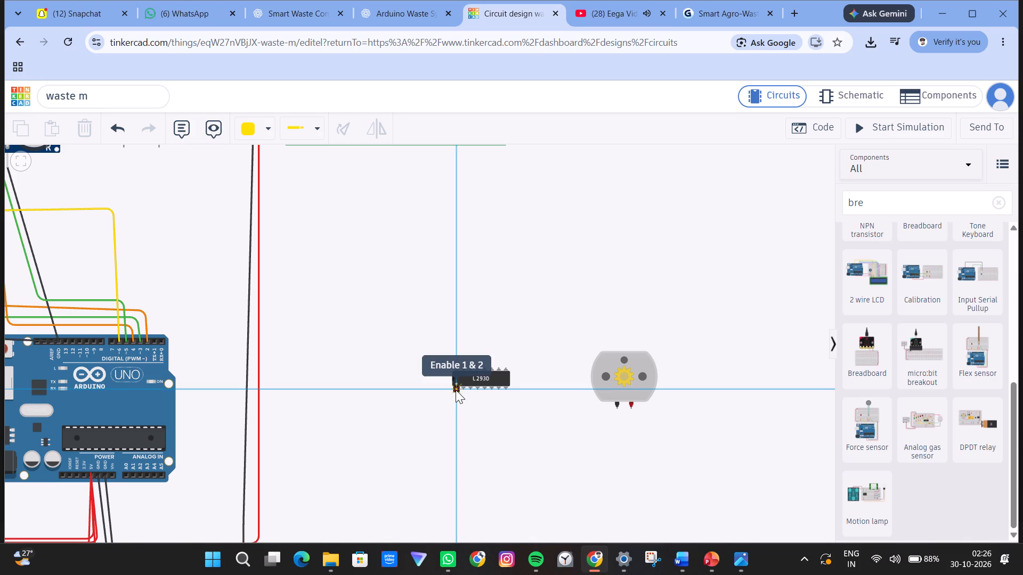
{"action": "scroll", "coordinate": [456, 443], "scroll_direction": "down", "scroll_amount": 2}
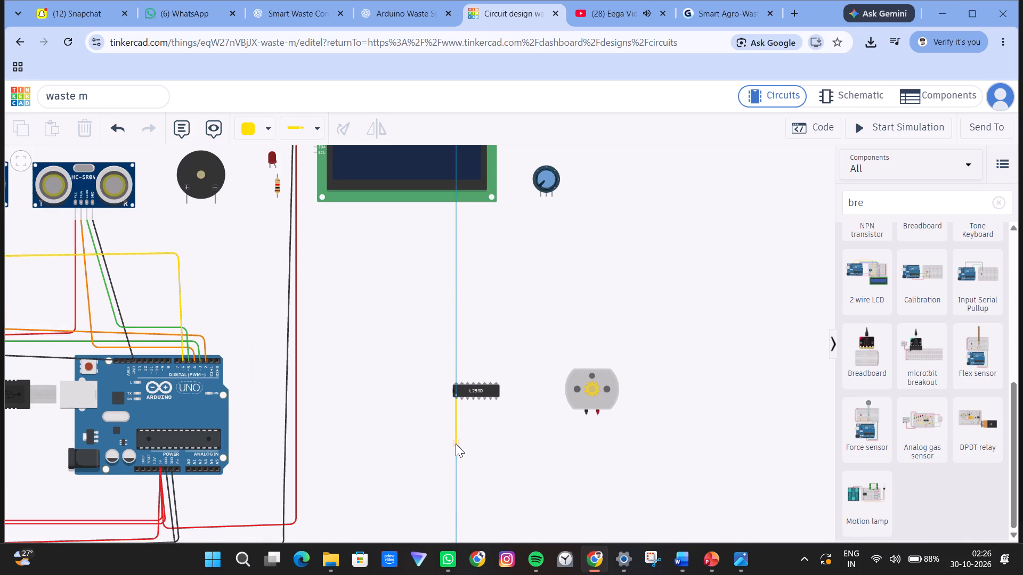
{"action": "left_click", "coordinate": [452, 525]}
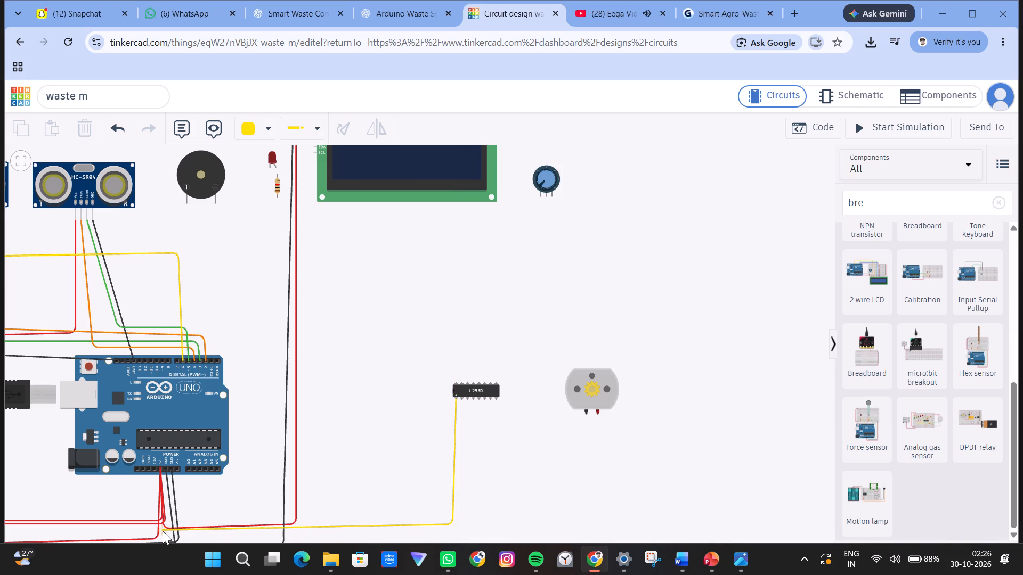
{"action": "left_click", "coordinate": [163, 531]}
{"action": "scroll", "coordinate": [158, 485], "scroll_direction": "up", "scroll_amount": 2}
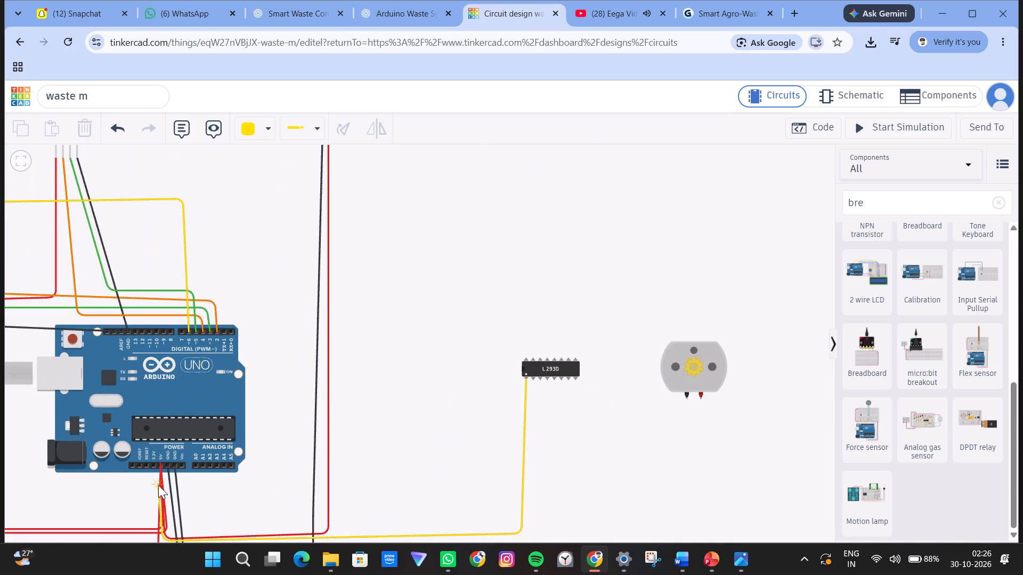
{"action": "scroll", "coordinate": [158, 485], "scroll_direction": "up", "scroll_amount": 9}
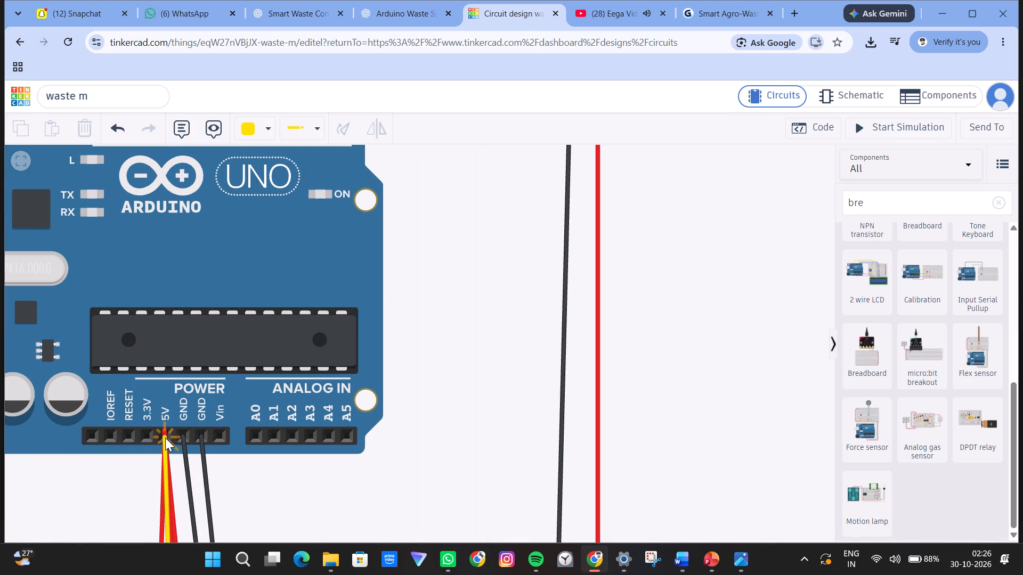
{"action": "left_click", "coordinate": [165, 437]}
Change the wire colour of the L293D's Enable 1 & 2 to 5V connection to red.
{"action": "left_click", "coordinate": [163, 431]}
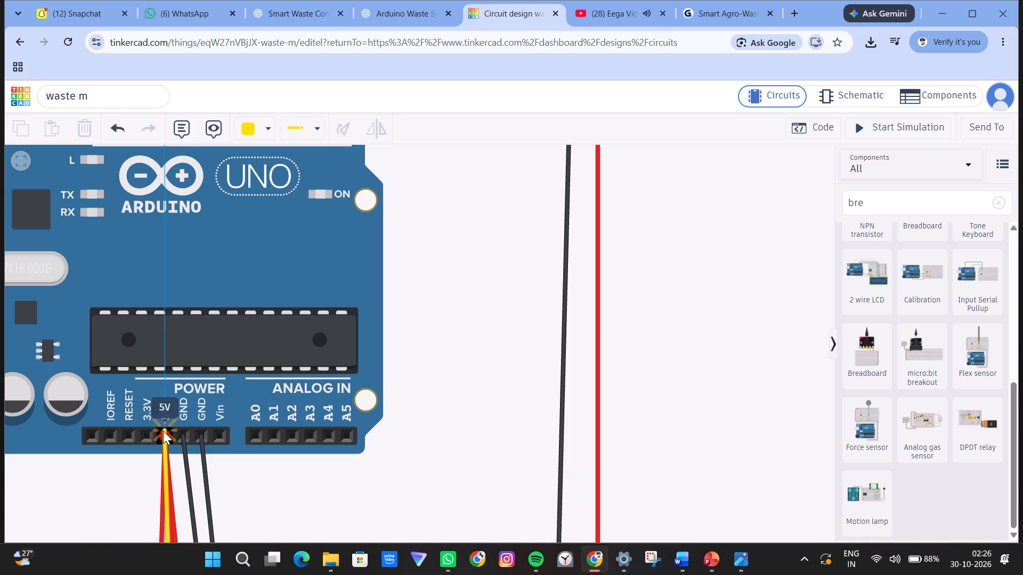
{"action": "left_click", "coordinate": [243, 134]}
{"action": "left_click", "coordinate": [256, 194]}
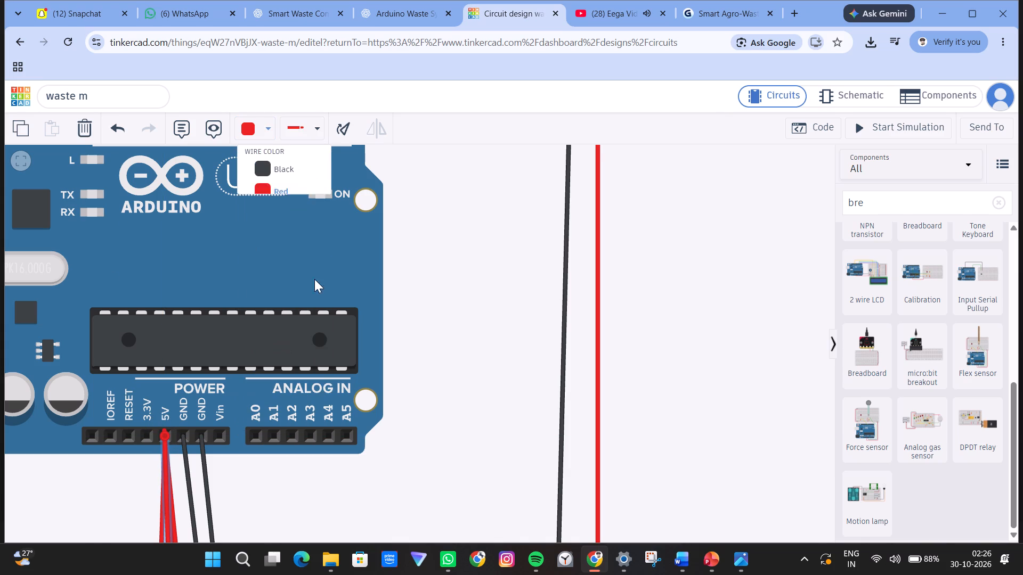
Check the reference diagram and wire the L293D's Input 1 to Arduino pin D7, routed around the board's USB-opposite side and above its digital pins.
{"action": "scroll", "coordinate": [507, 410], "scroll_direction": "down", "scroll_amount": 8}
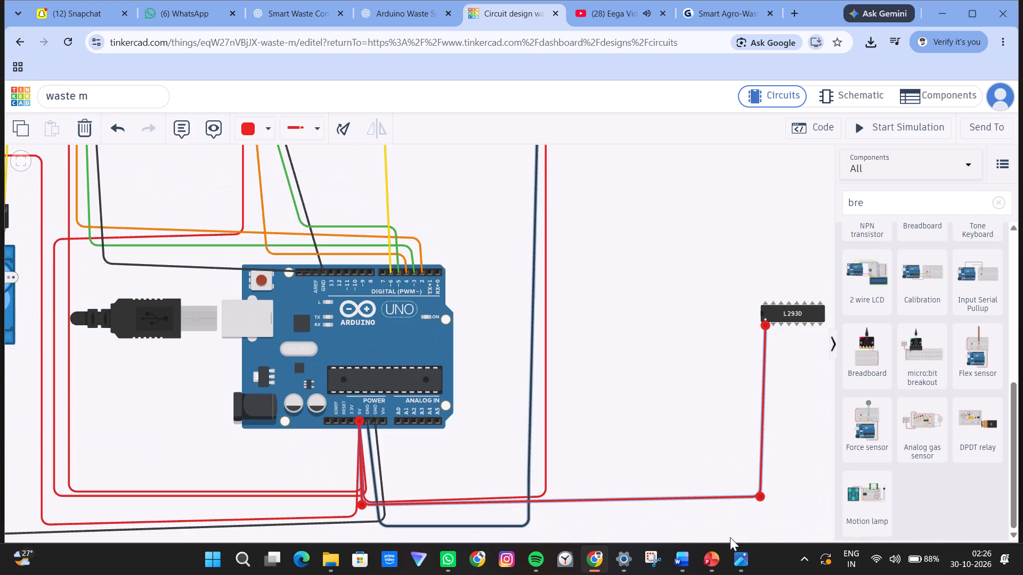
{"action": "left_click", "coordinate": [748, 504]}
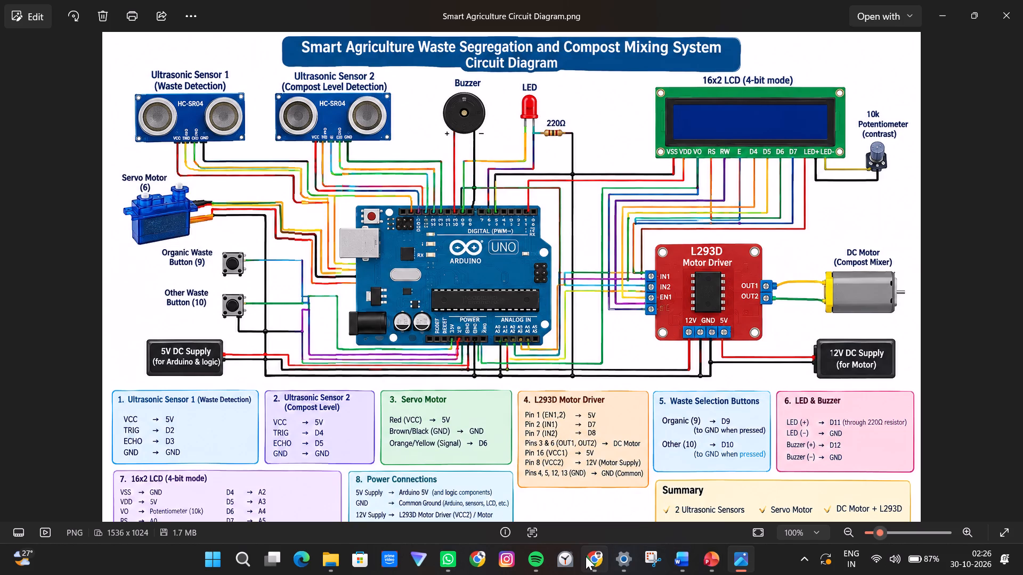
{"action": "left_click", "coordinate": [599, 494]}
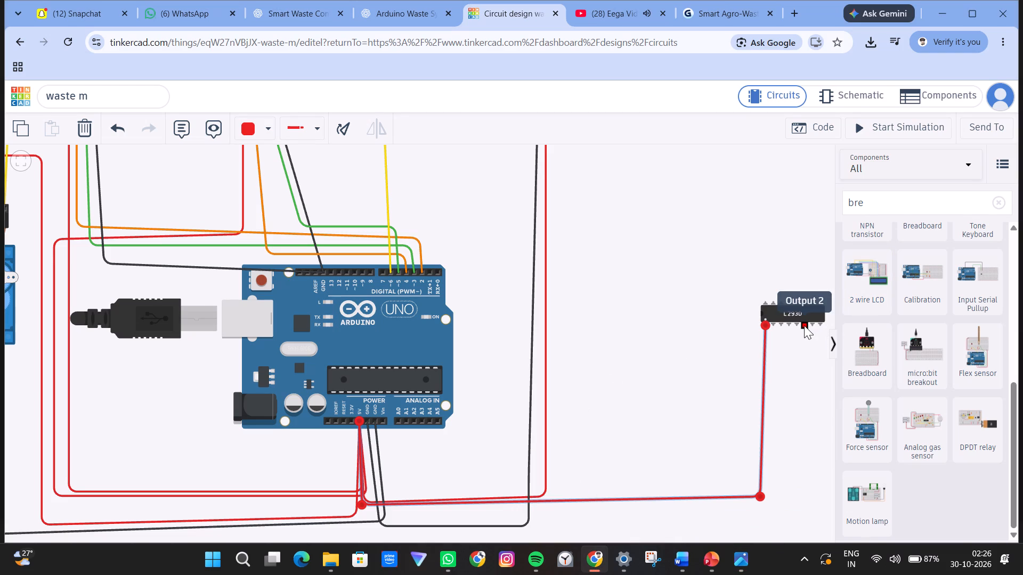
{"action": "left_click", "coordinate": [774, 324]}
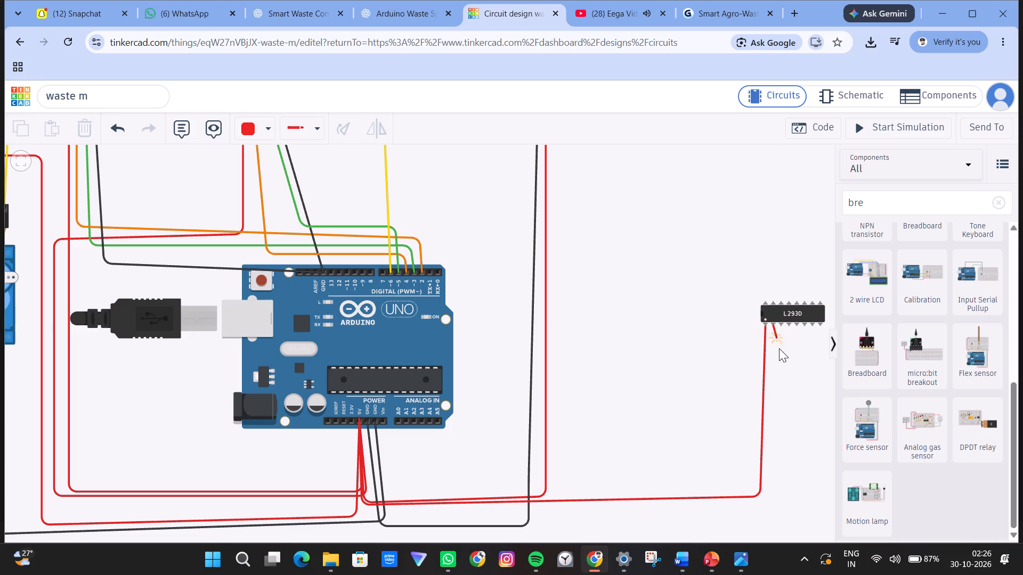
{"action": "left_click", "coordinate": [740, 563]}
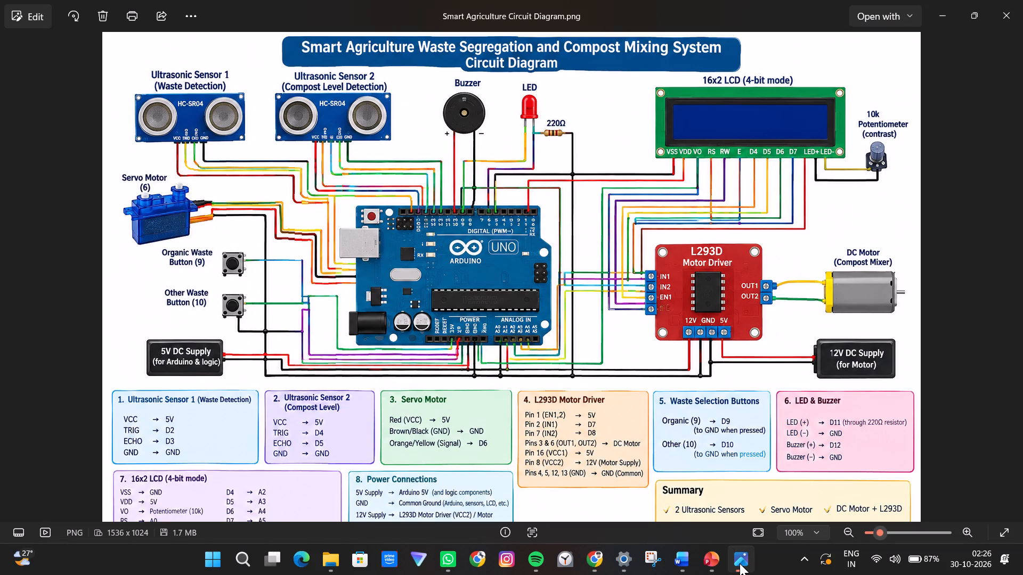
{"action": "left_click", "coordinate": [597, 554]}
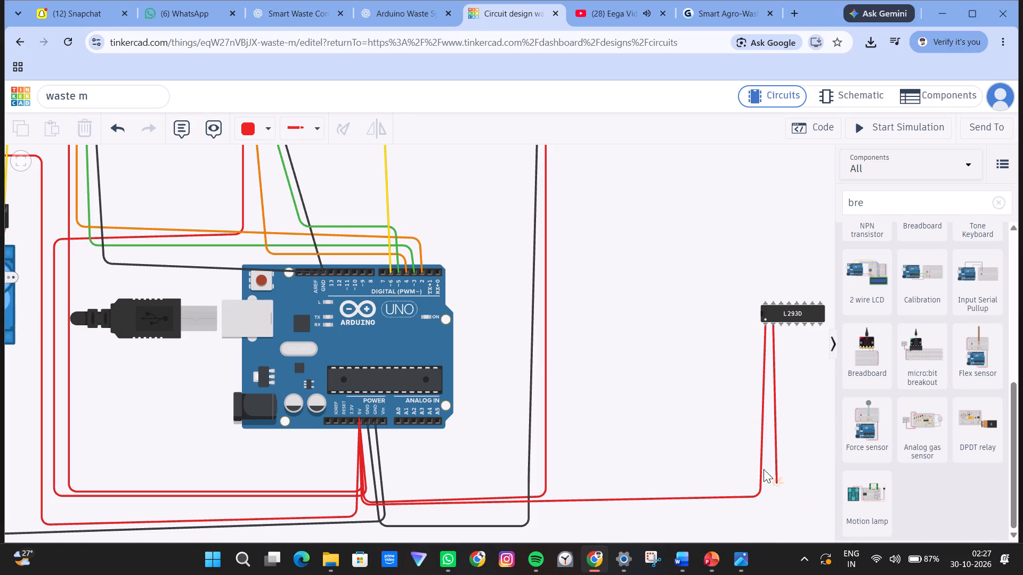
{"action": "left_click", "coordinate": [775, 353]}
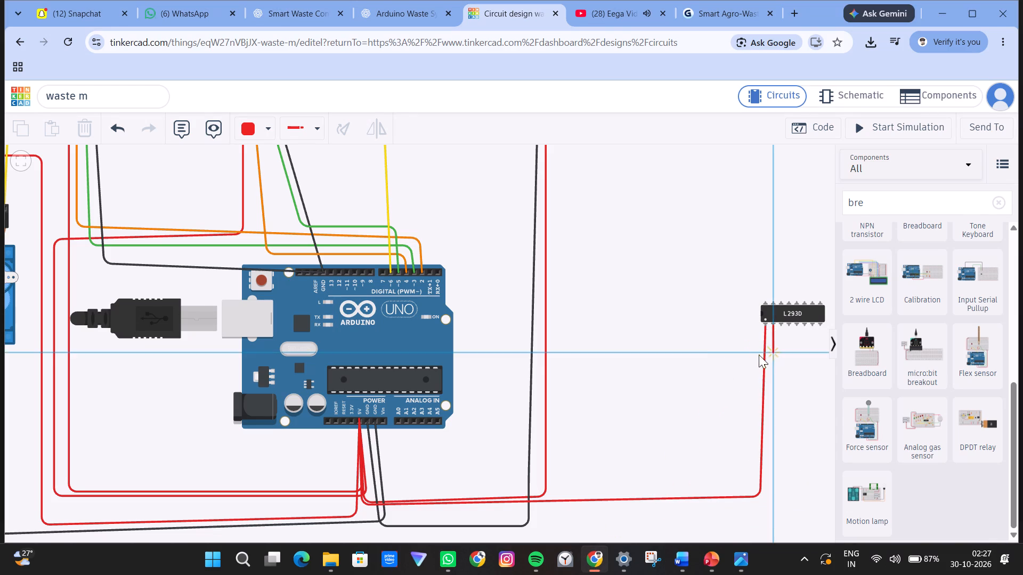
{"action": "left_click", "coordinate": [464, 352]}
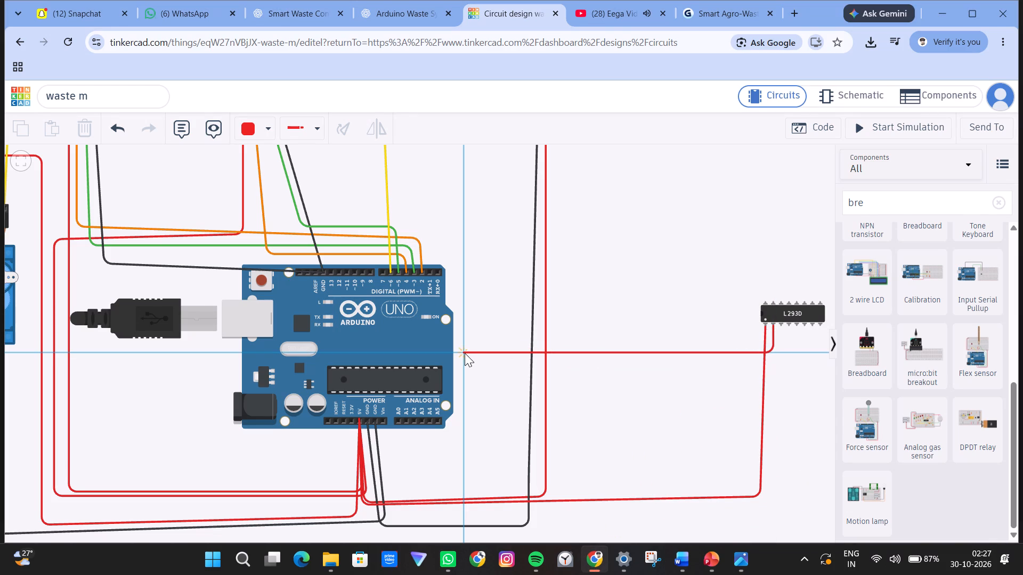
{"action": "left_click", "coordinate": [458, 201]}
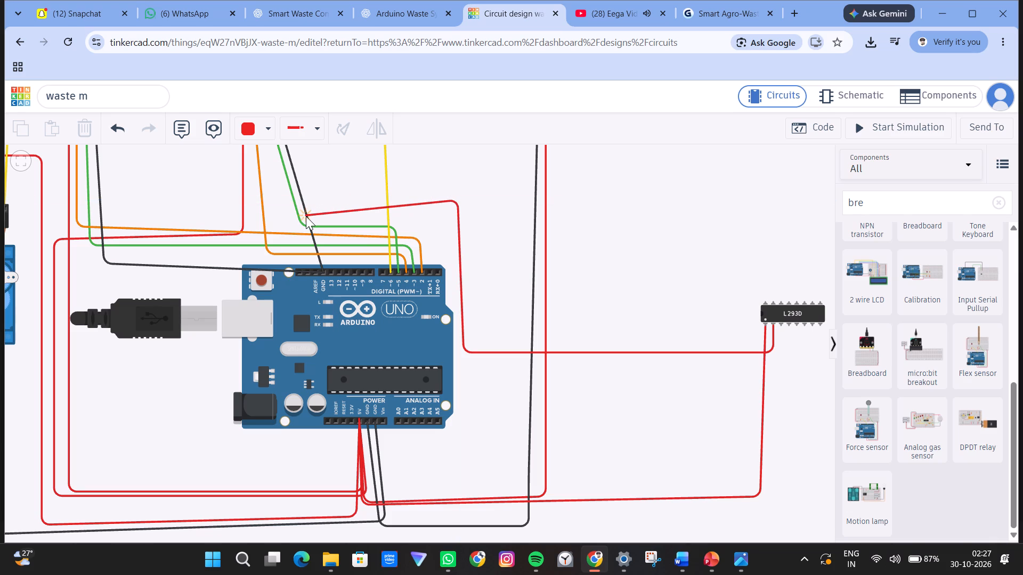
{"action": "left_click", "coordinate": [380, 203]}
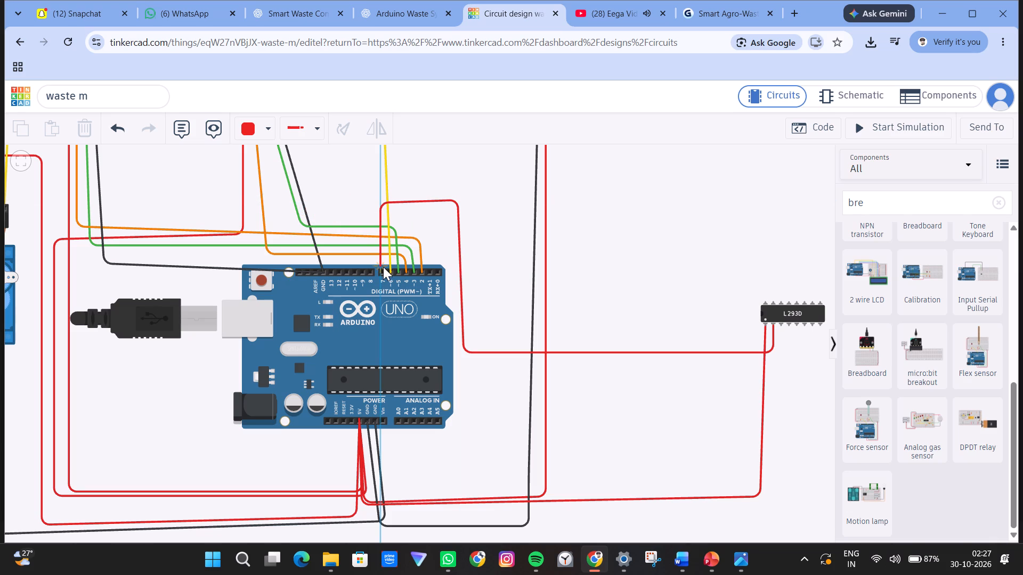
{"action": "left_click", "coordinate": [383, 272]}
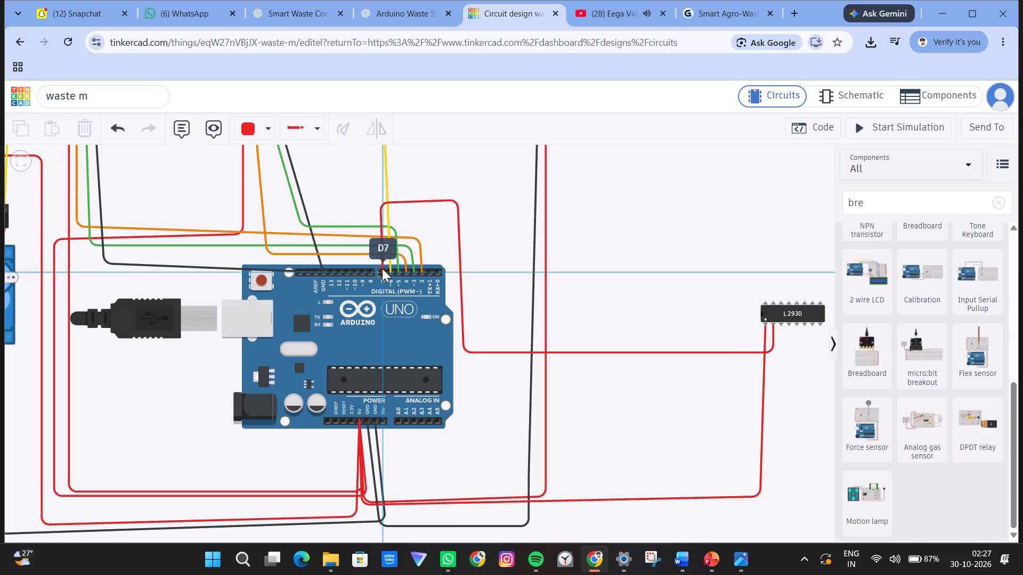
Change the colour of the wire between the L293D's Input 1 and Arduino pin D7 to turquoise.
{"action": "left_click", "coordinate": [258, 127]}
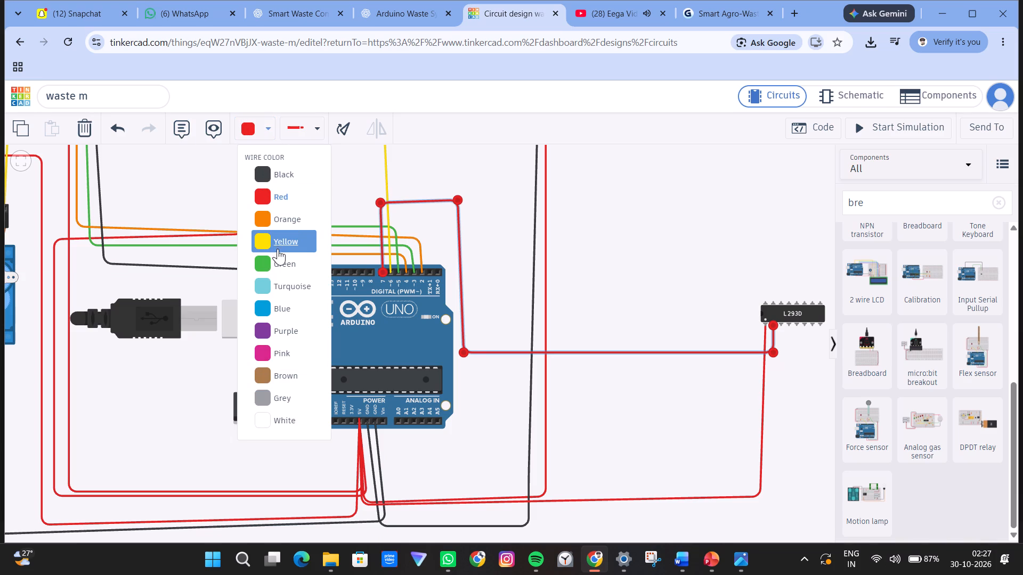
{"action": "left_click", "coordinate": [278, 249]}
{"action": "left_click", "coordinate": [255, 121]}
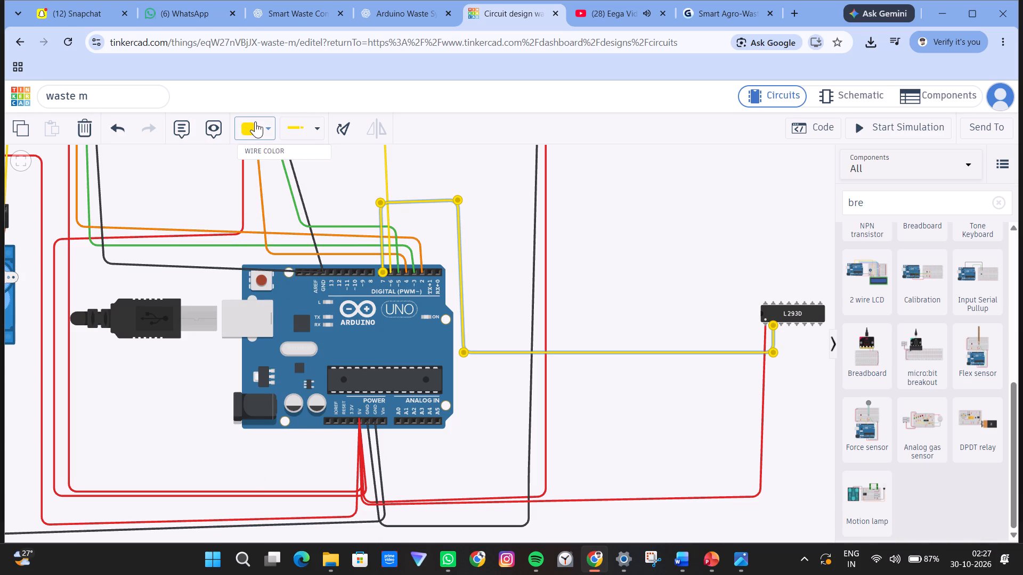
{"action": "left_click", "coordinate": [277, 284]}
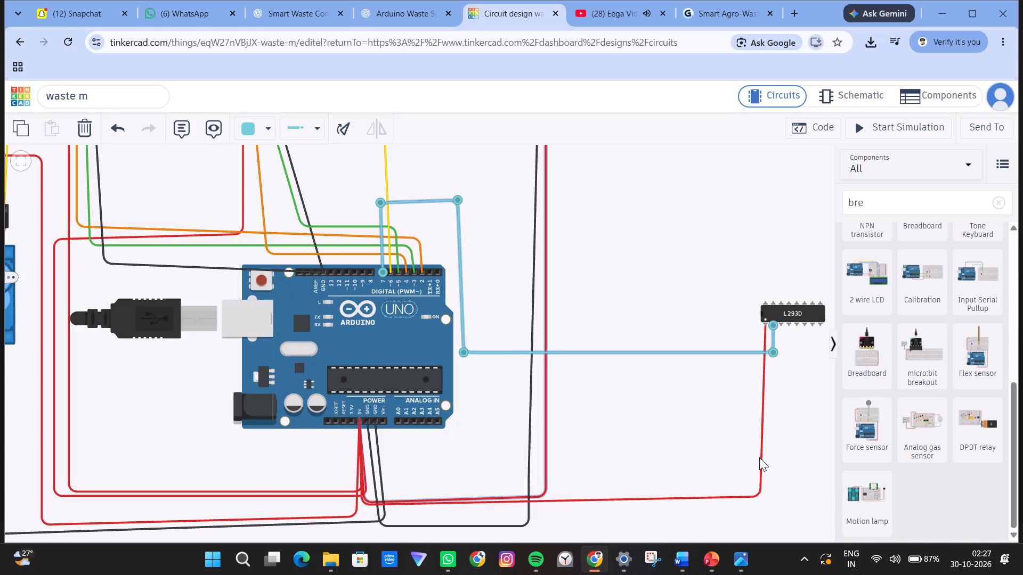
Check the reference diagram and wire the L293D's Input 2 to Arduino pin D8, routed below the chip and alongside the Input 1 wire.
{"action": "left_click", "coordinate": [736, 510]}
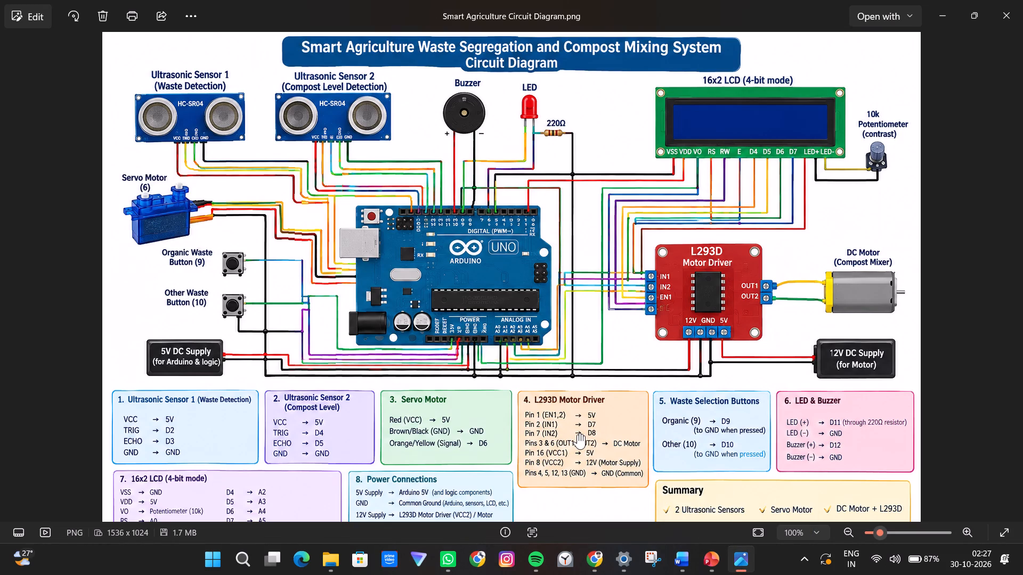
{"action": "left_click", "coordinate": [599, 557]}
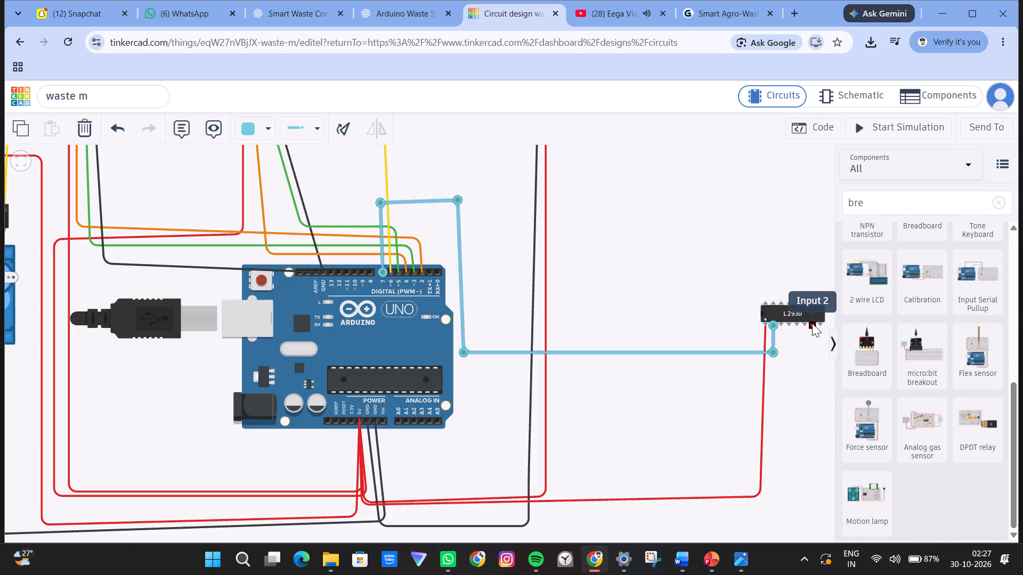
{"action": "left_click", "coordinate": [813, 323]}
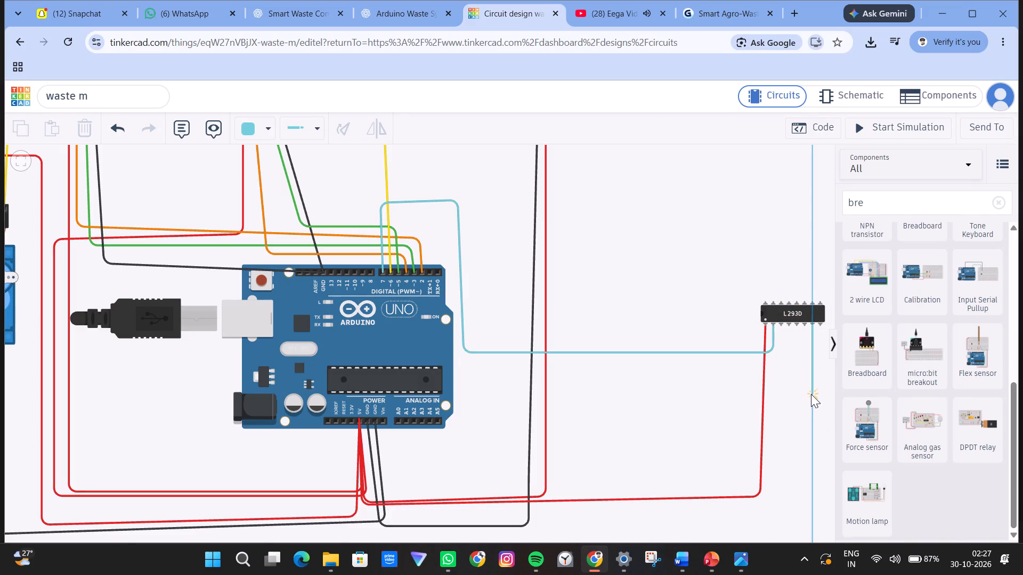
{"action": "left_click", "coordinate": [809, 390]}
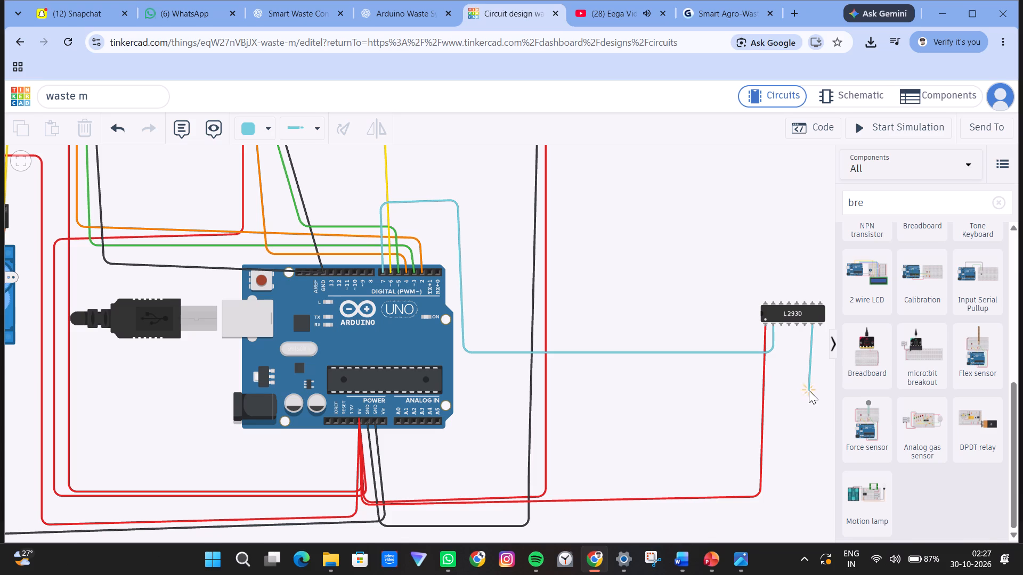
{"action": "left_click", "coordinate": [468, 385]}
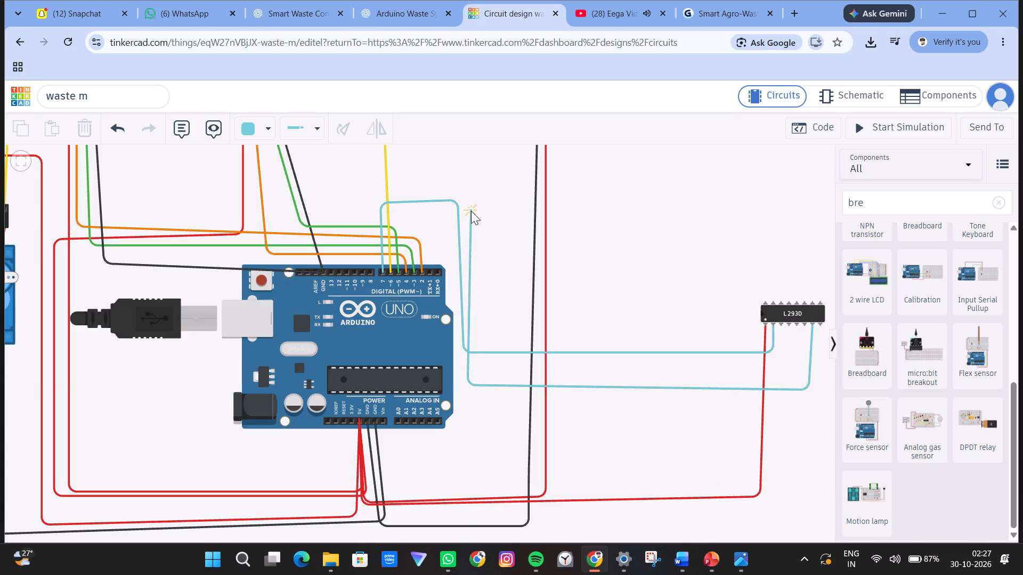
{"action": "left_click", "coordinate": [471, 211]}
{"action": "left_click", "coordinate": [367, 215]}
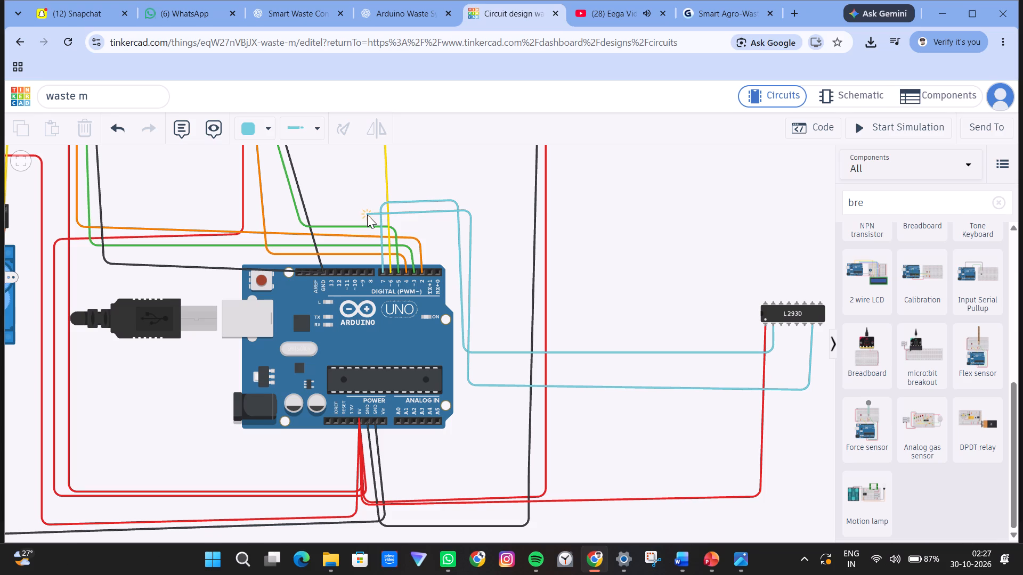
{"action": "left_click", "coordinate": [372, 273]}
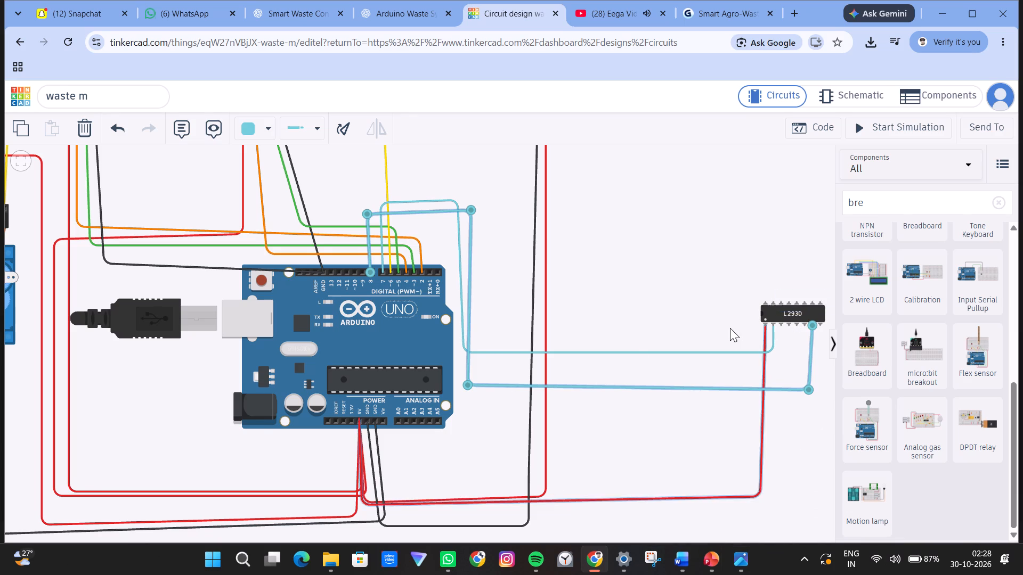
Wire the L293D's Output 2 to the DC motor's Terminal 1, routed below both components.
{"action": "scroll", "coordinate": [730, 328], "scroll_direction": "down", "scroll_amount": 7}
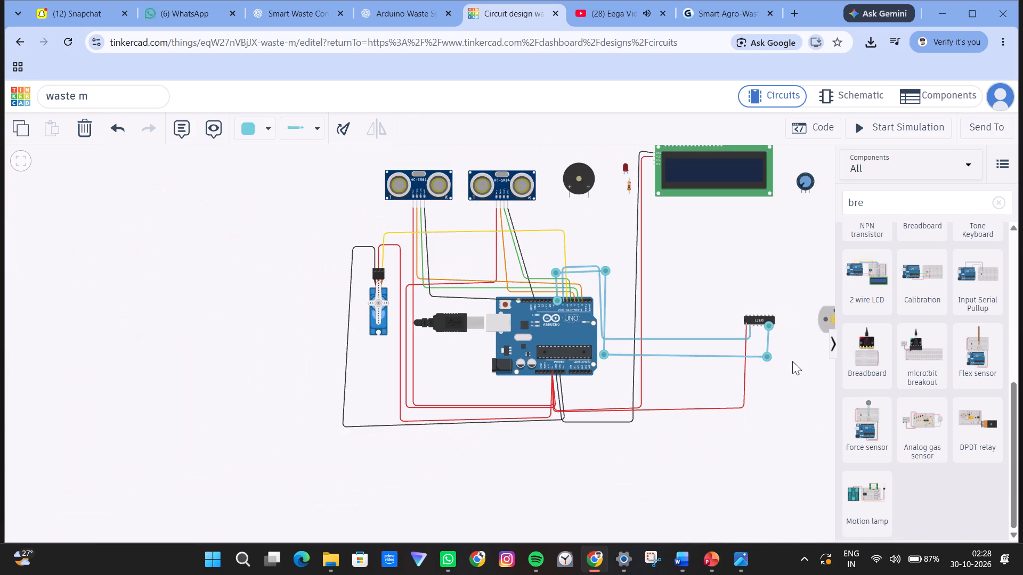
{"action": "left_click_drag", "start_coordinate": [784, 364], "coordinate": [598, 364]}
{"action": "scroll", "coordinate": [597, 364], "scroll_direction": "up", "scroll_amount": 7}
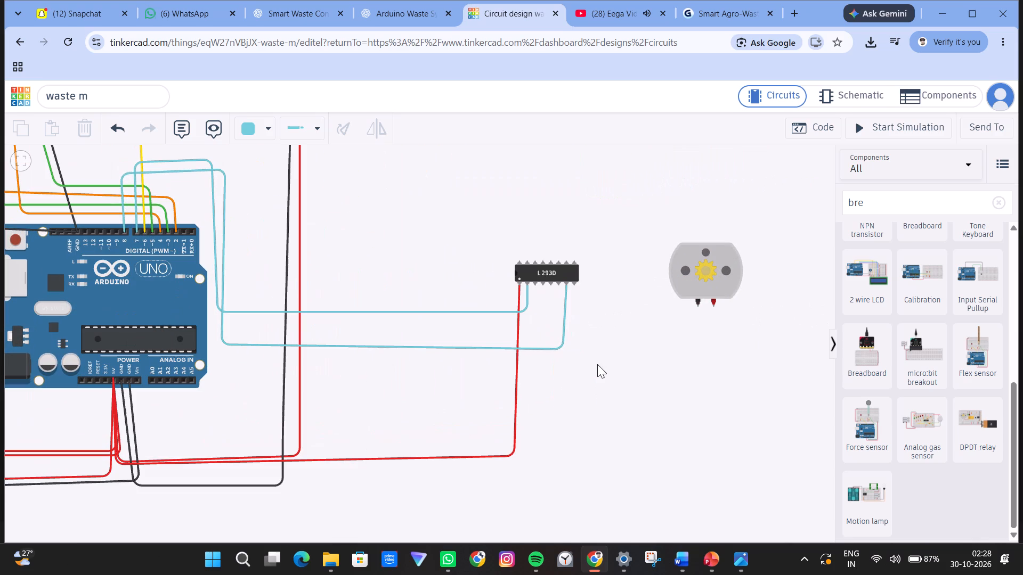
{"action": "scroll", "coordinate": [589, 332], "scroll_direction": "up", "scroll_amount": 1}
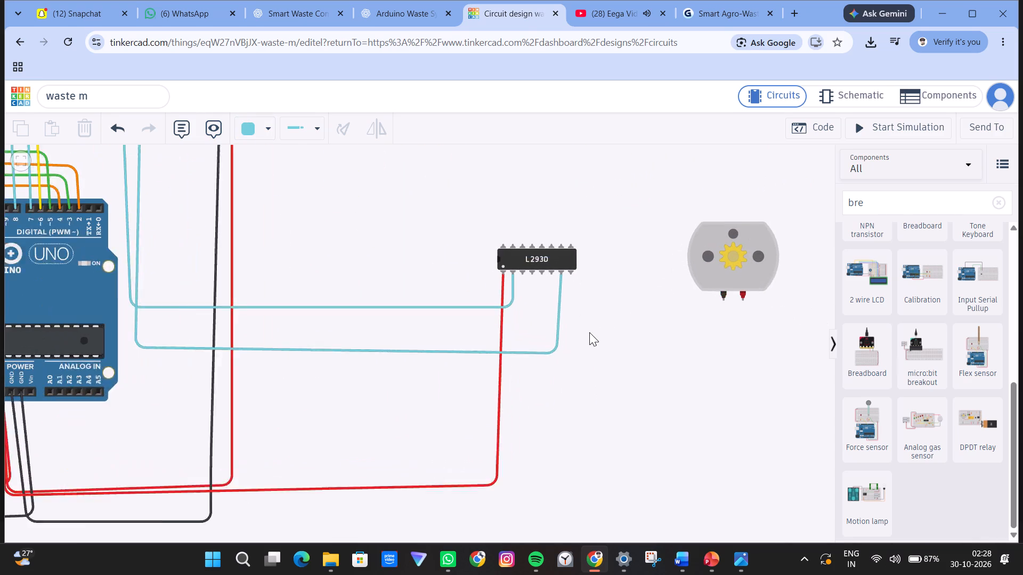
{"action": "scroll", "coordinate": [589, 332], "scroll_direction": "up", "scroll_amount": 2}
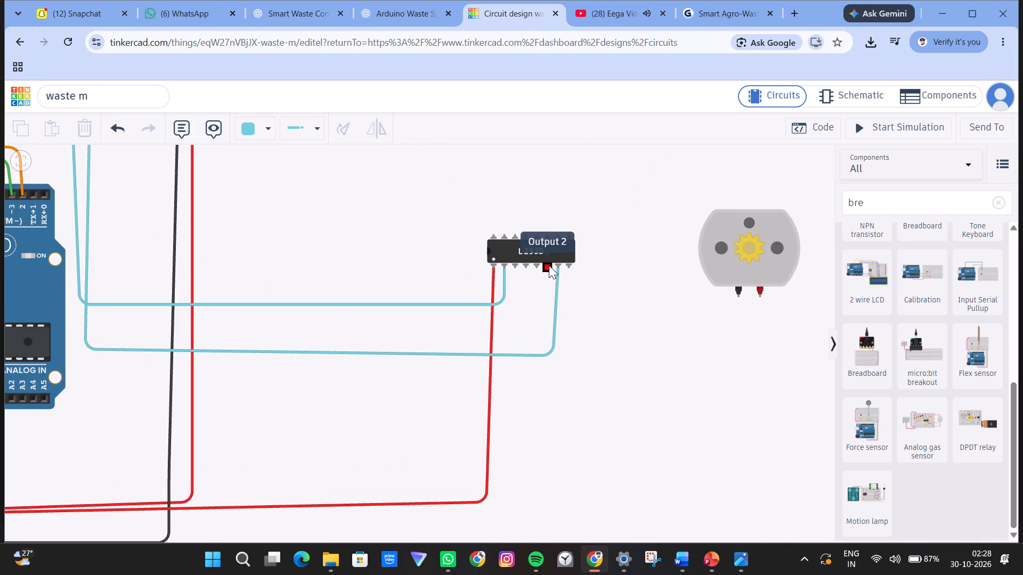
{"action": "left_click", "coordinate": [549, 267]}
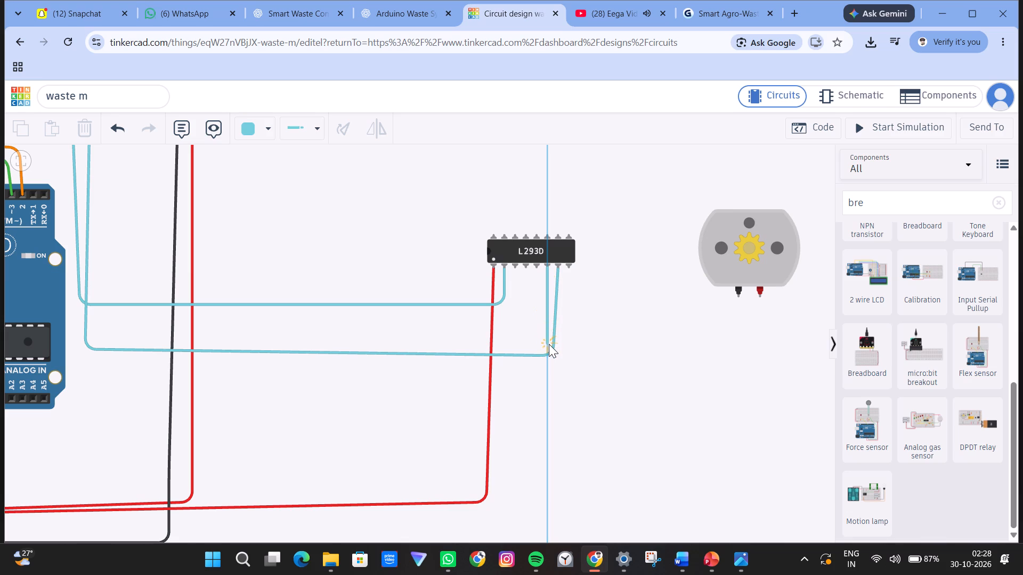
{"action": "left_click", "coordinate": [547, 330]}
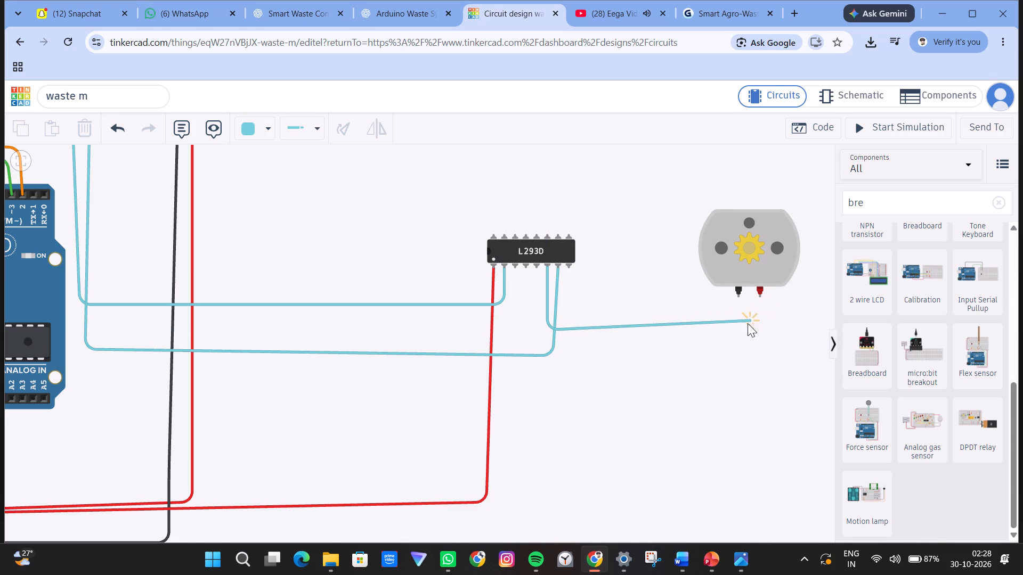
{"action": "left_click", "coordinate": [738, 330]}
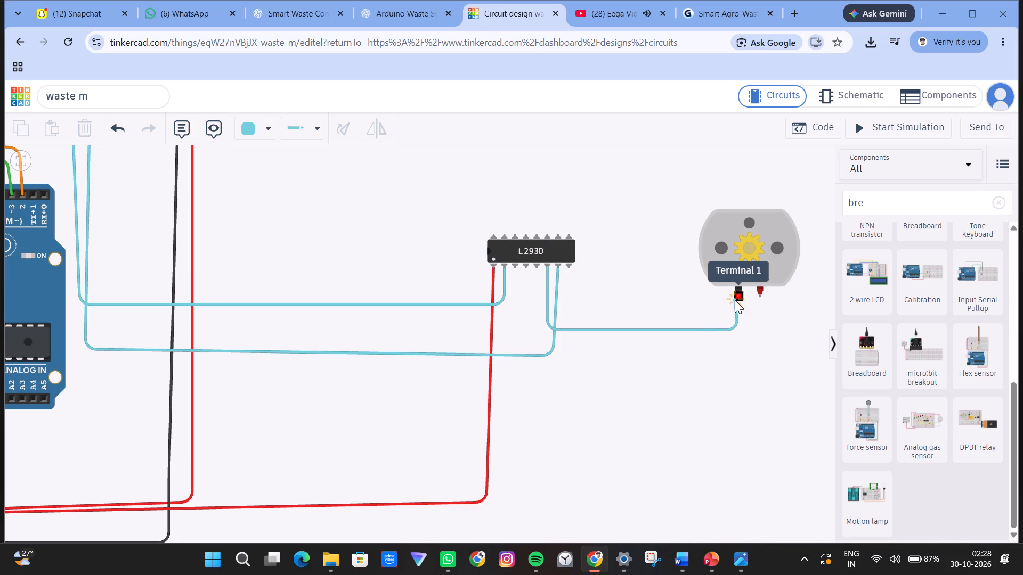
{"action": "left_click", "coordinate": [737, 296]}
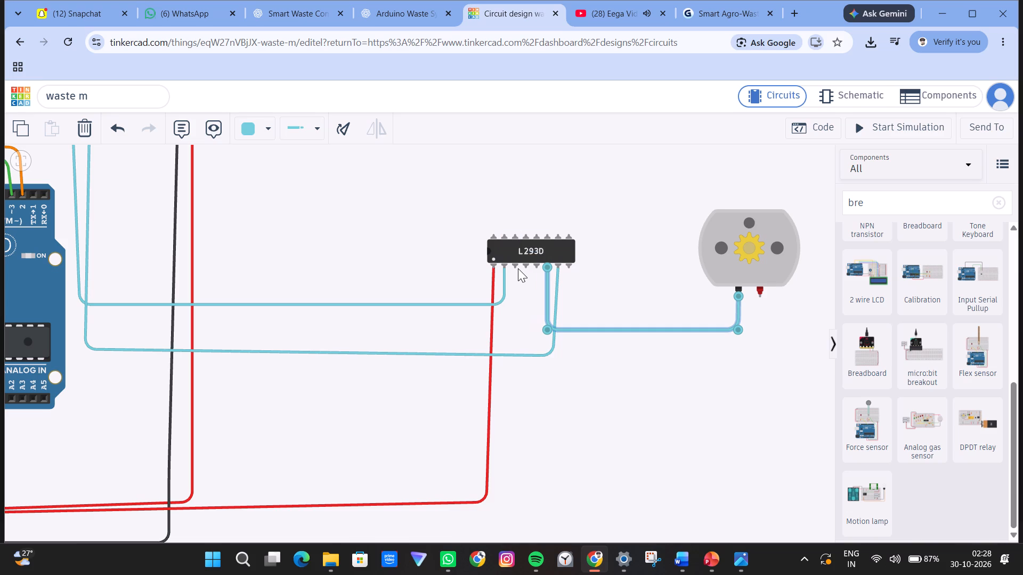
Wire the L293D's pin 3 (OUT1) to the DC motor's red terminal, routed just below the Output 2 wire.
{"action": "left_click", "coordinate": [517, 267]}
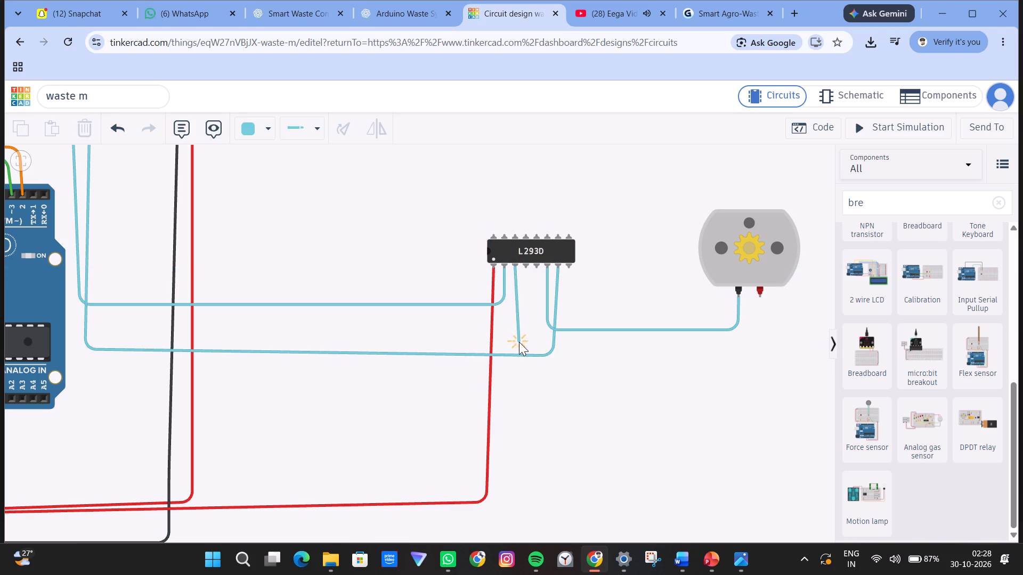
{"action": "left_click", "coordinate": [517, 343]}
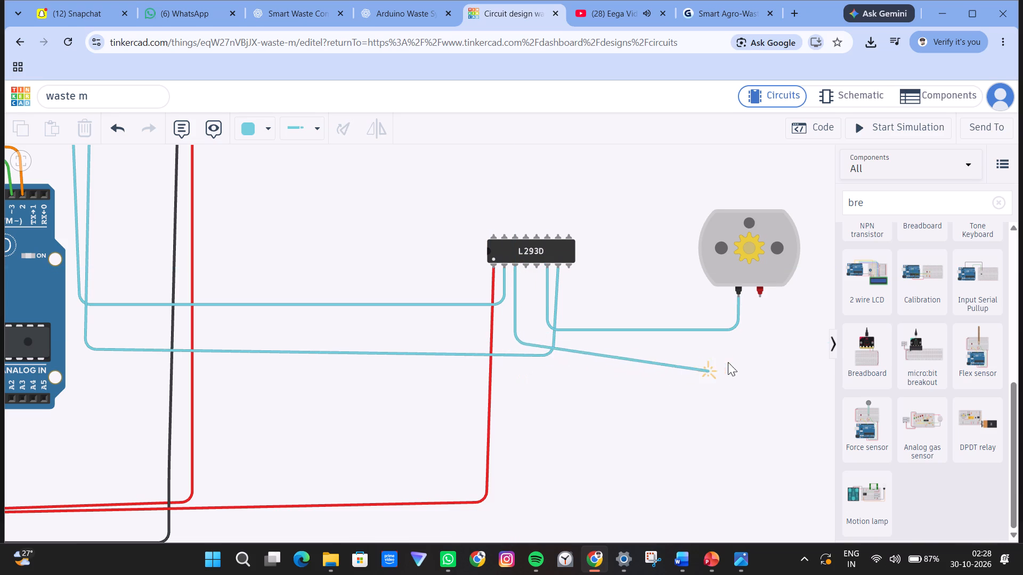
{"action": "left_click", "coordinate": [770, 340]}
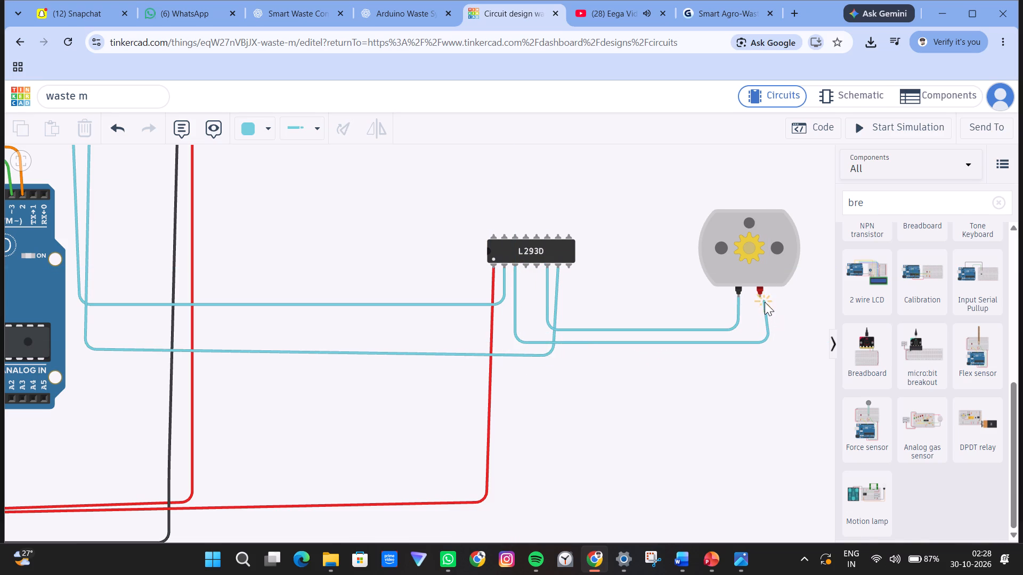
{"action": "left_click", "coordinate": [761, 296]}
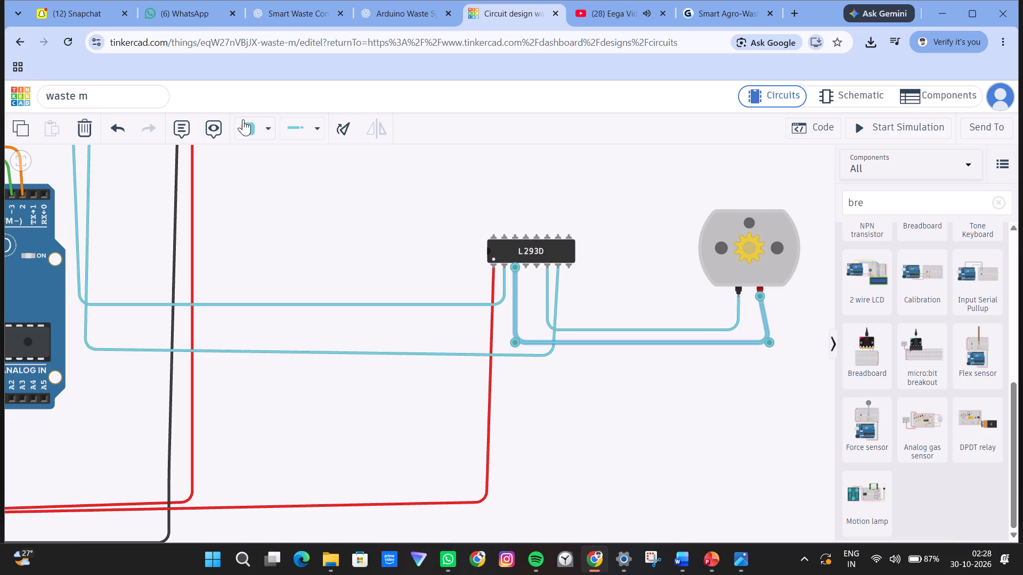
Change both wires between the L293D's outputs and the DC motor to brown.
{"action": "left_click", "coordinate": [252, 120]}
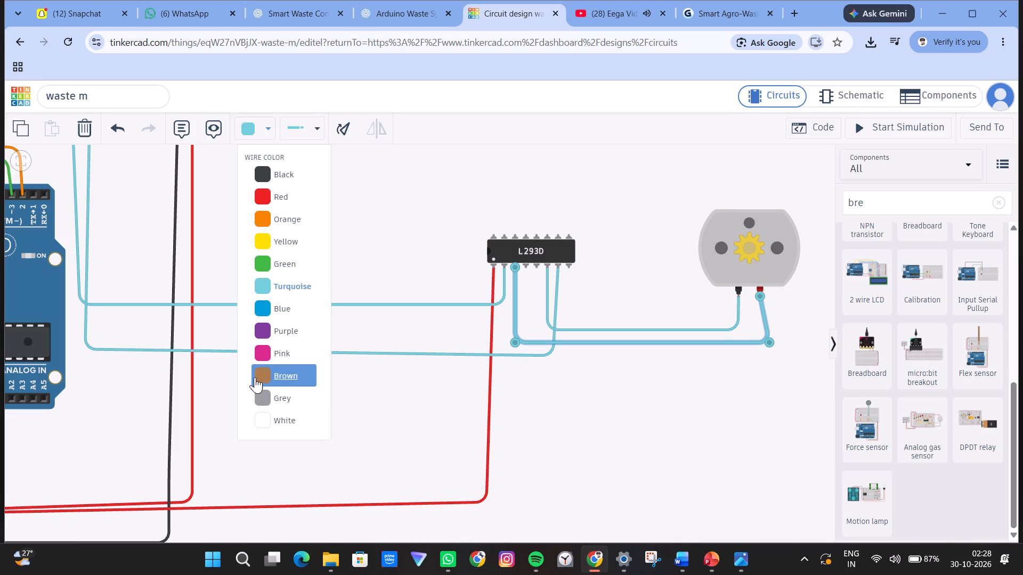
{"action": "left_click", "coordinate": [256, 377]}
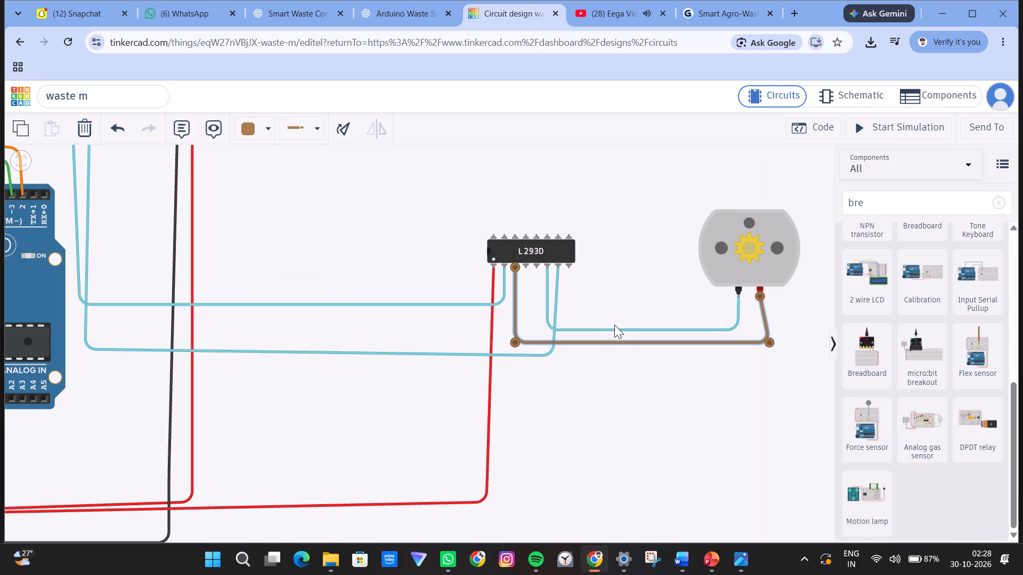
{"action": "left_click", "coordinate": [616, 328]}
{"action": "left_click", "coordinate": [264, 129]}
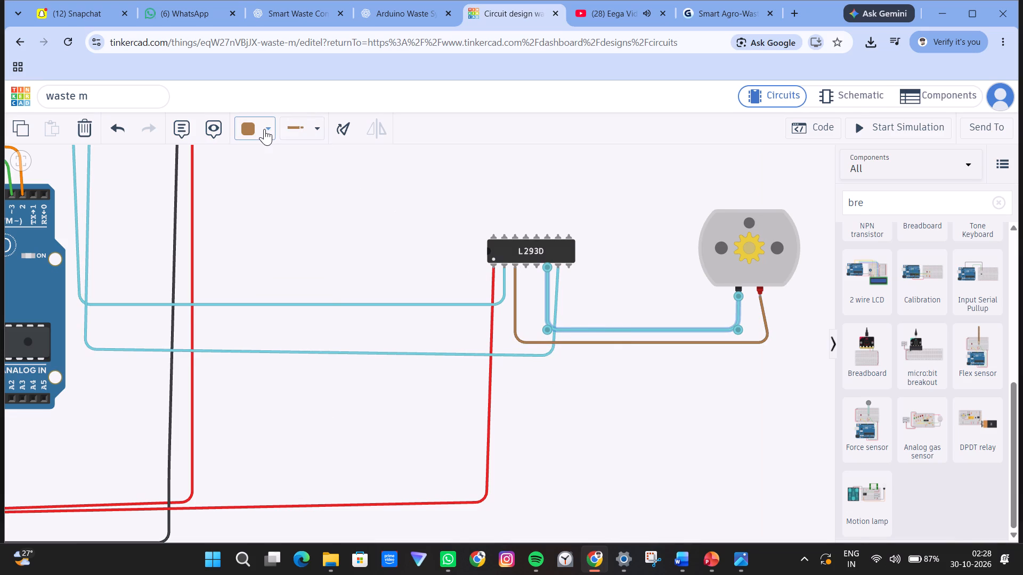
{"action": "left_click", "coordinate": [242, 128]}
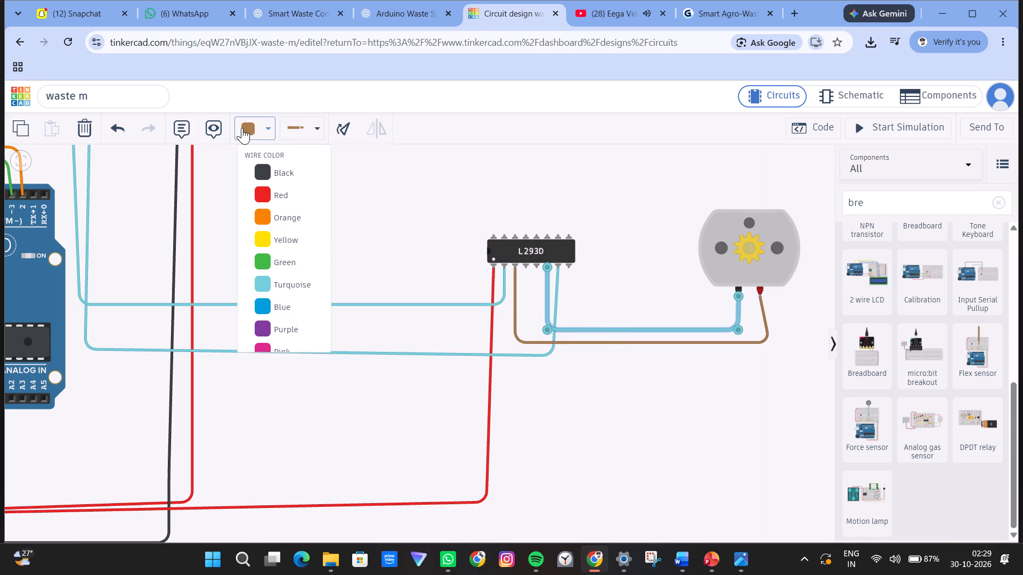
{"action": "left_click", "coordinate": [258, 124]}
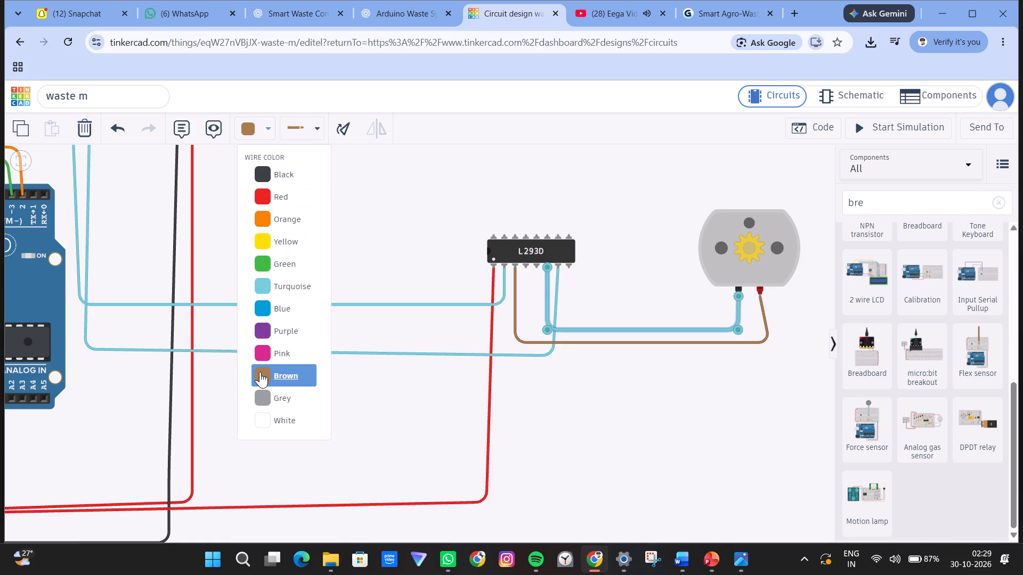
{"action": "left_click", "coordinate": [260, 372]}
{"action": "left_click", "coordinate": [677, 472]}
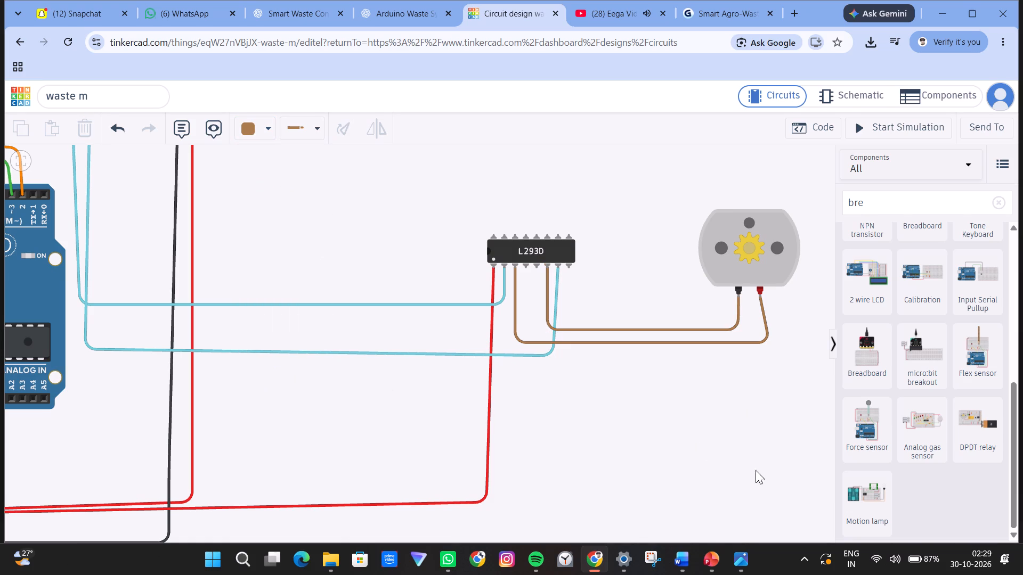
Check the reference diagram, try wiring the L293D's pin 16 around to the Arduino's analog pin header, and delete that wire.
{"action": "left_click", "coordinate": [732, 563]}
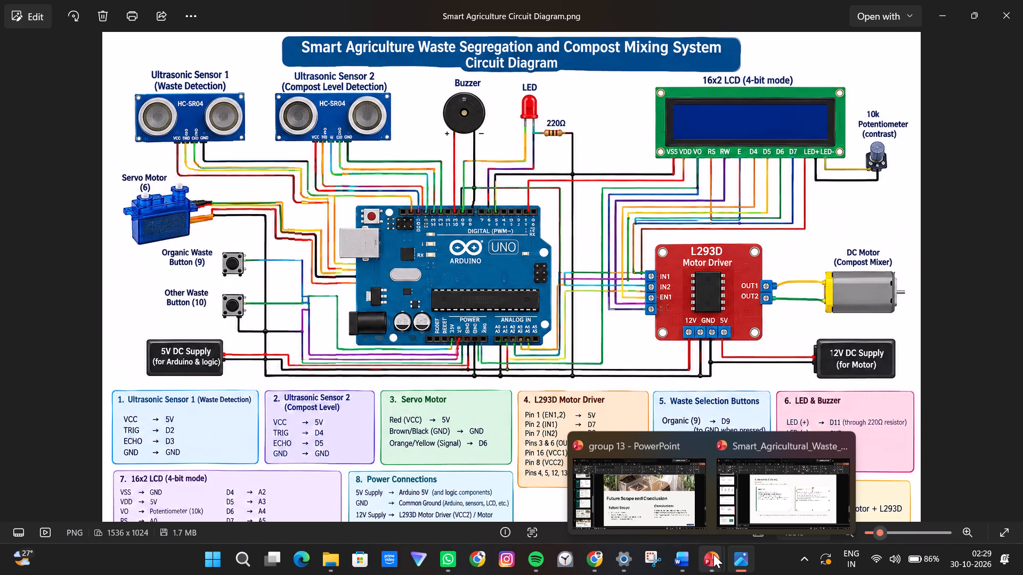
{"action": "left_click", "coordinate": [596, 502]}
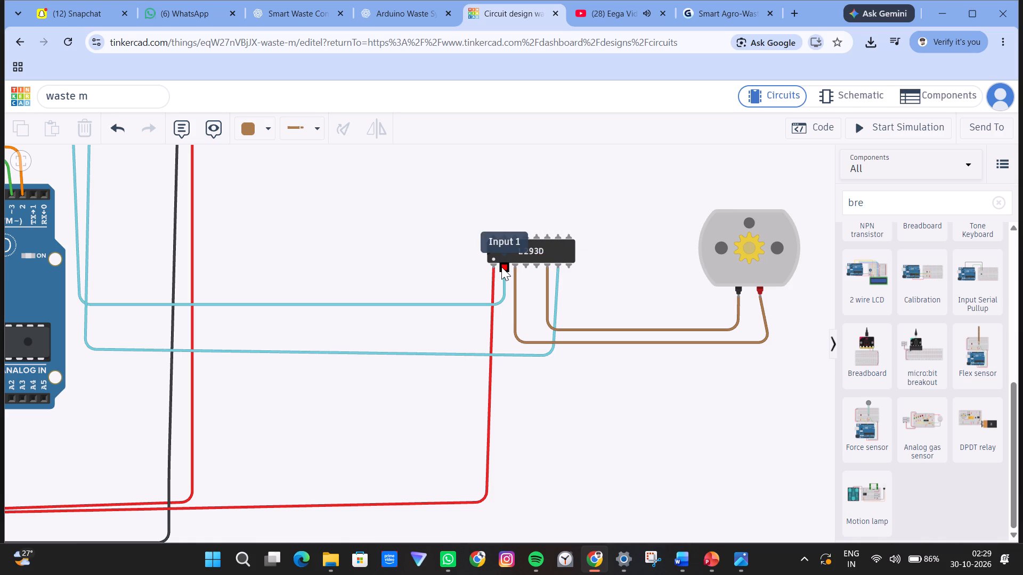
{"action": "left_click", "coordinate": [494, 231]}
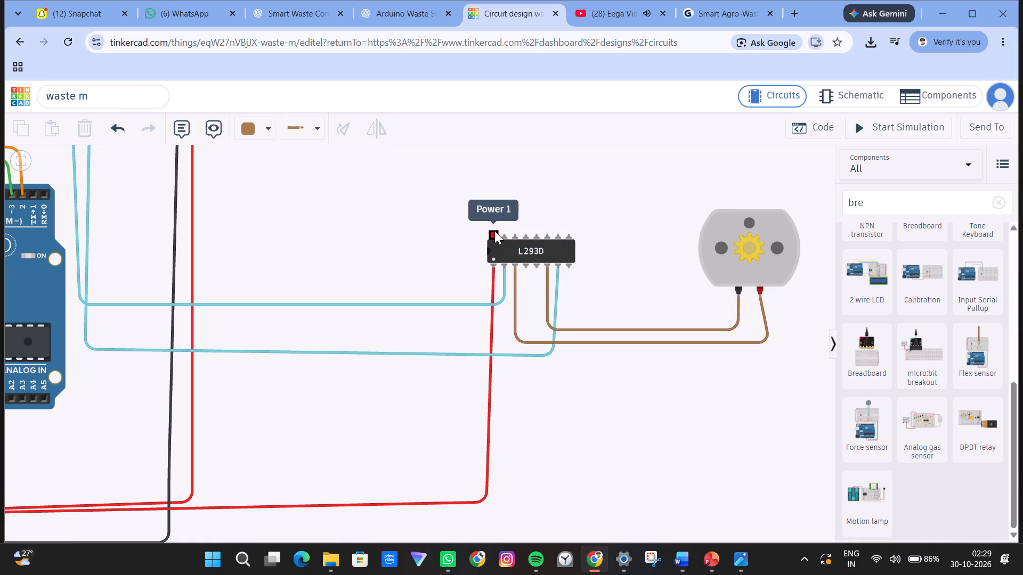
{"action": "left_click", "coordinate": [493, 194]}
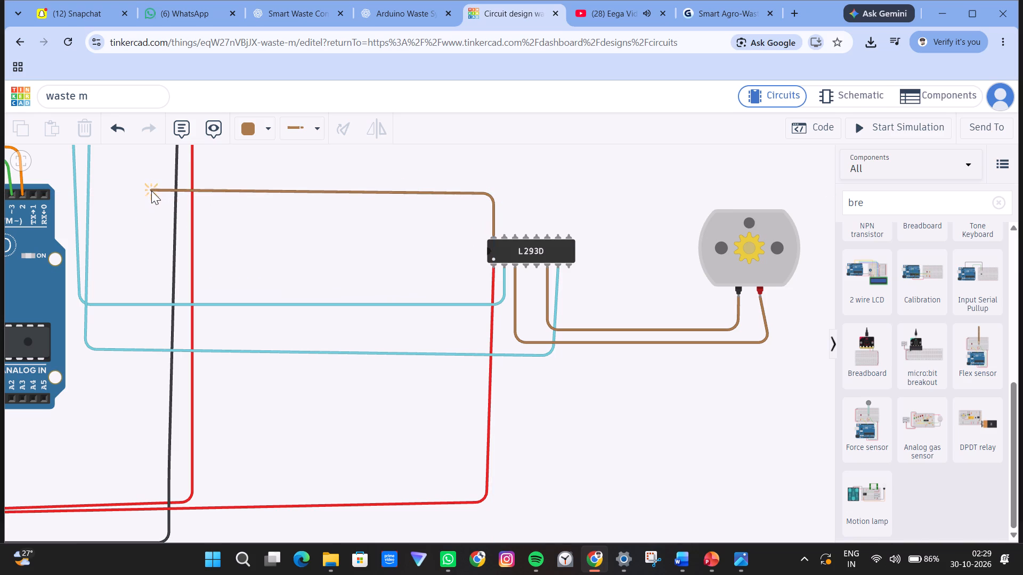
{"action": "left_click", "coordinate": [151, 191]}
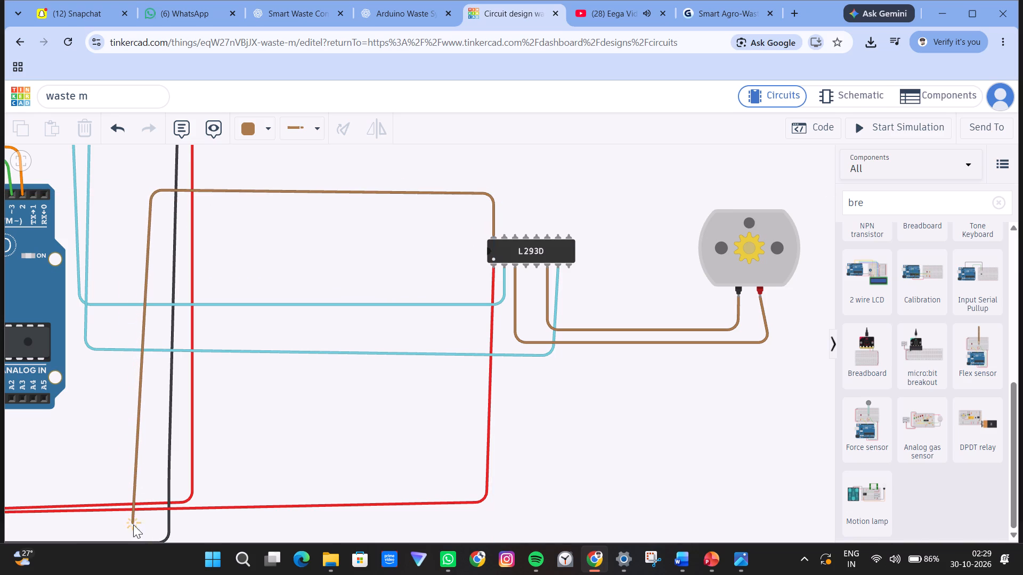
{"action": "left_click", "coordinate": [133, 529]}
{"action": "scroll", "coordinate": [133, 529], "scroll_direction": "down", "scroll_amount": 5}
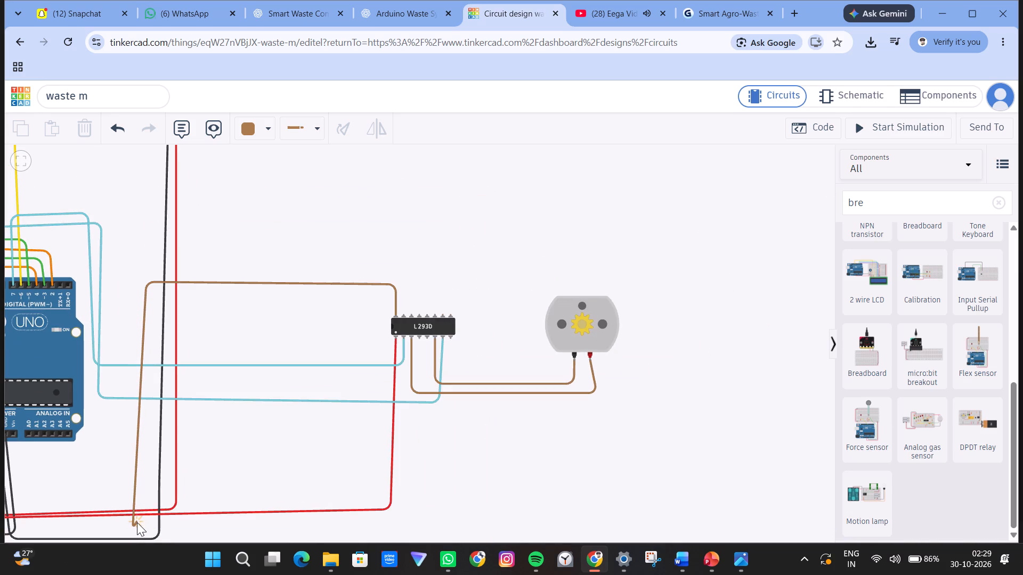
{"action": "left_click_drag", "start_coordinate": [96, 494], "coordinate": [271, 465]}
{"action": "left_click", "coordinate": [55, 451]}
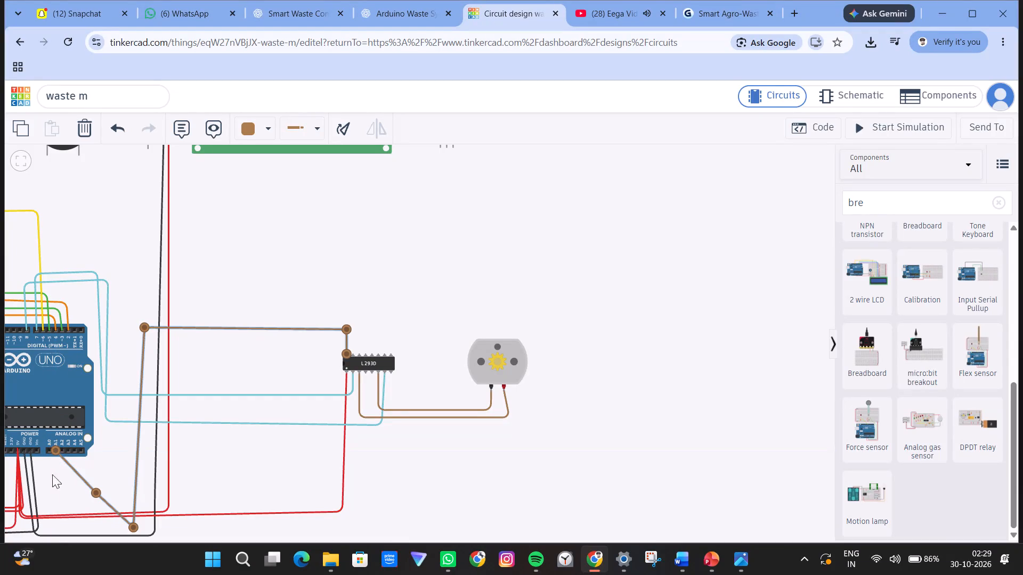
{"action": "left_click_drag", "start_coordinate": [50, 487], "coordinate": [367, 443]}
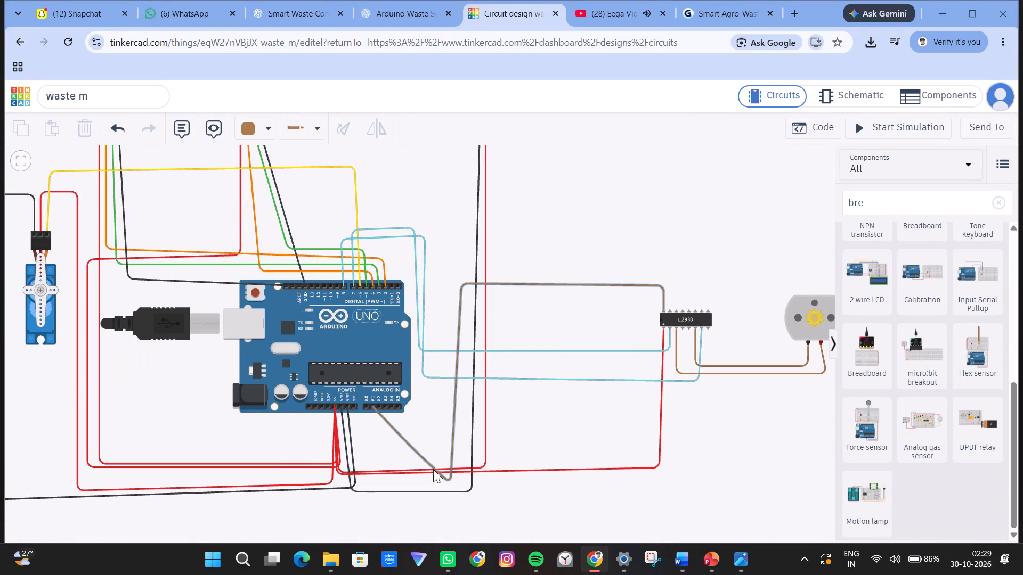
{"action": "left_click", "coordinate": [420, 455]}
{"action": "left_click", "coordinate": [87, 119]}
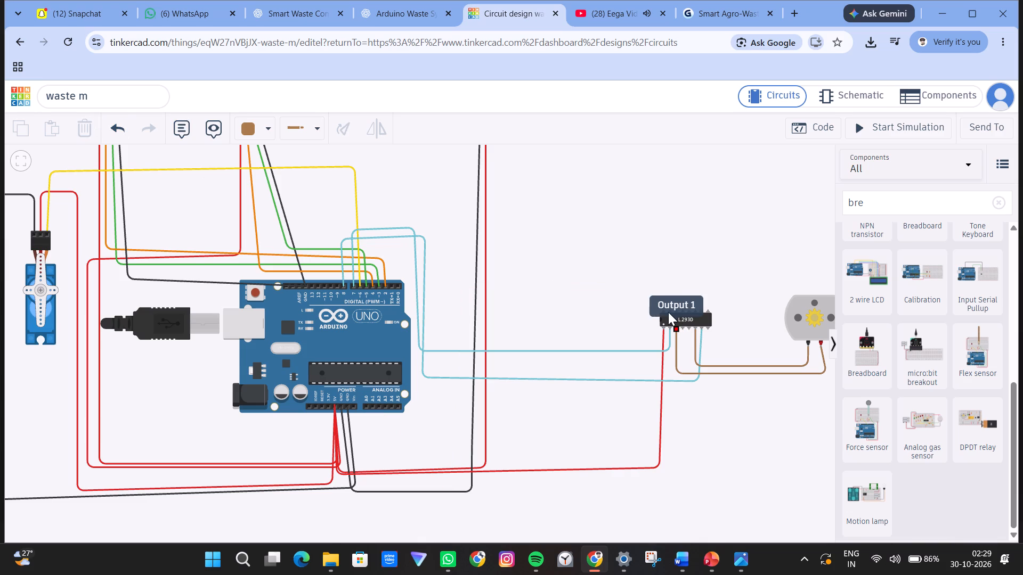
Wire the L293D's pin 16 (VCC1) to the Arduino's 5V pin, routed above the chip and around below the board, without a surplus bend point.
{"action": "left_click", "coordinate": [664, 310]}
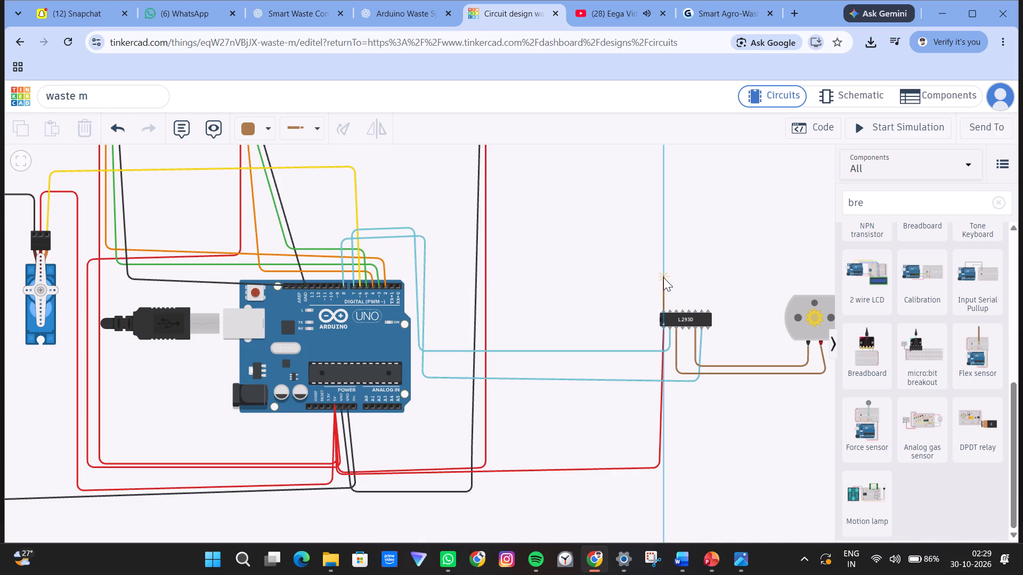
{"action": "left_click", "coordinate": [663, 277]}
{"action": "left_click", "coordinate": [435, 289]}
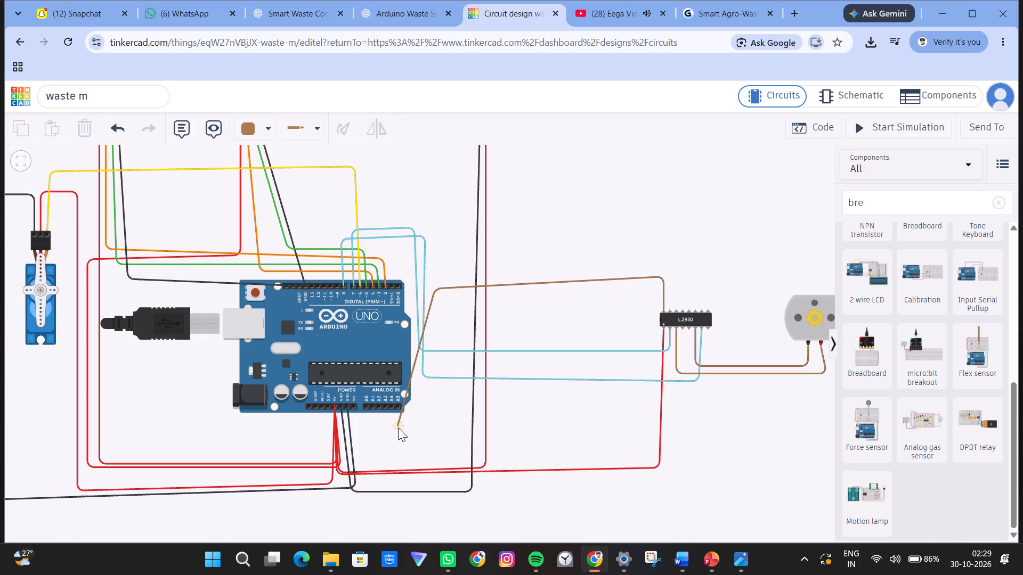
{"action": "left_click", "coordinate": [432, 454]}
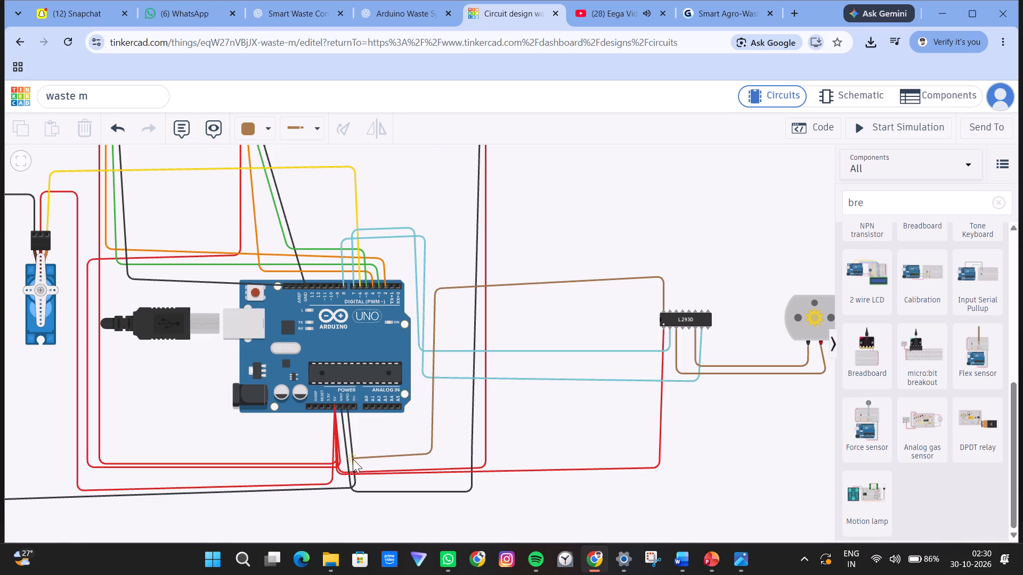
{"action": "scroll", "coordinate": [351, 462], "scroll_direction": "up", "scroll_amount": 5}
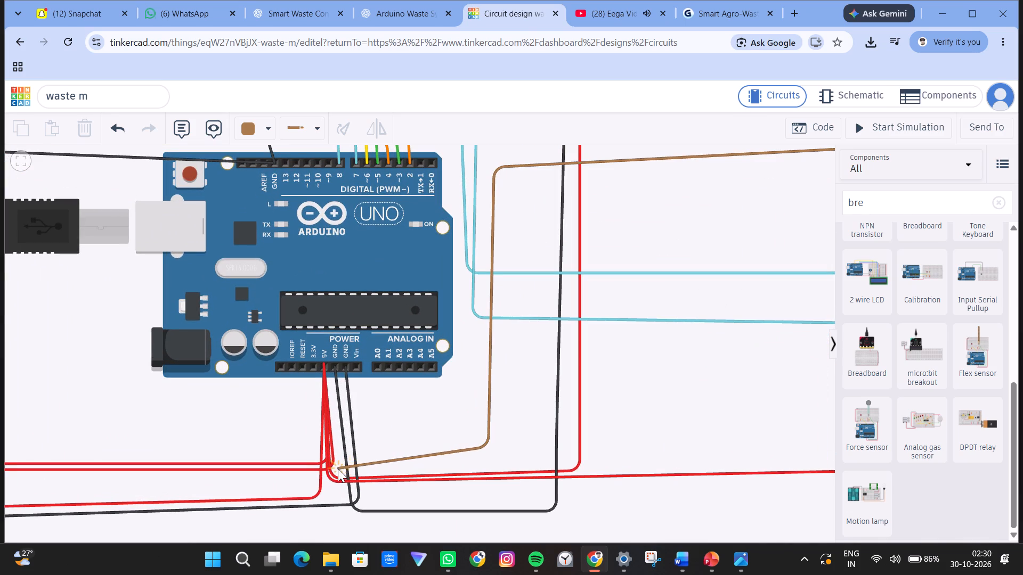
{"action": "left_click", "coordinate": [313, 456]}
{"action": "scroll", "coordinate": [323, 368], "scroll_direction": "up", "scroll_amount": 2}
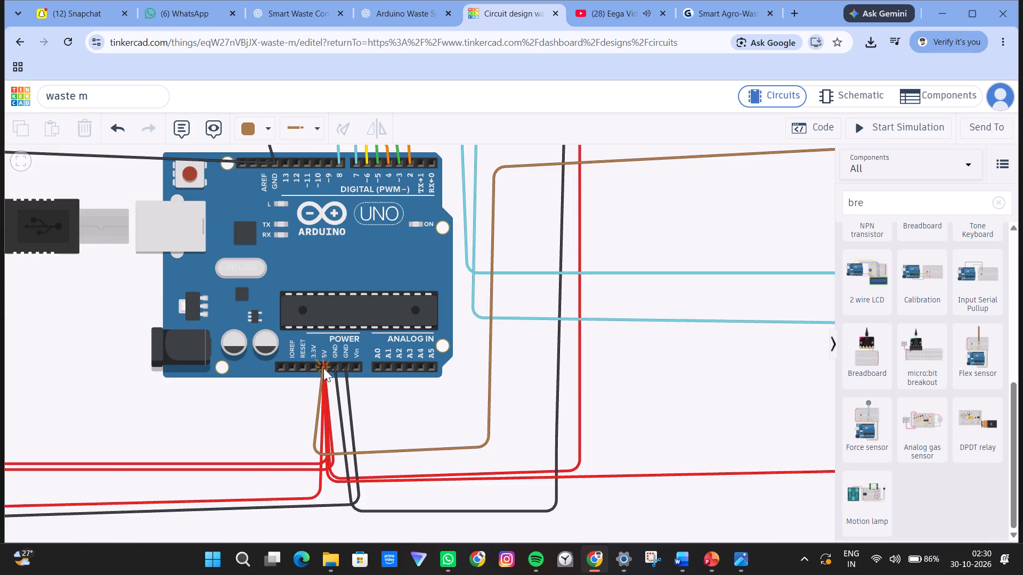
{"action": "scroll", "coordinate": [324, 377], "scroll_direction": "up", "scroll_amount": 2}
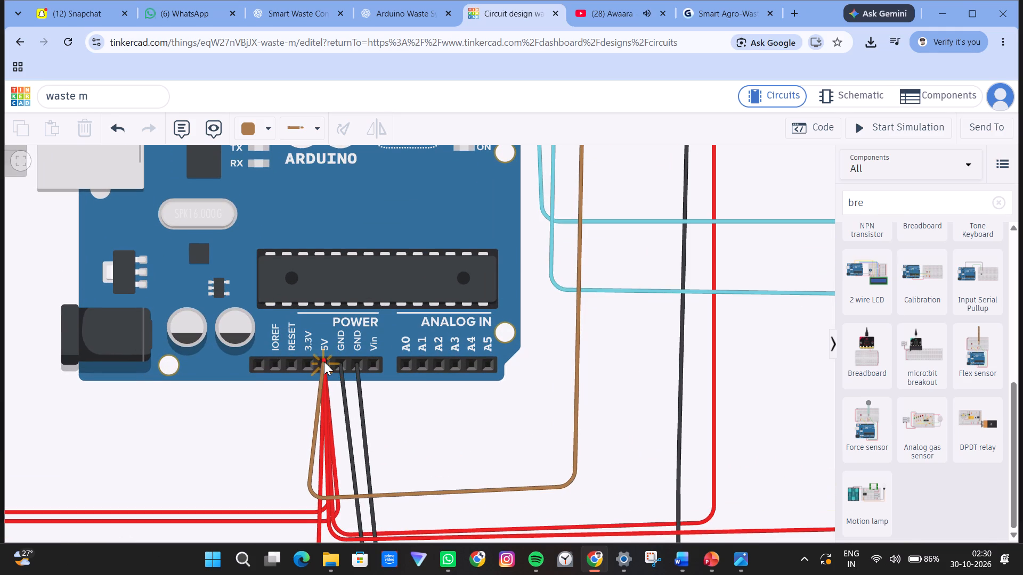
{"action": "left_click", "coordinate": [324, 356]}
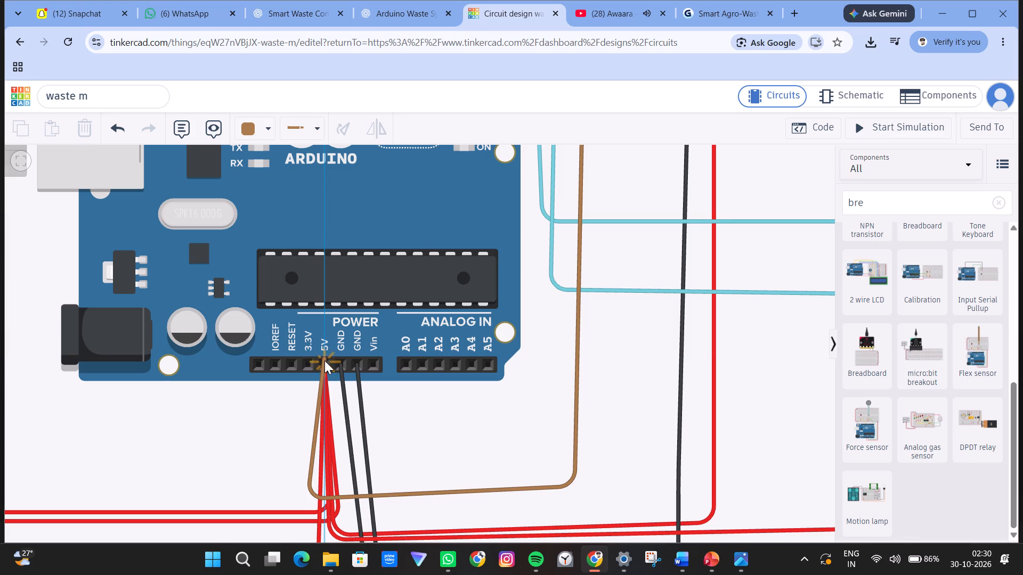
{"action": "left_click", "coordinate": [324, 358]}
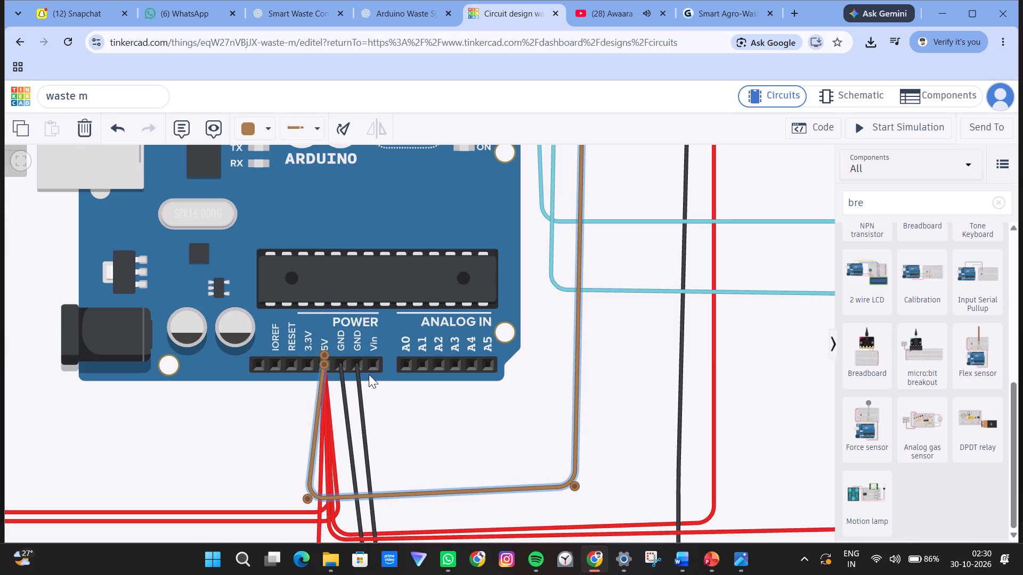
{"action": "left_click", "coordinate": [326, 350]}
{"action": "left_click", "coordinate": [92, 125]}
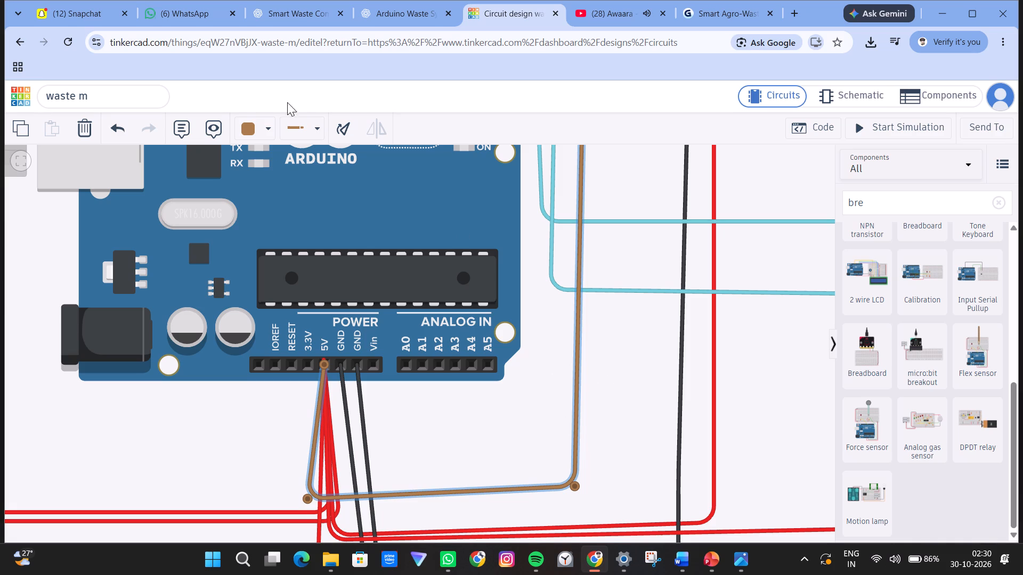
Change the new wire between the L293D's pin 16 and the Arduino's 5V pin to red.
{"action": "left_click", "coordinate": [262, 123]}
{"action": "left_click", "coordinate": [273, 206]}
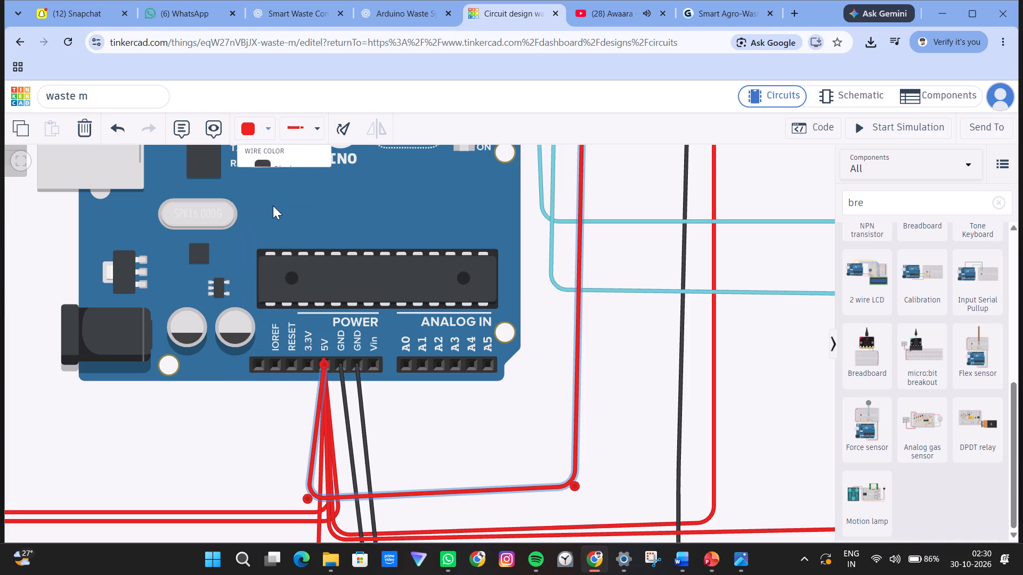
Switch to YouTube and play the suggested Kotha Bangaru Lokam video song "Nenani Neevani".
{"action": "left_click", "coordinate": [631, 16]}
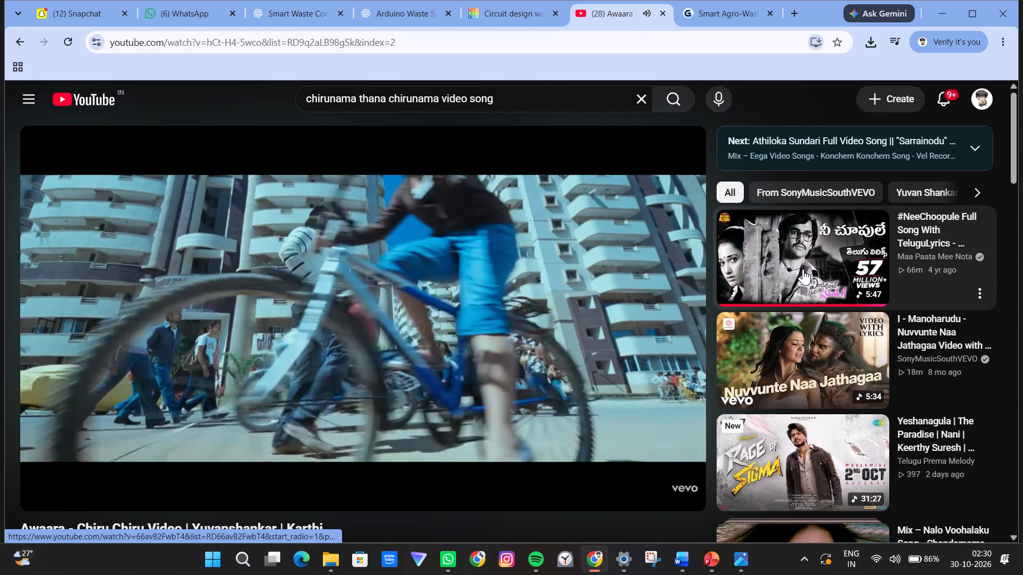
{"action": "scroll", "coordinate": [902, 336], "scroll_direction": "down", "scroll_amount": 2}
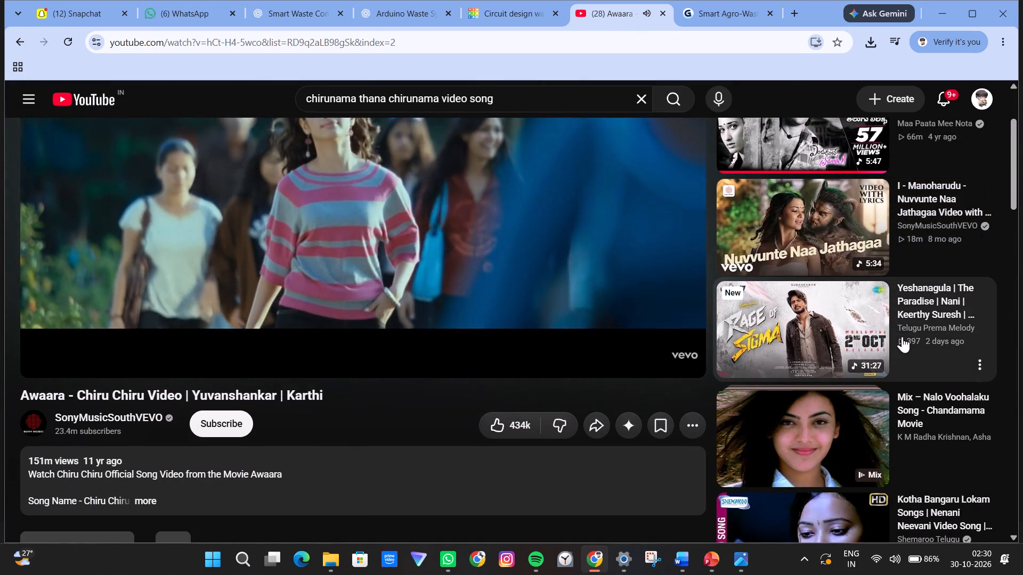
{"action": "scroll", "coordinate": [902, 336], "scroll_direction": "down", "scroll_amount": 3}
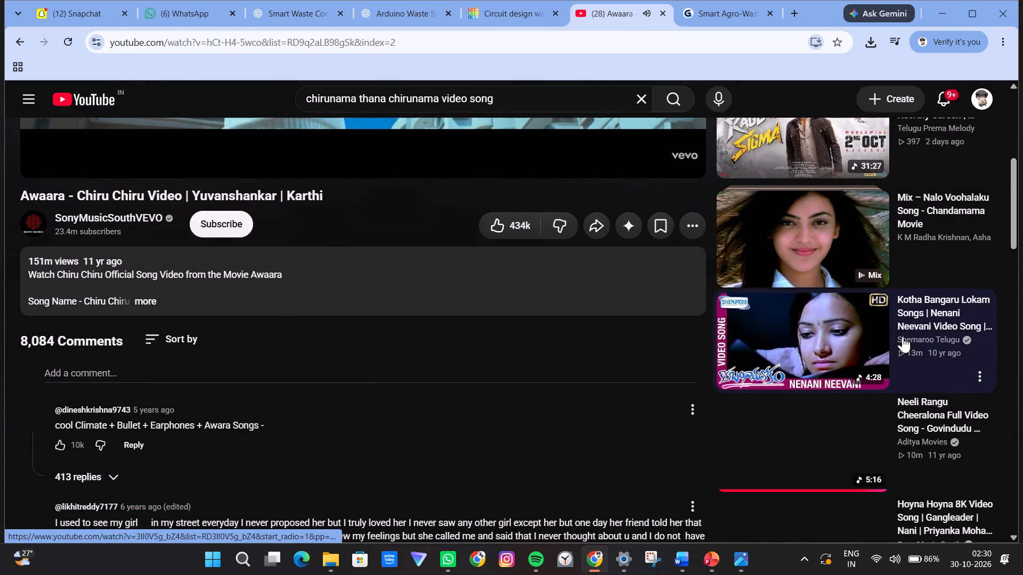
{"action": "left_click", "coordinate": [827, 349]}
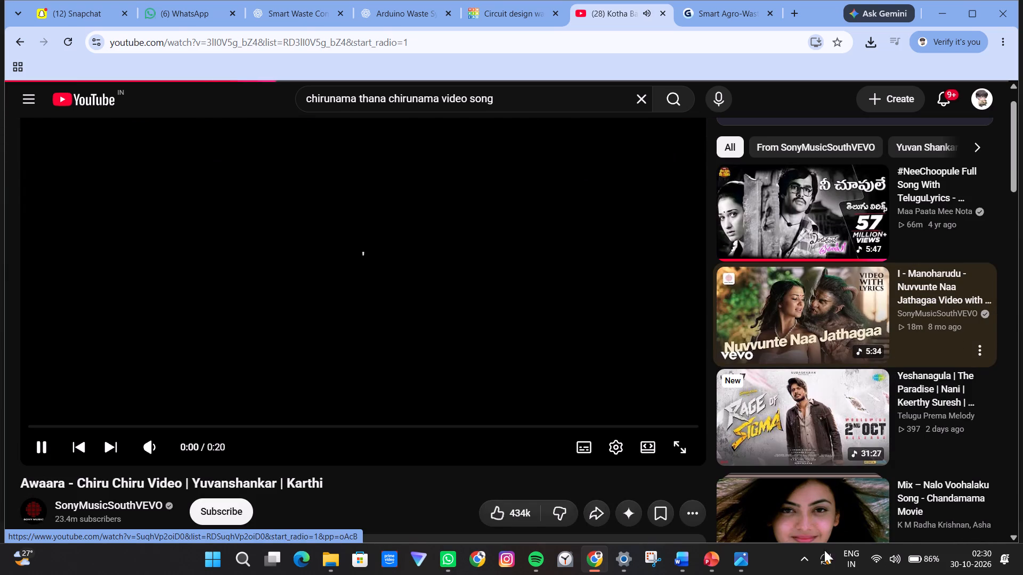
Check the L293D motor driver's connections in the reference diagram and skip the ad before the YouTube song.
{"action": "left_click", "coordinate": [749, 556]}
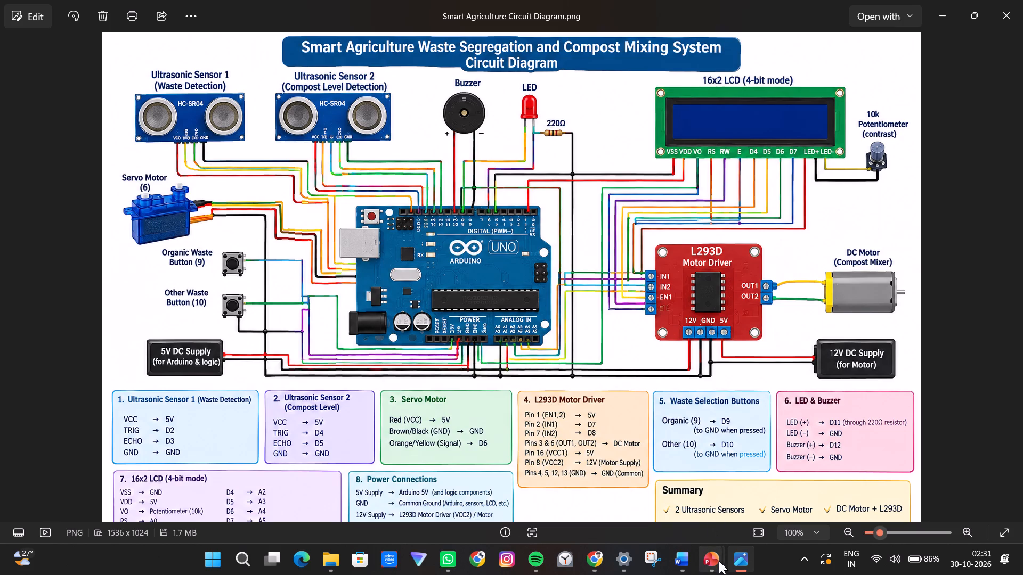
{"action": "left_click", "coordinate": [593, 555]}
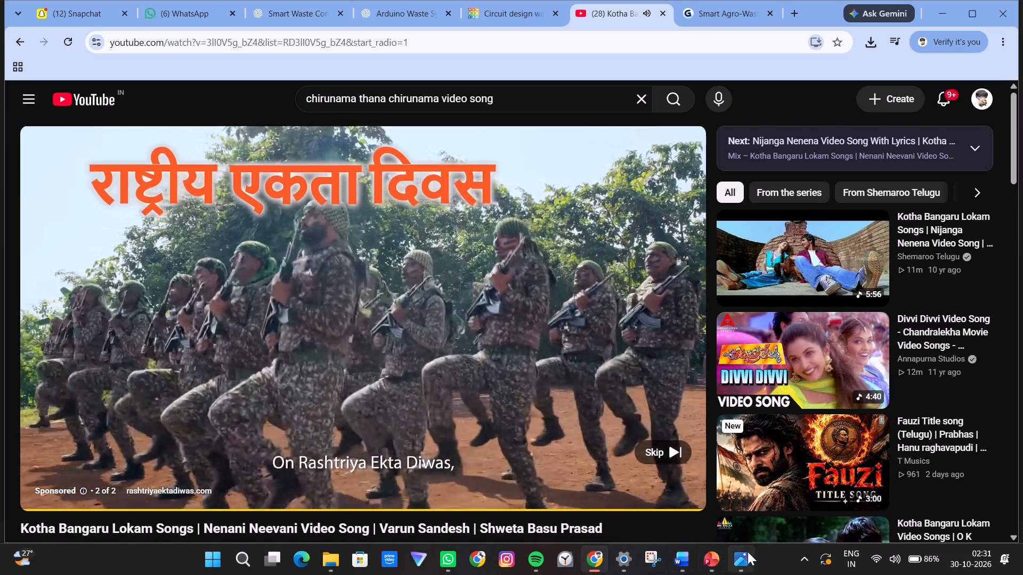
{"action": "left_click", "coordinate": [748, 551]}
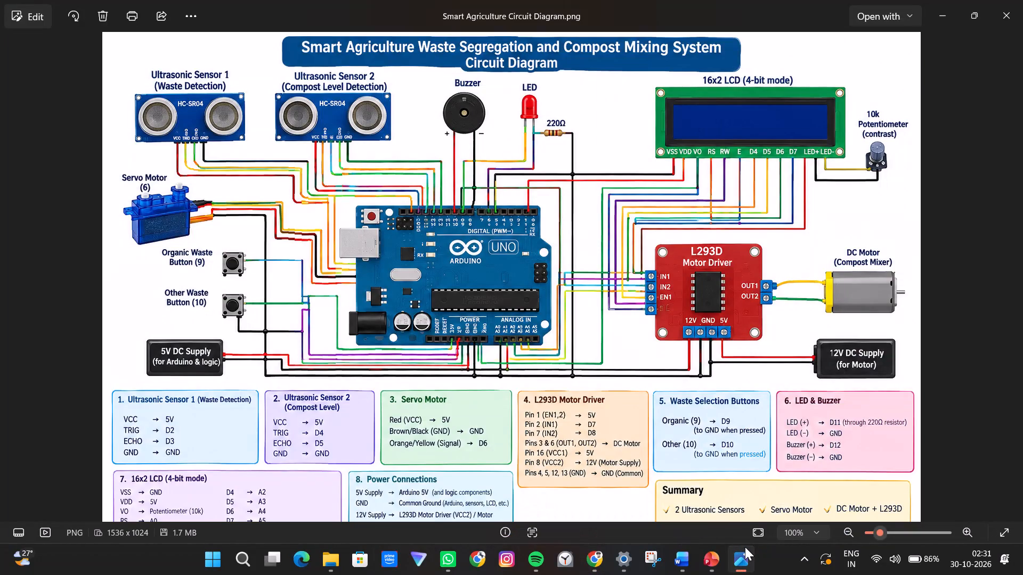
{"action": "left_click", "coordinate": [597, 557]}
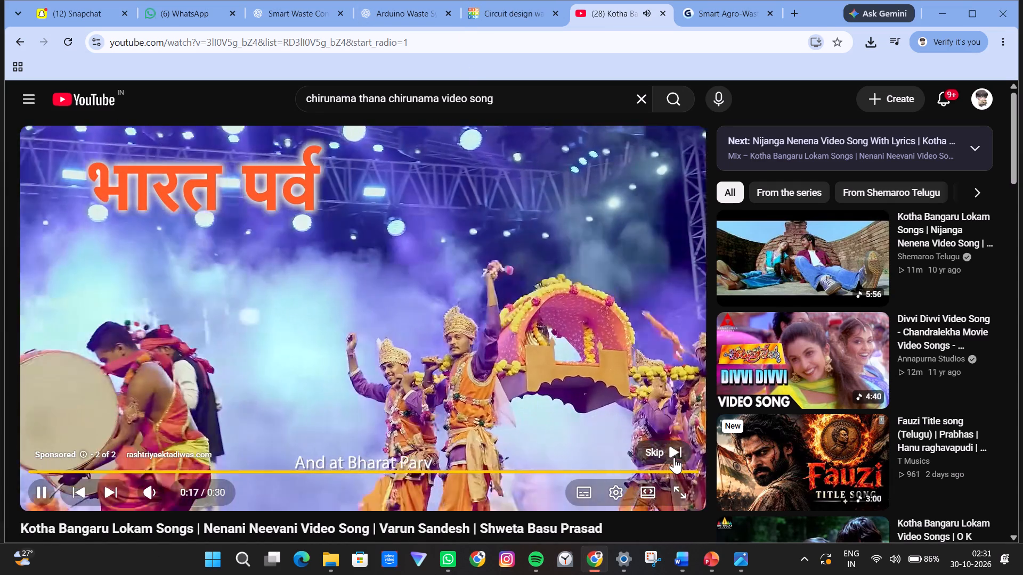
{"action": "left_click", "coordinate": [668, 453]}
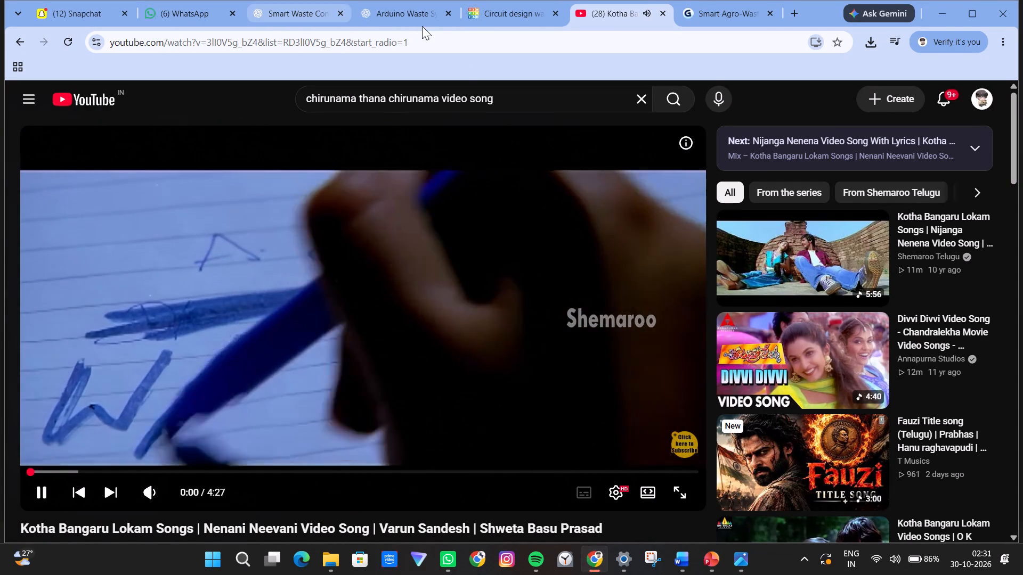
Return to the Tinkercad circuit and, with no wire selected, set the colour for new wires to black.
{"action": "left_click", "coordinate": [485, 10]}
{"action": "scroll", "coordinate": [514, 233], "scroll_direction": "down", "scroll_amount": 3}
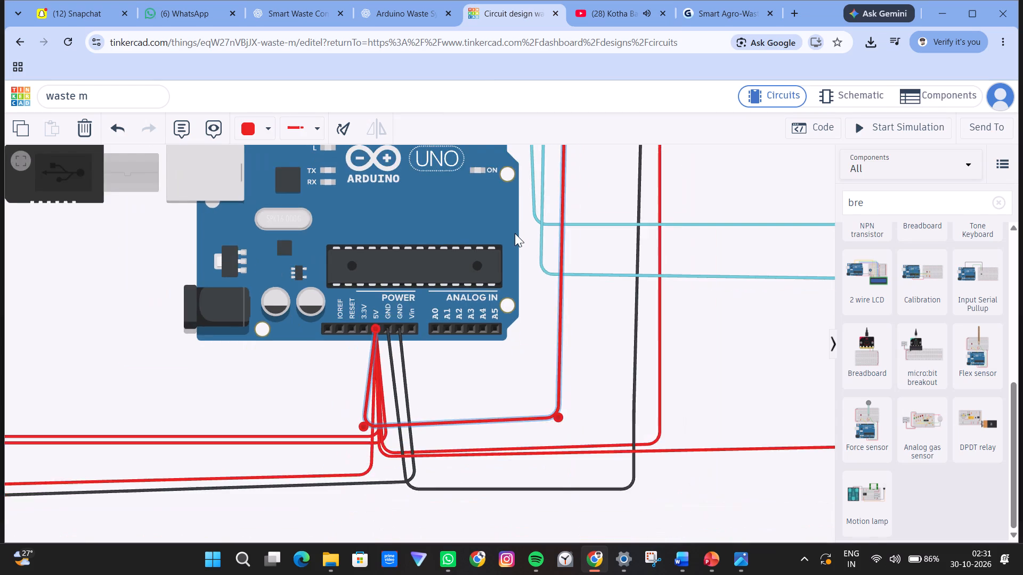
{"action": "scroll", "coordinate": [515, 233], "scroll_direction": "down", "scroll_amount": 8}
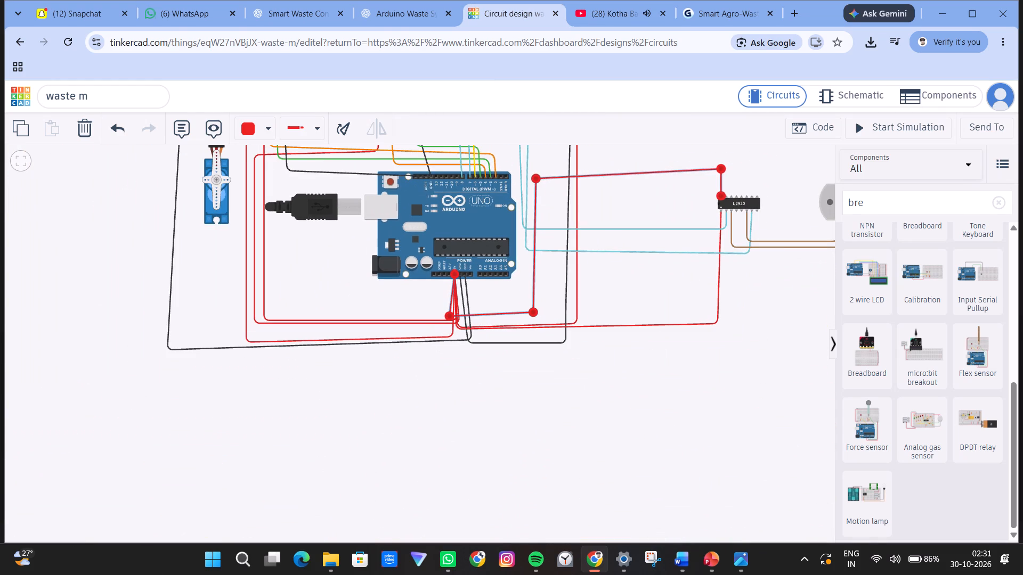
{"action": "scroll", "coordinate": [784, 249], "scroll_direction": "up", "scroll_amount": 3}
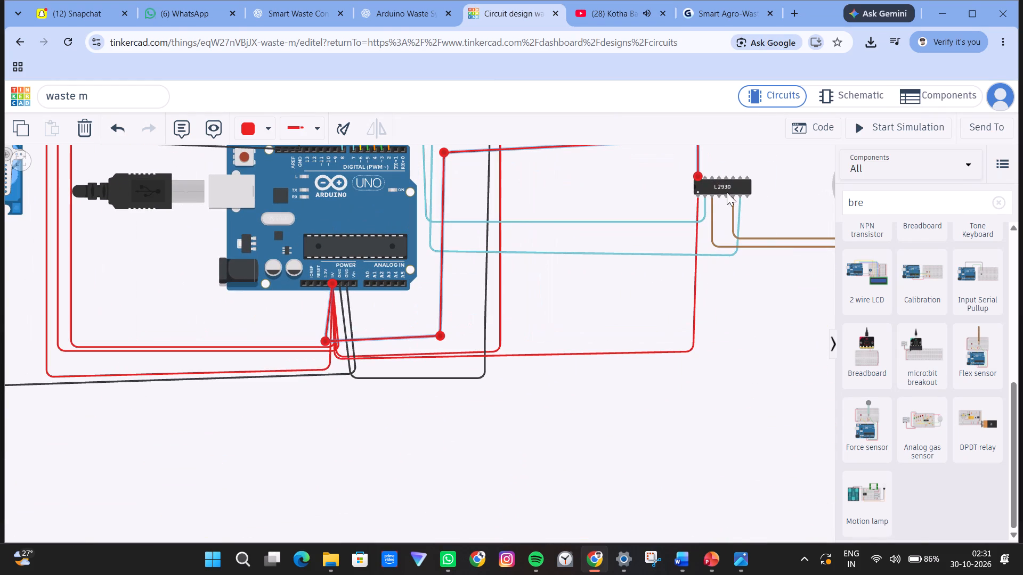
{"action": "left_click", "coordinate": [258, 121]}
{"action": "left_click", "coordinate": [358, 510]}
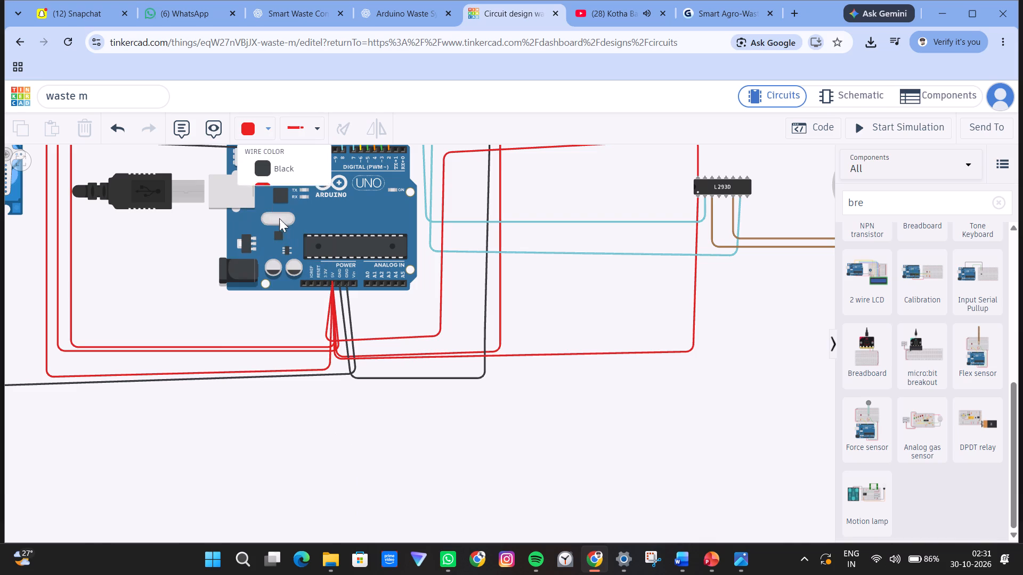
{"action": "left_click", "coordinate": [253, 121]}
{"action": "left_click", "coordinate": [262, 162]}
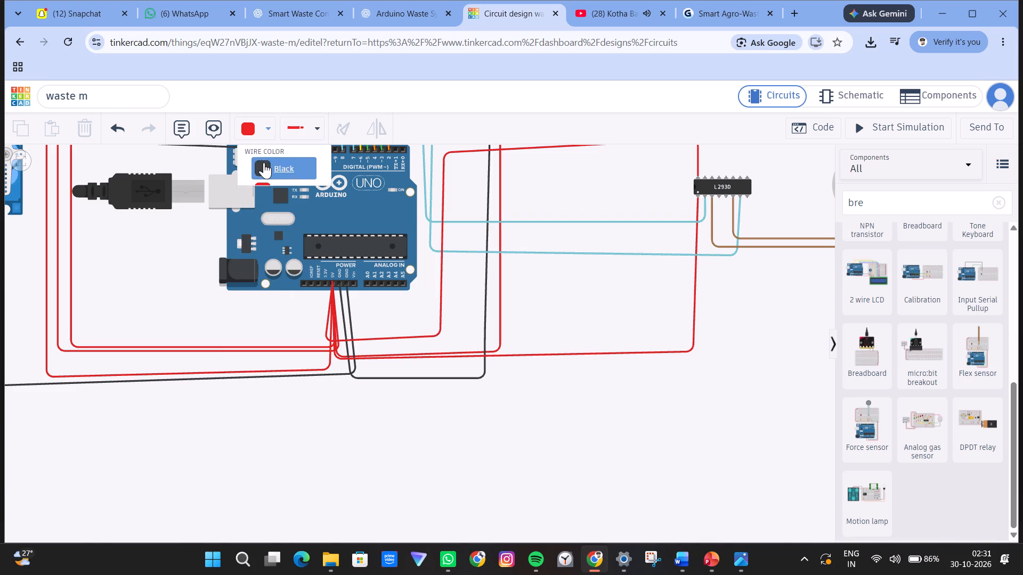
{"action": "left_click", "coordinate": [264, 128]}
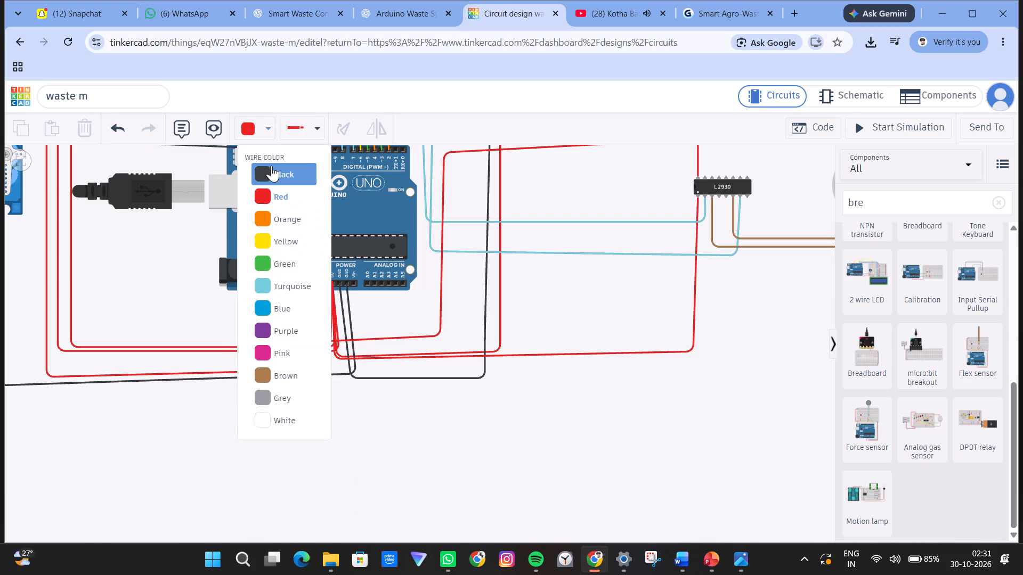
{"action": "left_click", "coordinate": [271, 166]}
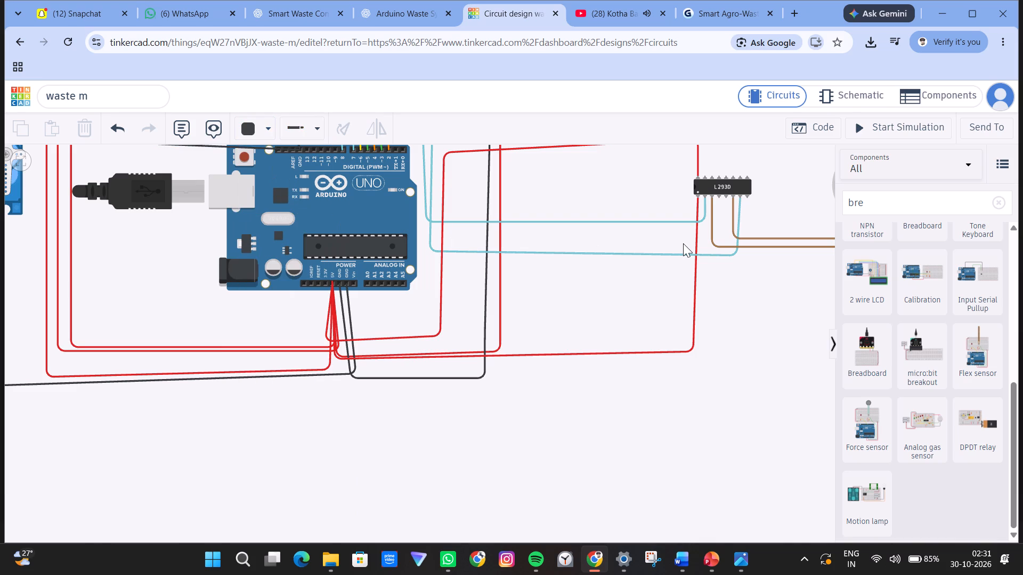
Wire the L293D's lower-row ground pin 4 in black to the Arduino's GND pin beside Vin, routed below the board.
{"action": "scroll", "coordinate": [717, 203], "scroll_direction": "up", "scroll_amount": 2}
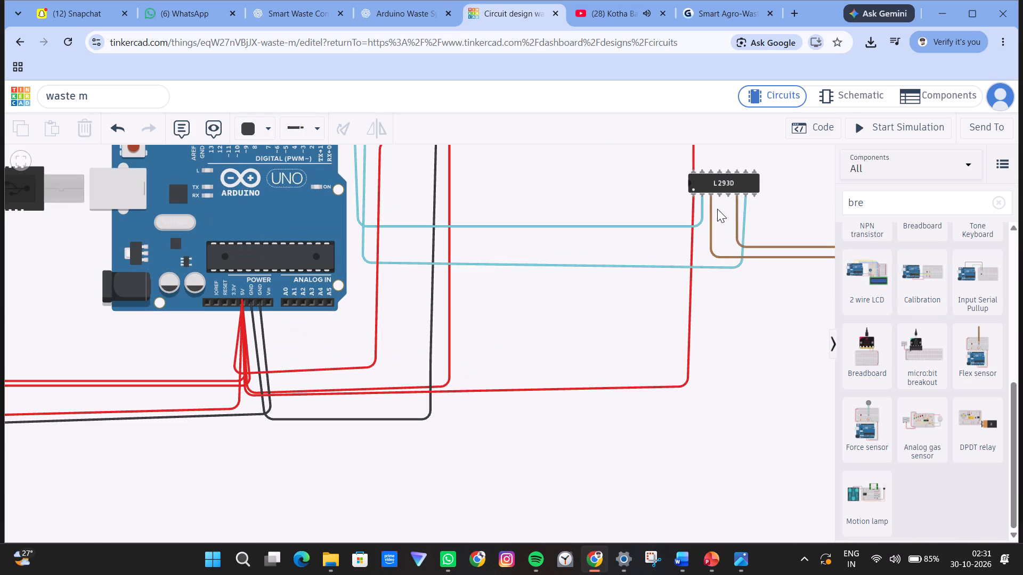
{"action": "left_click", "coordinate": [717, 196]}
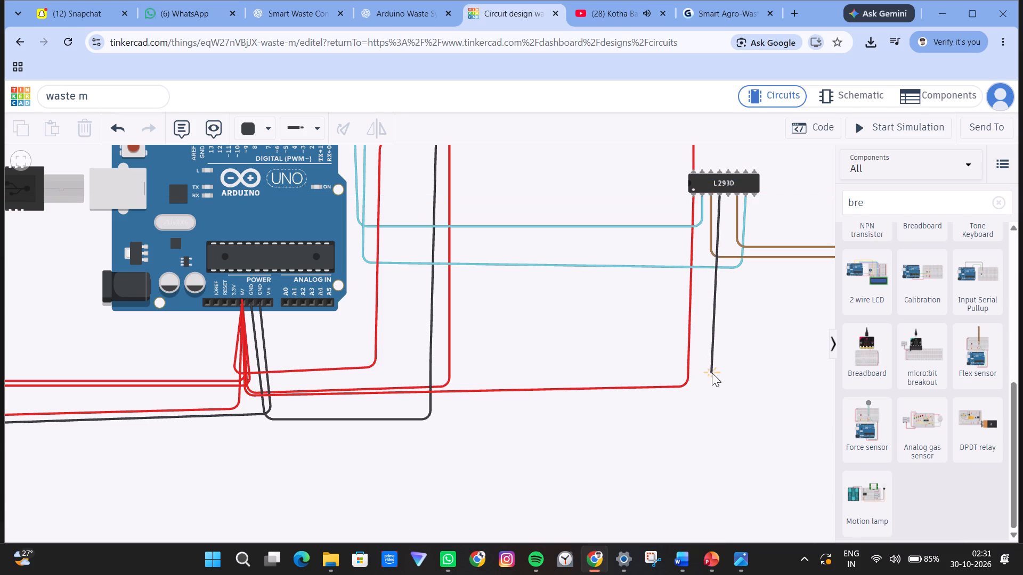
{"action": "left_click", "coordinate": [724, 423]}
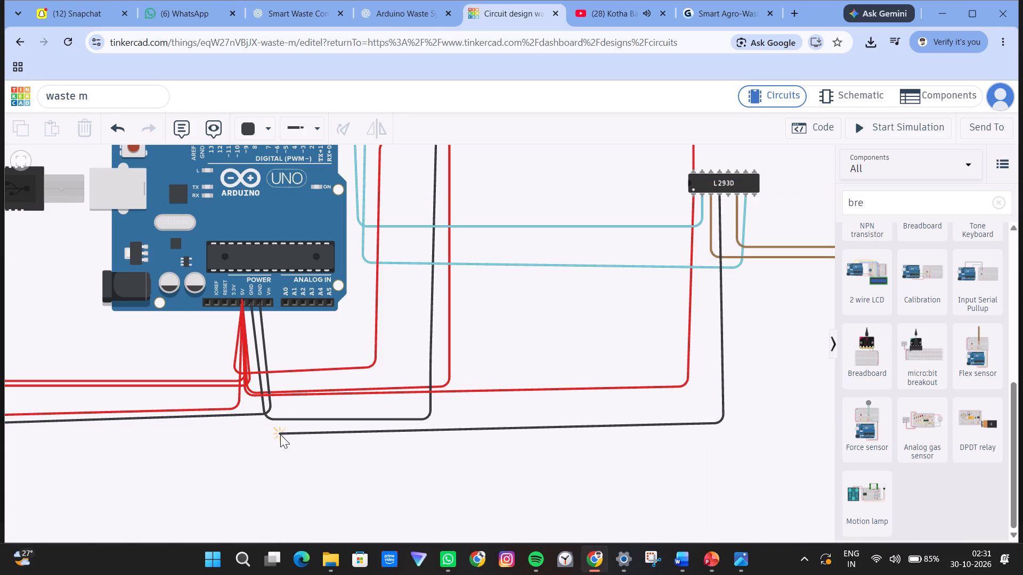
{"action": "left_click", "coordinate": [261, 437]}
{"action": "scroll", "coordinate": [265, 324], "scroll_direction": "up", "scroll_amount": 2}
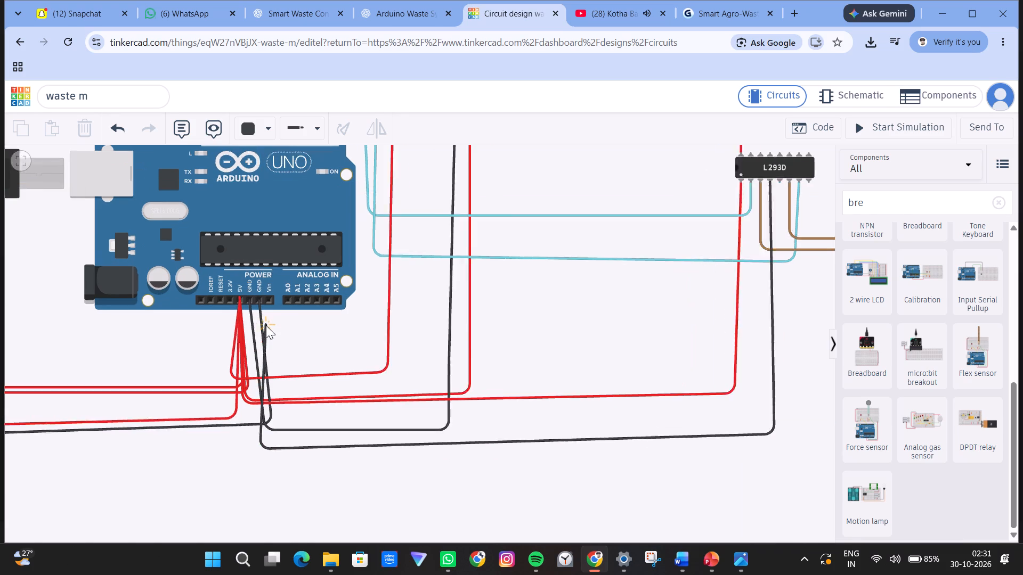
{"action": "left_click", "coordinate": [261, 297]}
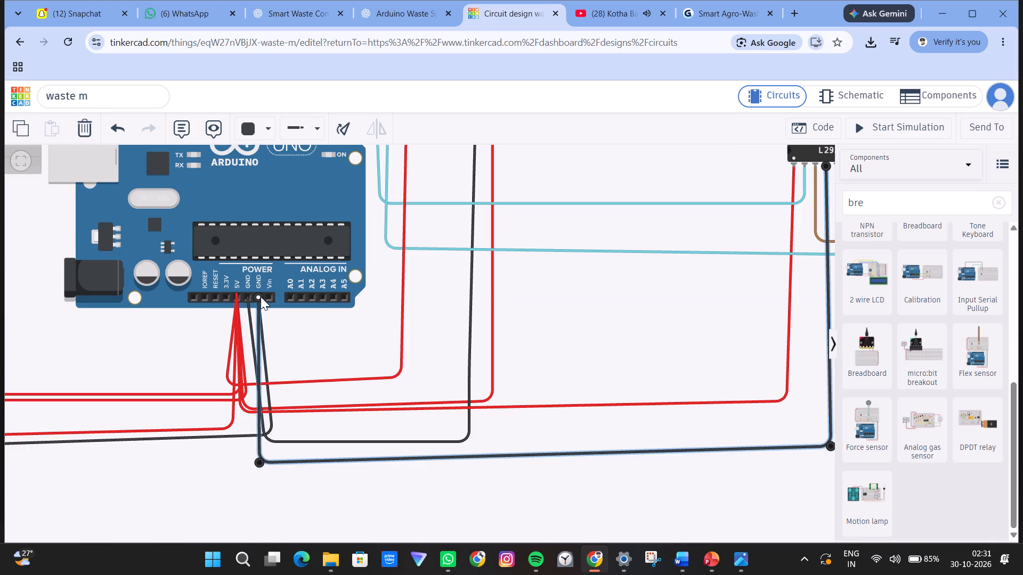
Wire the L293D's upper-row ground pin 13 in black to the Arduino's GND beside Vin, routed between chip and board and around below the board.
{"action": "scroll", "coordinate": [808, 278], "scroll_direction": "up", "scroll_amount": 1}
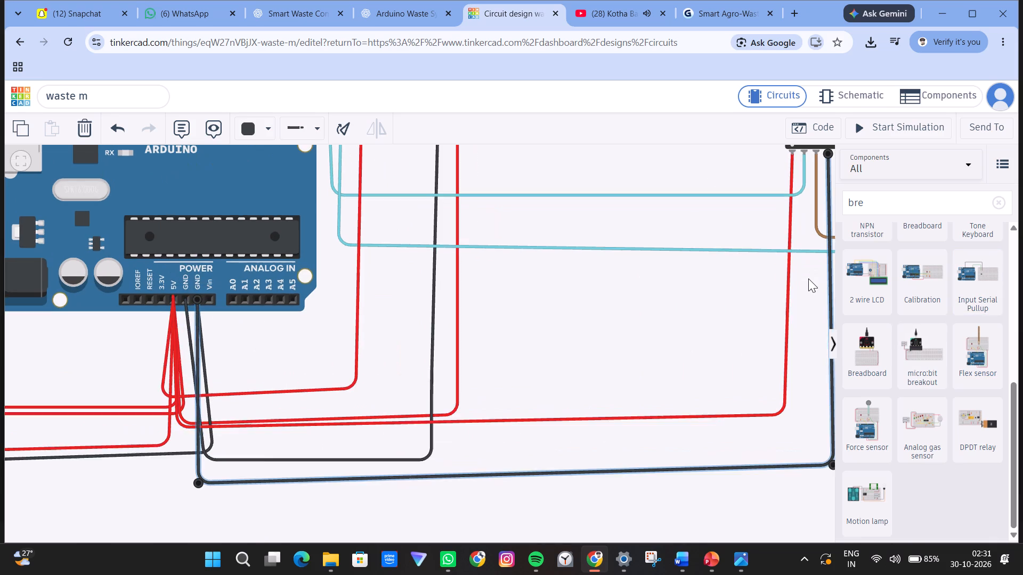
{"action": "scroll", "coordinate": [808, 284], "scroll_direction": "down", "scroll_amount": 4}
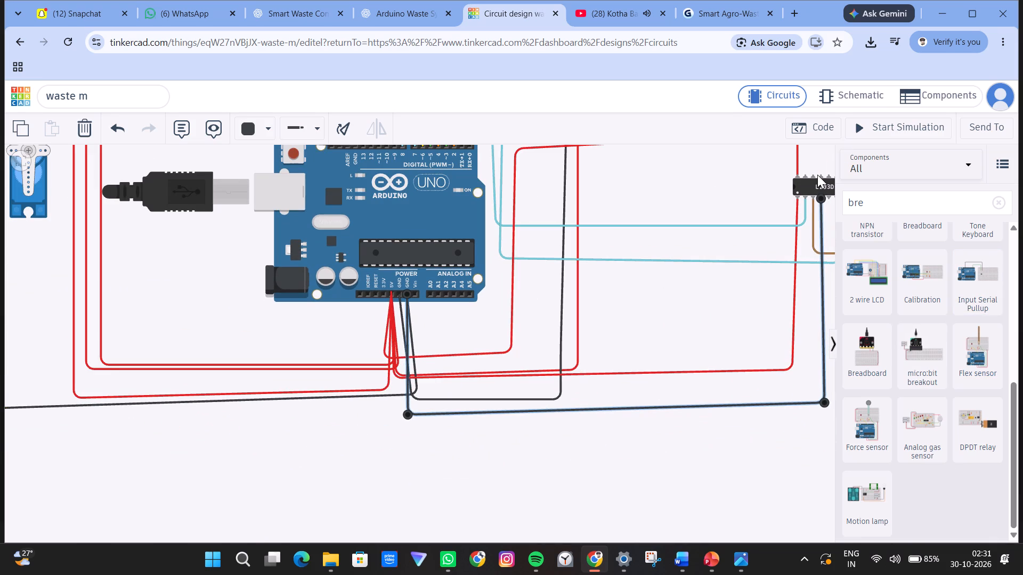
{"action": "left_click", "coordinate": [822, 176]}
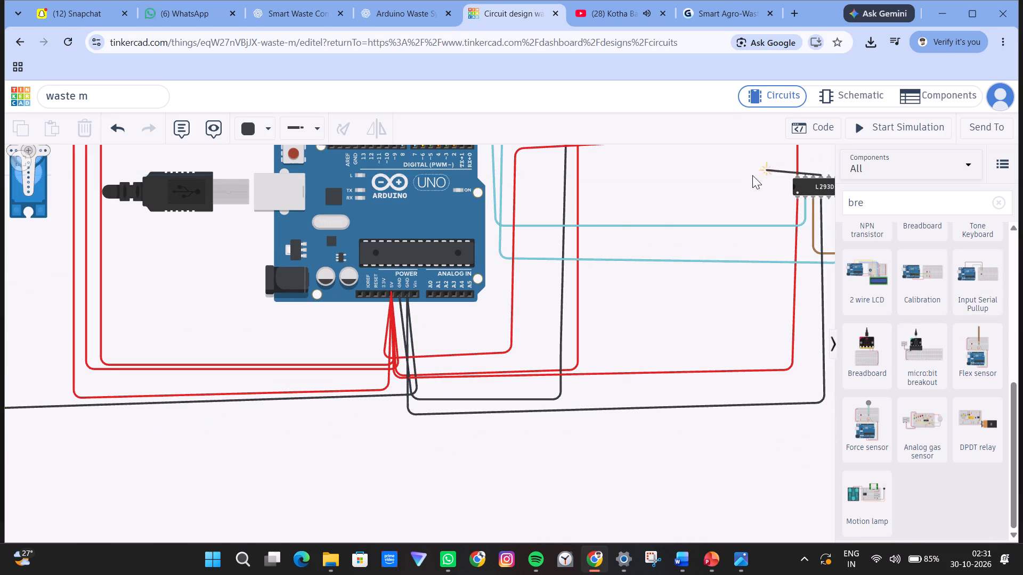
{"action": "left_click", "coordinate": [525, 197]}
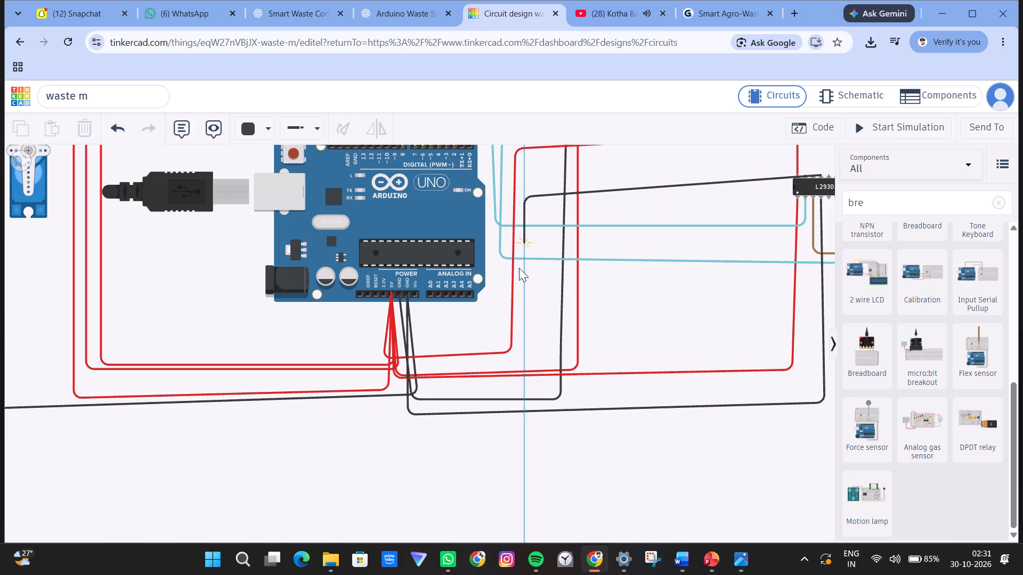
{"action": "left_click", "coordinate": [522, 351]}
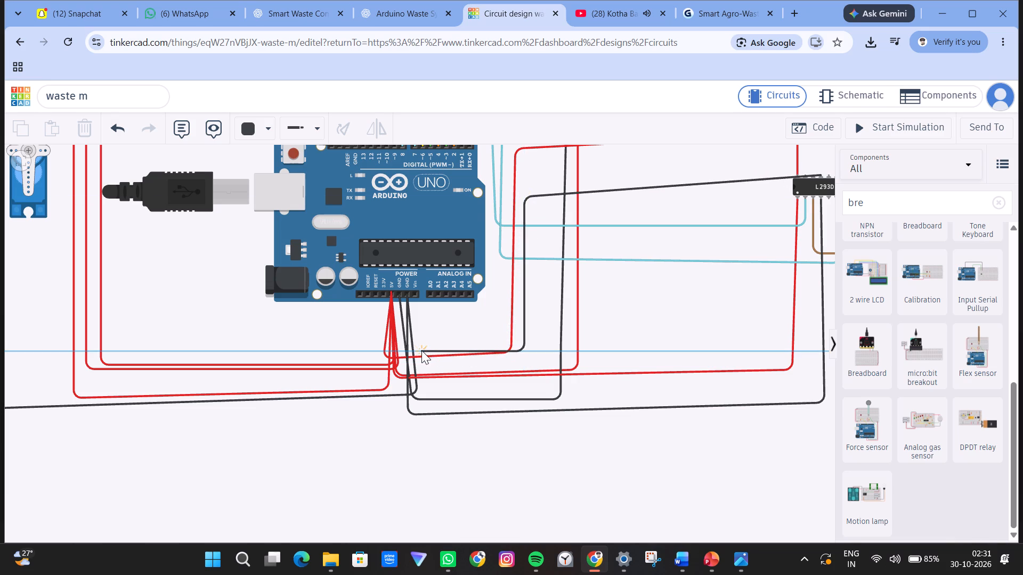
{"action": "left_click", "coordinate": [420, 349]}
{"action": "scroll", "coordinate": [416, 342], "scroll_direction": "up", "scroll_amount": 4}
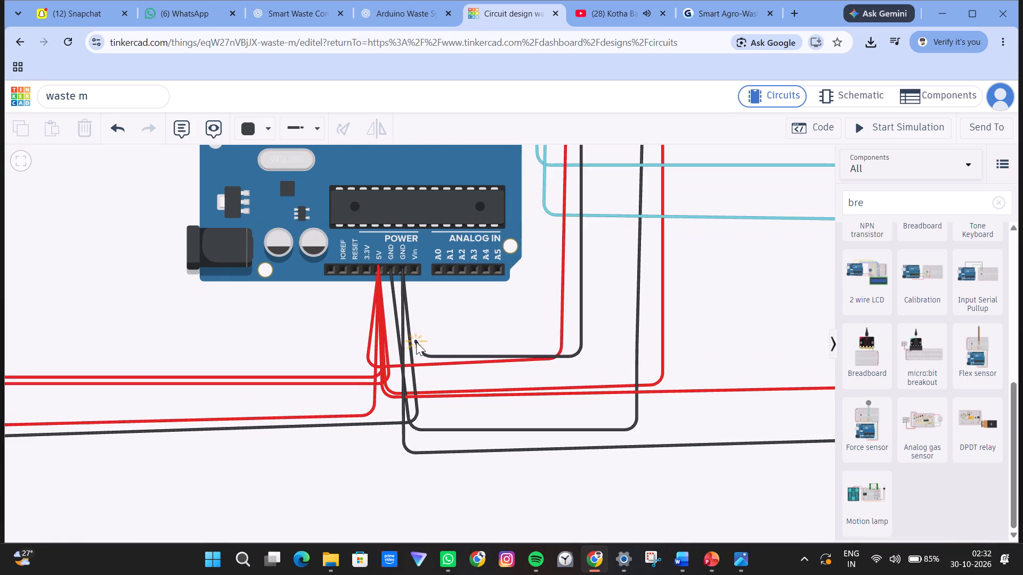
{"action": "left_click", "coordinate": [404, 268]}
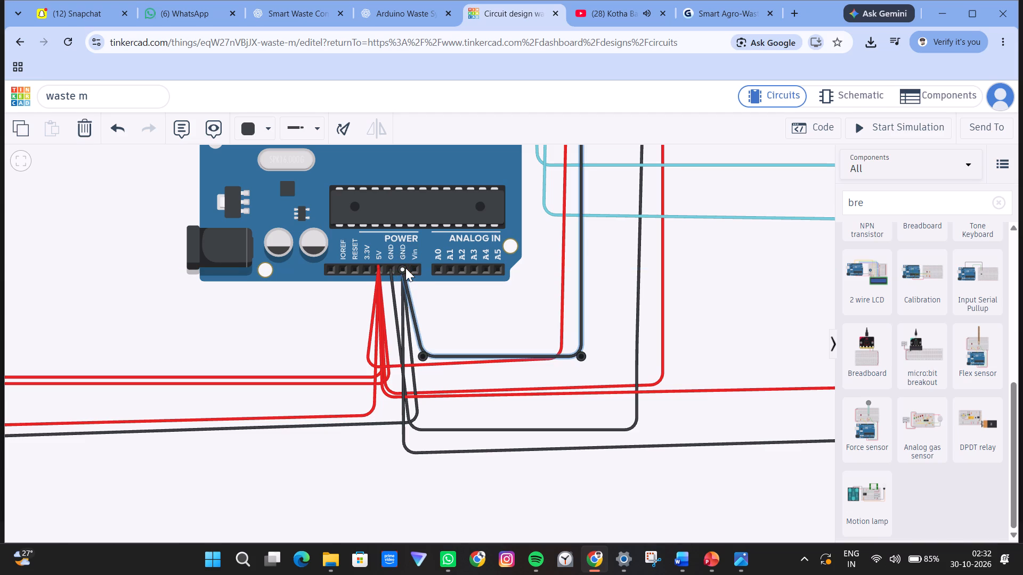
Wire the L293D's lower-row ground pin 5 in black to the Arduino's GND pin beside 5V, routed below the existing wires.
{"action": "scroll", "coordinate": [795, 357], "scroll_direction": "down", "scroll_amount": 5}
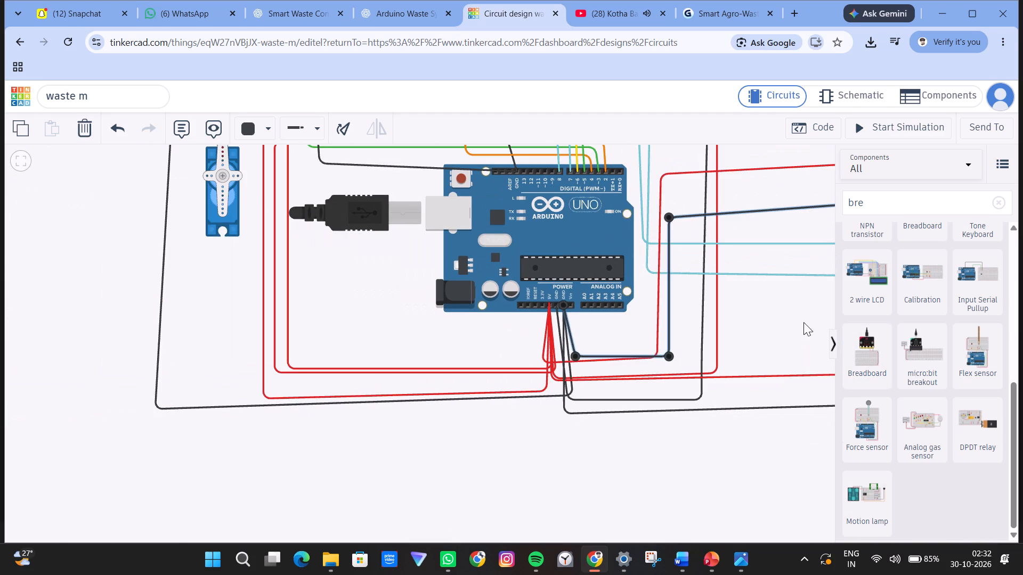
{"action": "left_click_drag", "start_coordinate": [809, 303], "coordinate": [580, 315]}
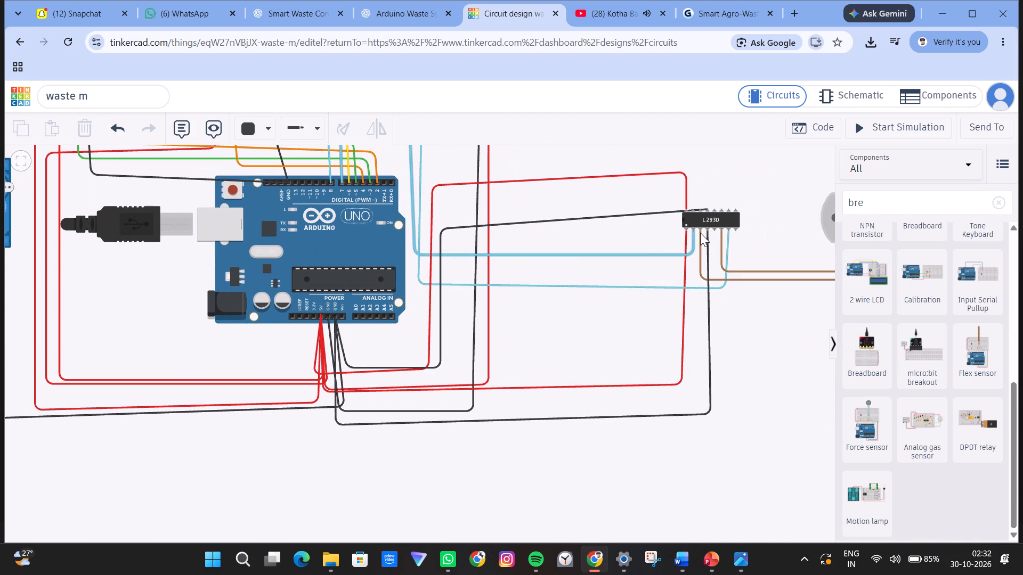
{"action": "left_click", "coordinate": [712, 227]}
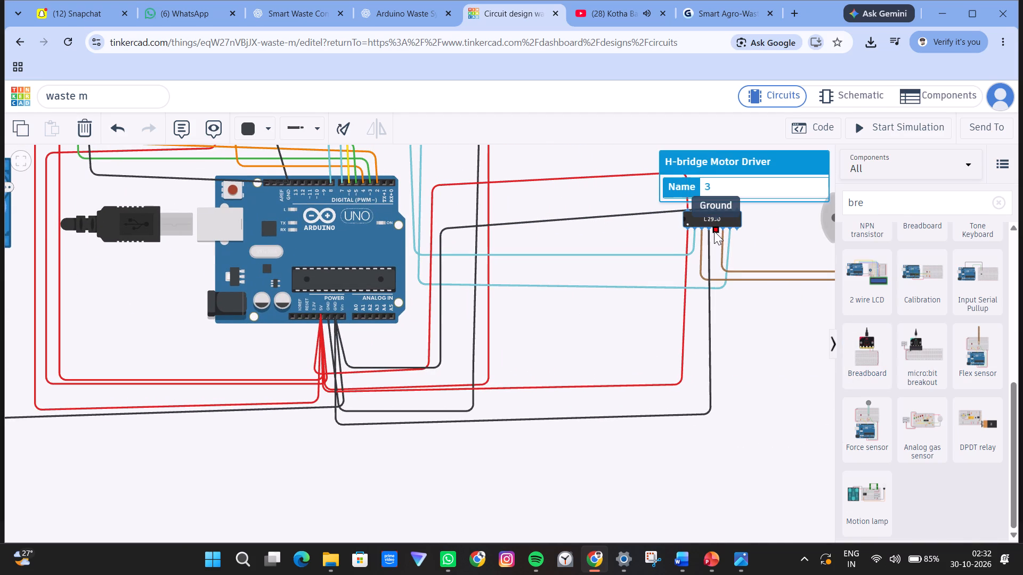
{"action": "left_click", "coordinate": [714, 231]}
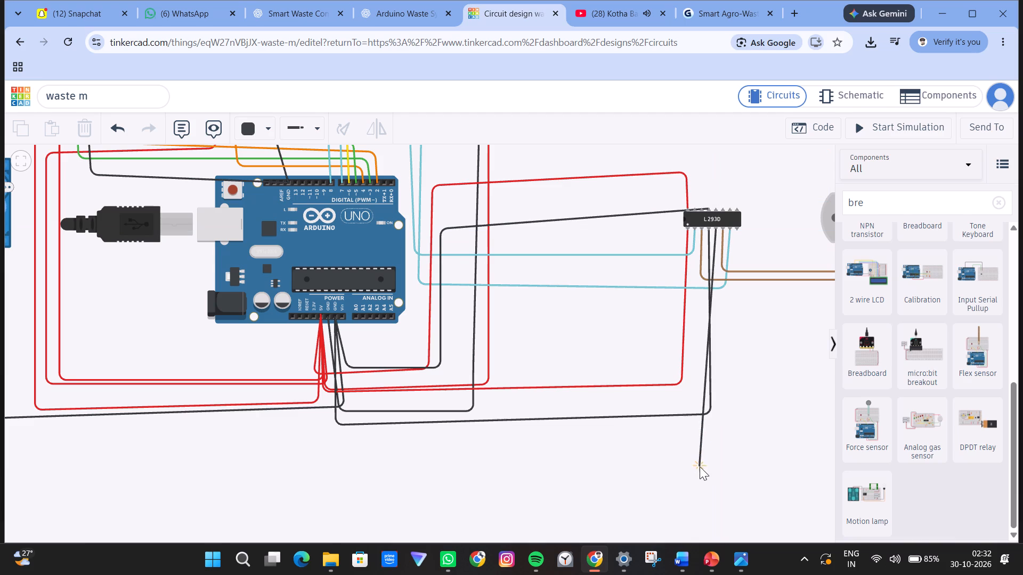
{"action": "left_click", "coordinate": [700, 466]}
{"action": "scroll", "coordinate": [344, 483], "scroll_direction": "up", "scroll_amount": 5}
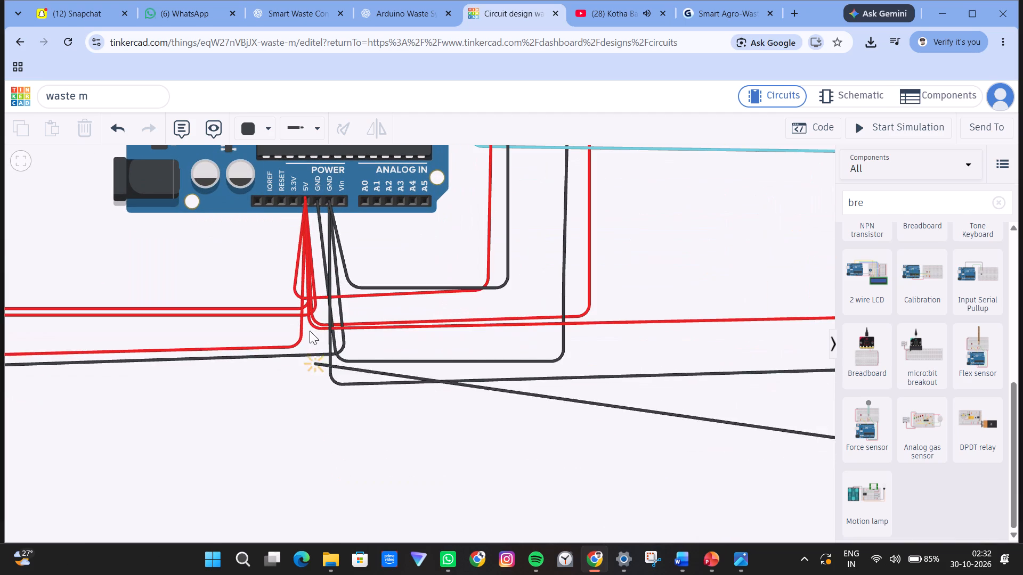
{"action": "left_click", "coordinate": [333, 424]}
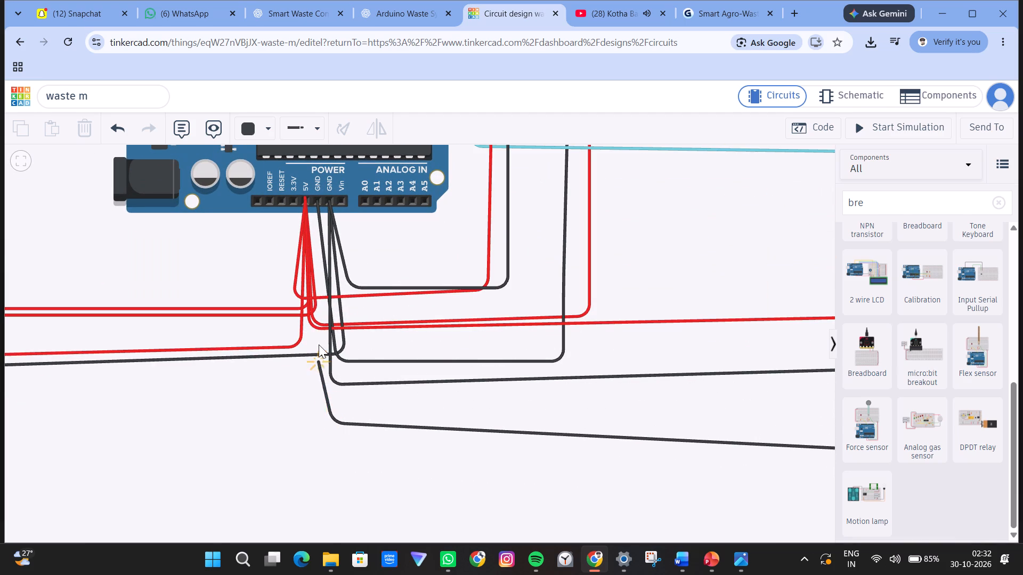
{"action": "left_click", "coordinate": [321, 200]}
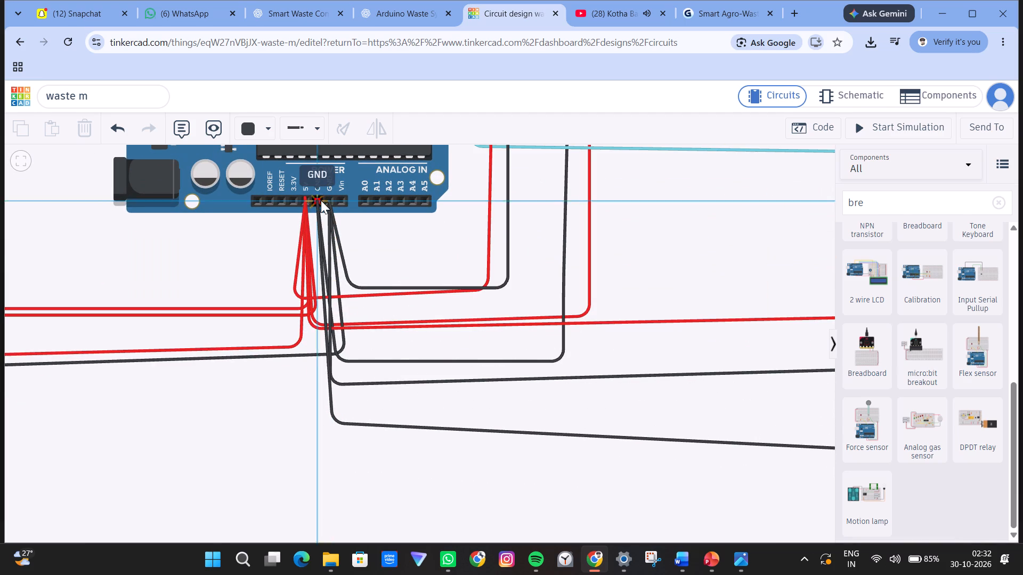
Wire the L293D's upper-row ground pin 12 in black to the Arduino's GND beside Vin, routed between chip and motor and below all other wires.
{"action": "scroll", "coordinate": [809, 349], "scroll_direction": "down", "scroll_amount": 6}
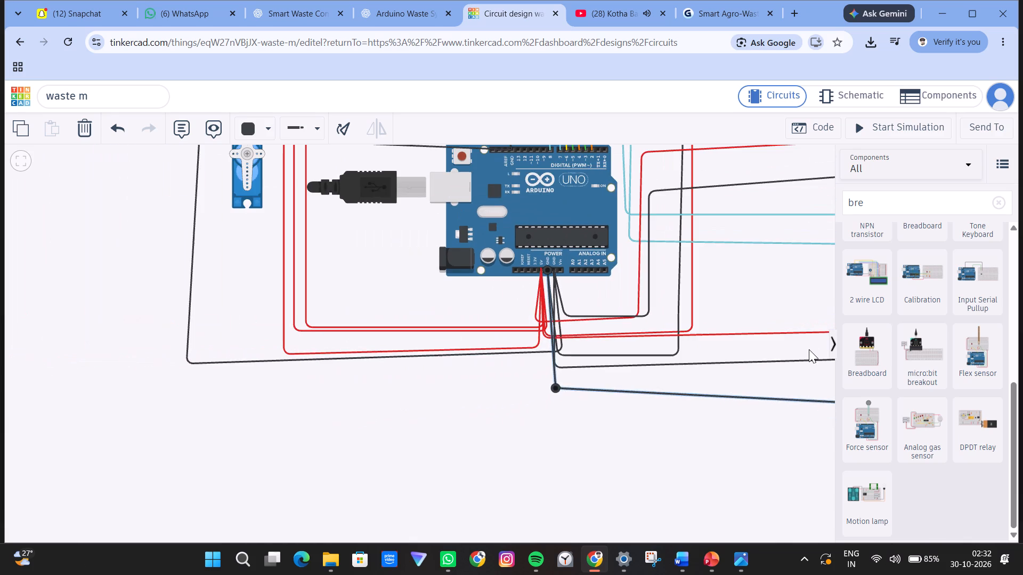
{"action": "left_click_drag", "start_coordinate": [813, 277], "coordinate": [559, 314]}
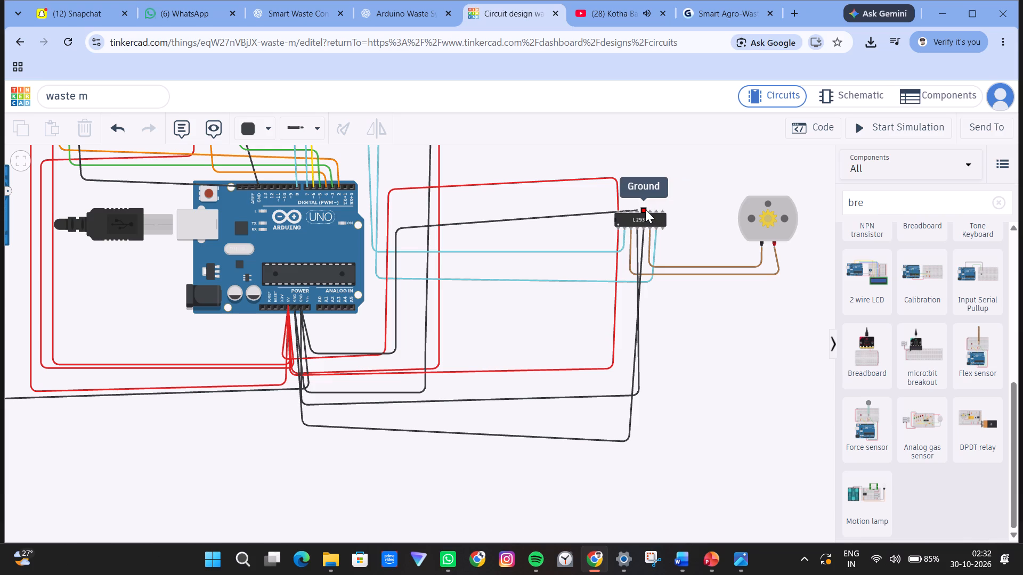
{"action": "left_click", "coordinate": [645, 209]}
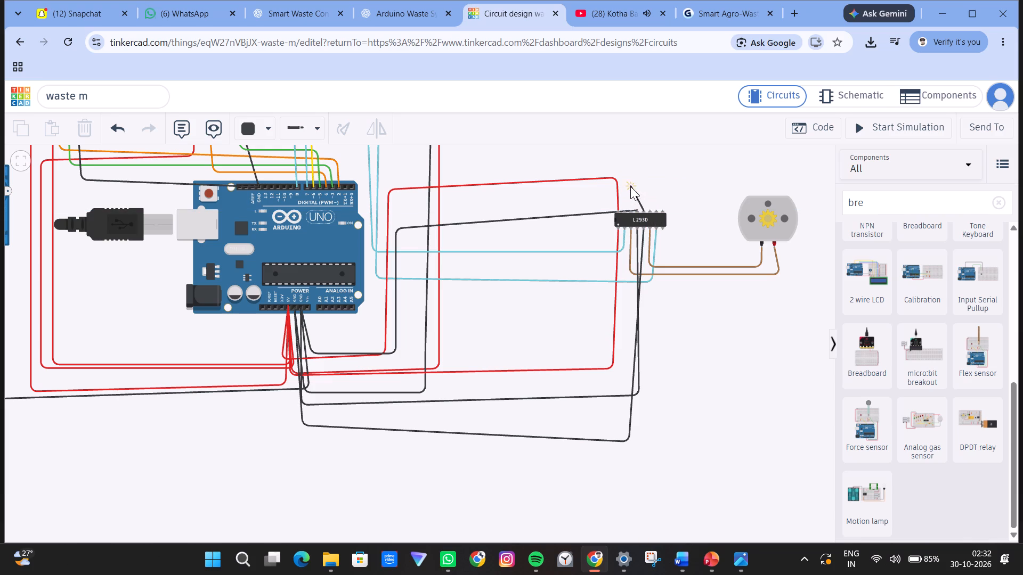
{"action": "left_click", "coordinate": [646, 179]}
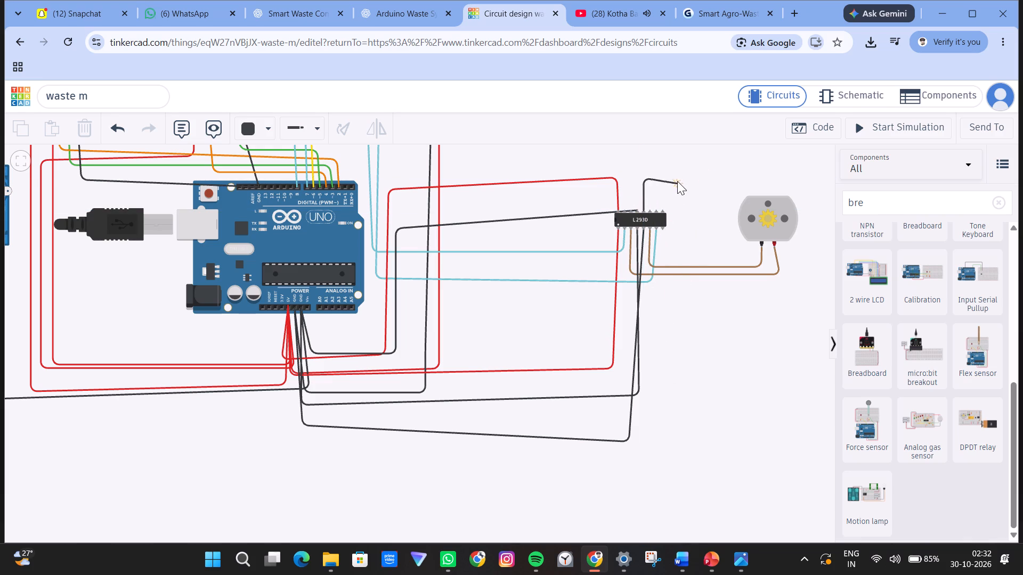
{"action": "left_click", "coordinate": [677, 176]}
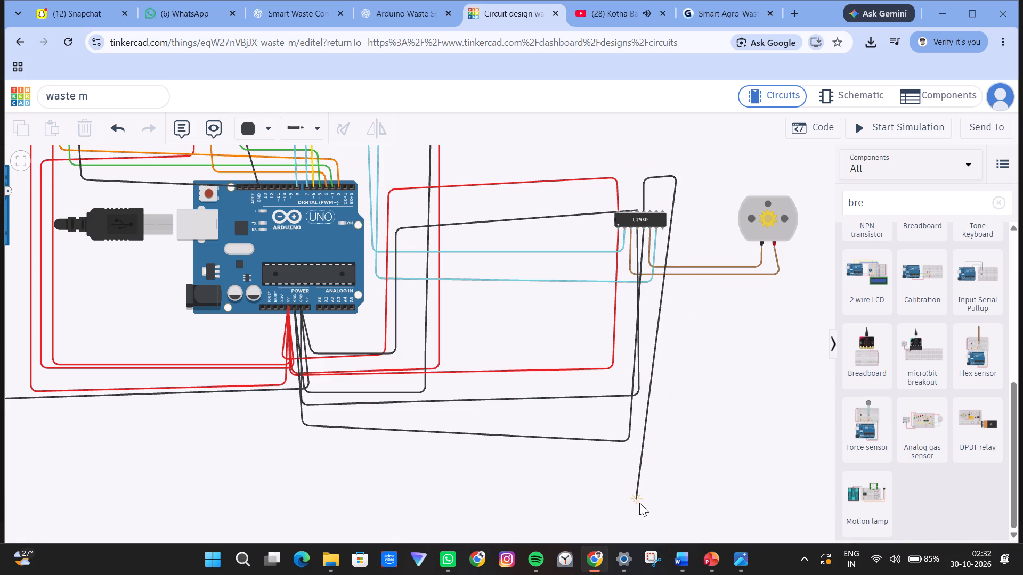
{"action": "left_click", "coordinate": [683, 468]}
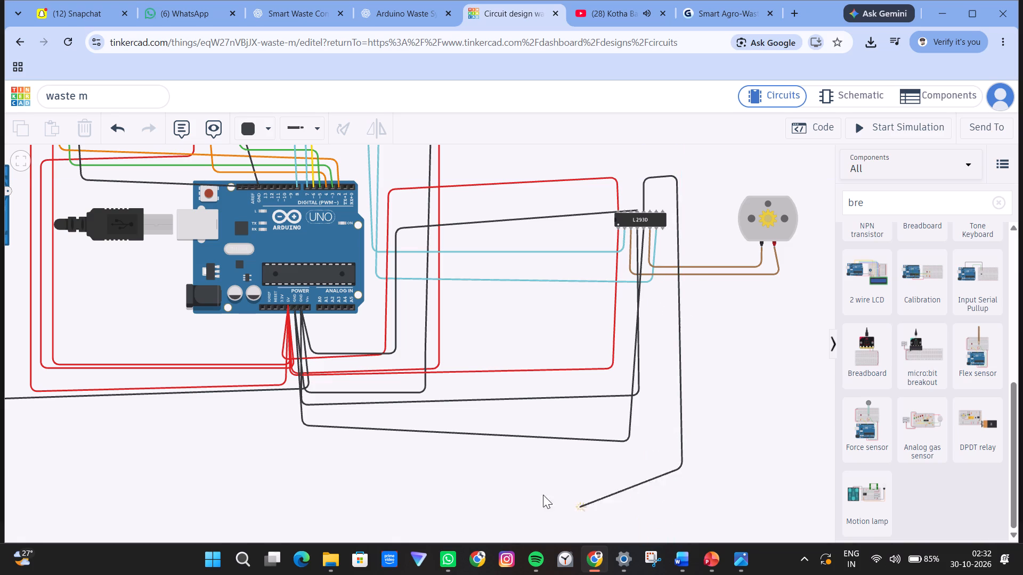
{"action": "left_click", "coordinate": [254, 466]}
{"action": "scroll", "coordinate": [264, 473], "scroll_direction": "up", "scroll_amount": 4}
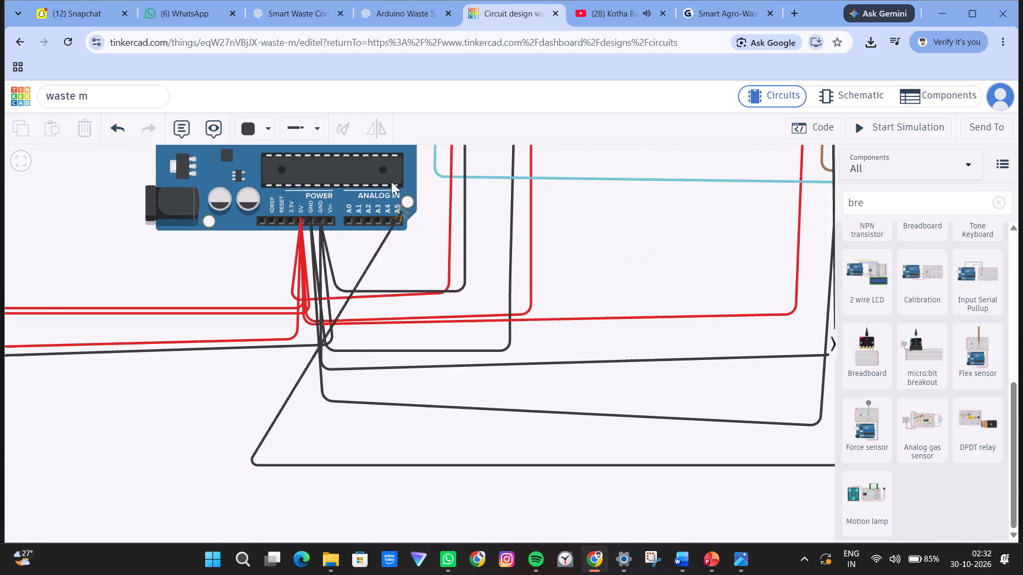
{"action": "left_click", "coordinate": [319, 219]}
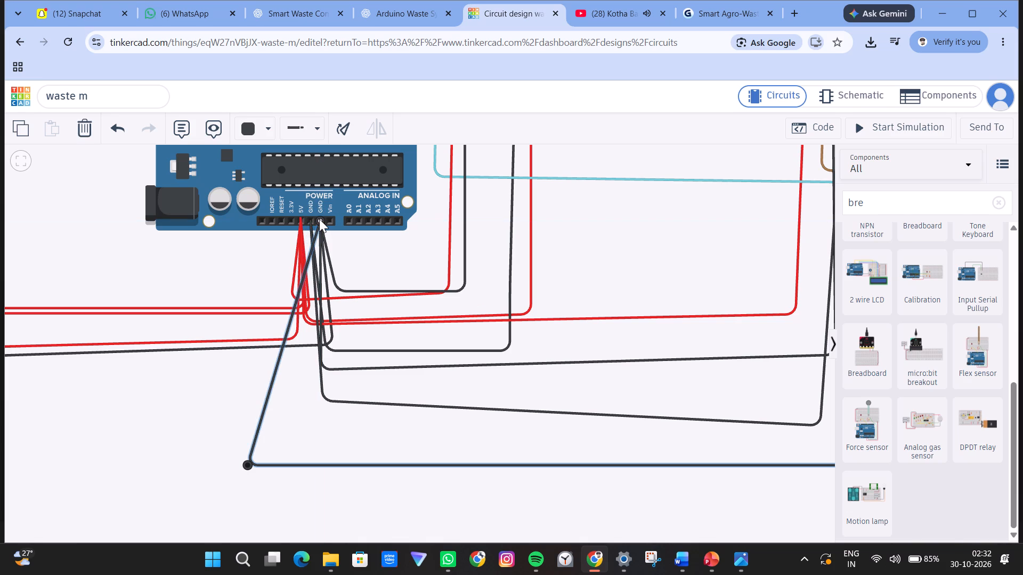
Review the wired circuit against the Smart Agriculture Circuit Diagram image, checking which components and connections are still missing.
{"action": "left_click", "coordinate": [662, 278]}
{"action": "scroll", "coordinate": [662, 278], "scroll_direction": "down", "scroll_amount": 2}
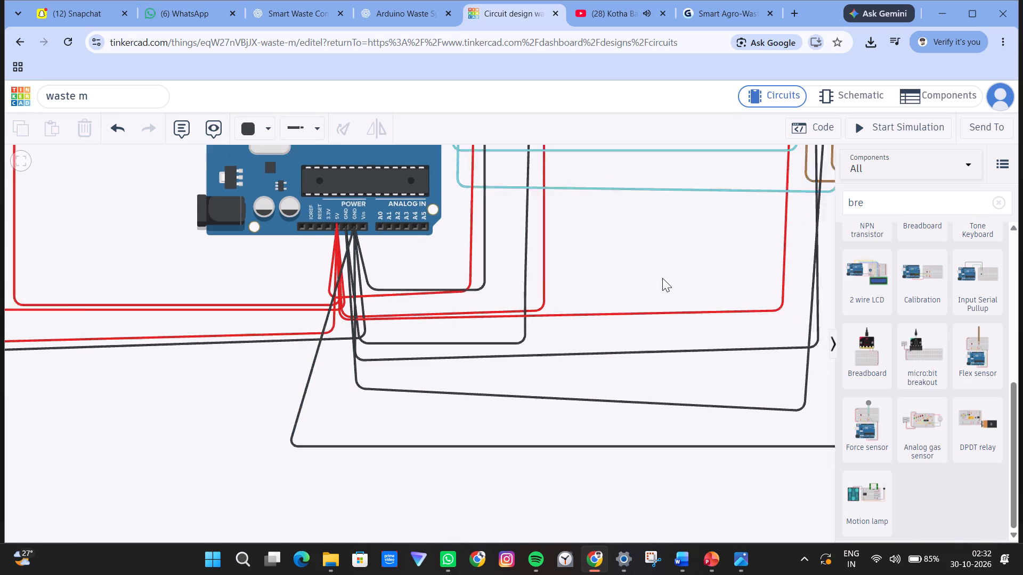
{"action": "scroll", "coordinate": [662, 278], "scroll_direction": "down", "scroll_amount": 8}
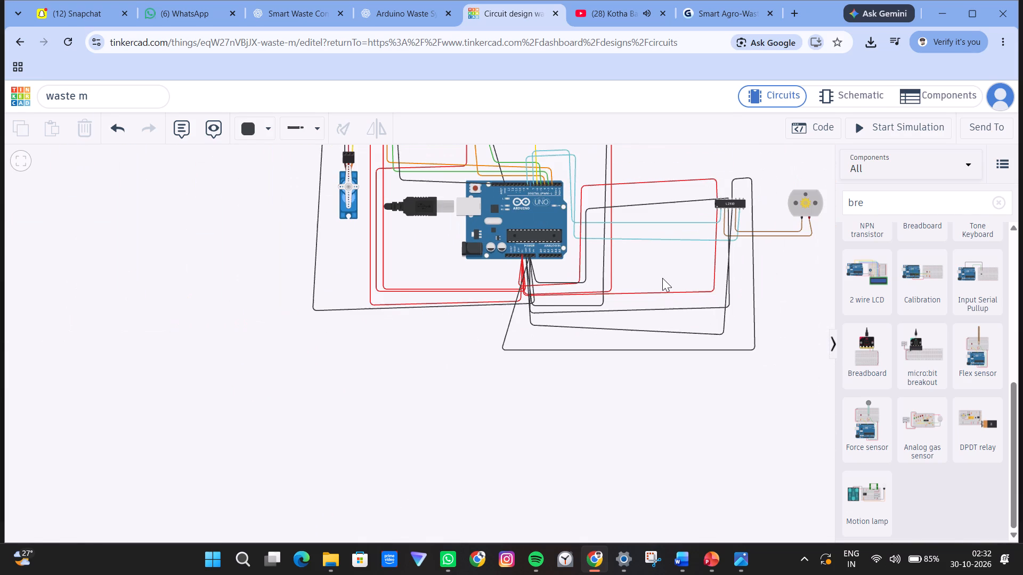
{"action": "scroll", "coordinate": [662, 278], "scroll_direction": "down", "scroll_amount": 1}
{"action": "scroll", "coordinate": [667, 333], "scroll_direction": "up", "scroll_amount": 6}
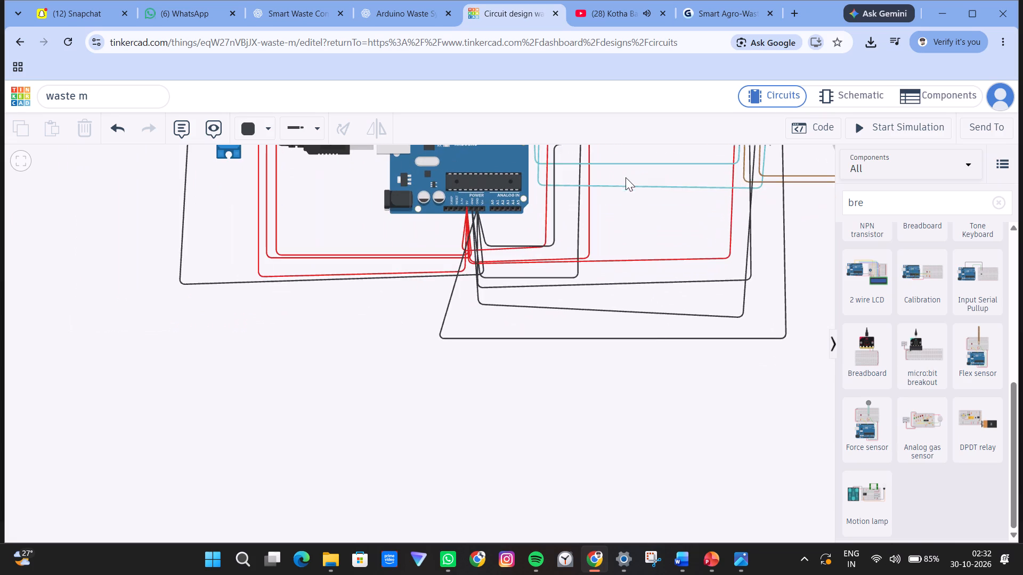
{"action": "left_click_drag", "start_coordinate": [626, 174], "coordinate": [618, 318]}
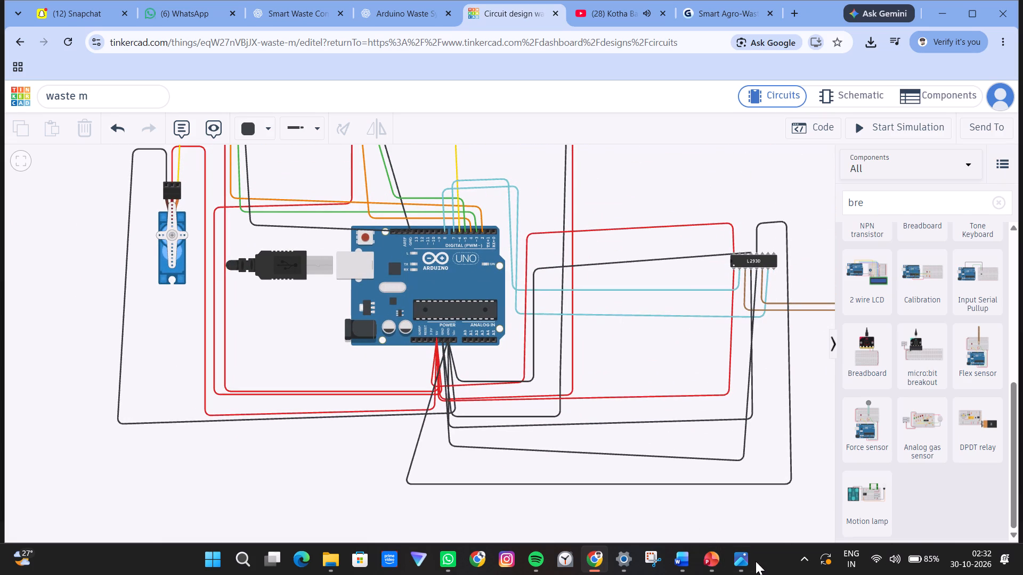
{"action": "left_click", "coordinate": [737, 560]}
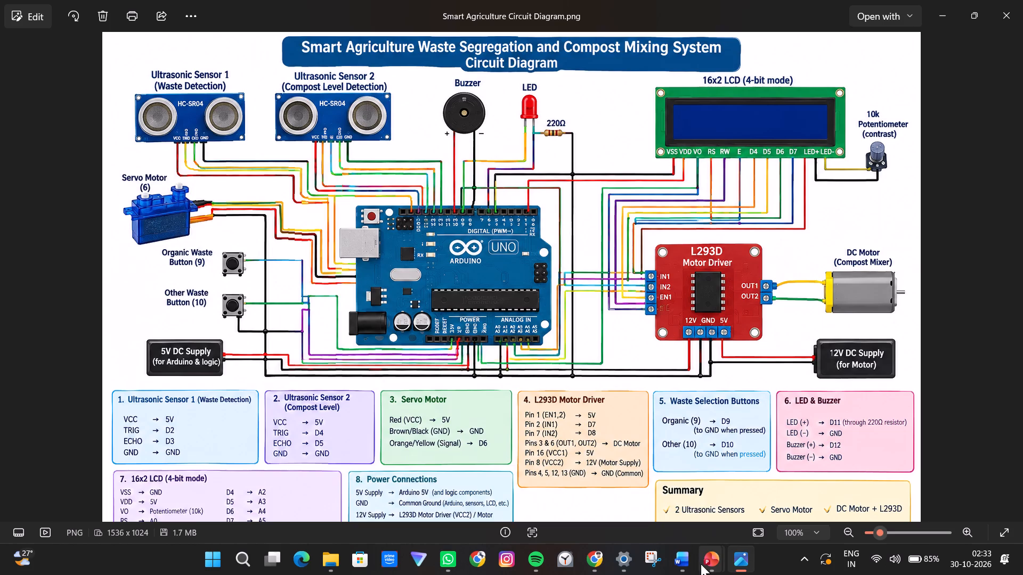
{"action": "left_click", "coordinate": [594, 562]}
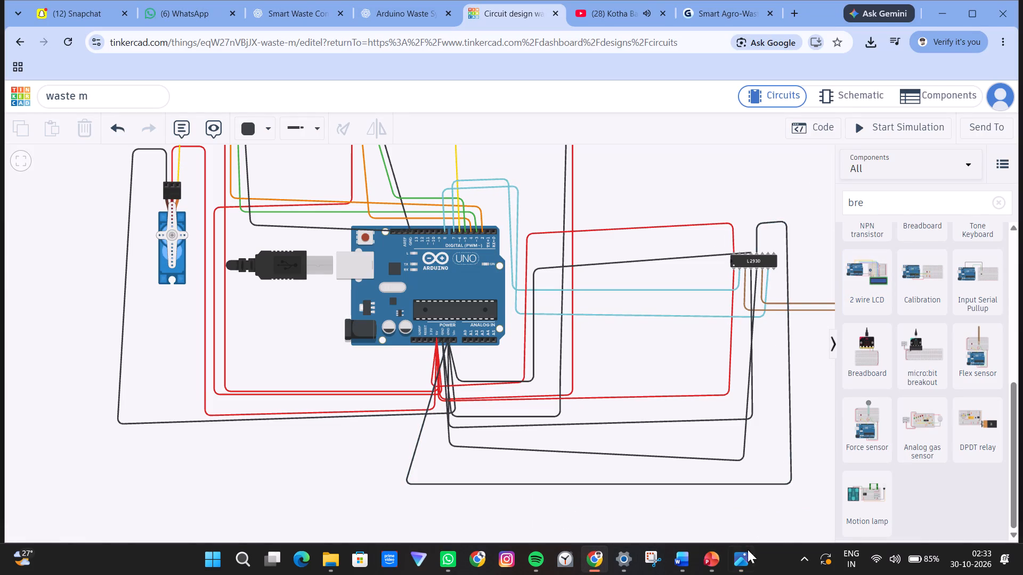
{"action": "left_click", "coordinate": [759, 524]}
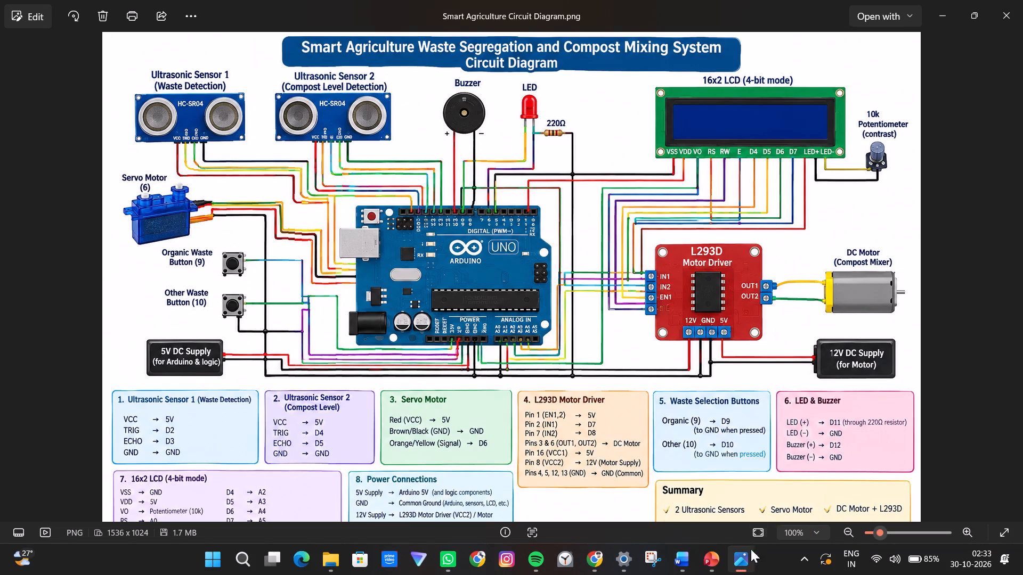
{"action": "left_click", "coordinate": [578, 556]}
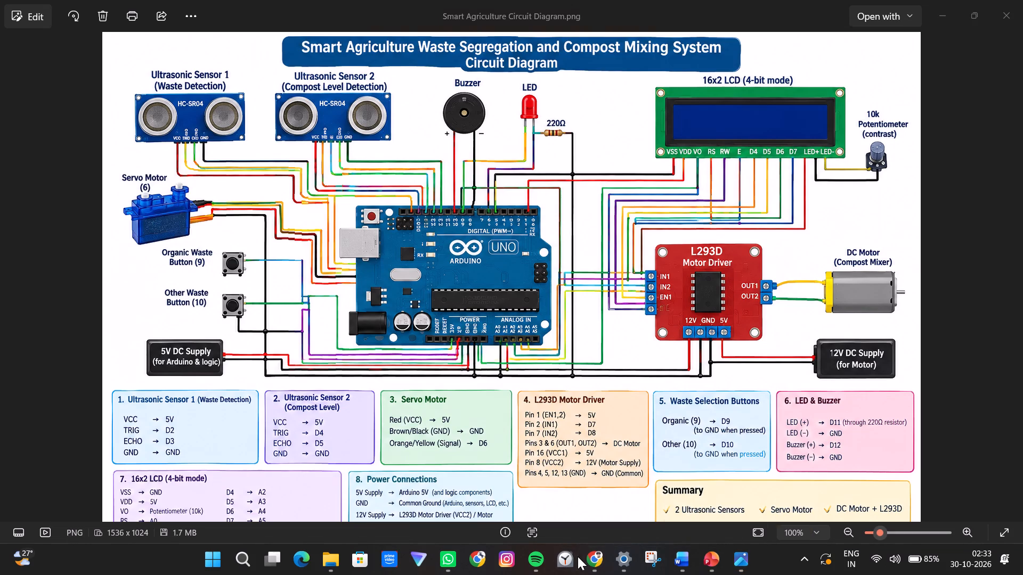
{"action": "left_click", "coordinate": [588, 557]}
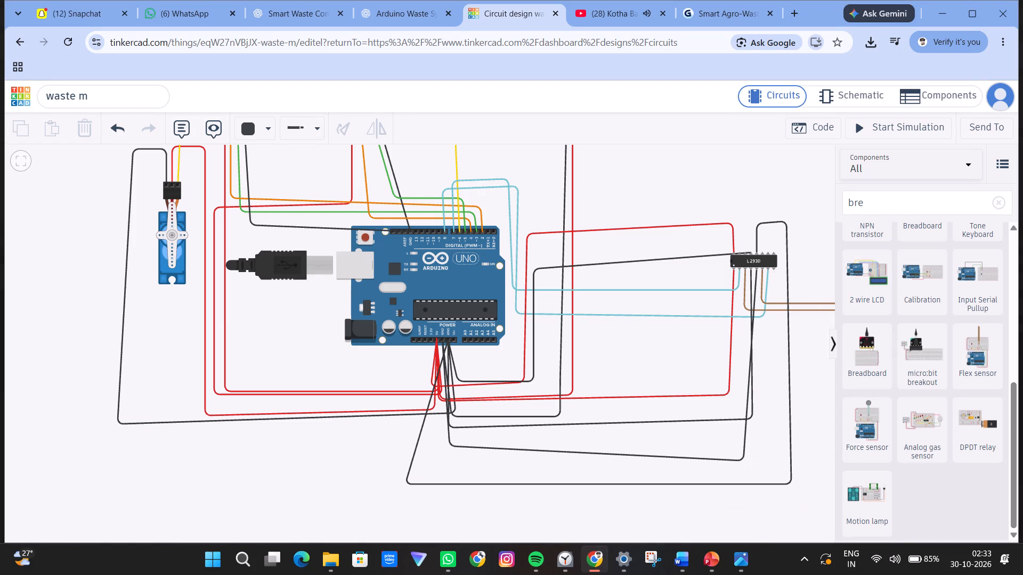
Search the components for "push" and place two pushbuttons below the servo, one beneath the other.
{"action": "left_click", "coordinate": [889, 196]}
{"action": "key", "text": "BackSpace"}
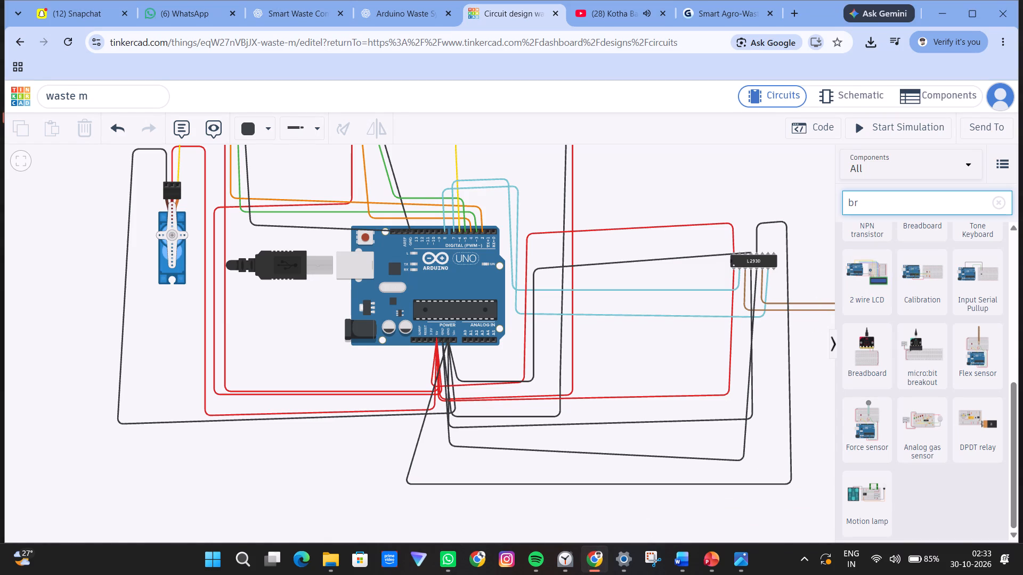
{"action": "key", "text": "BackSpace"}
{"action": "key", "text": "BackSpace"}
{"action": "type", "text": "pus"}
{"action": "key", "text": "h"}
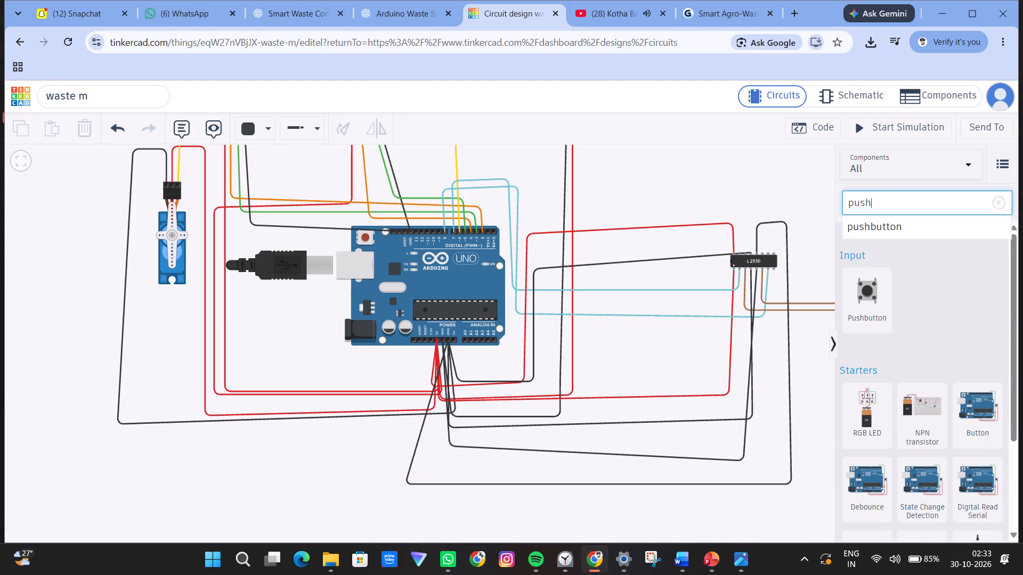
{"action": "left_click", "coordinate": [870, 290]}
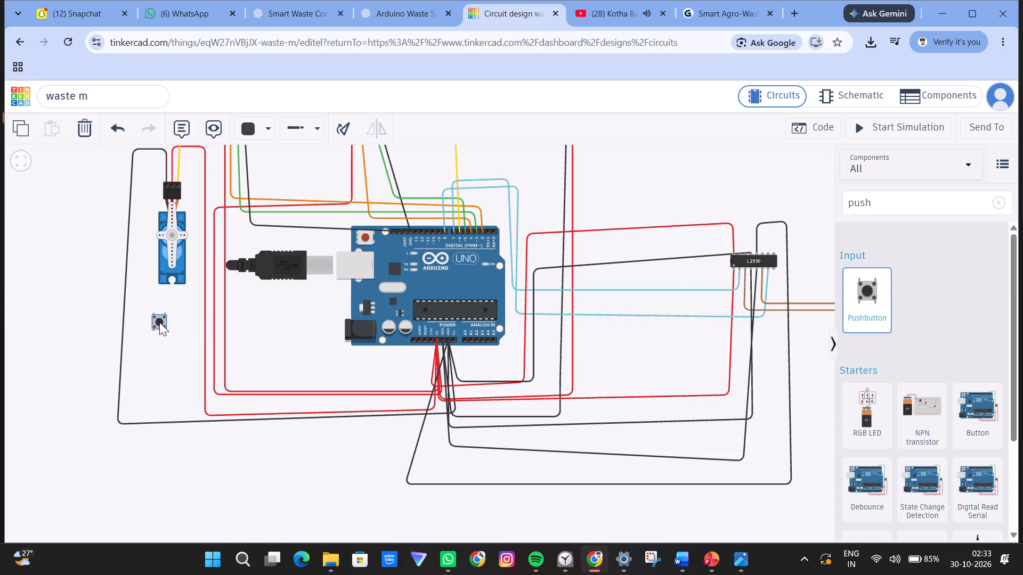
{"action": "left_click", "coordinate": [159, 322]}
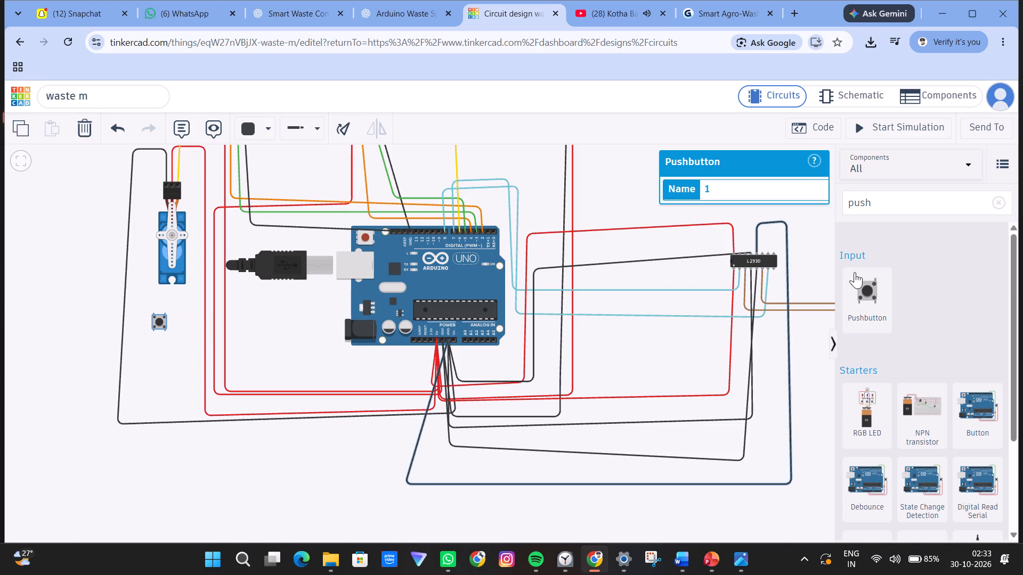
{"action": "left_click", "coordinate": [866, 285]}
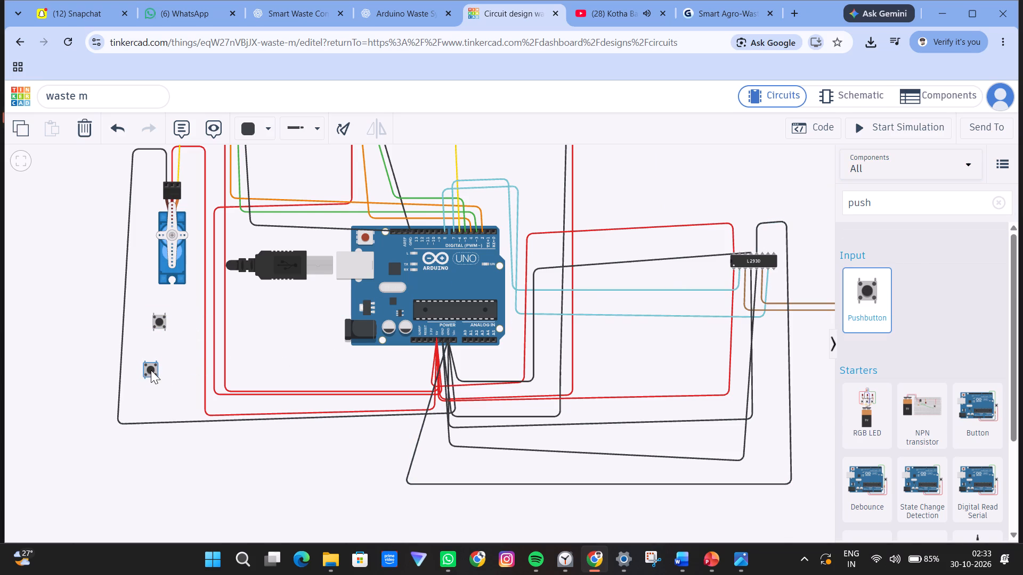
{"action": "left_click", "coordinate": [158, 369]}
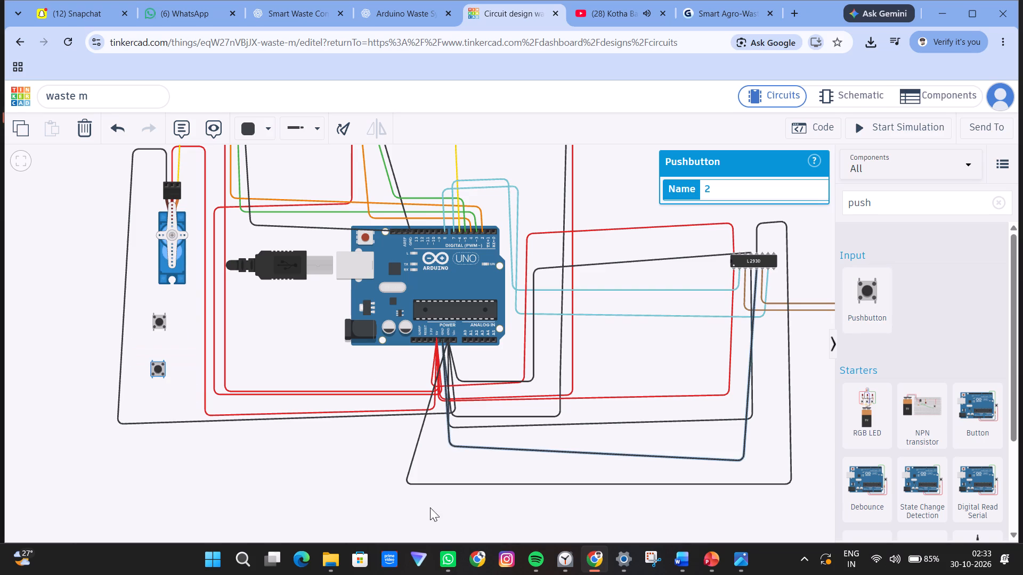
{"action": "left_click", "coordinate": [320, 456]}
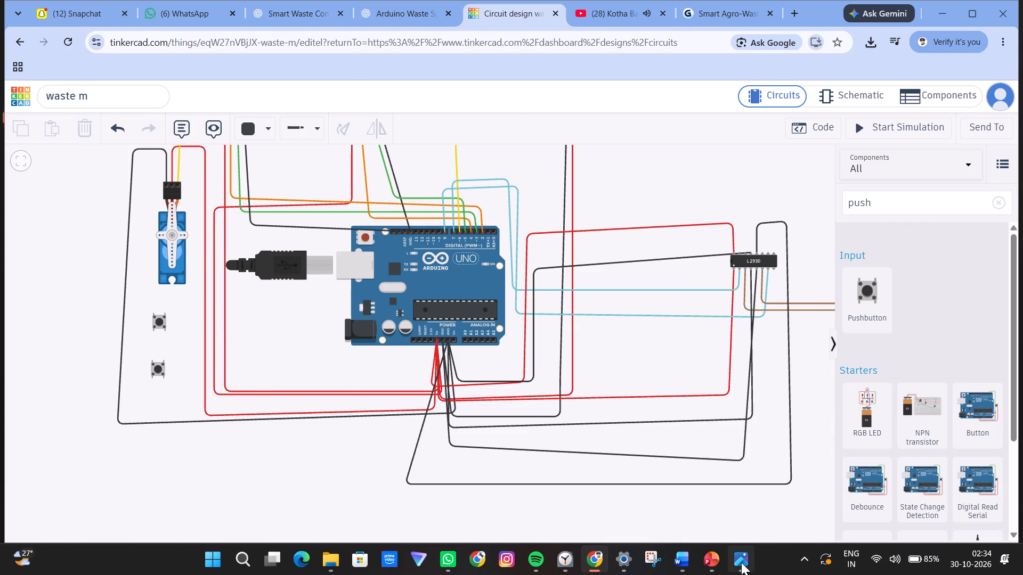
Check the button pins in the reference diagram and wire the upper pushbutton's lower-right terminal in red to Arduino D9, routed beside the servo and above the board.
{"action": "left_click", "coordinate": [740, 563]}
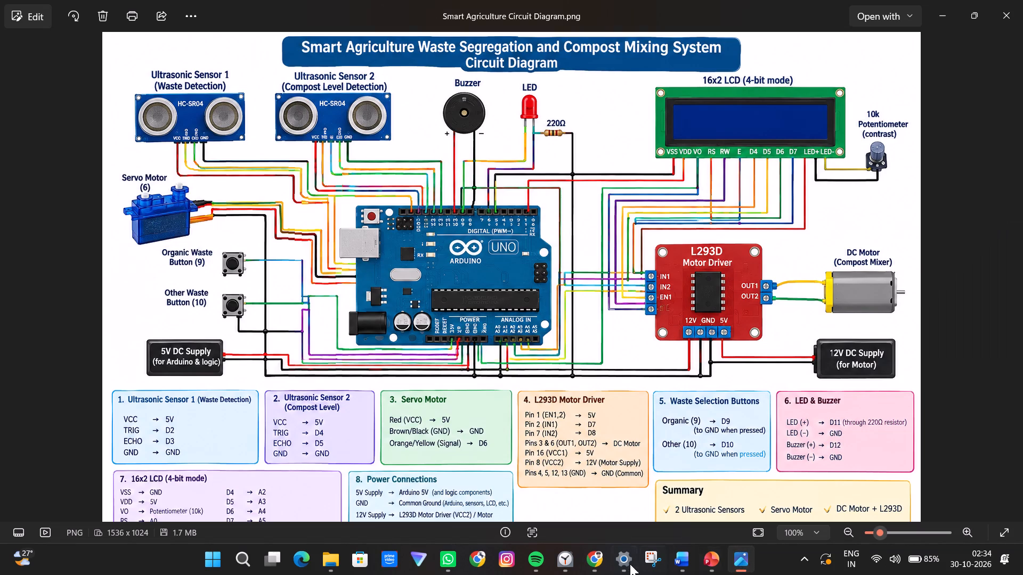
{"action": "left_click", "coordinate": [591, 561]}
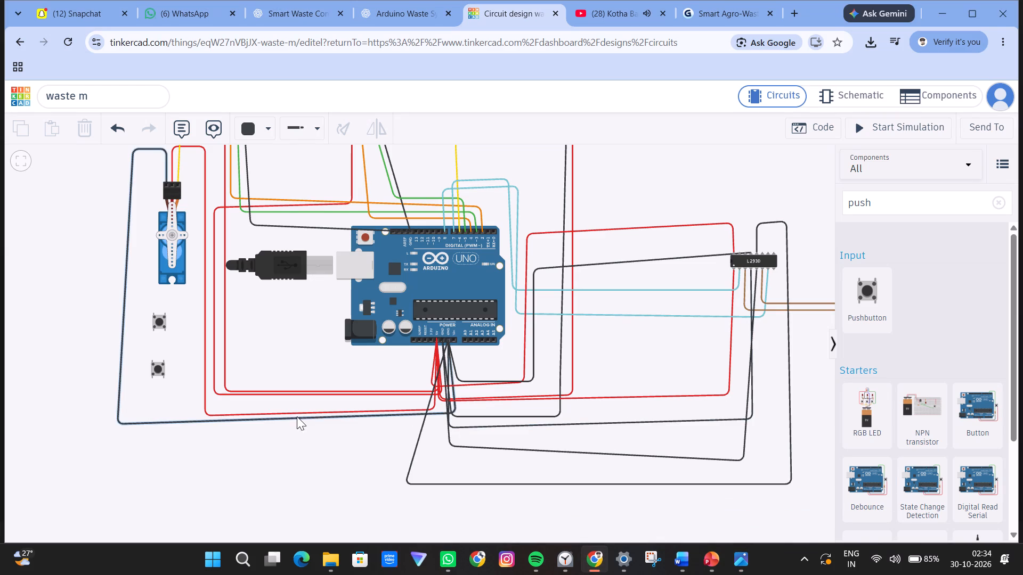
{"action": "left_click", "coordinate": [246, 124]}
{"action": "left_click", "coordinate": [257, 194]}
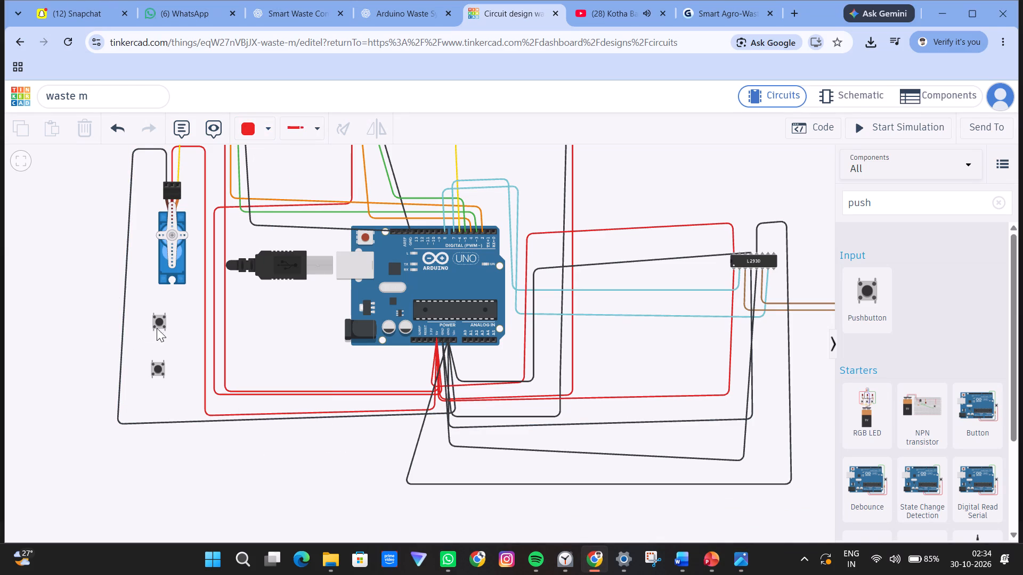
{"action": "left_click", "coordinate": [167, 330]}
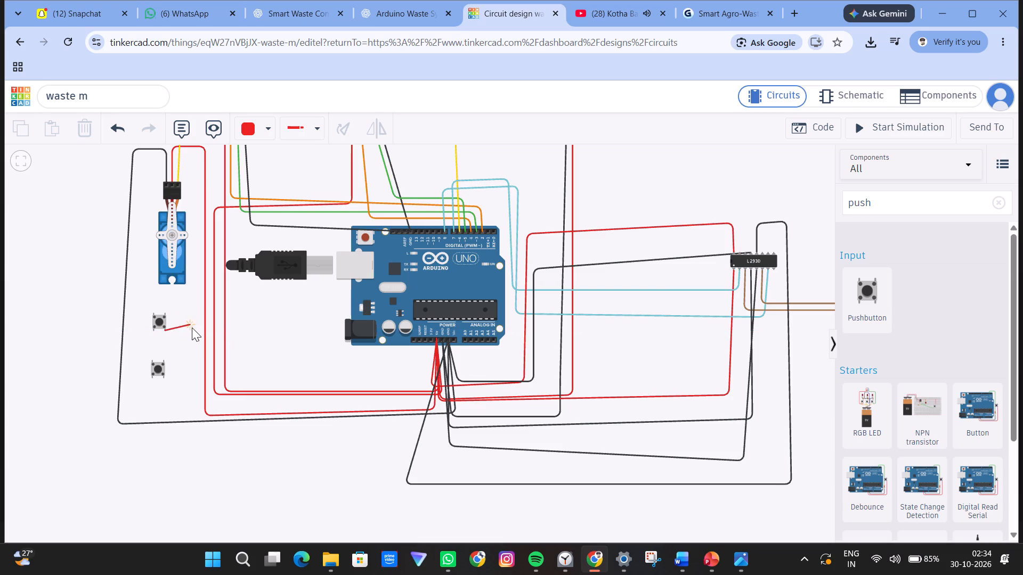
{"action": "left_click", "coordinate": [192, 330]}
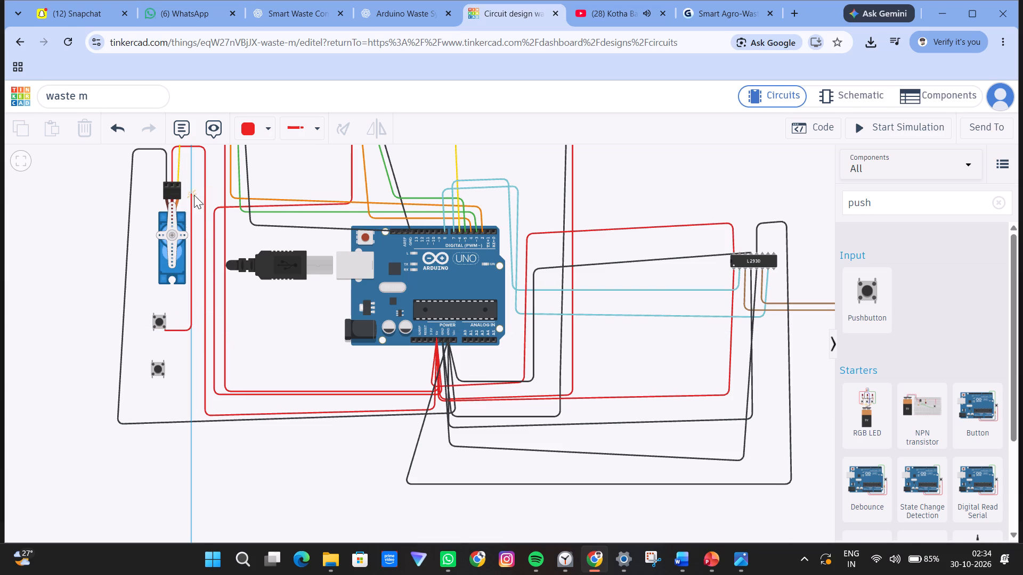
{"action": "left_click", "coordinate": [193, 191]}
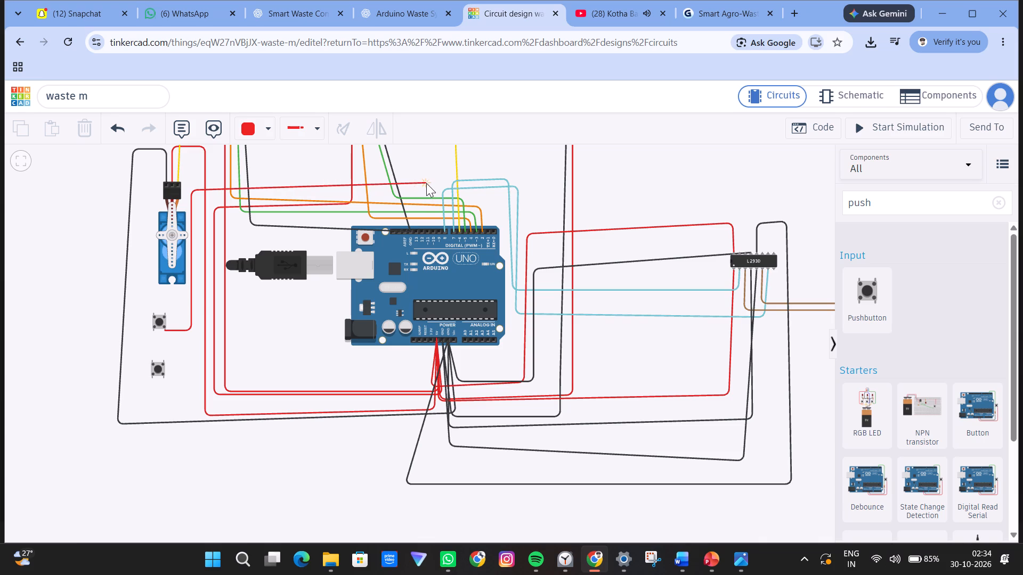
{"action": "left_click", "coordinate": [440, 185]}
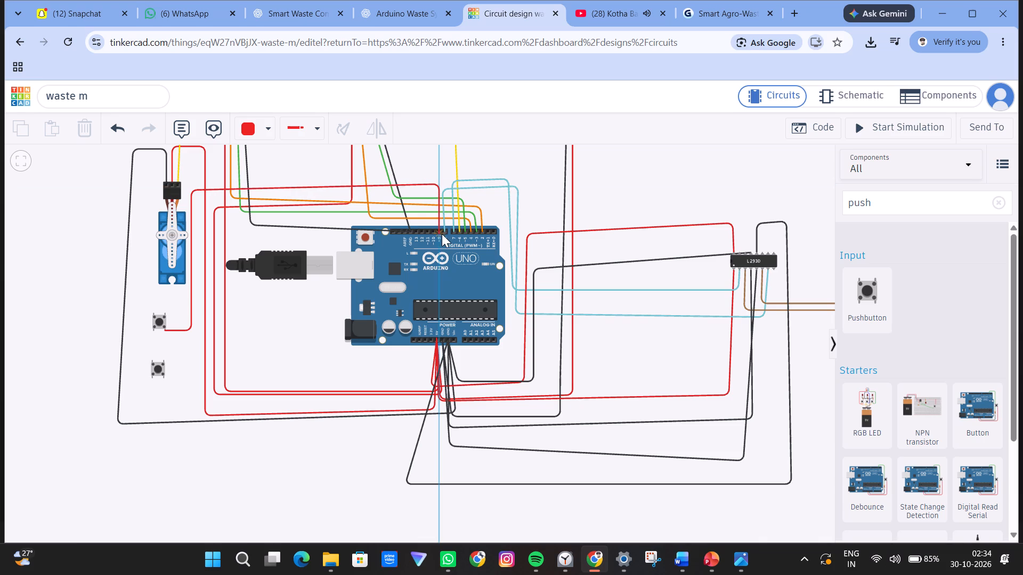
{"action": "left_click", "coordinate": [440, 230]}
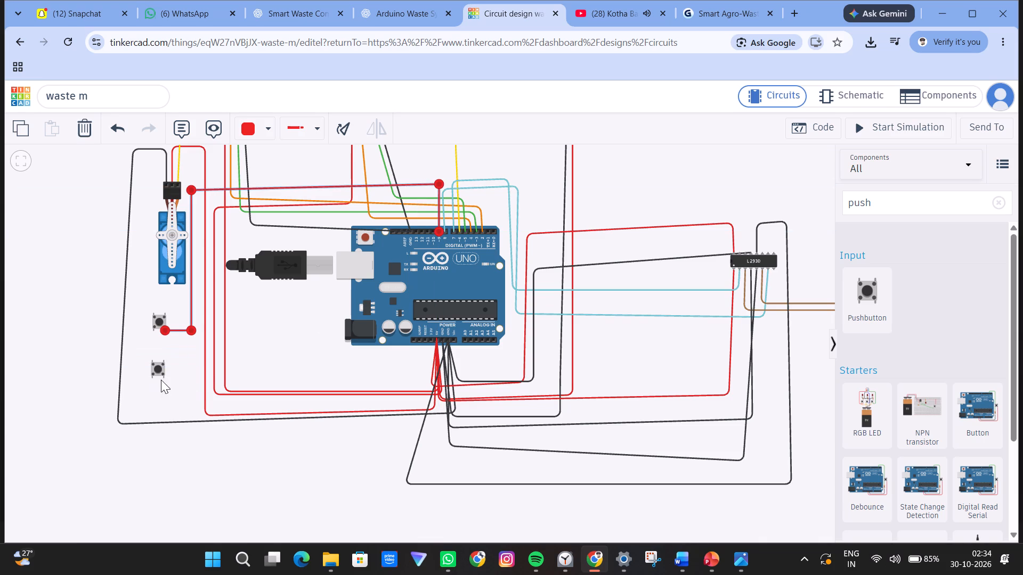
Wire the lower pushbutton's lower-right terminal in red to Arduino pin D10, routed up past the USB port and above the board.
{"action": "left_click", "coordinate": [164, 377]}
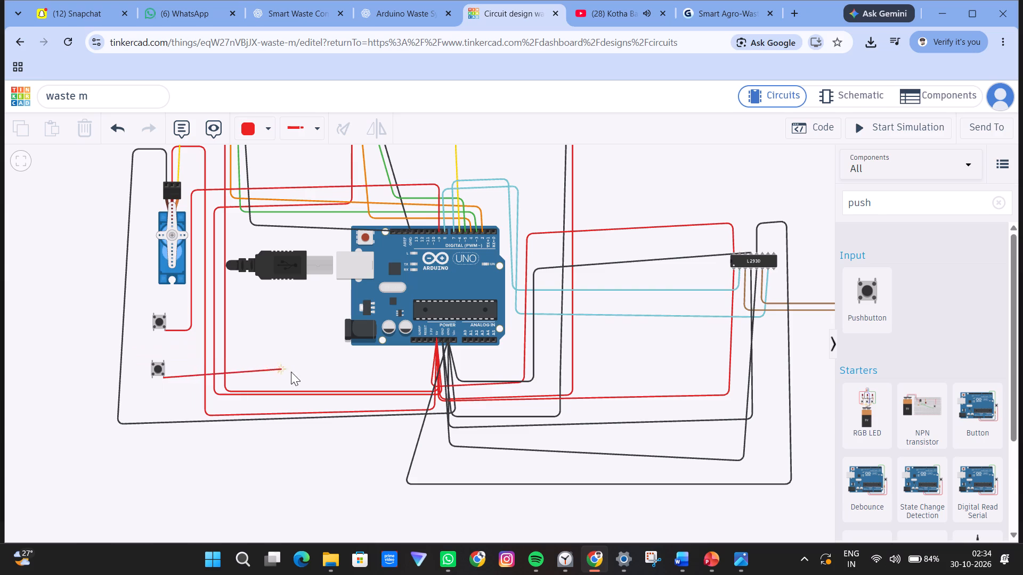
{"action": "left_click", "coordinate": [334, 372]}
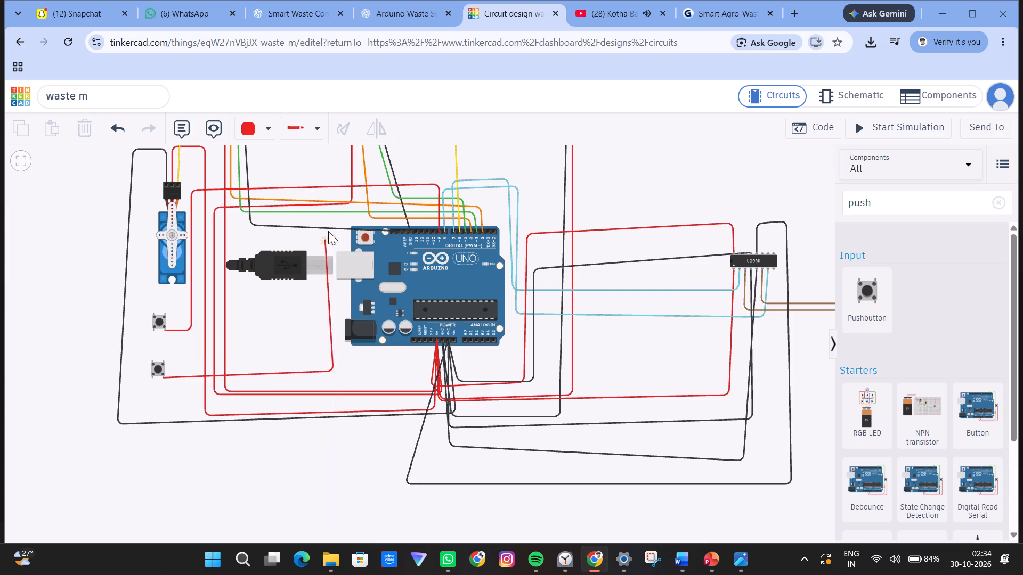
{"action": "left_click", "coordinate": [342, 167]}
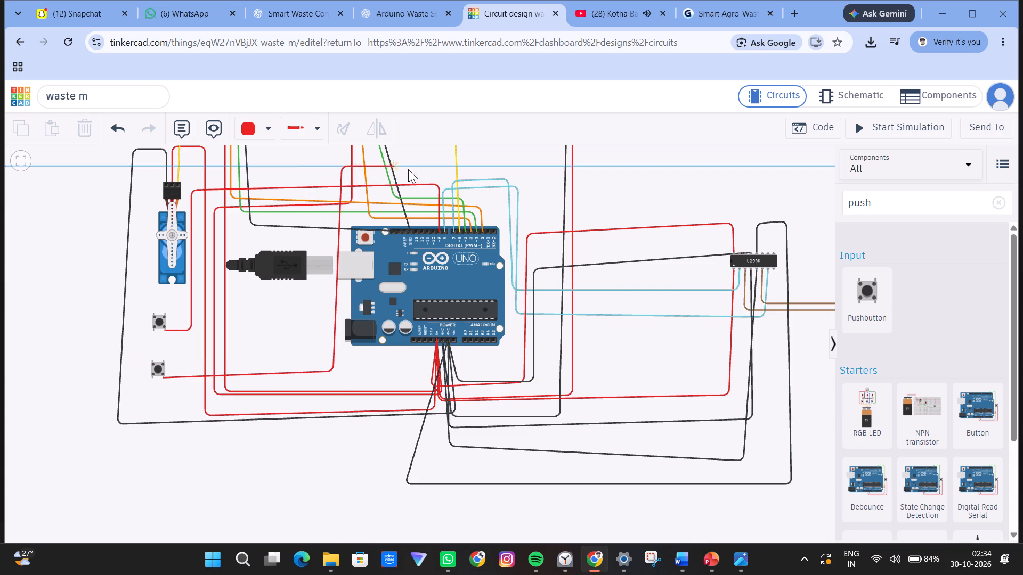
{"action": "left_click", "coordinate": [426, 167]}
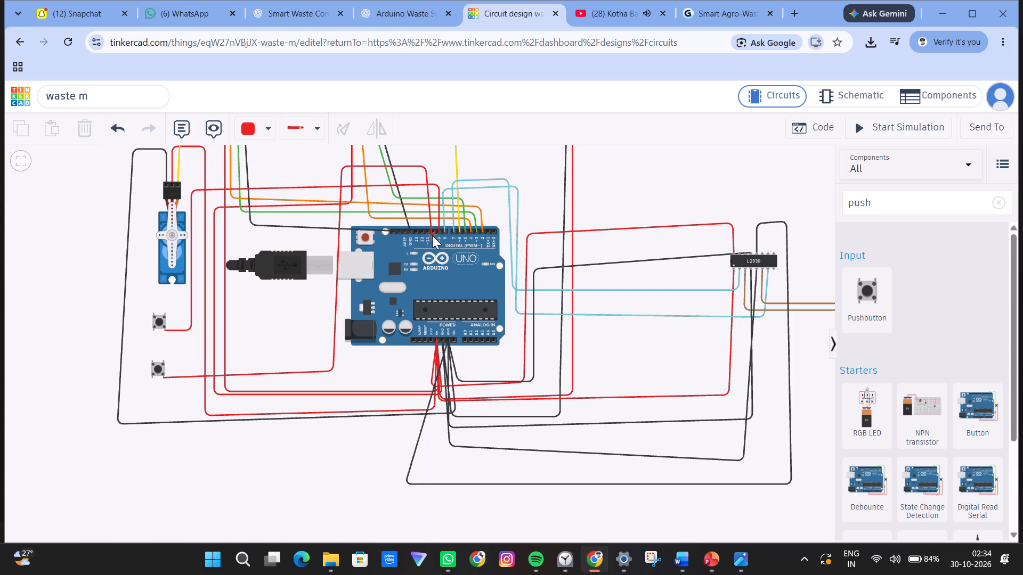
{"action": "left_click", "coordinate": [433, 231]}
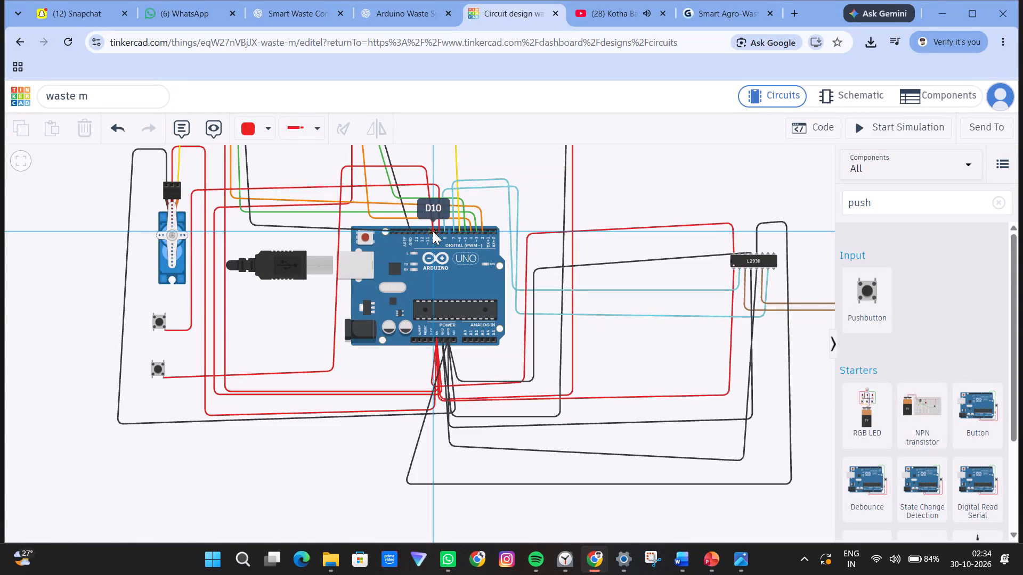
{"action": "left_click", "coordinate": [266, 165]}
Wire the upper pushbutton's lower-left terminal in black to the Arduino power-header GND beside 5V, routed beneath the board.
{"action": "left_click", "coordinate": [263, 130]}
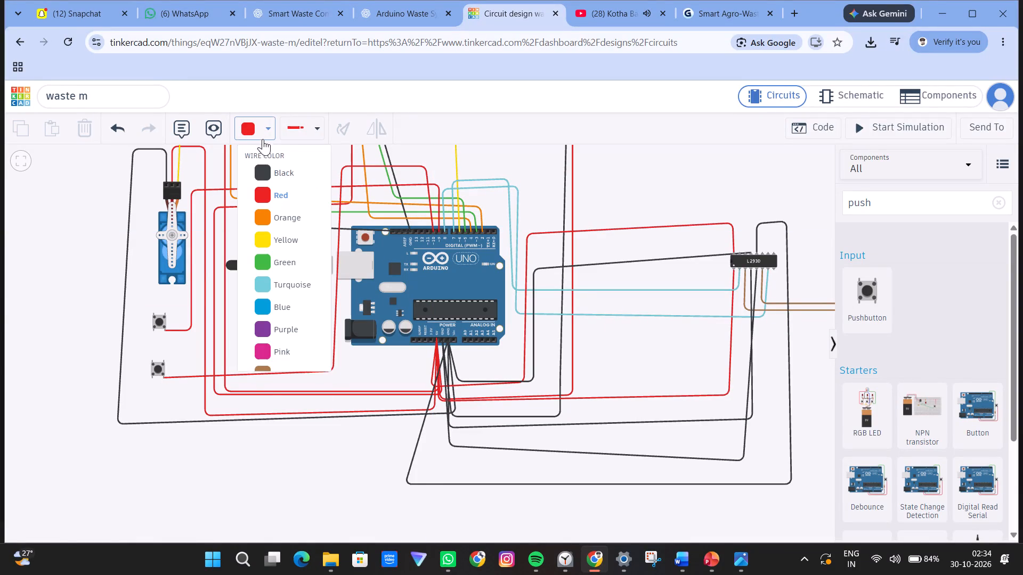
{"action": "left_click", "coordinate": [263, 170]}
{"action": "left_click", "coordinate": [154, 331]}
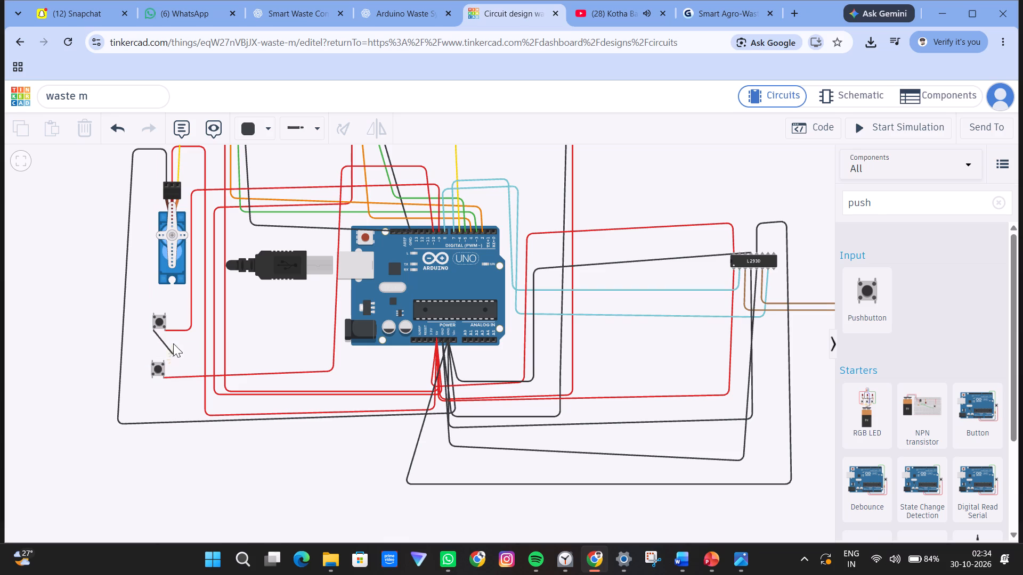
{"action": "left_click", "coordinate": [151, 341]}
{"action": "left_click", "coordinate": [302, 334]}
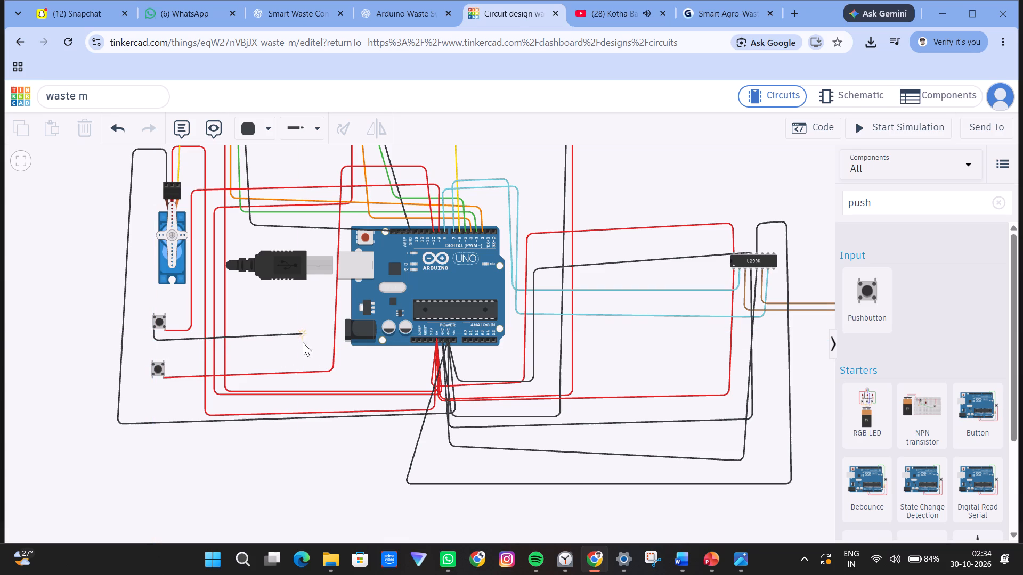
{"action": "left_click", "coordinate": [303, 384]}
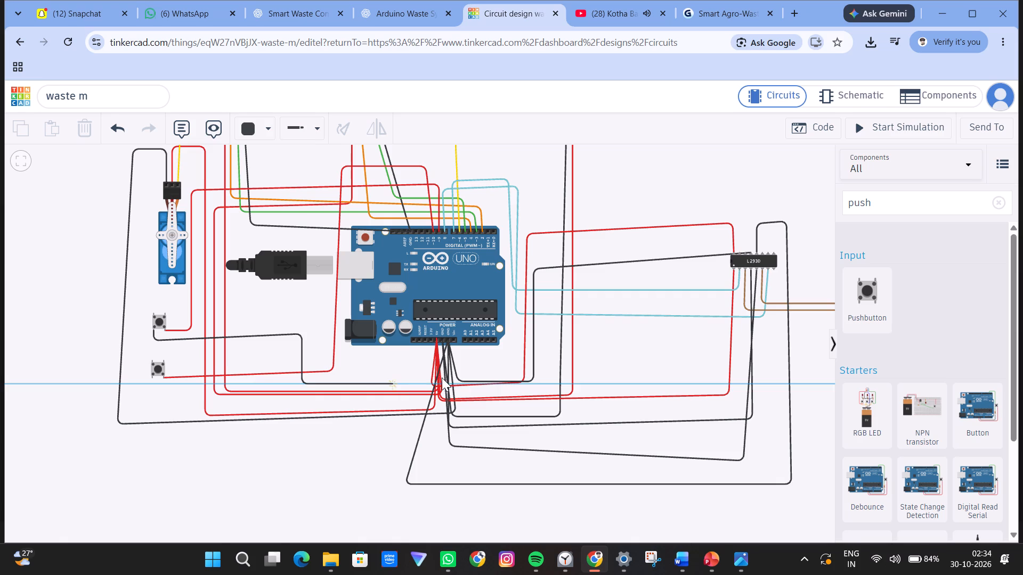
{"action": "scroll", "coordinate": [440, 383], "scroll_direction": "up", "scroll_amount": 6}
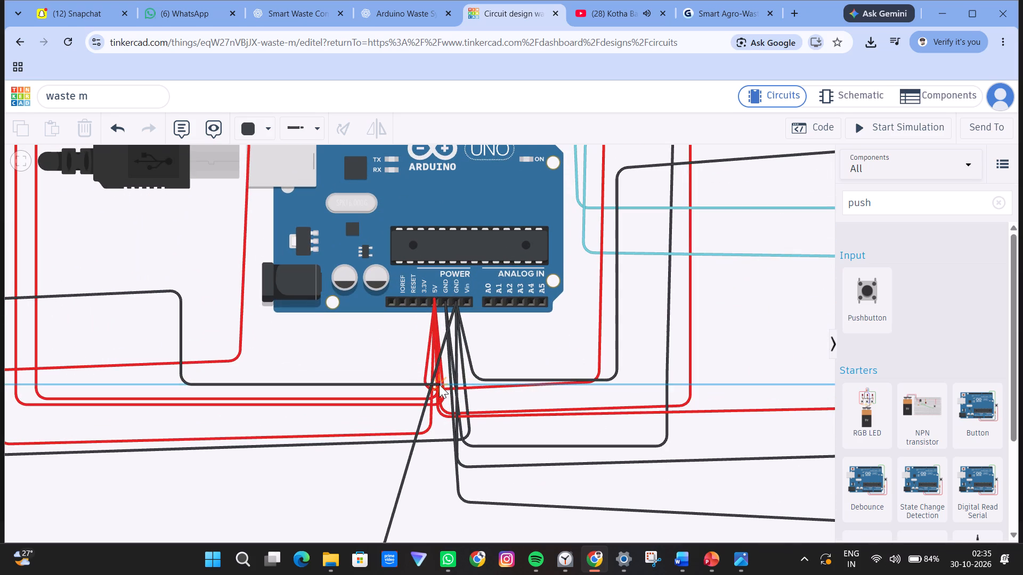
{"action": "left_click", "coordinate": [415, 387]}
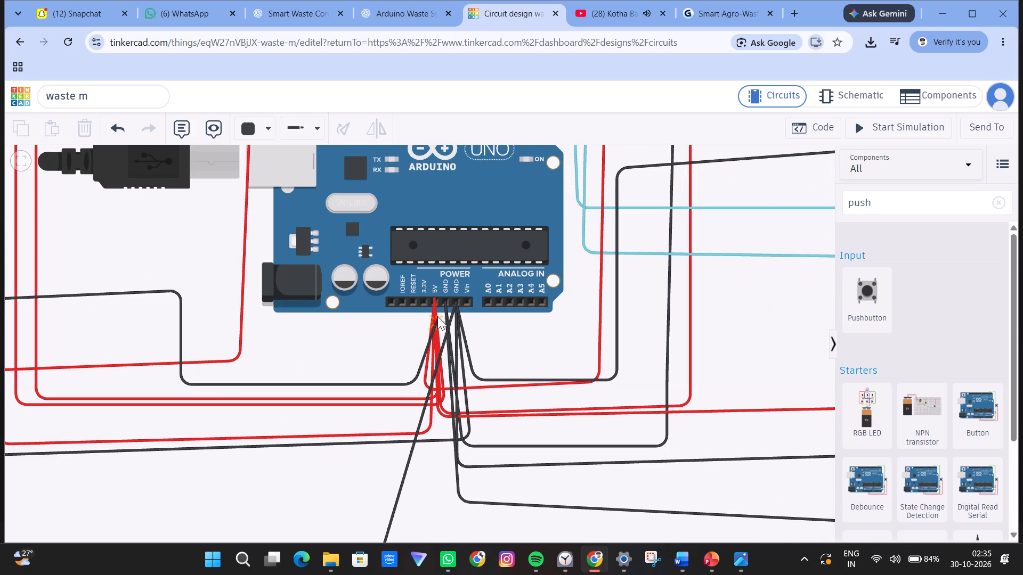
{"action": "left_click", "coordinate": [441, 306]}
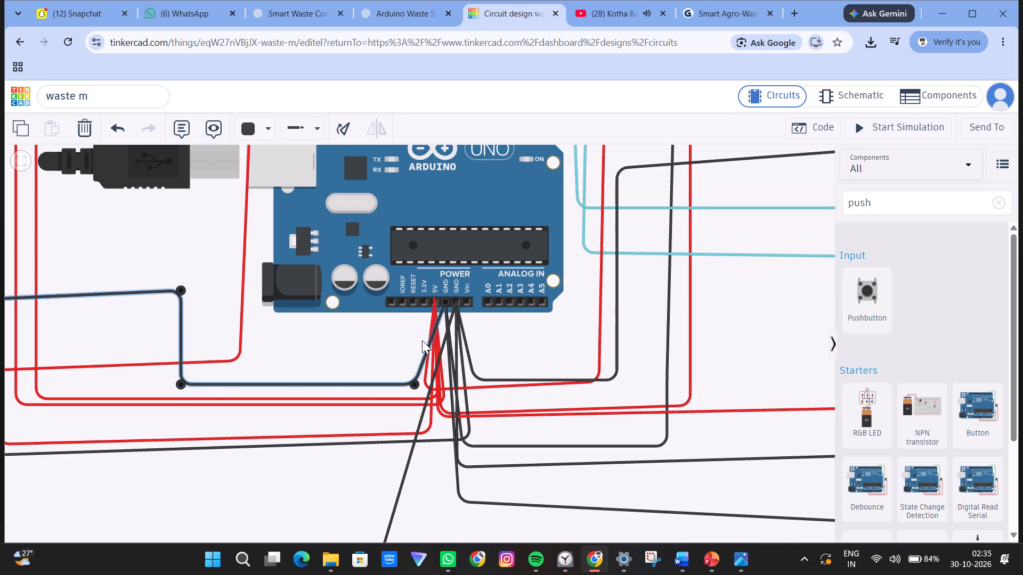
Wire the lower pushbutton's lower-left terminal in black to the same Arduino GND pin beside 5V, routed below the upper button's ground wire.
{"action": "left_click_drag", "start_coordinate": [104, 348], "coordinate": [455, 290]}
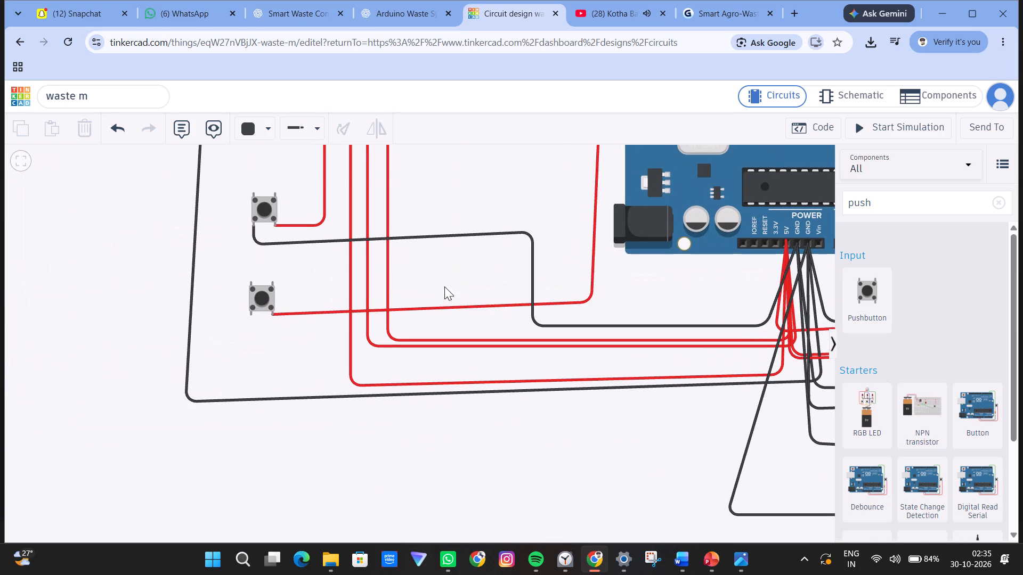
{"action": "left_click", "coordinate": [250, 316]}
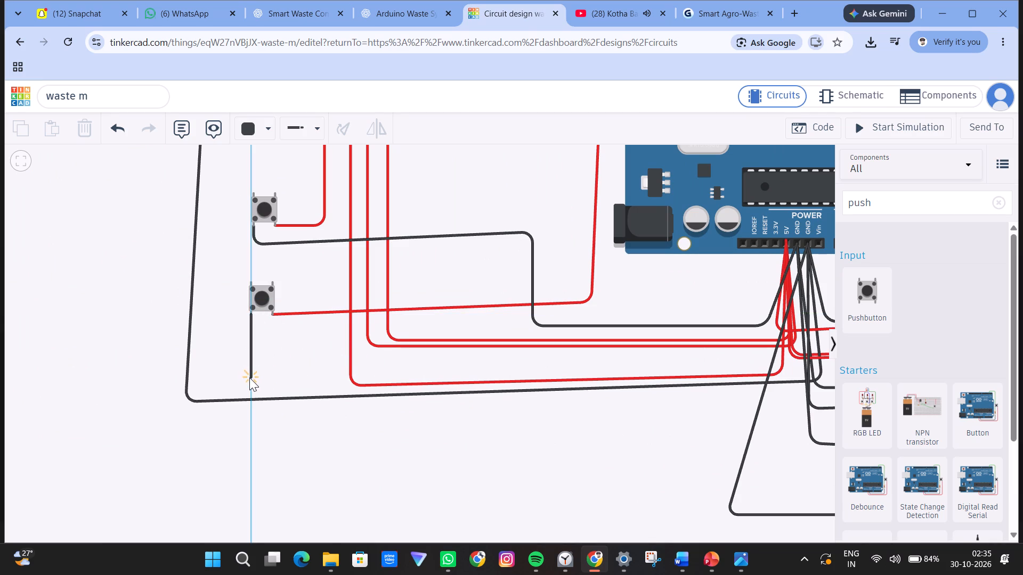
{"action": "left_click", "coordinate": [249, 377]}
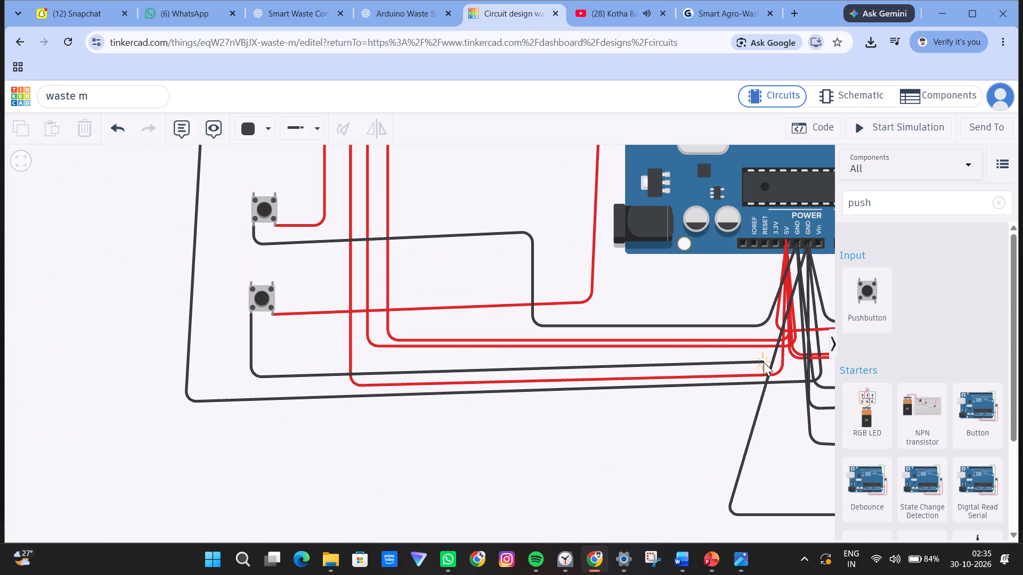
{"action": "left_click", "coordinate": [764, 362]}
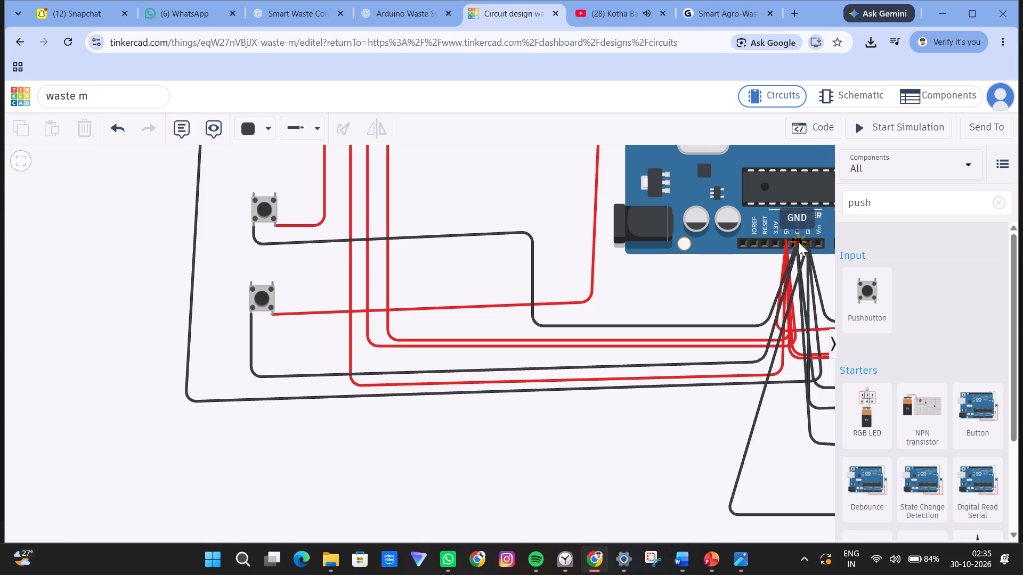
{"action": "left_click", "coordinate": [800, 241]}
{"action": "left_click", "coordinate": [705, 280]}
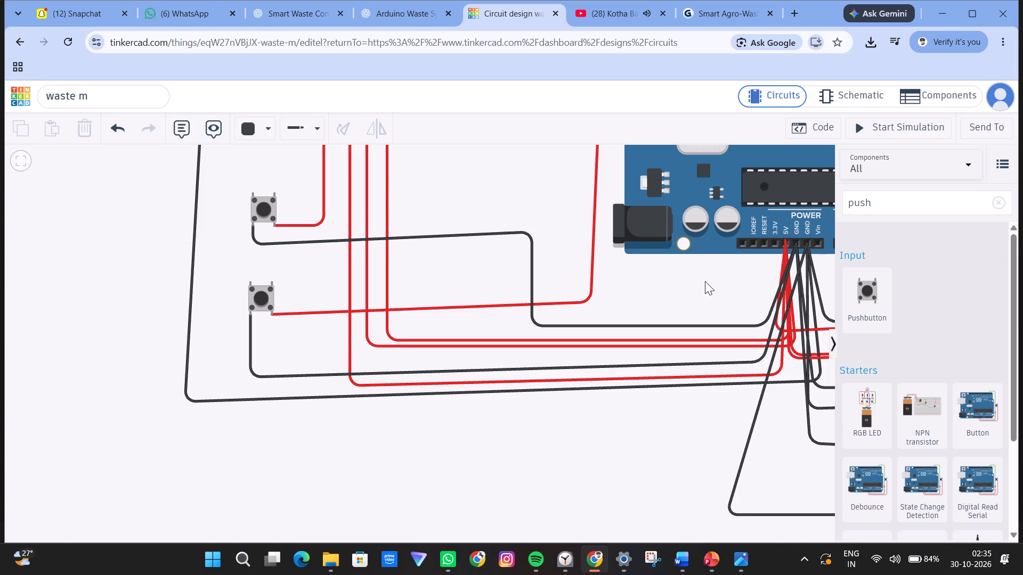
Check the LED and buzzer pin connections in the Smart Agriculture Circuit Diagram image, then return to the circuit.
{"action": "left_click", "coordinate": [720, 511]}
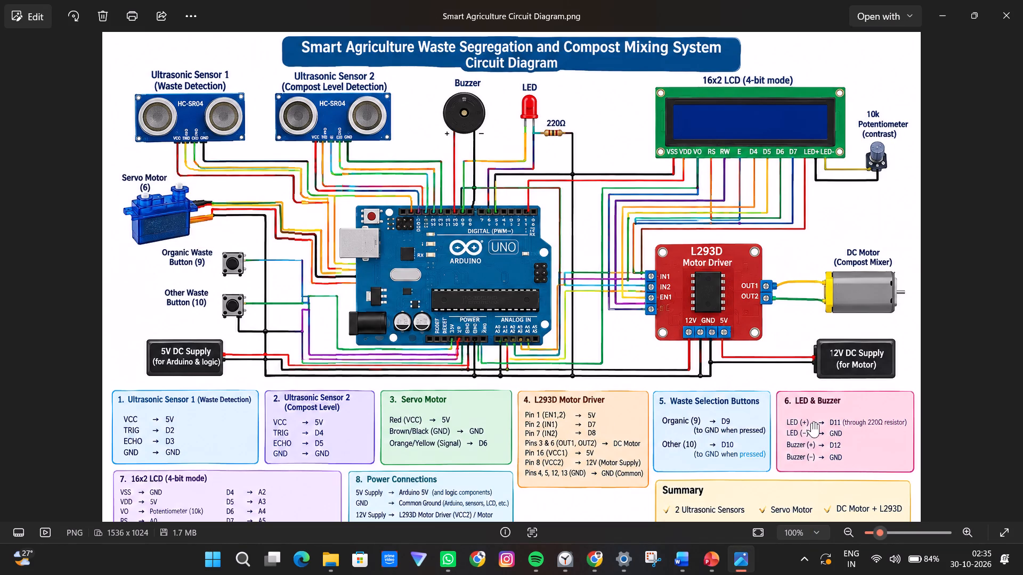
{"action": "scroll", "coordinate": [815, 413], "scroll_direction": "down", "scroll_amount": 1}
{"action": "scroll", "coordinate": [815, 413], "scroll_direction": "up", "scroll_amount": 3}
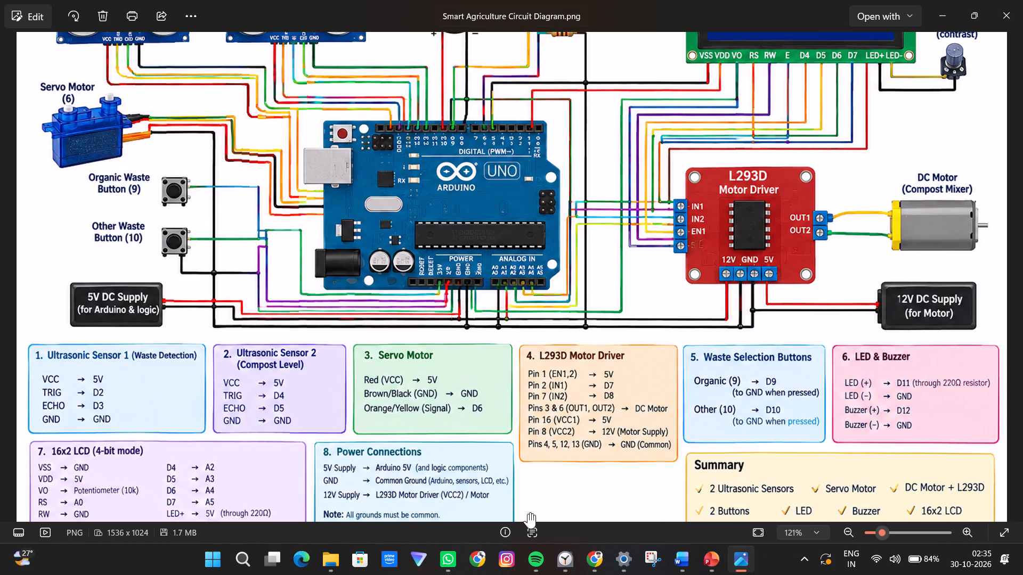
{"action": "left_click", "coordinate": [593, 561]}
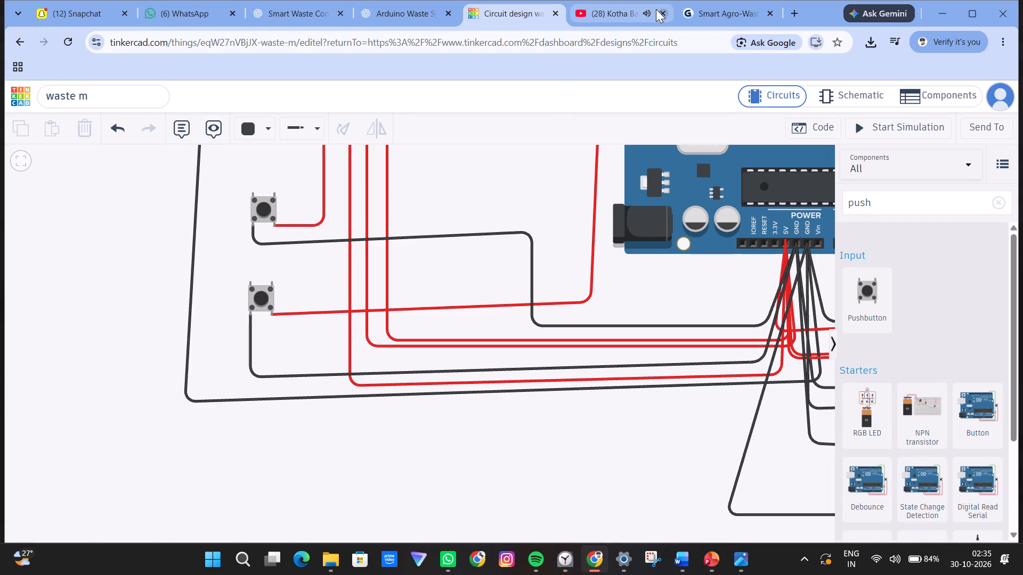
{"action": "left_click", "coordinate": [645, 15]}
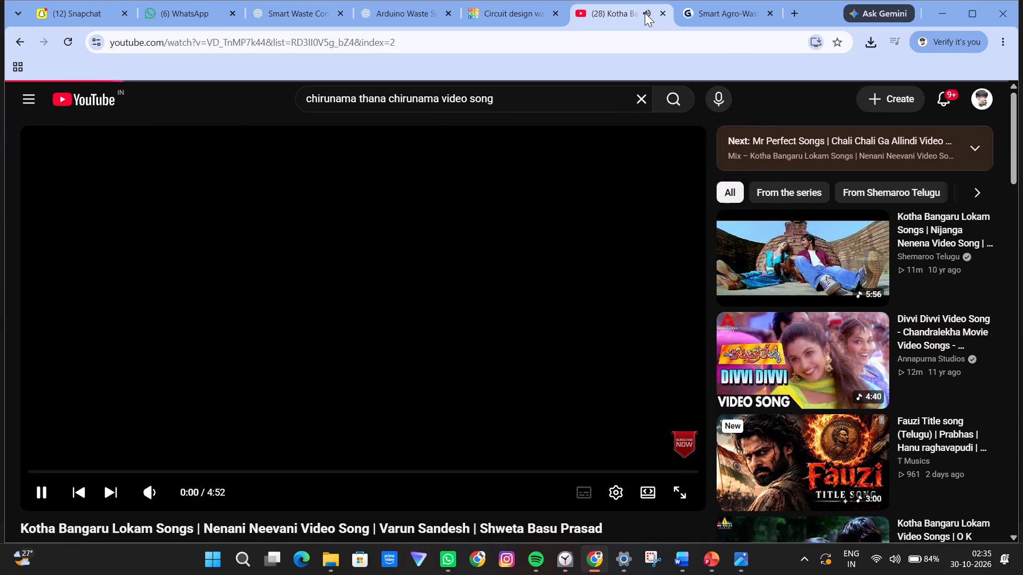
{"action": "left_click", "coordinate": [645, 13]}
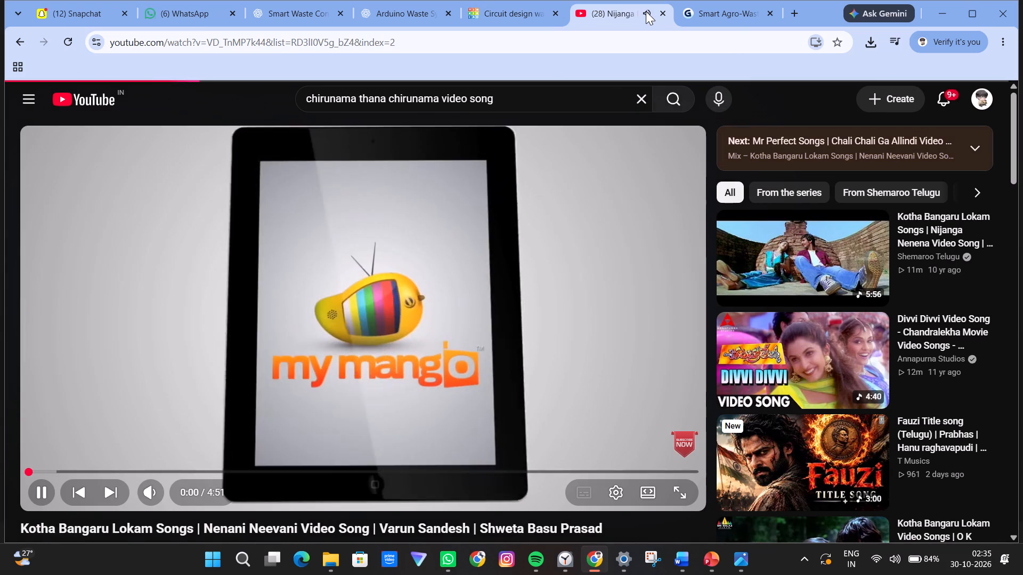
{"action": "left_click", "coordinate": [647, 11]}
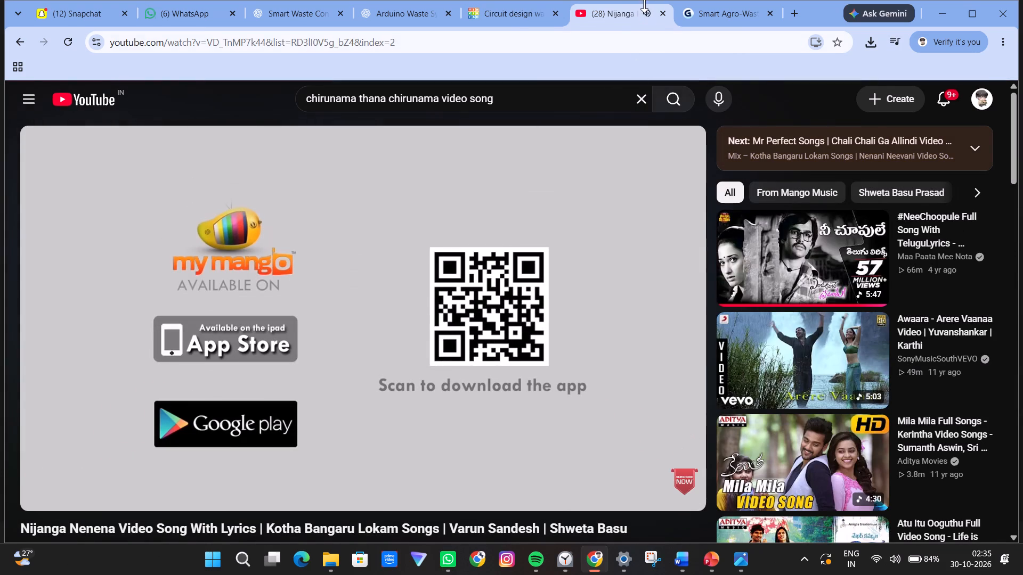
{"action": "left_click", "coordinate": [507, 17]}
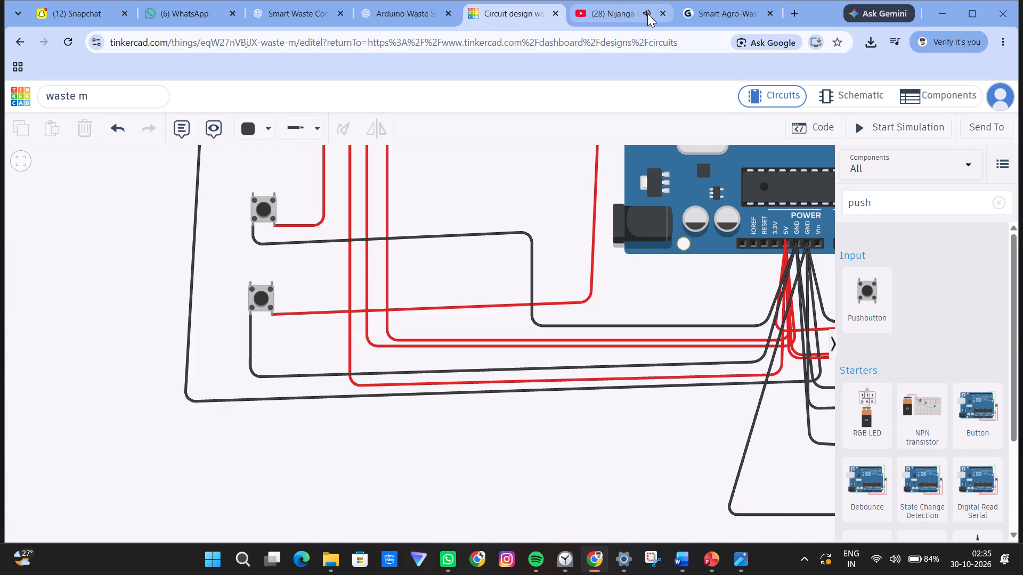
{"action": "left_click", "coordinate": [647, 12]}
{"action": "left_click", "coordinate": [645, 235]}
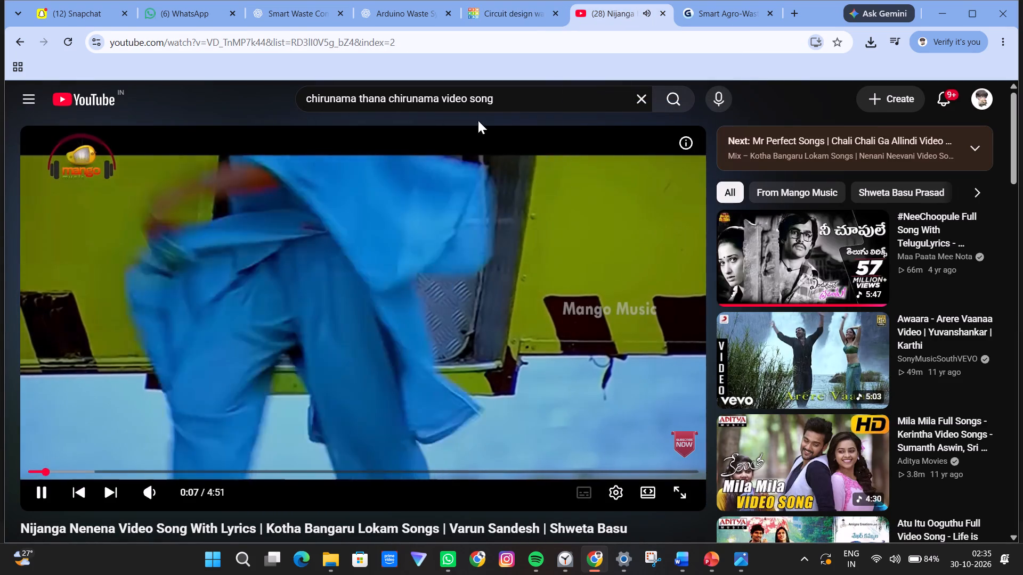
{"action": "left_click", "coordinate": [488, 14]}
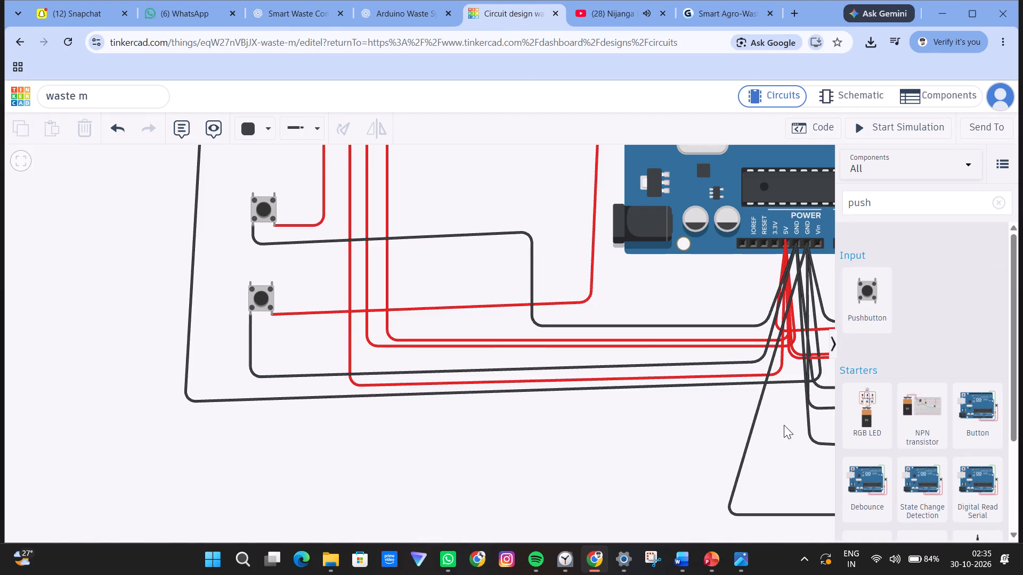
Wire the LED's anode in red to the upper end of the resistor beneath it.
{"action": "scroll", "coordinate": [722, 363], "scroll_direction": "down", "scroll_amount": 2}
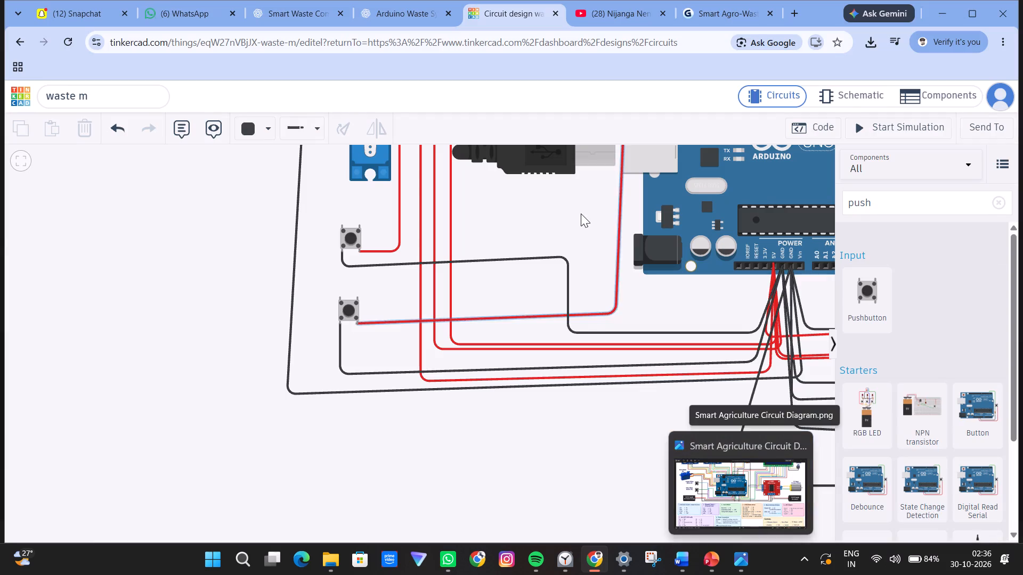
{"action": "scroll", "coordinate": [633, 254], "scroll_direction": "up", "scroll_amount": 2}
{"action": "scroll", "coordinate": [633, 254], "scroll_direction": "down", "scroll_amount": 6}
{"action": "left_click_drag", "start_coordinate": [602, 227], "coordinate": [365, 492]}
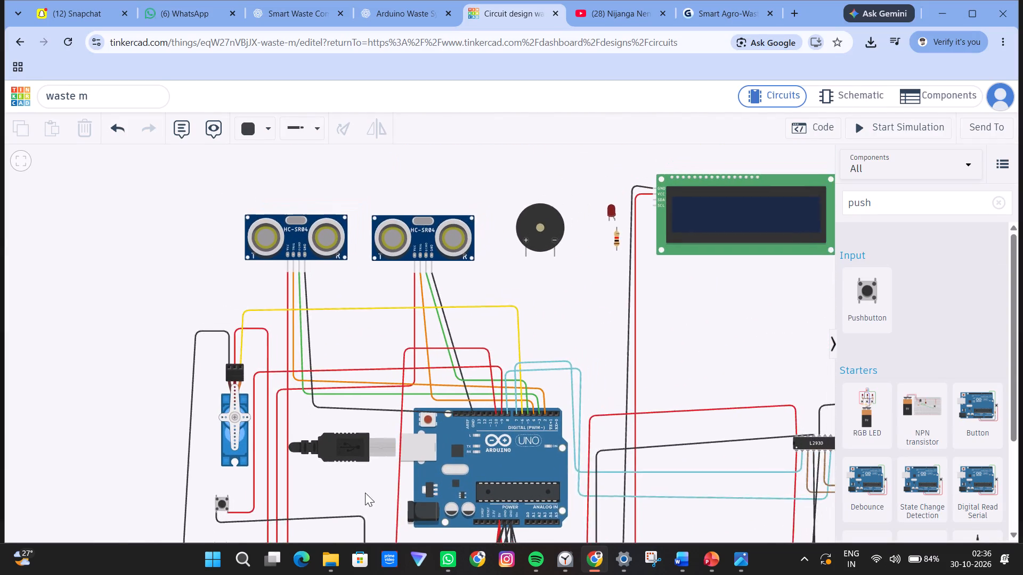
{"action": "left_click_drag", "start_coordinate": [365, 492], "coordinate": [311, 495]}
{"action": "scroll", "coordinate": [523, 321], "scroll_direction": "up", "scroll_amount": 5}
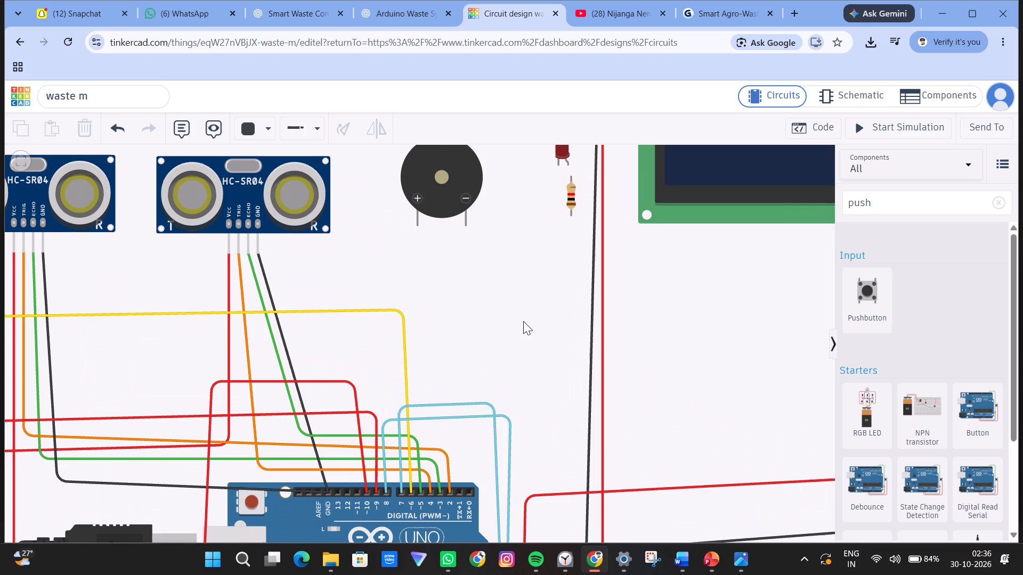
{"action": "left_click", "coordinate": [267, 119]}
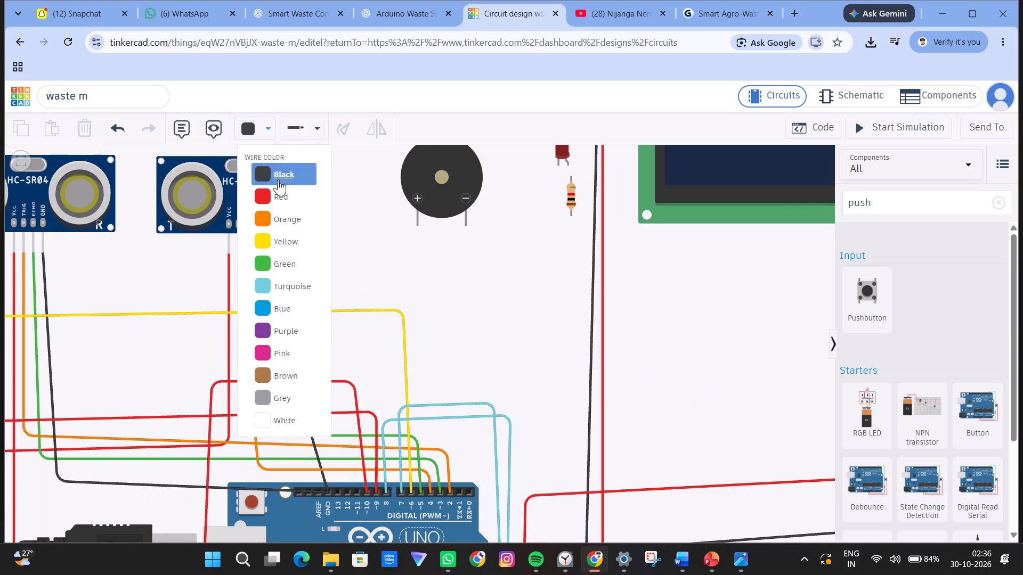
{"action": "left_click", "coordinate": [277, 195]}
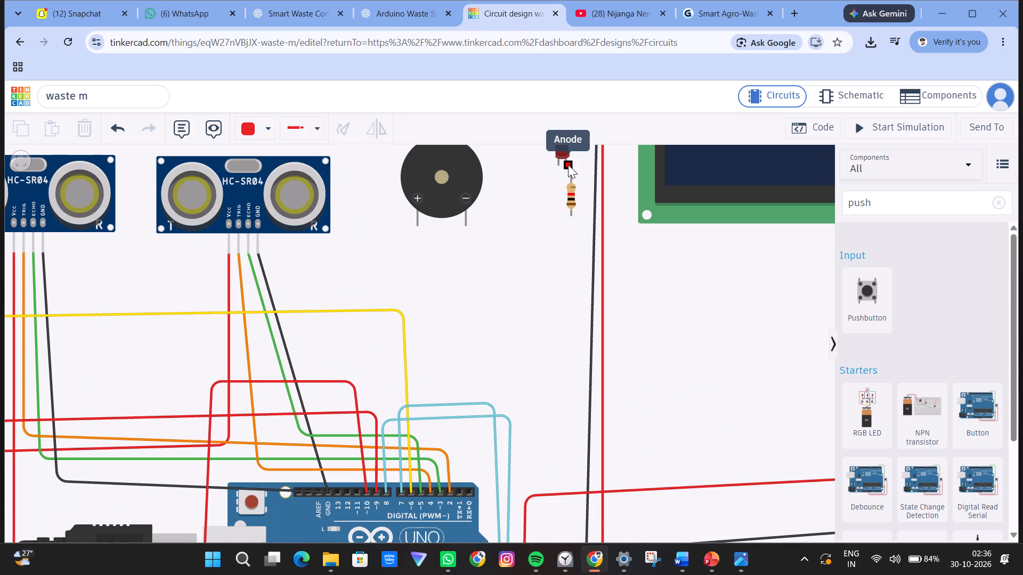
{"action": "left_click", "coordinate": [568, 165]}
{"action": "left_click", "coordinate": [571, 175]}
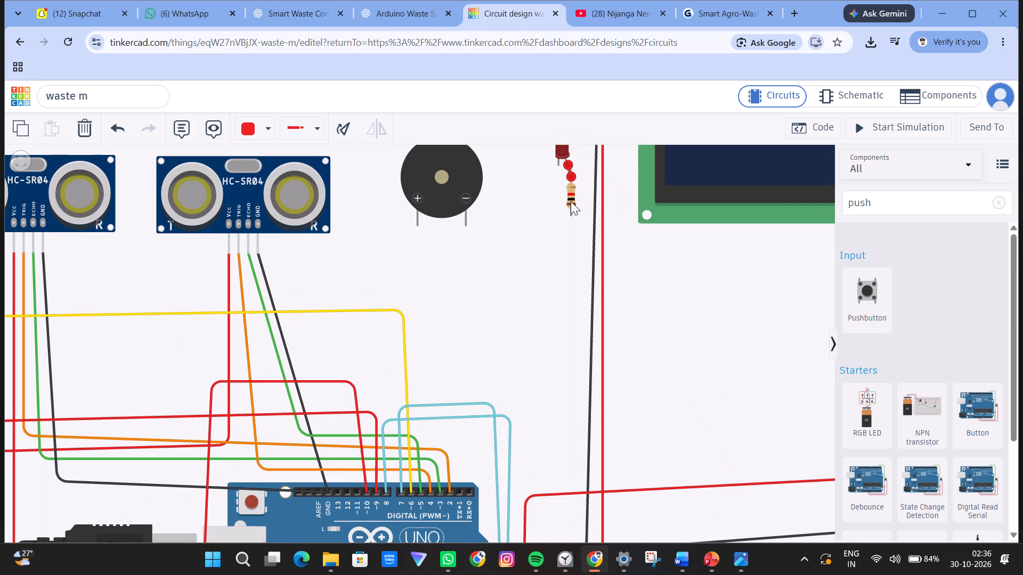
Wire the resistor's lower end in red to Arduino pin D11, routed down and across just above the digital header.
{"action": "left_click", "coordinate": [570, 214]}
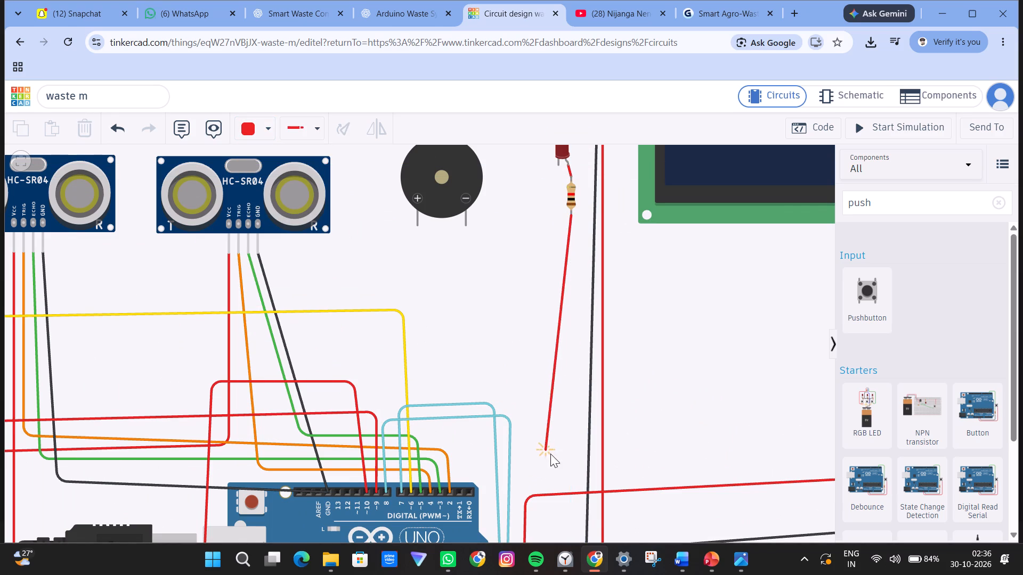
{"action": "left_click", "coordinate": [556, 455]}
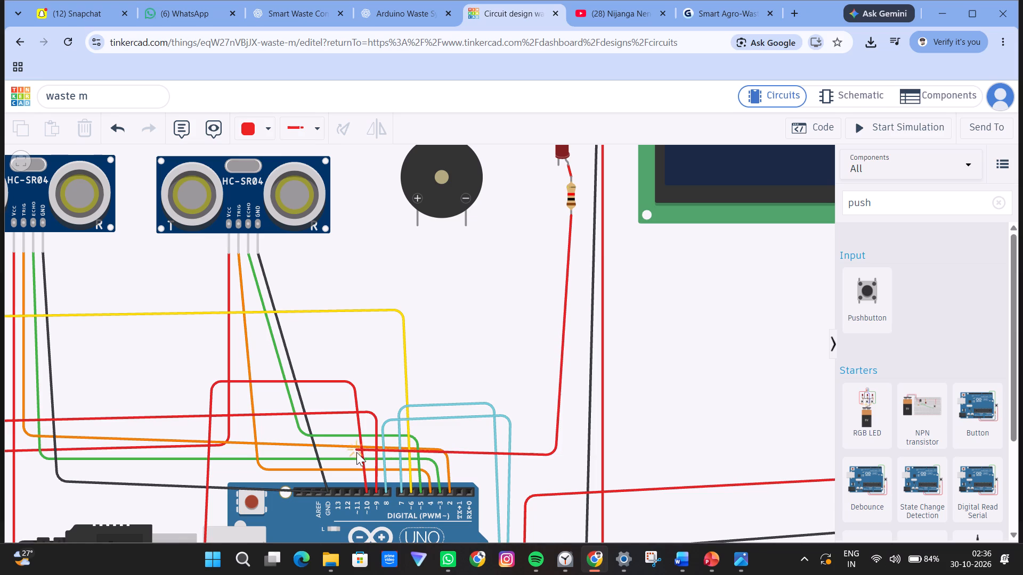
{"action": "left_click", "coordinate": [357, 463]}
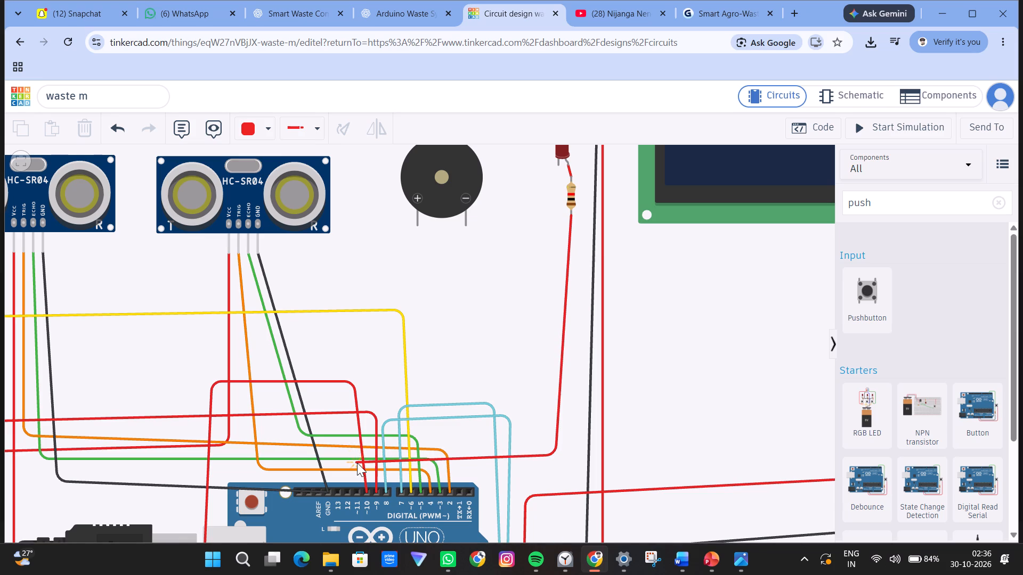
{"action": "left_click", "coordinate": [358, 494]}
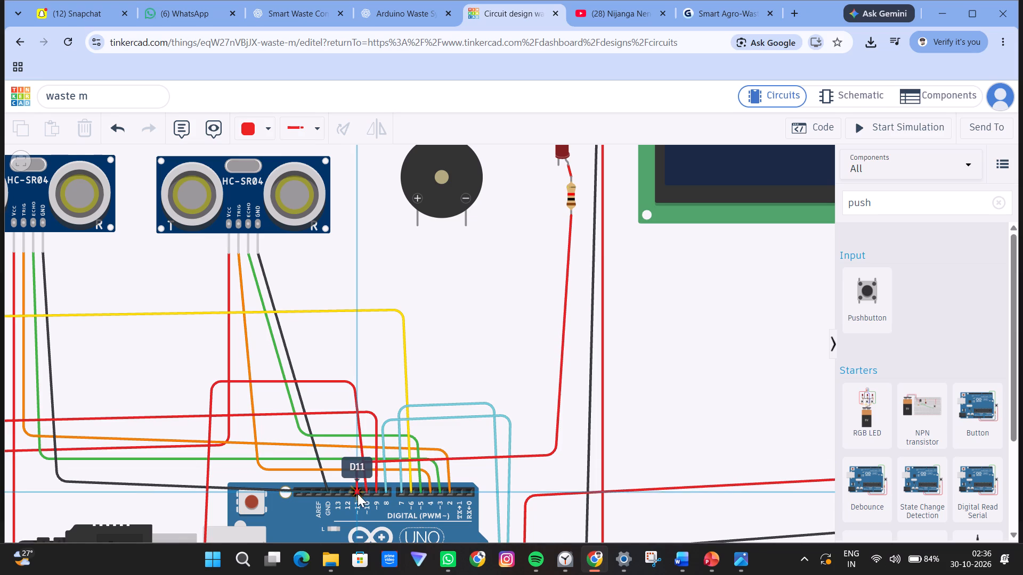
Wire the buzzer's positive terminal in red to Arduino pin D12, routed down and across above the digital header.
{"action": "left_click", "coordinate": [416, 225]}
{"action": "left_click", "coordinate": [422, 395]}
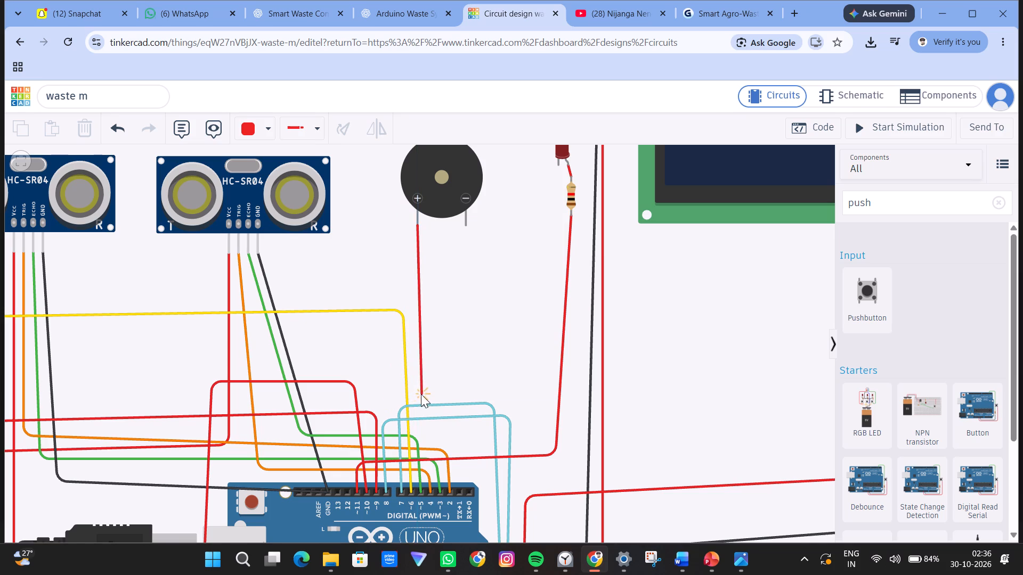
{"action": "left_click", "coordinate": [328, 399]}
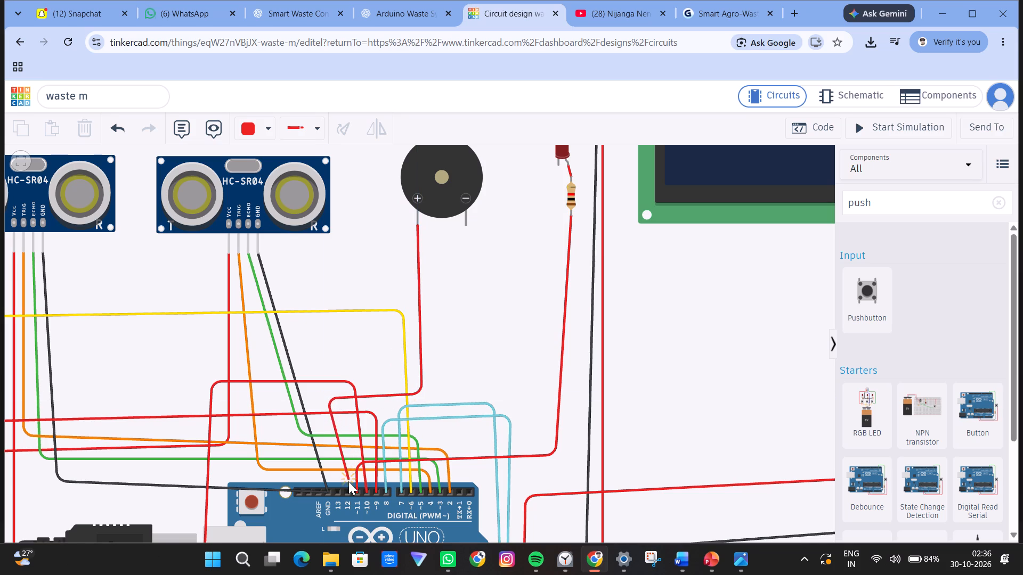
{"action": "left_click", "coordinate": [348, 492]}
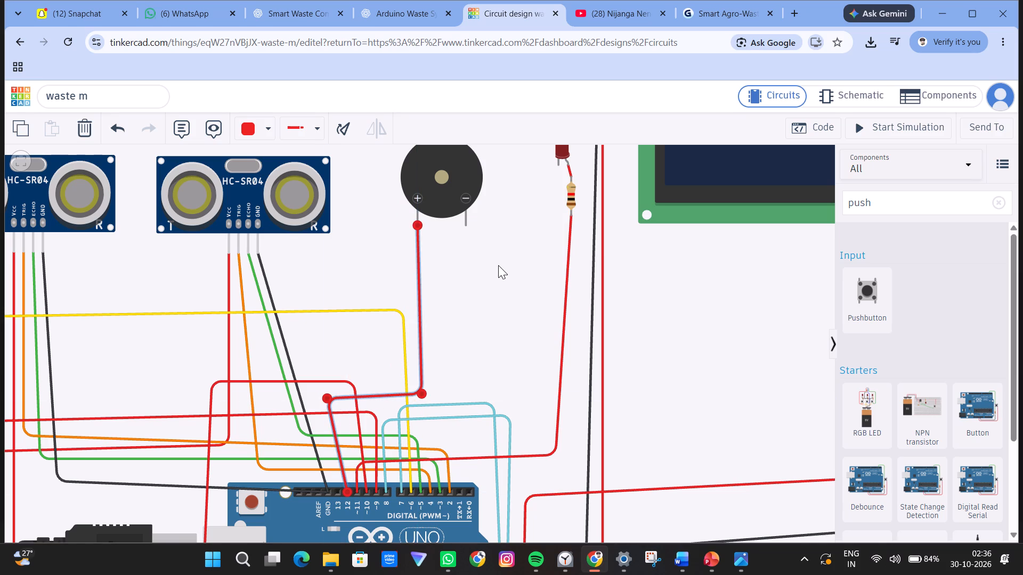
Wire the buzzer's negative terminal in black to the Arduino's GND beside pin D13, routed down and across above the digital header.
{"action": "left_click", "coordinate": [499, 264]}
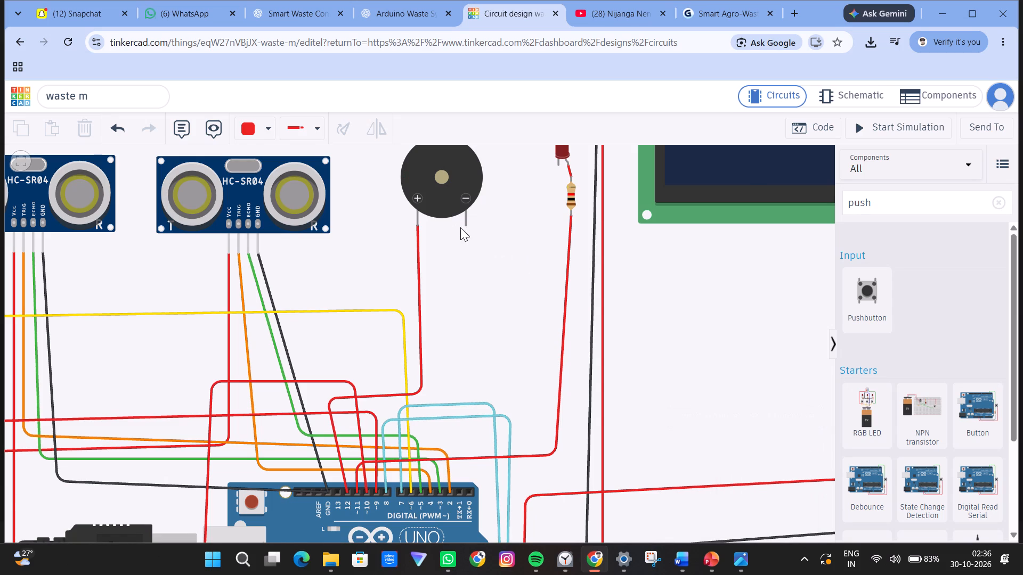
{"action": "left_click", "coordinate": [263, 127]}
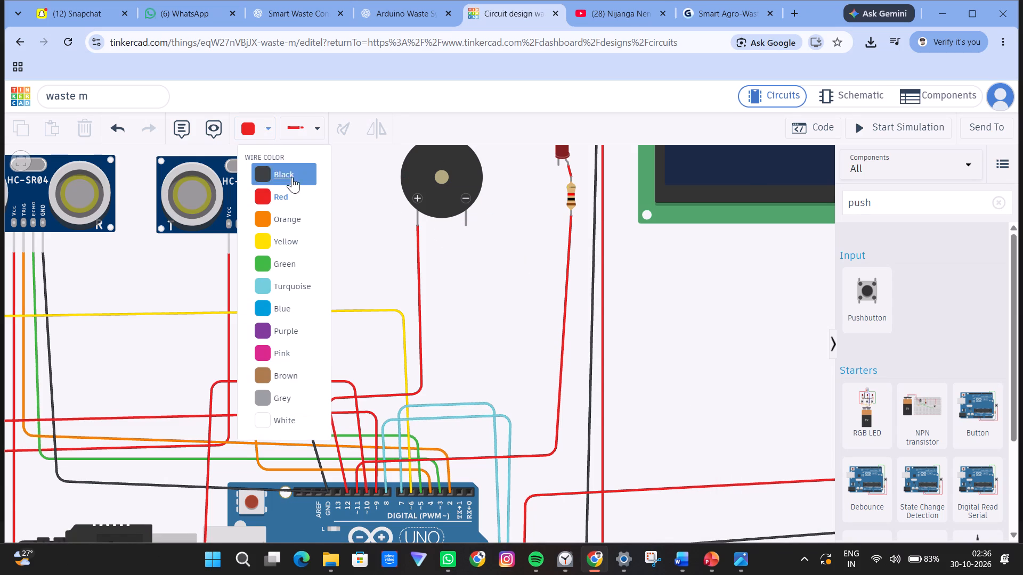
{"action": "left_click", "coordinate": [264, 180]}
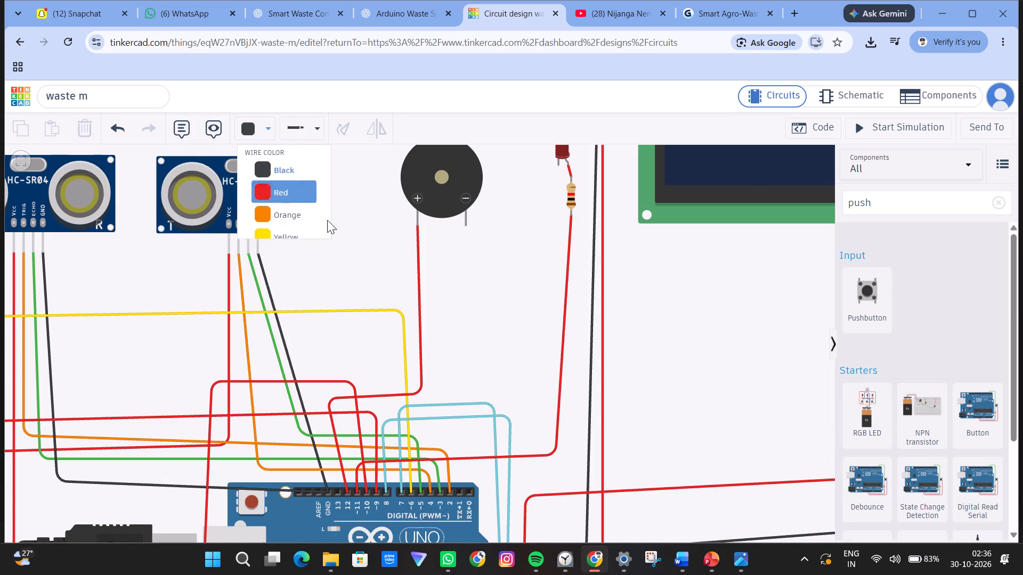
{"action": "left_click", "coordinate": [466, 225]}
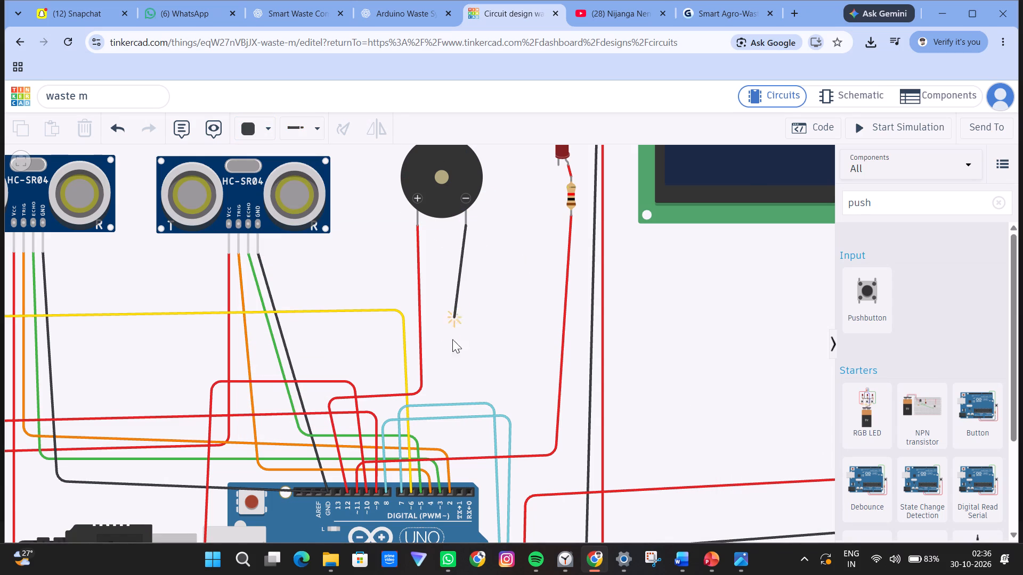
{"action": "left_click", "coordinate": [461, 387]}
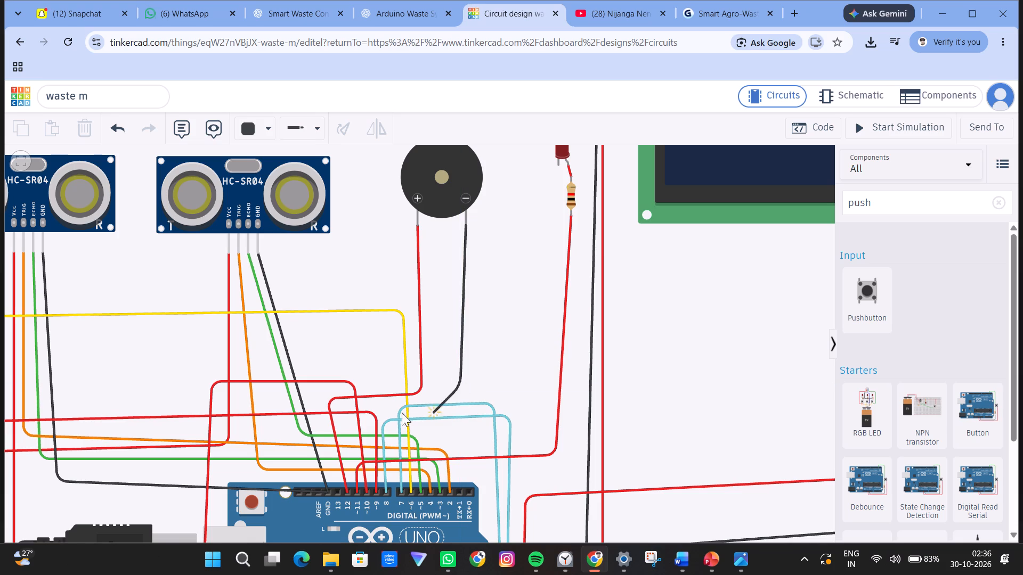
{"action": "left_click", "coordinate": [316, 400]}
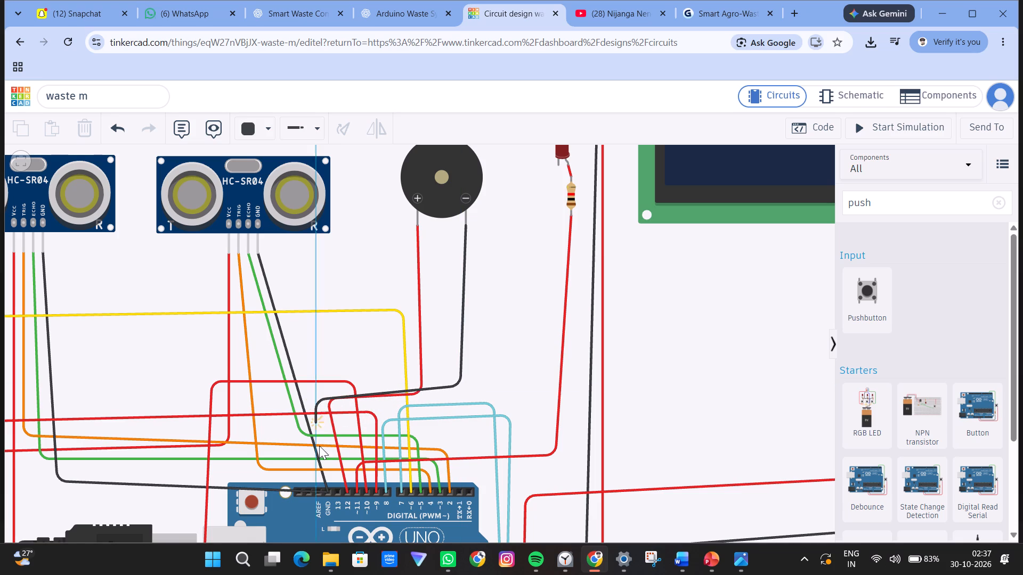
{"action": "left_click", "coordinate": [330, 492]}
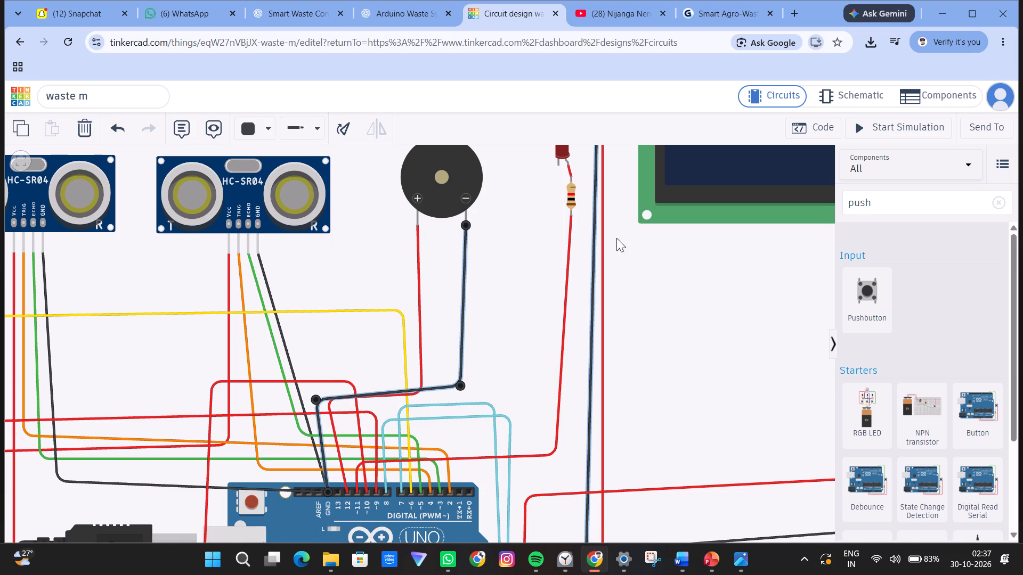
Wire the LED's cathode in black to the Arduino's GND beside pin D13, routed down and across above the digital header.
{"action": "left_click", "coordinate": [558, 166]}
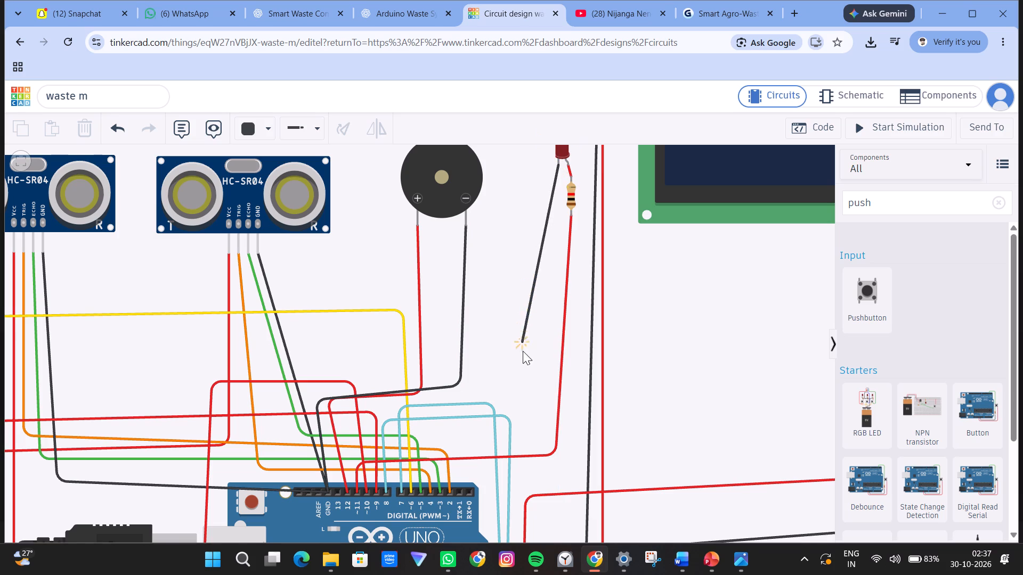
{"action": "left_click", "coordinate": [532, 407]}
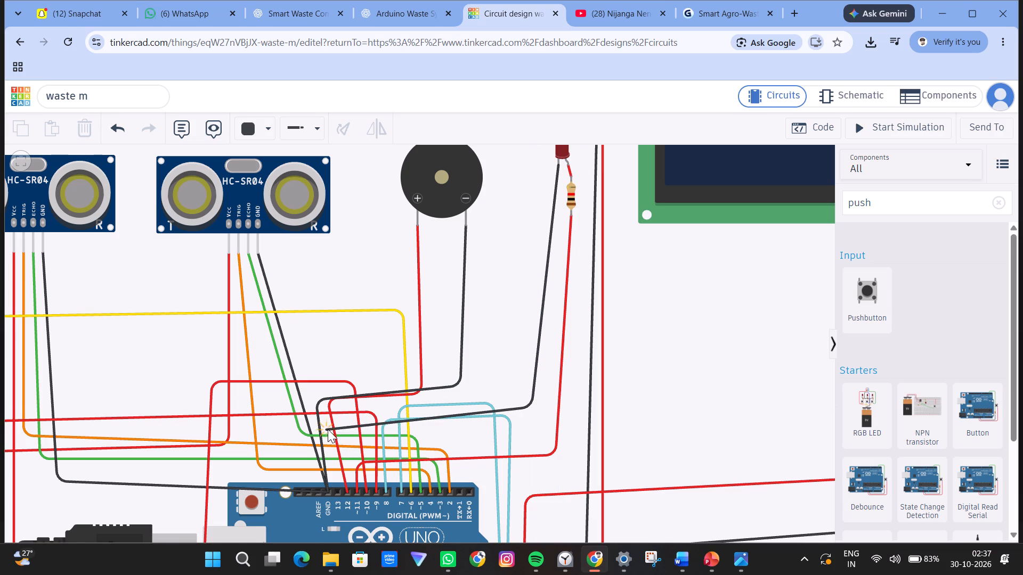
{"action": "left_click", "coordinate": [329, 426]}
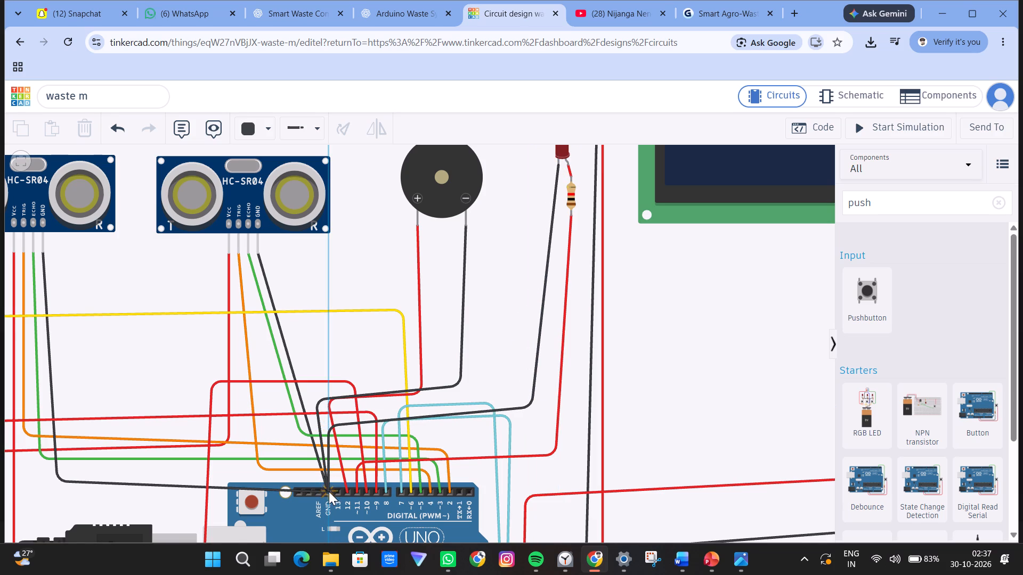
{"action": "left_click", "coordinate": [331, 494]}
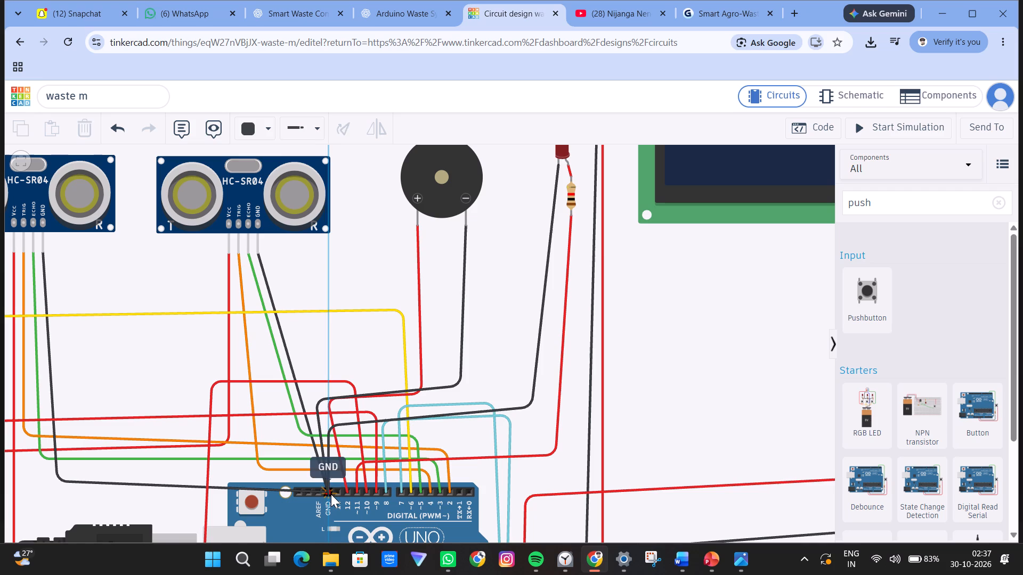
{"action": "left_click", "coordinate": [522, 319]}
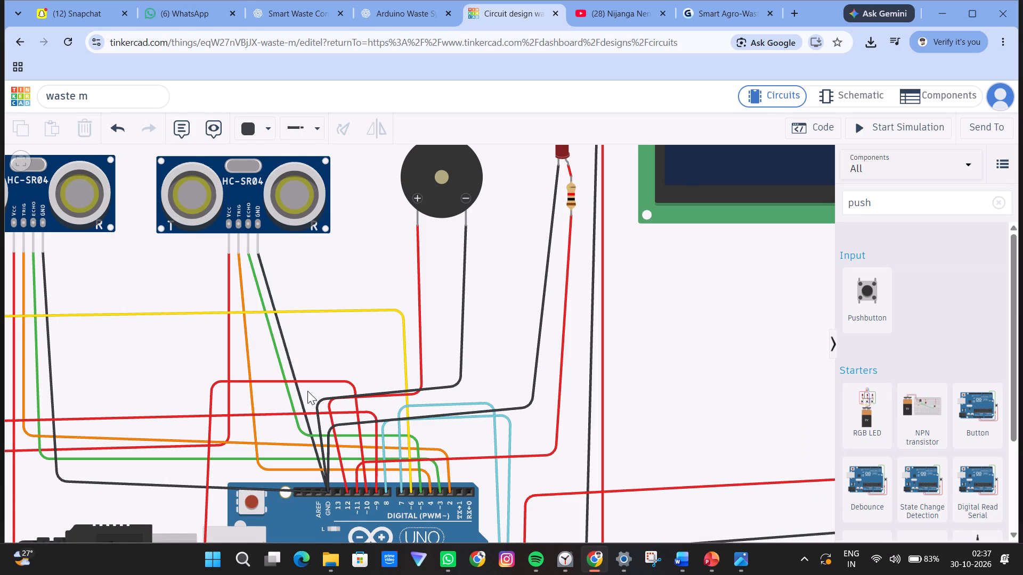
Compare the 16x2 LCD connection list in the Smart Agriculture Circuit Diagram image with the LCD in the circuit, ending back in the circuit.
{"action": "scroll", "coordinate": [327, 390], "scroll_direction": "down", "scroll_amount": 1}
{"action": "scroll", "coordinate": [375, 360], "scroll_direction": "down", "scroll_amount": 6}
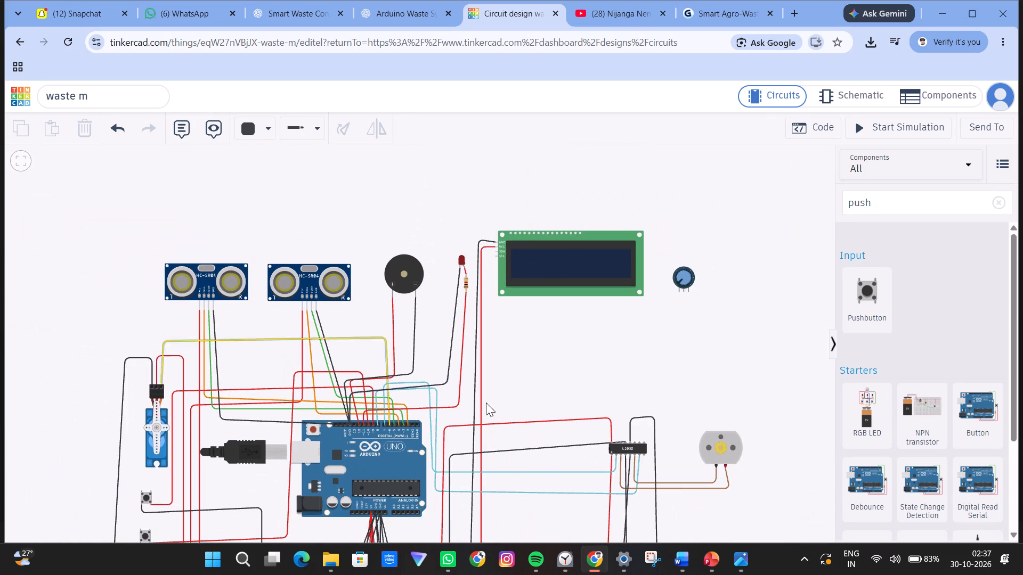
{"action": "left_click", "coordinate": [721, 493]}
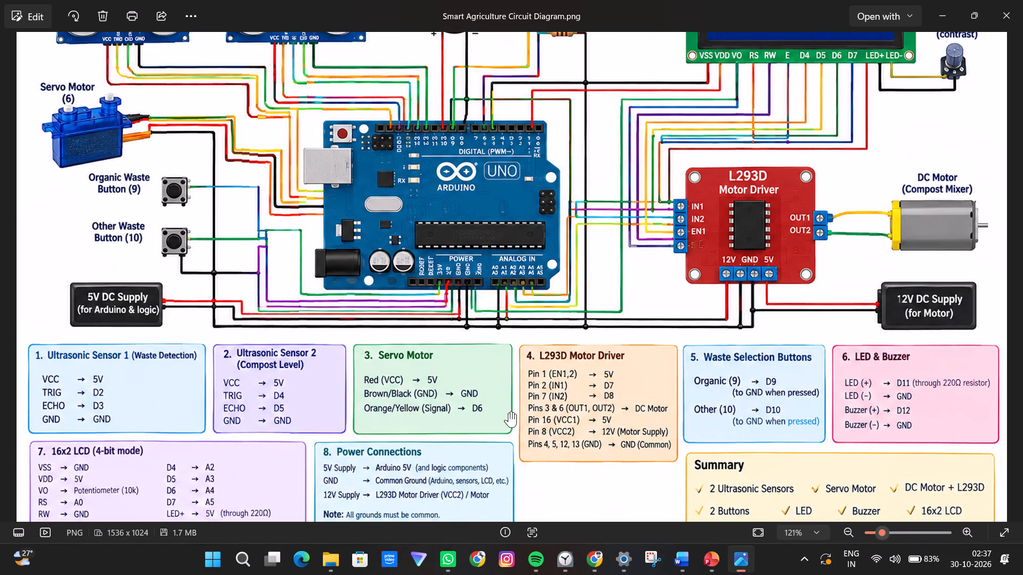
{"action": "scroll", "coordinate": [149, 473], "scroll_direction": "down", "scroll_amount": 1}
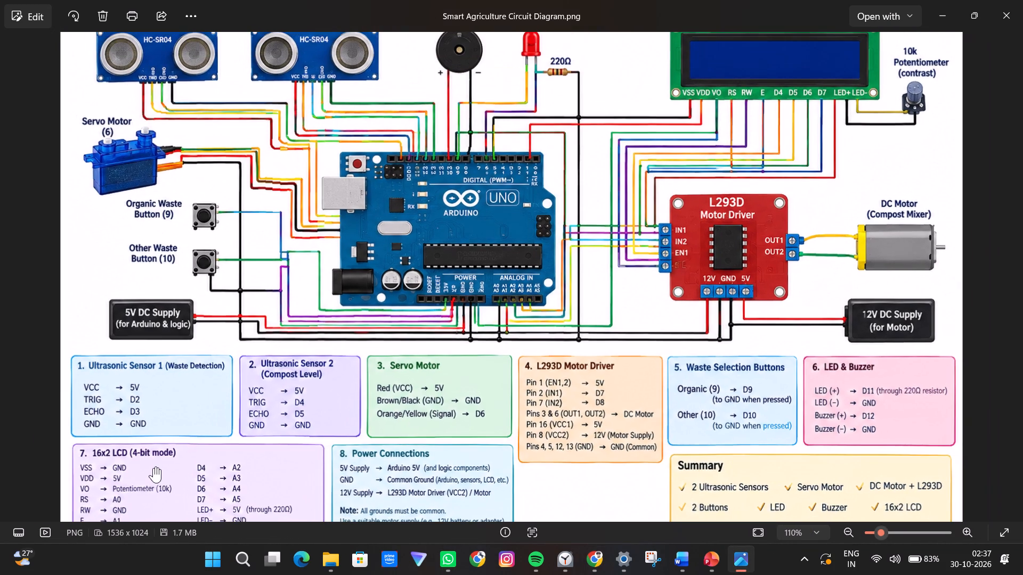
{"action": "scroll", "coordinate": [154, 466], "scroll_direction": "down", "scroll_amount": 2}
{"action": "left_click_drag", "start_coordinate": [158, 450], "coordinate": [233, 352]}
{"action": "scroll", "coordinate": [228, 398], "scroll_direction": "down", "scroll_amount": 4}
{"action": "scroll", "coordinate": [239, 386], "scroll_direction": "up", "scroll_amount": 4}
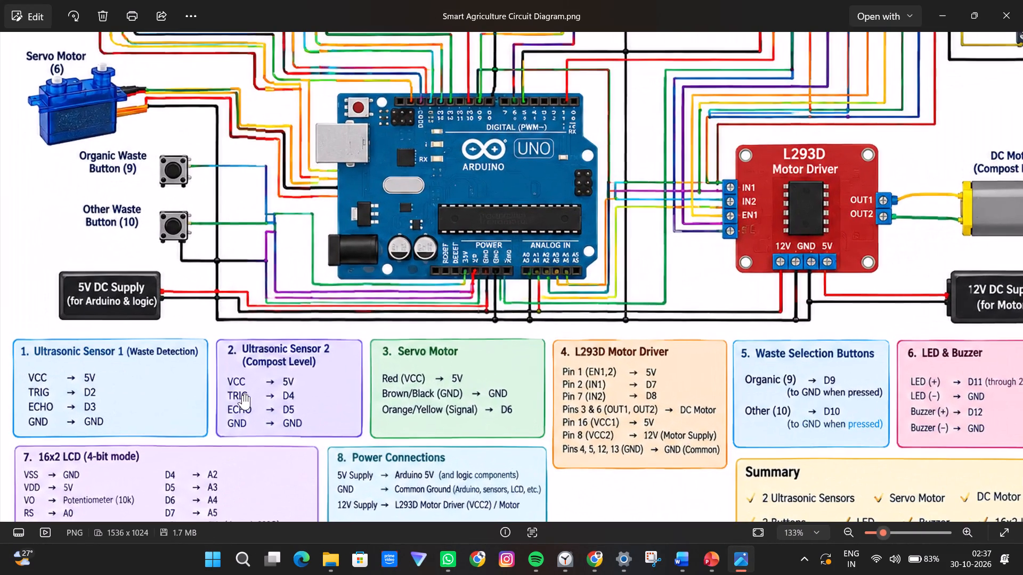
{"action": "left_click_drag", "start_coordinate": [231, 444], "coordinate": [308, 324]}
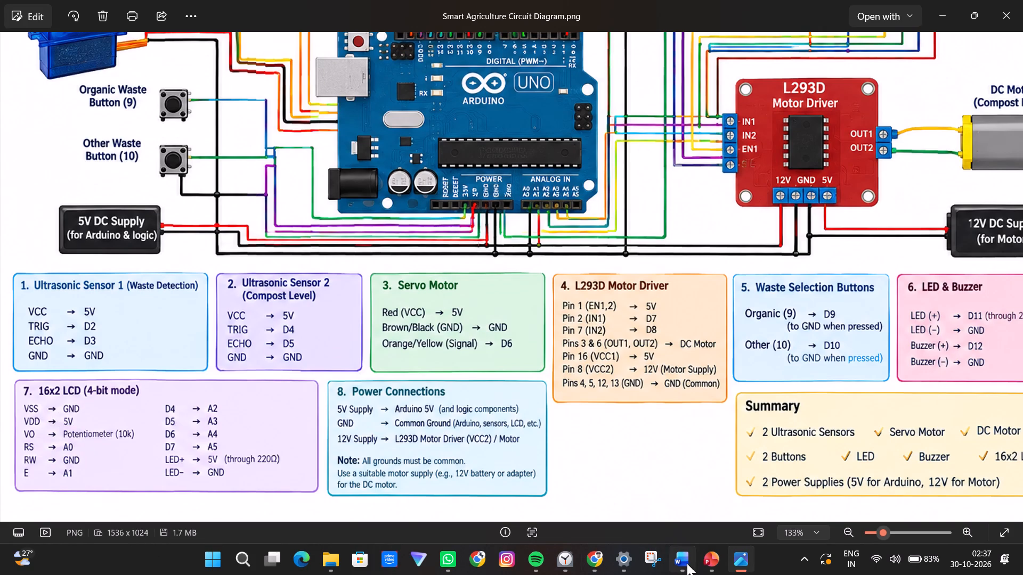
{"action": "left_click", "coordinate": [591, 563]}
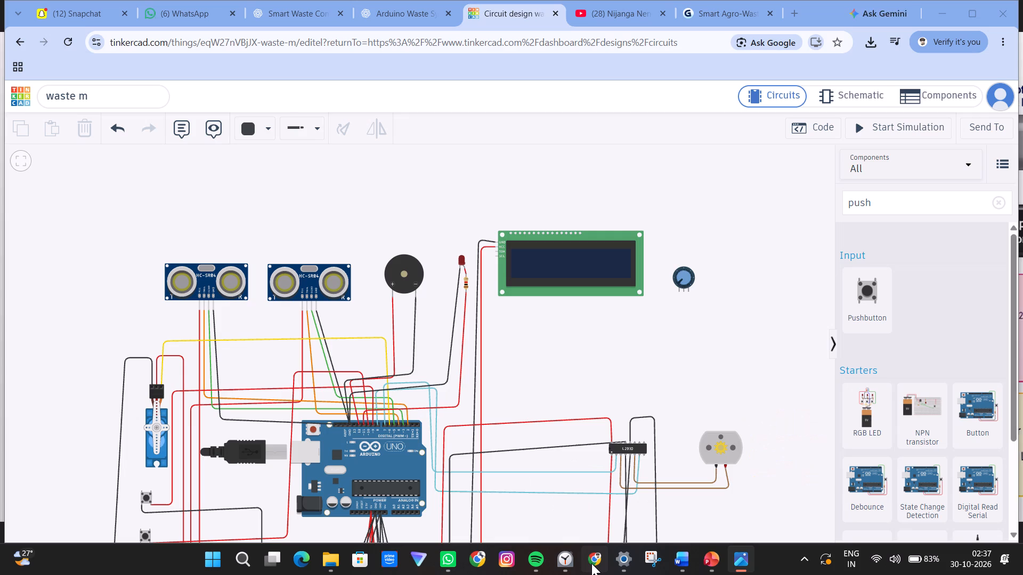
{"action": "scroll", "coordinate": [542, 292], "scroll_direction": "up", "scroll_amount": 6}
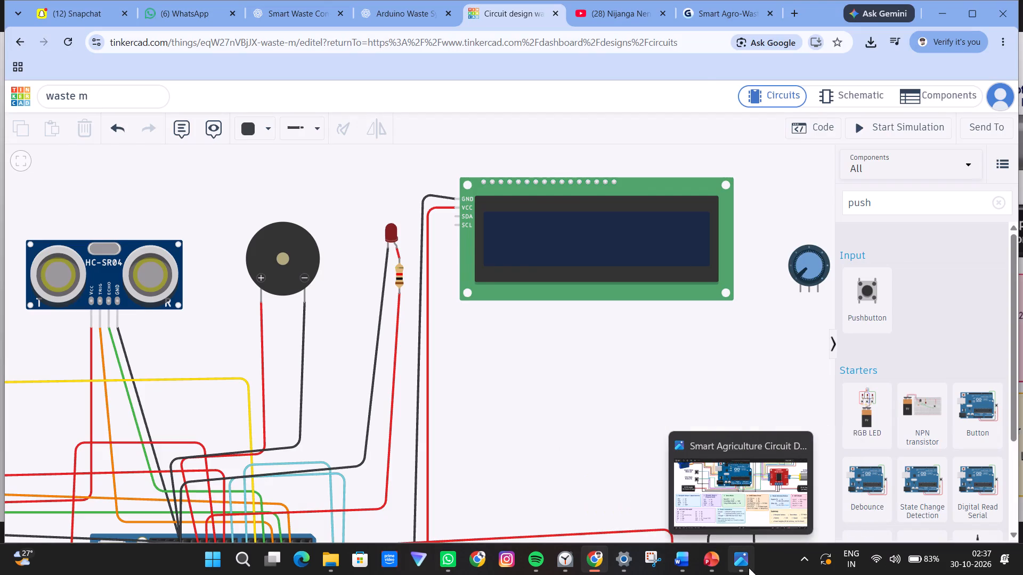
{"action": "left_click", "coordinate": [766, 495]}
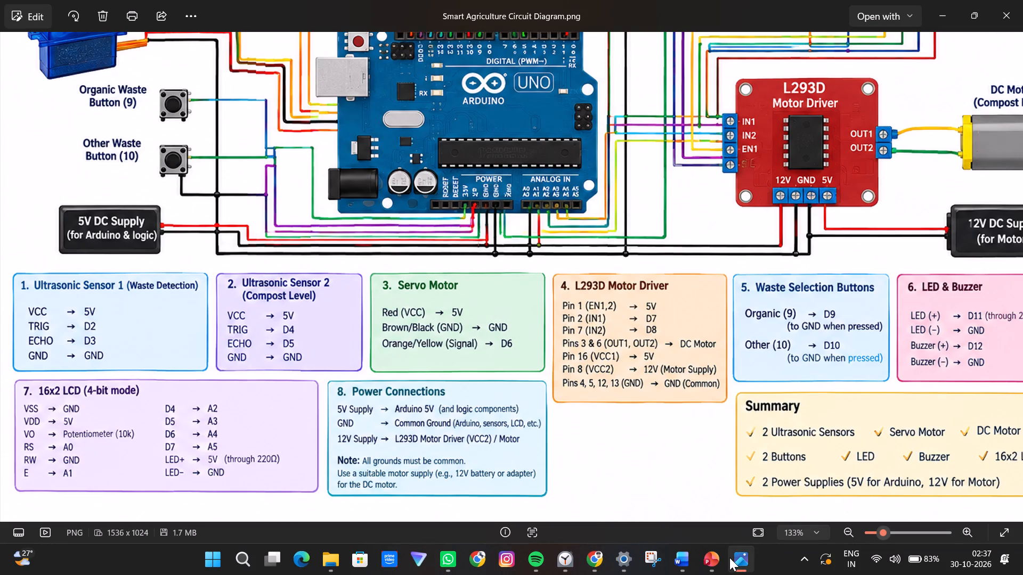
{"action": "left_click", "coordinate": [594, 514]}
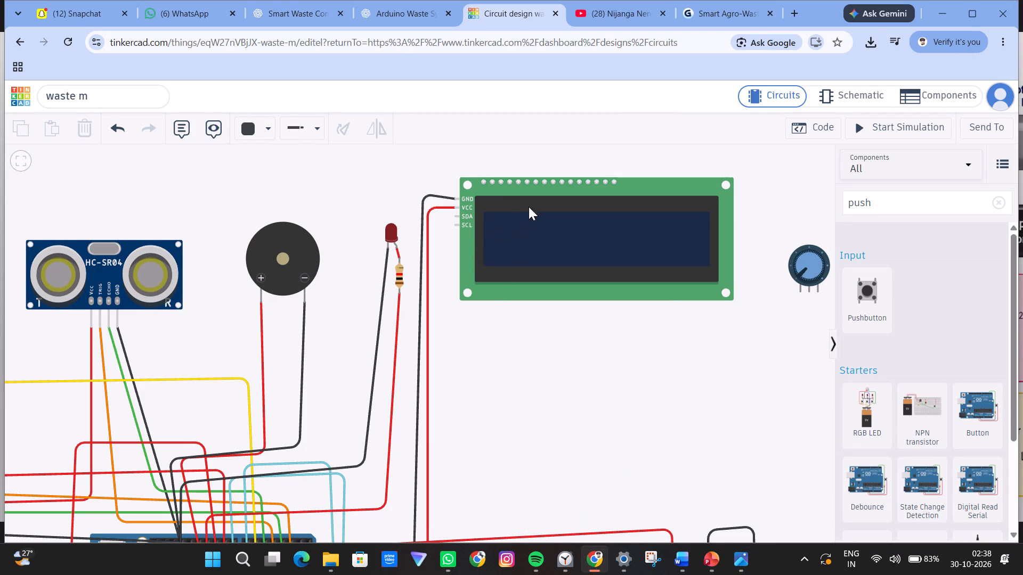
Set the I2C LCD's address to 38 (0x26) and its type to PCF8574-based.
{"action": "left_click", "coordinate": [534, 179]}
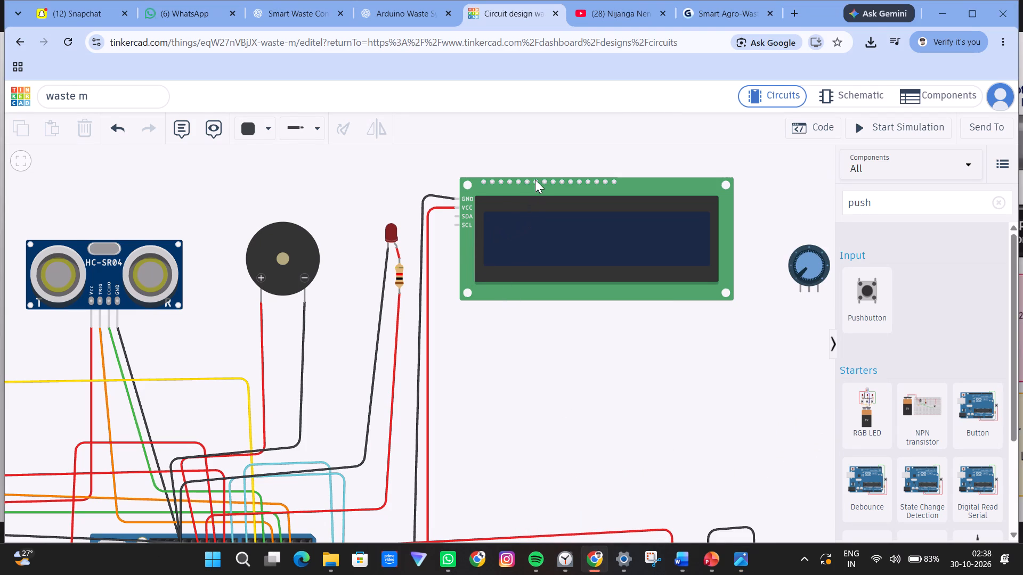
{"action": "left_click", "coordinate": [545, 179]}
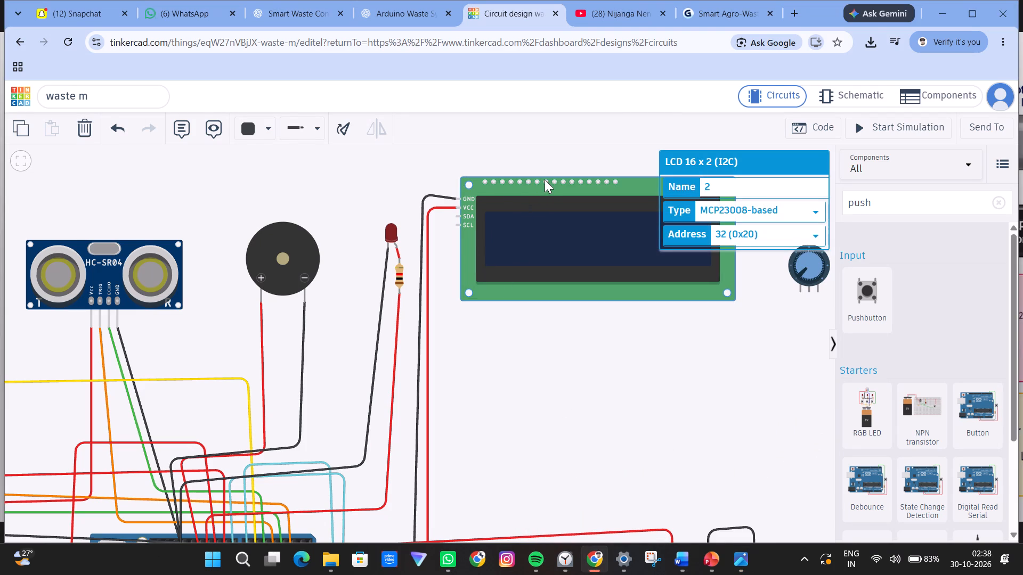
{"action": "left_click", "coordinate": [764, 237]}
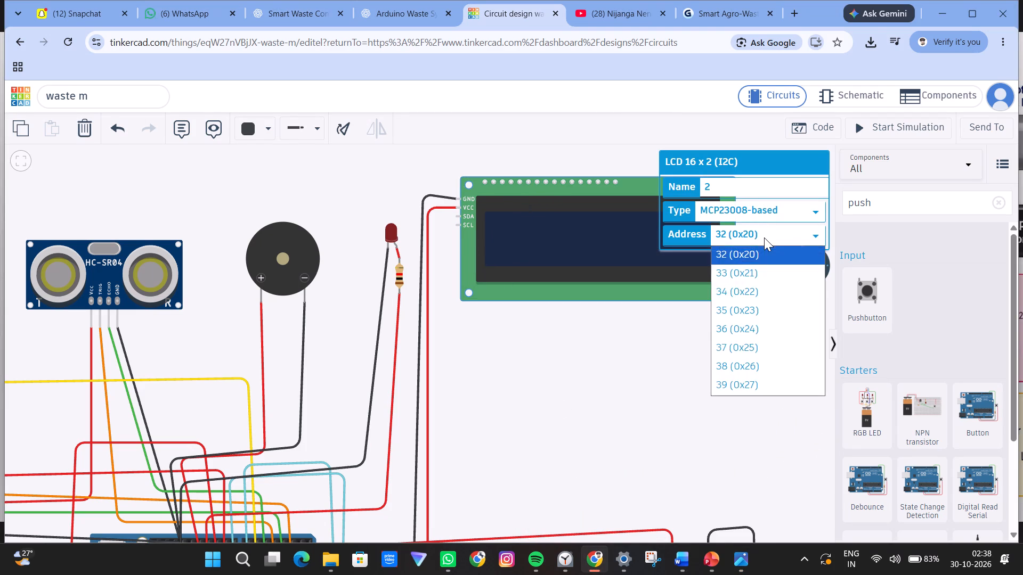
{"action": "left_click", "coordinate": [750, 365]}
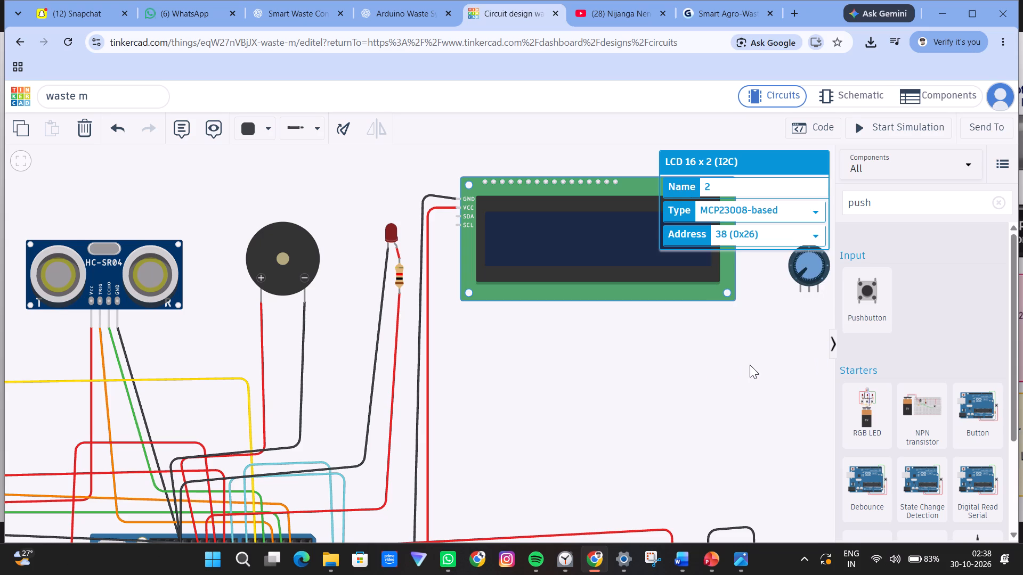
{"action": "left_click", "coordinate": [724, 209]}
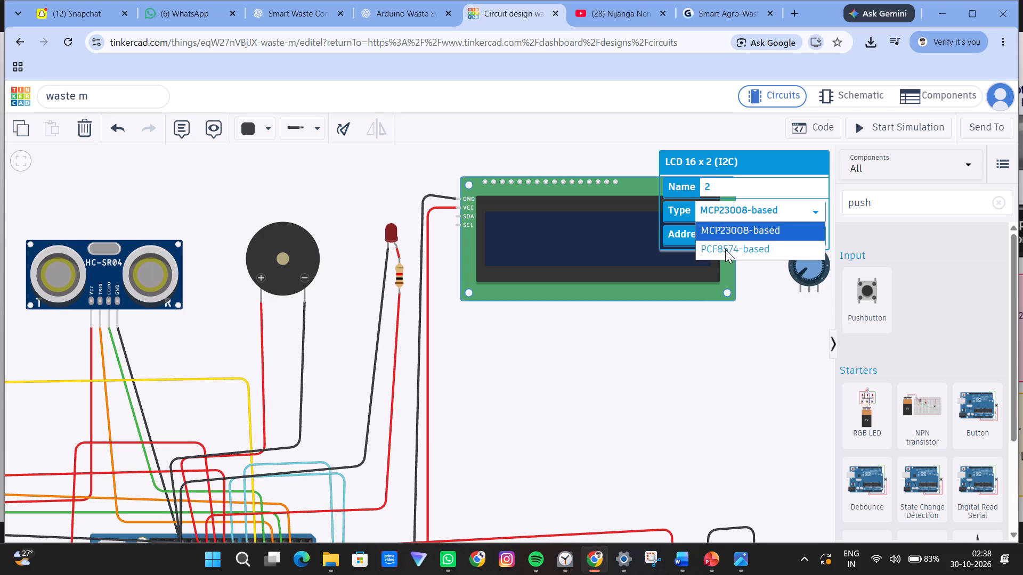
{"action": "left_click", "coordinate": [725, 252]}
{"action": "left_click", "coordinate": [667, 356]}
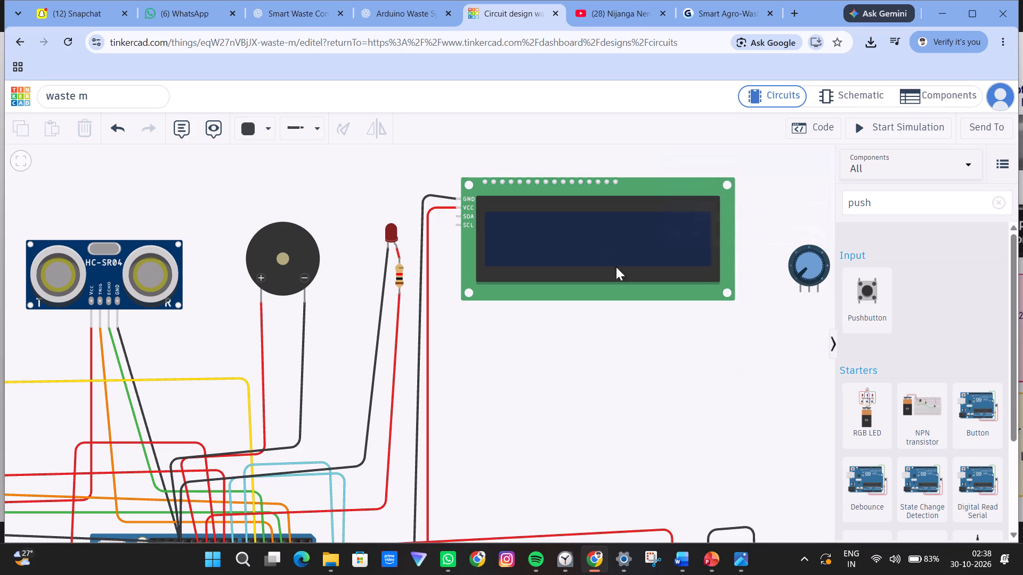
{"action": "left_click", "coordinate": [555, 182]}
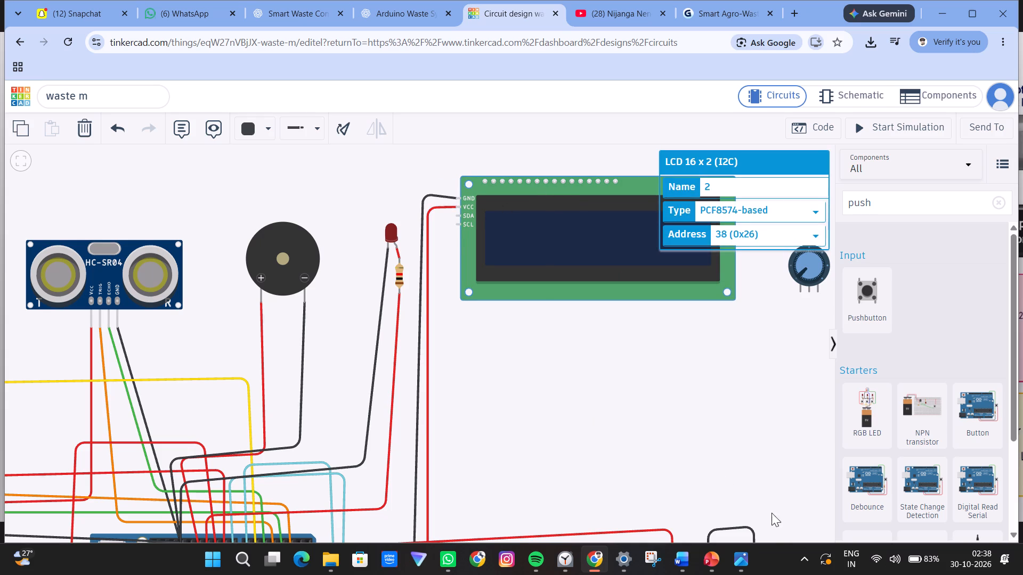
Check the 16x2 LCD in the Smart Agriculture Circuit Diagram image, and place a standard LCD 16 x 2, found by searching lcd, below the I2C LCD.
{"action": "left_click", "coordinate": [732, 506]}
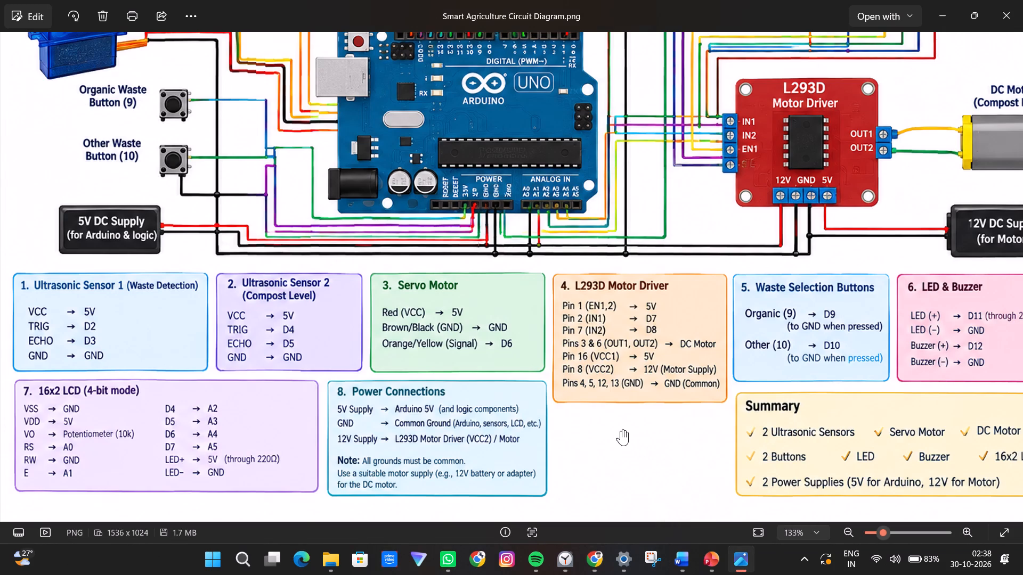
{"action": "scroll", "coordinate": [633, 492], "scroll_direction": "up", "scroll_amount": 1}
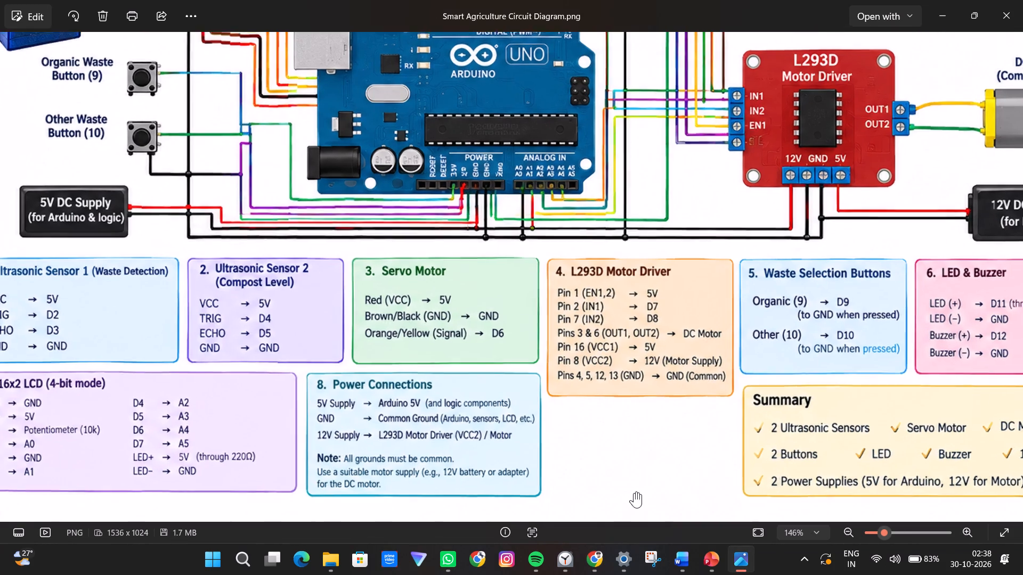
{"action": "scroll", "coordinate": [634, 492], "scroll_direction": "down", "scroll_amount": 5}
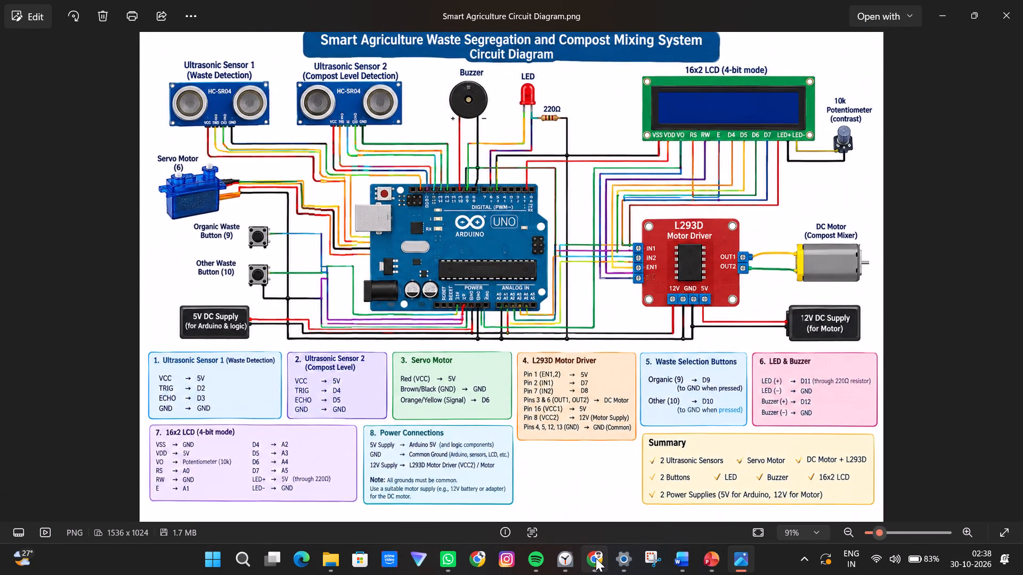
{"action": "left_click", "coordinate": [596, 558]}
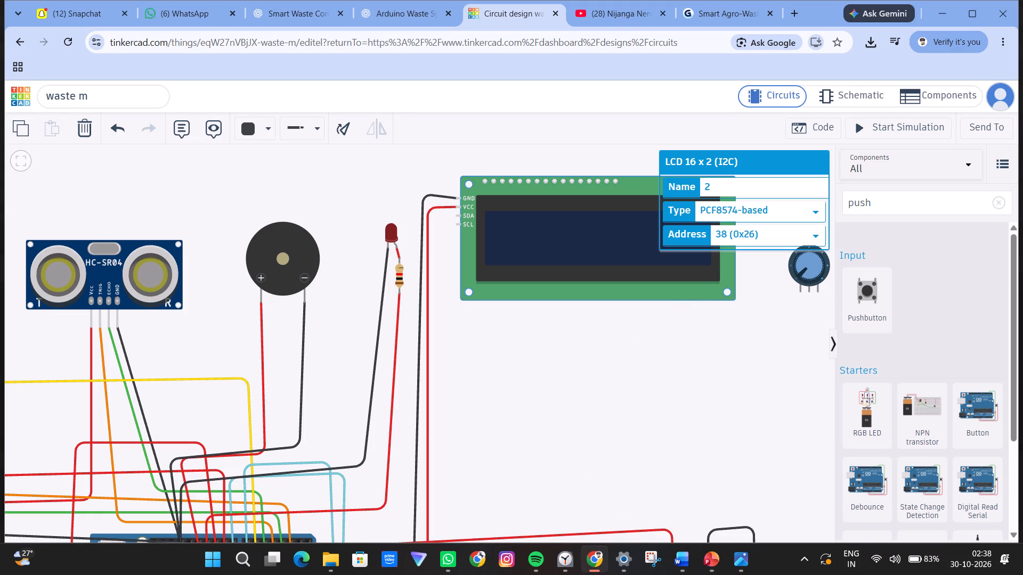
{"action": "left_click", "coordinate": [894, 204]}
{"action": "key", "text": "BackSpace"}
{"action": "key", "text": "BackSpace"}
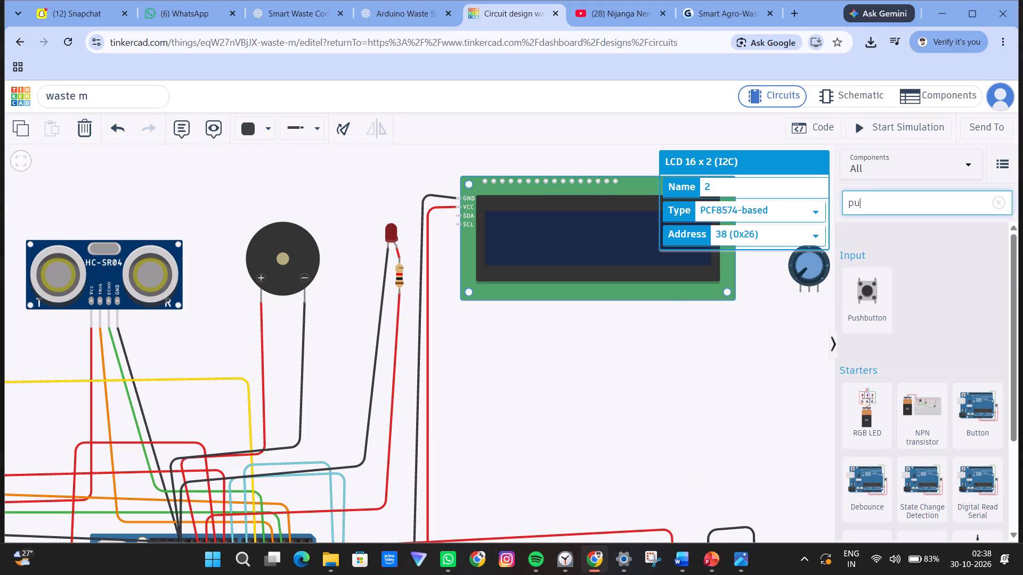
{"action": "key", "text": "BackSpace"}
{"action": "key", "text": "BackSpace"}
{"action": "type", "text": "lcd"}
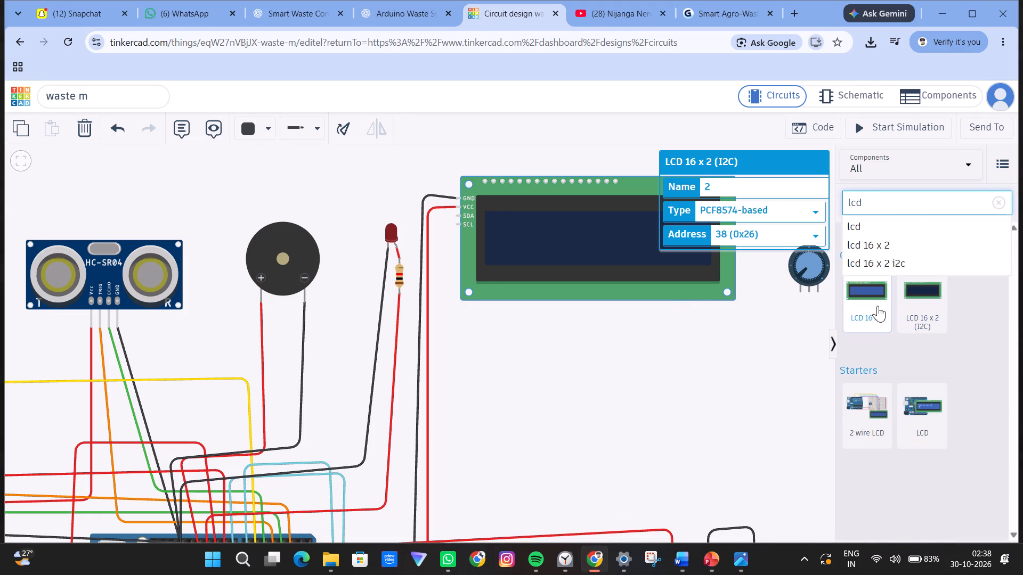
{"action": "left_click", "coordinate": [877, 305]}
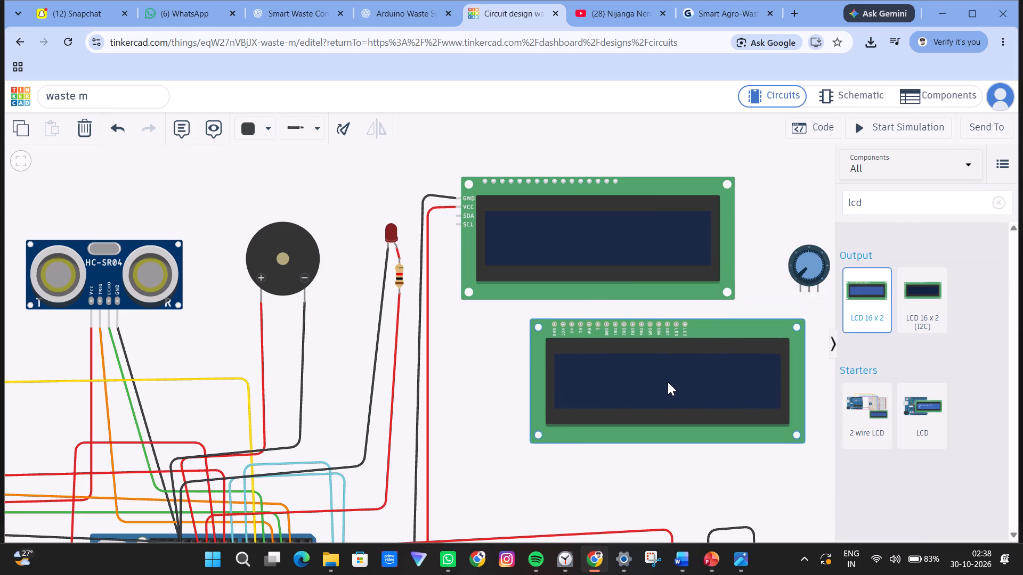
{"action": "left_click", "coordinate": [667, 381]}
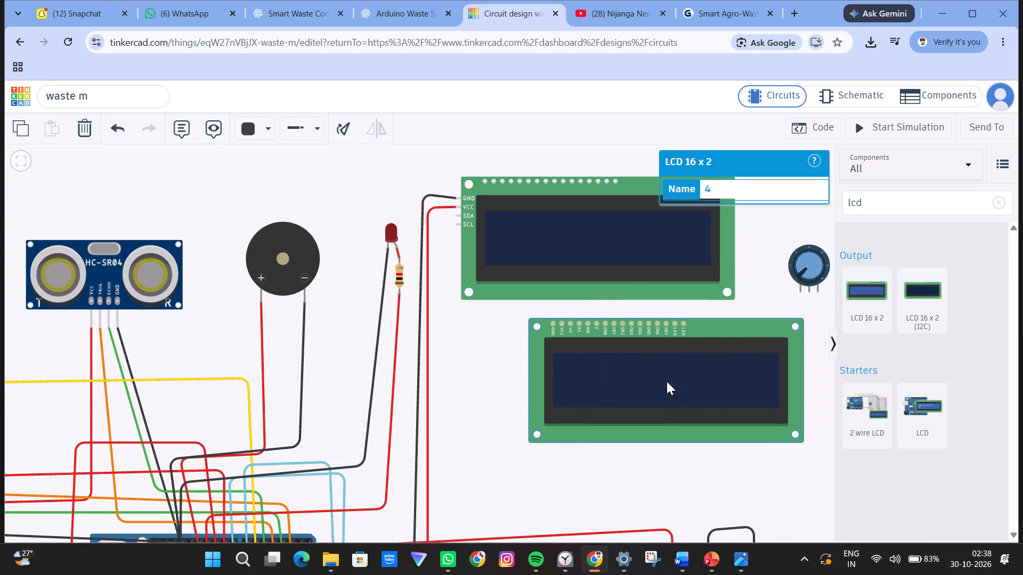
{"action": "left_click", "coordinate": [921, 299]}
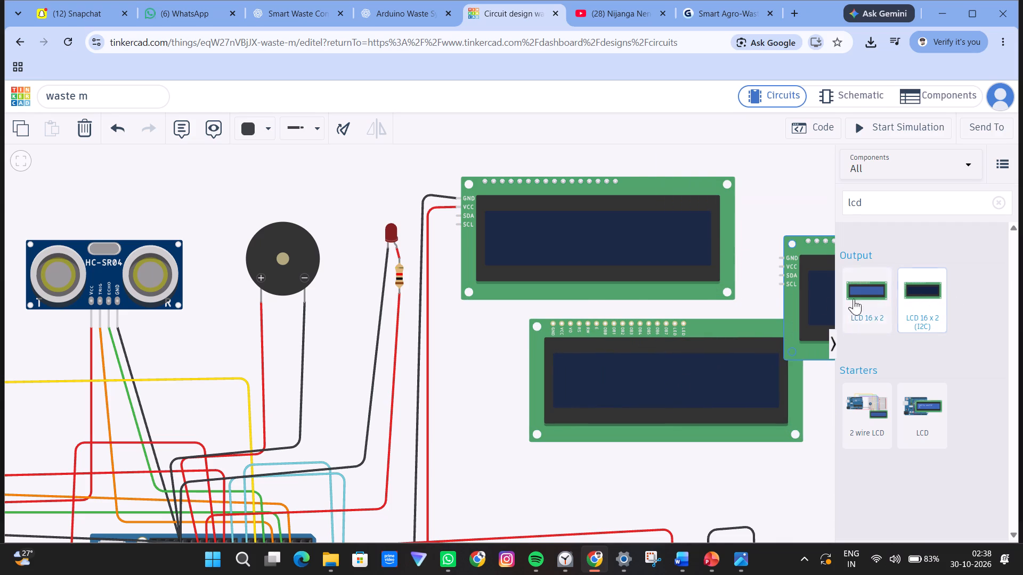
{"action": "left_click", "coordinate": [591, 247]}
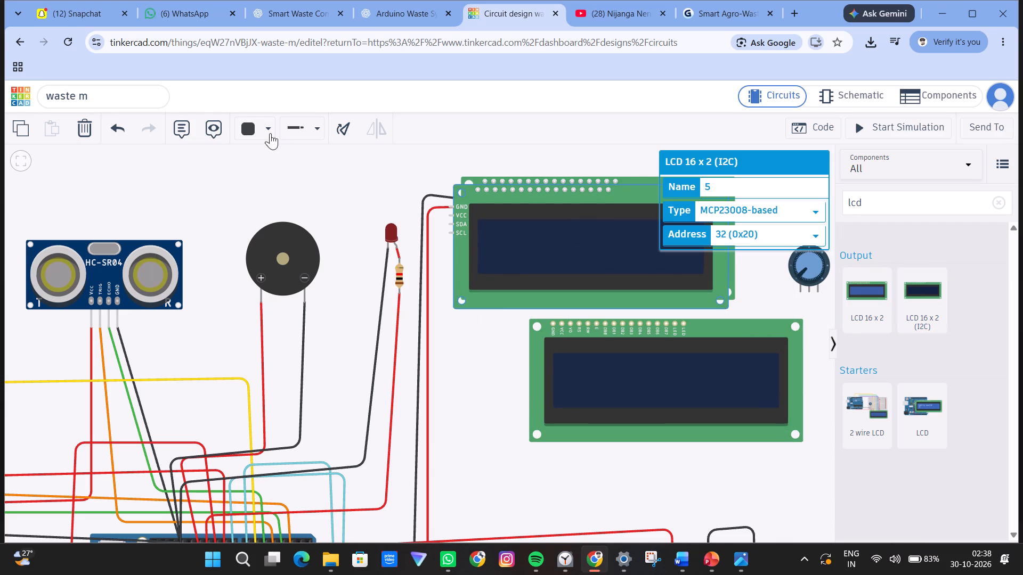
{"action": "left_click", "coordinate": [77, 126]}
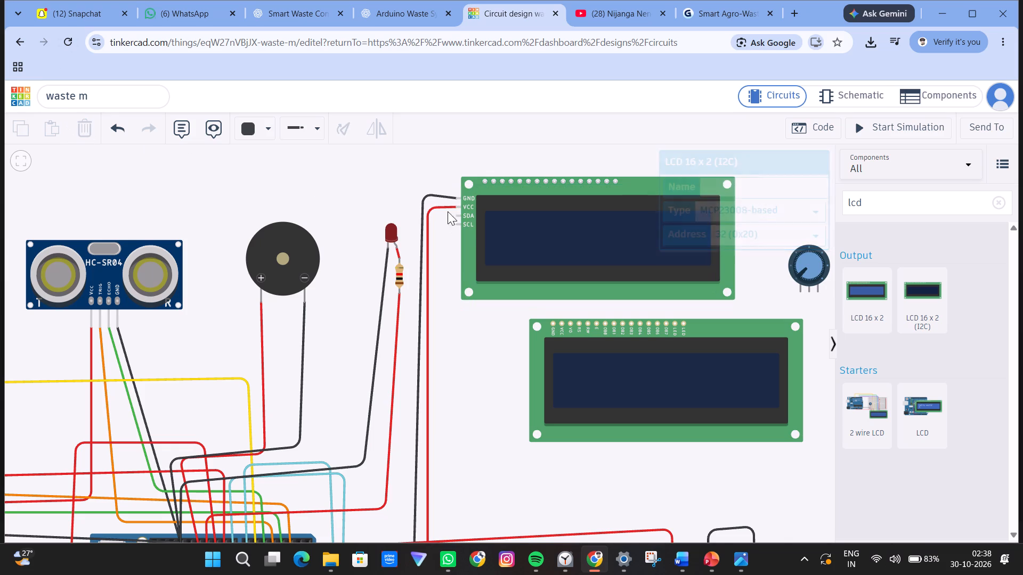
Delete the wired I2C LCD and move the standard LCD 16 x 2 into its place between the LED and the potentiometer.
{"action": "left_click", "coordinate": [497, 233]}
{"action": "left_click", "coordinate": [87, 130]}
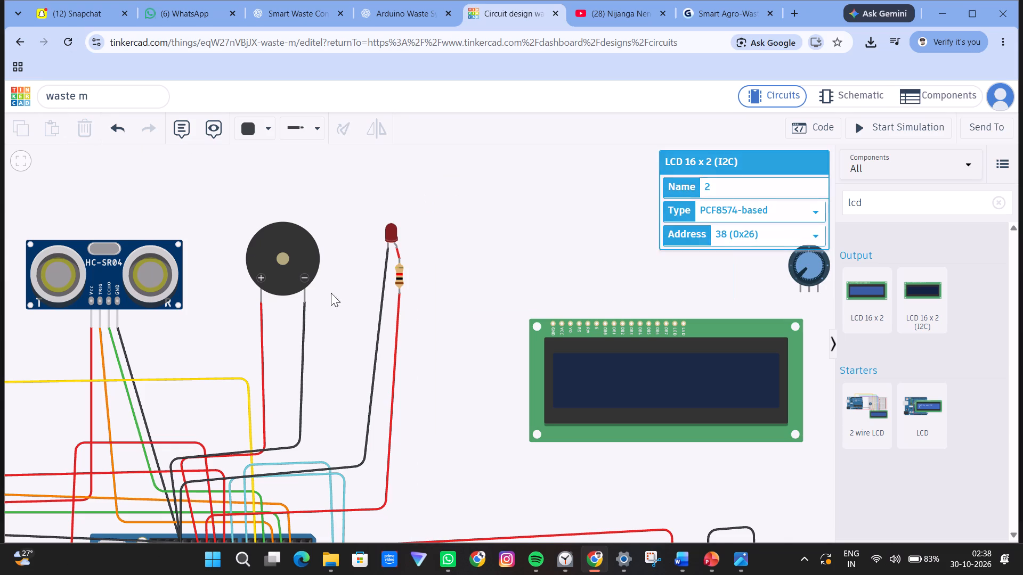
{"action": "left_click_drag", "start_coordinate": [588, 360], "coordinate": [569, 299]}
{"action": "left_click", "coordinate": [534, 245]}
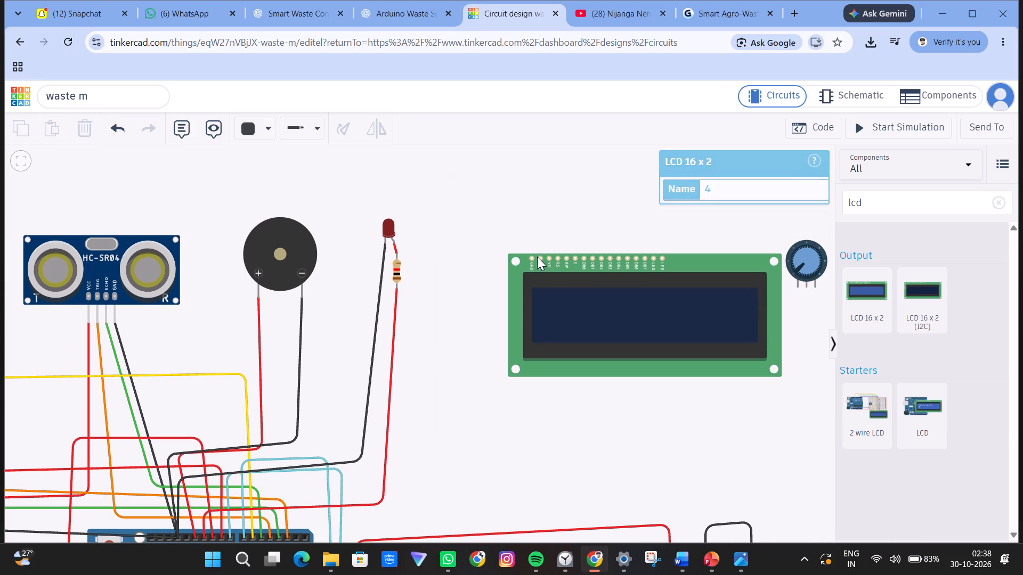
{"action": "left_click_drag", "start_coordinate": [563, 308], "coordinate": [497, 262]}
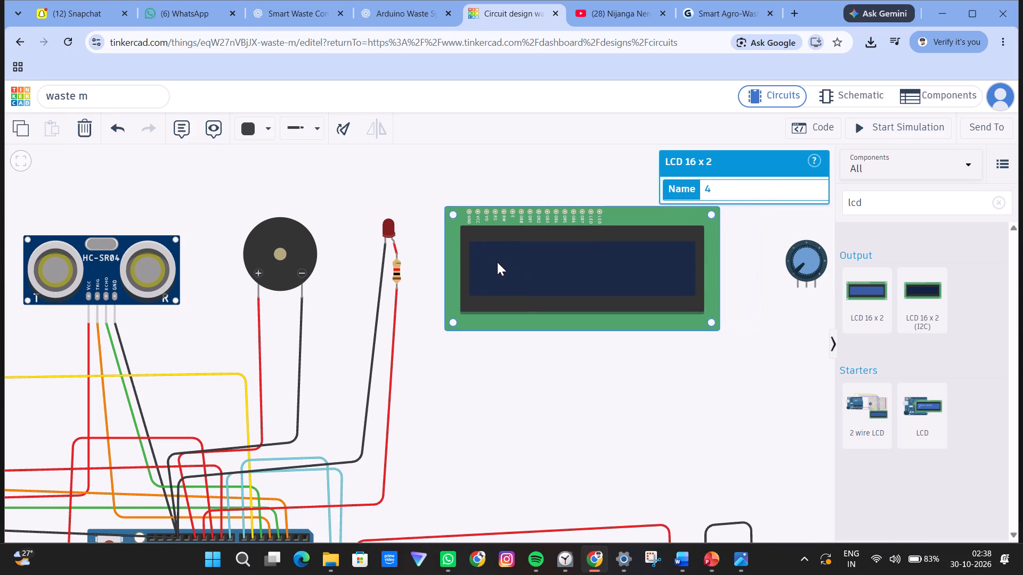
{"action": "left_click_drag", "start_coordinate": [497, 262], "coordinate": [496, 261]}
{"action": "left_click", "coordinate": [504, 383]}
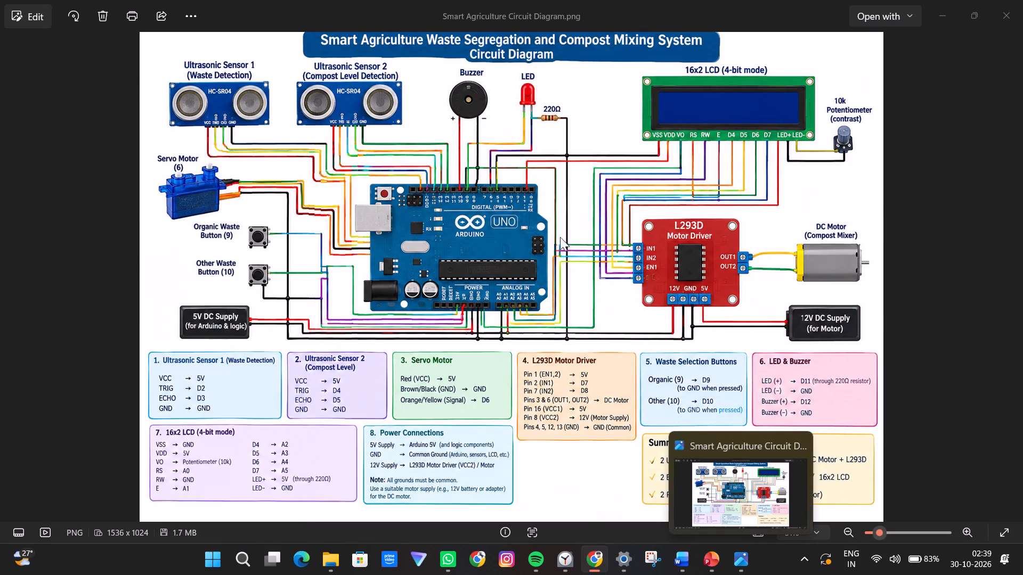
Wire the LCD's VCC pin to the Arduino's 5V pin, routed above and around the LCD, down past the Arduino and back beneath it.
{"action": "scroll", "coordinate": [491, 219], "scroll_direction": "up", "scroll_amount": 4}
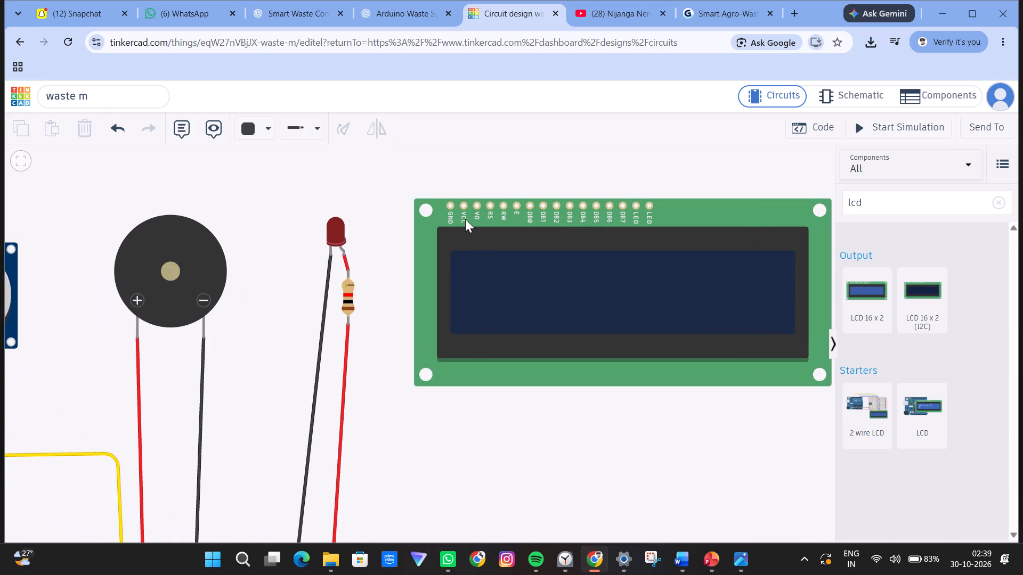
{"action": "left_click", "coordinate": [460, 205]}
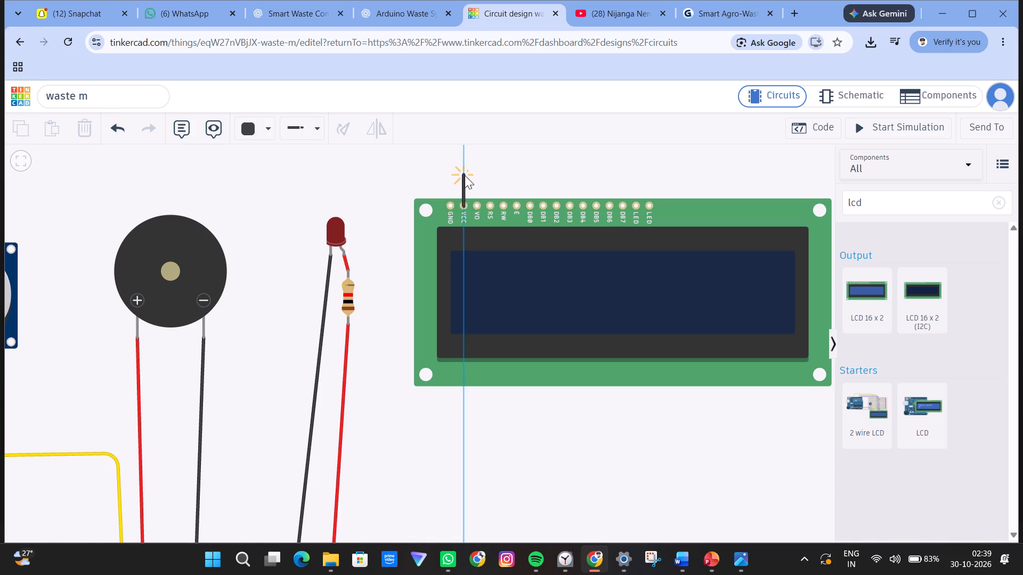
{"action": "scroll", "coordinate": [465, 175], "scroll_direction": "down", "scroll_amount": 6}
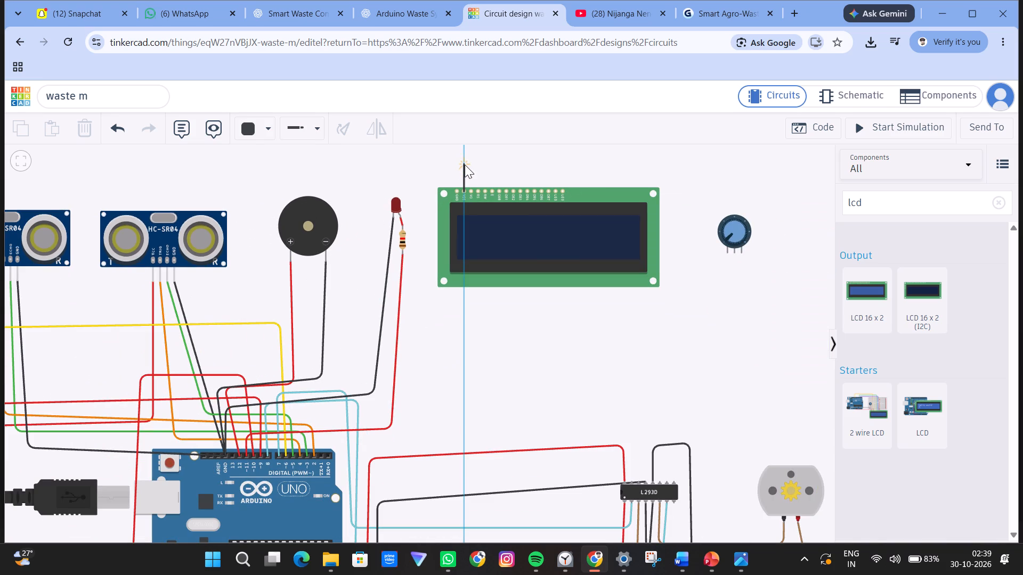
{"action": "left_click", "coordinate": [465, 165]}
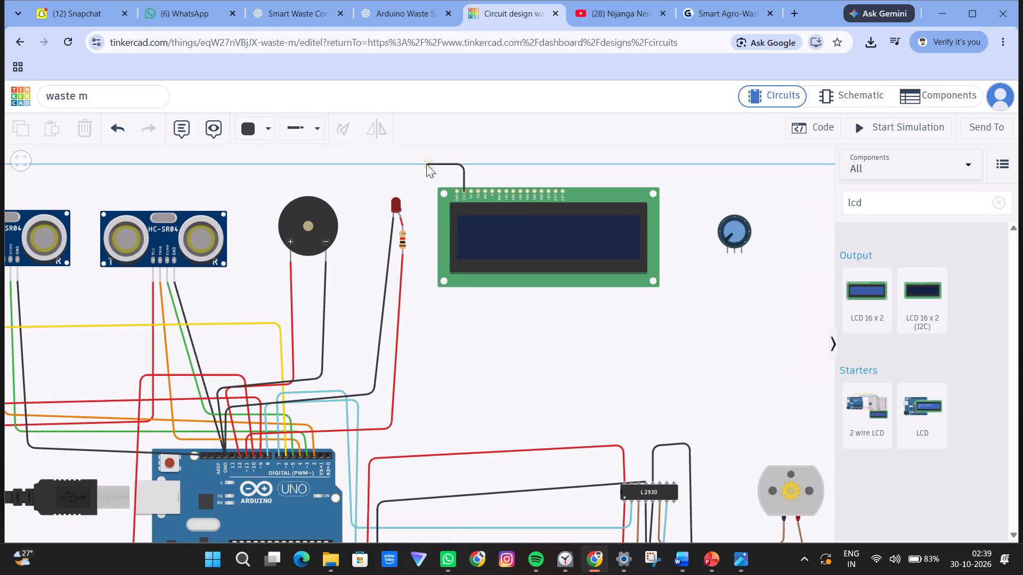
{"action": "left_click", "coordinate": [425, 163]}
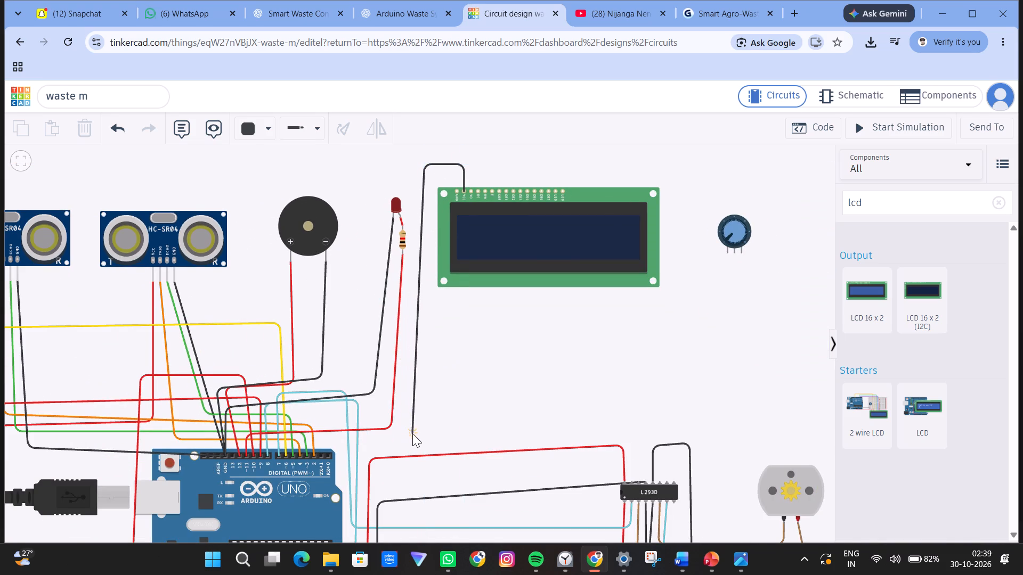
{"action": "scroll", "coordinate": [412, 433], "scroll_direction": "down", "scroll_amount": 9}
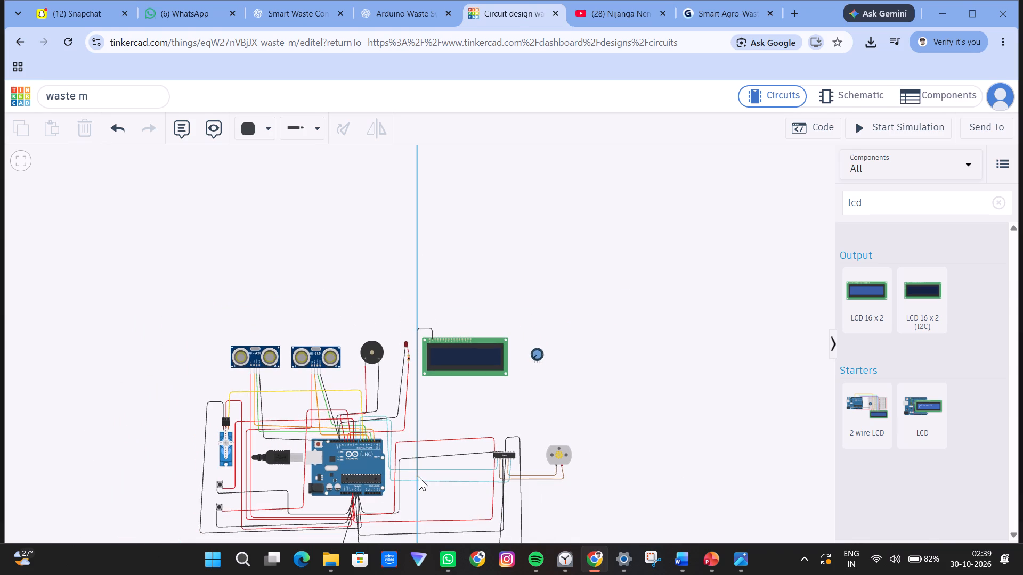
{"action": "left_click", "coordinate": [416, 514]}
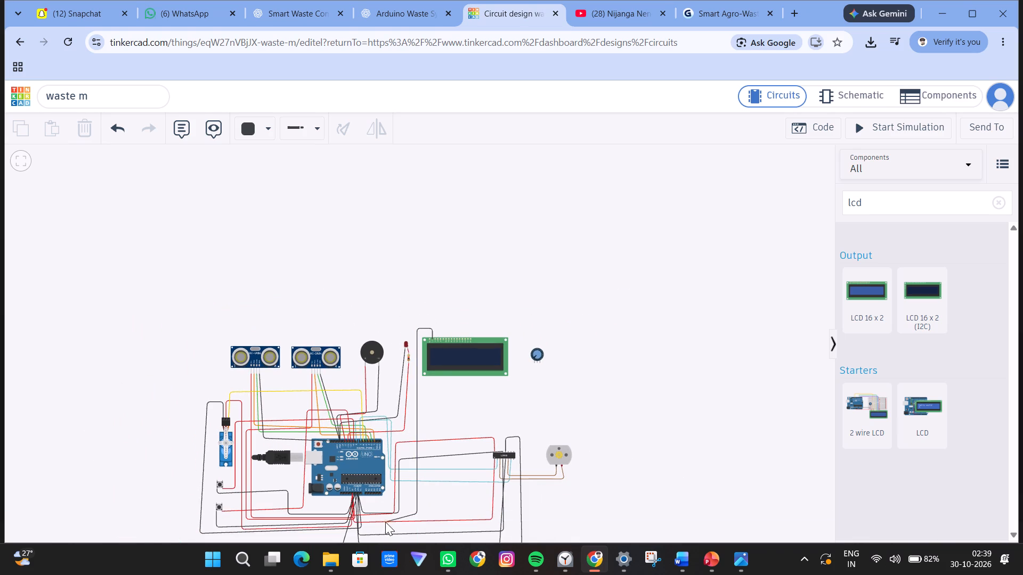
{"action": "scroll", "coordinate": [360, 524], "scroll_direction": "up", "scroll_amount": 6}
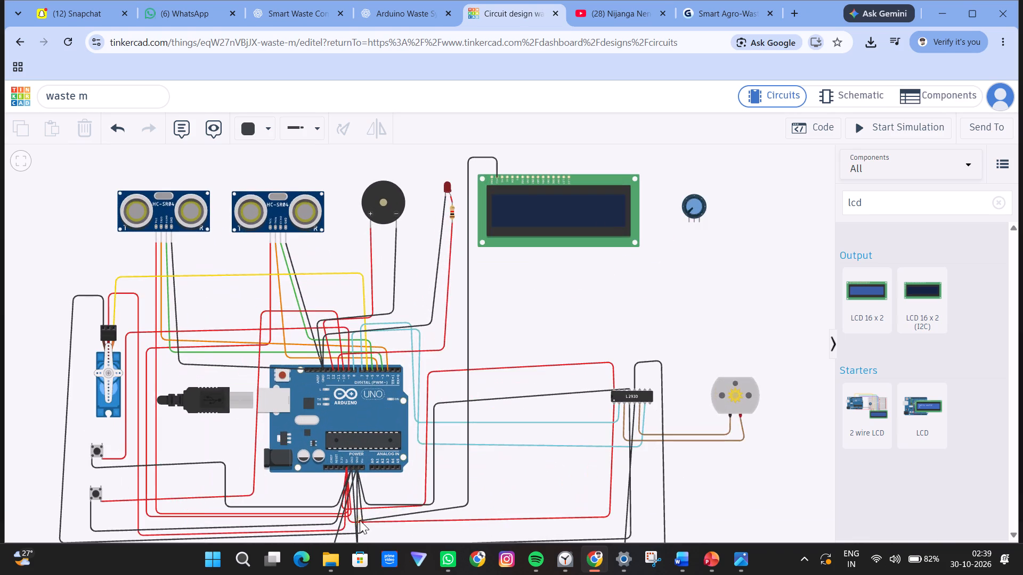
{"action": "scroll", "coordinate": [360, 518], "scroll_direction": "up", "scroll_amount": 4}
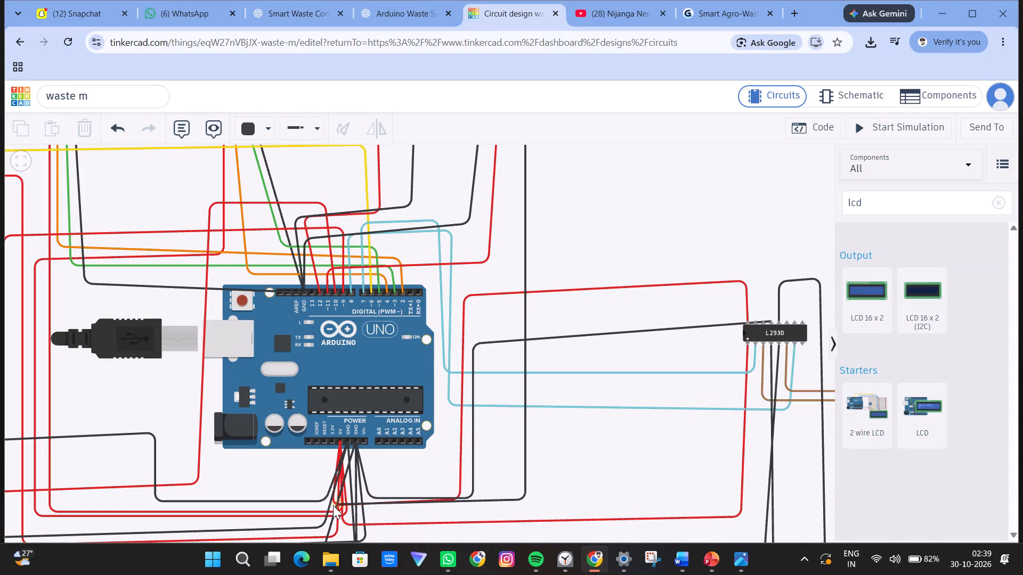
{"action": "left_click", "coordinate": [325, 508]}
{"action": "scroll", "coordinate": [338, 445], "scroll_direction": "up", "scroll_amount": 3}
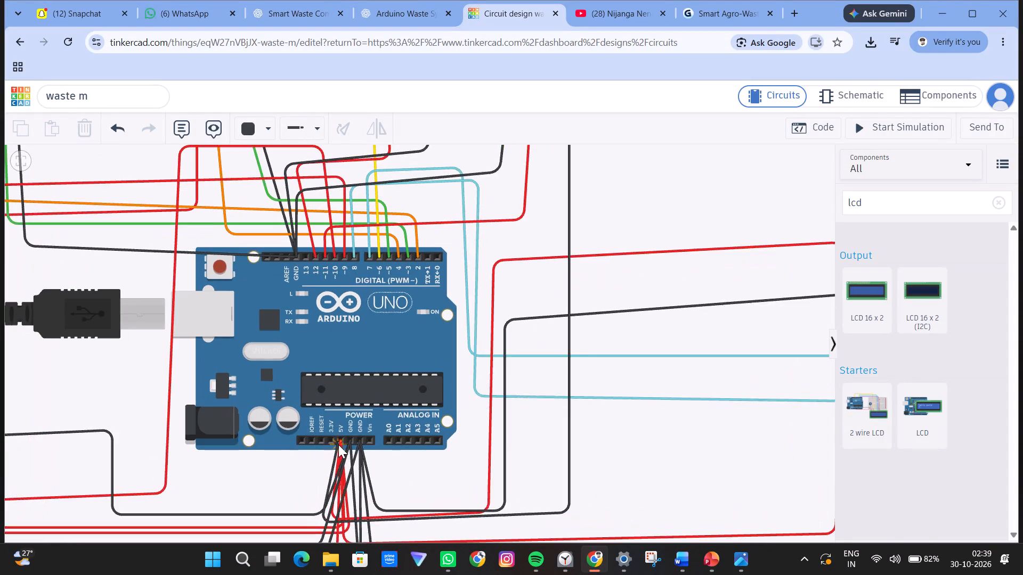
{"action": "scroll", "coordinate": [338, 445], "scroll_direction": "up", "scroll_amount": 6}
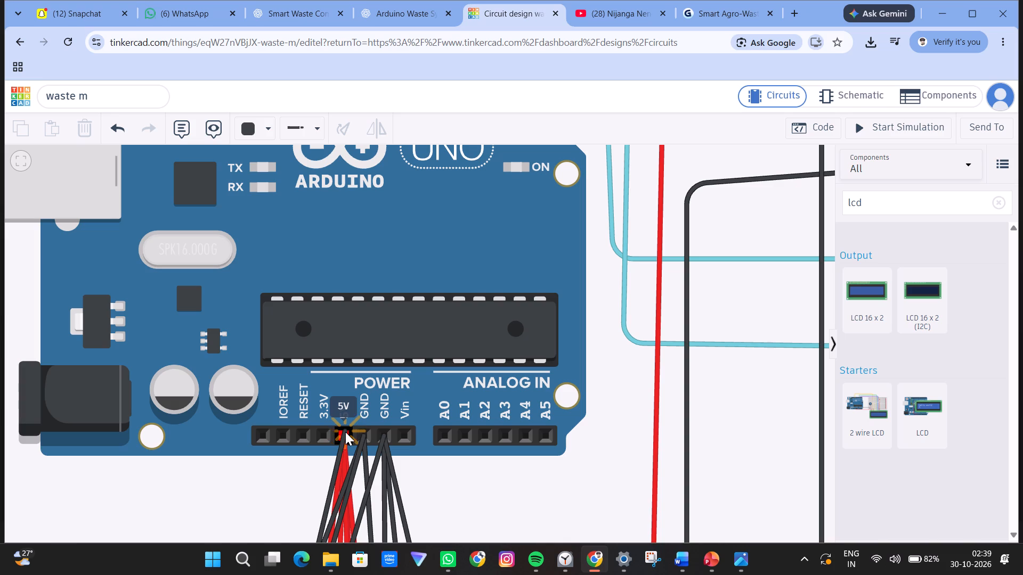
{"action": "left_click", "coordinate": [345, 431]}
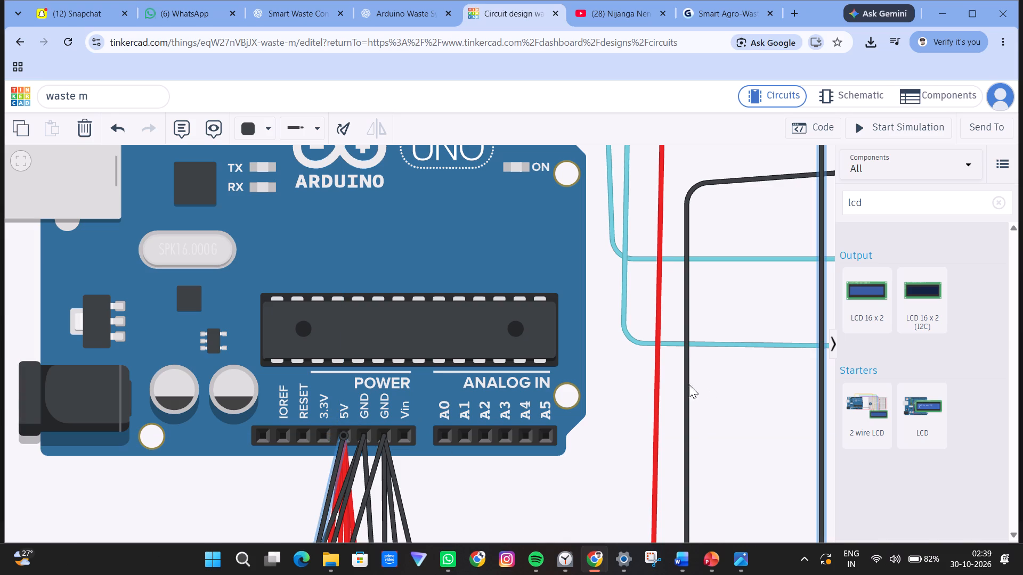
Colour the LCD's VCC wire red.
{"action": "left_click", "coordinate": [249, 120]}
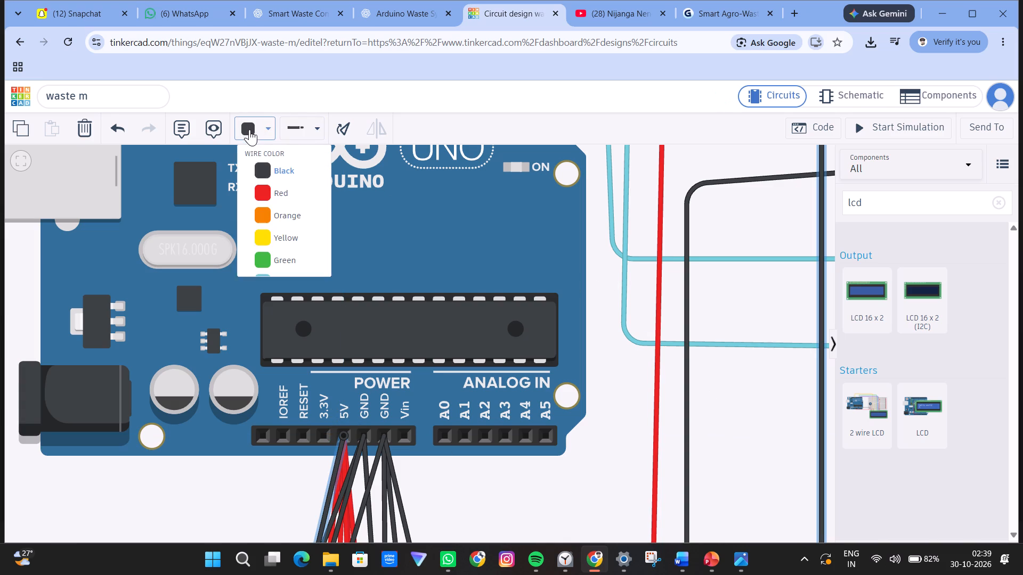
{"action": "left_click", "coordinate": [264, 206]}
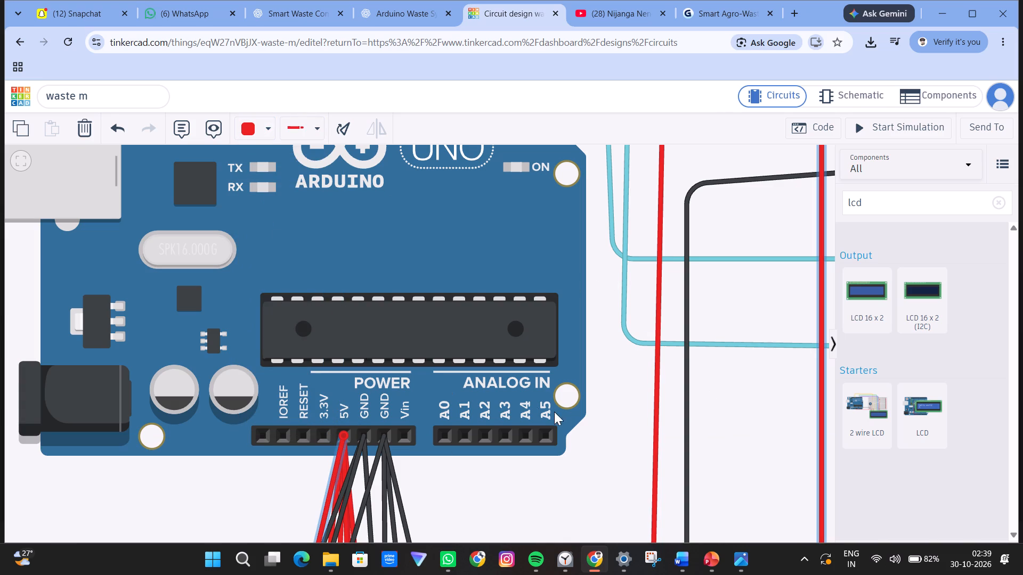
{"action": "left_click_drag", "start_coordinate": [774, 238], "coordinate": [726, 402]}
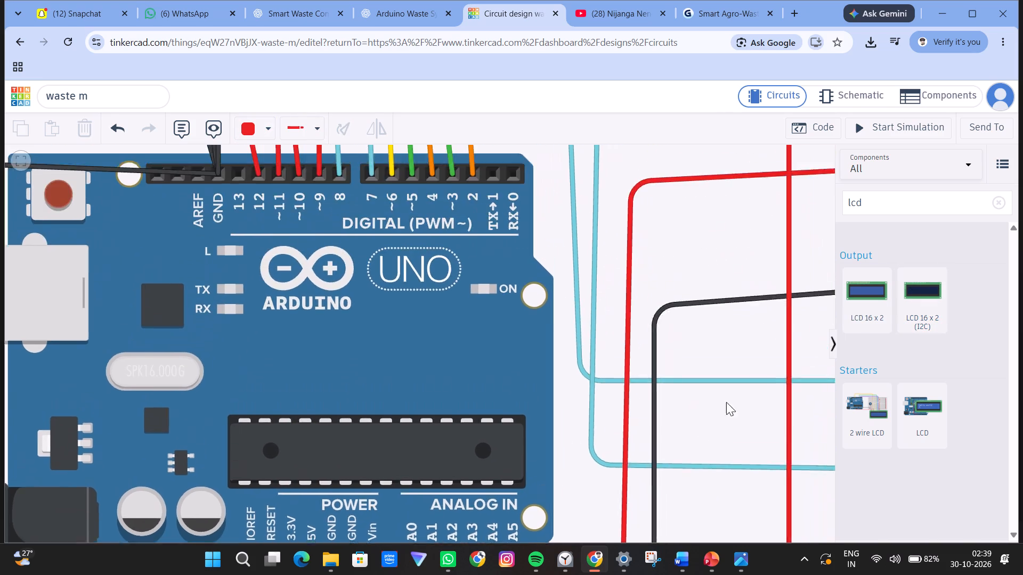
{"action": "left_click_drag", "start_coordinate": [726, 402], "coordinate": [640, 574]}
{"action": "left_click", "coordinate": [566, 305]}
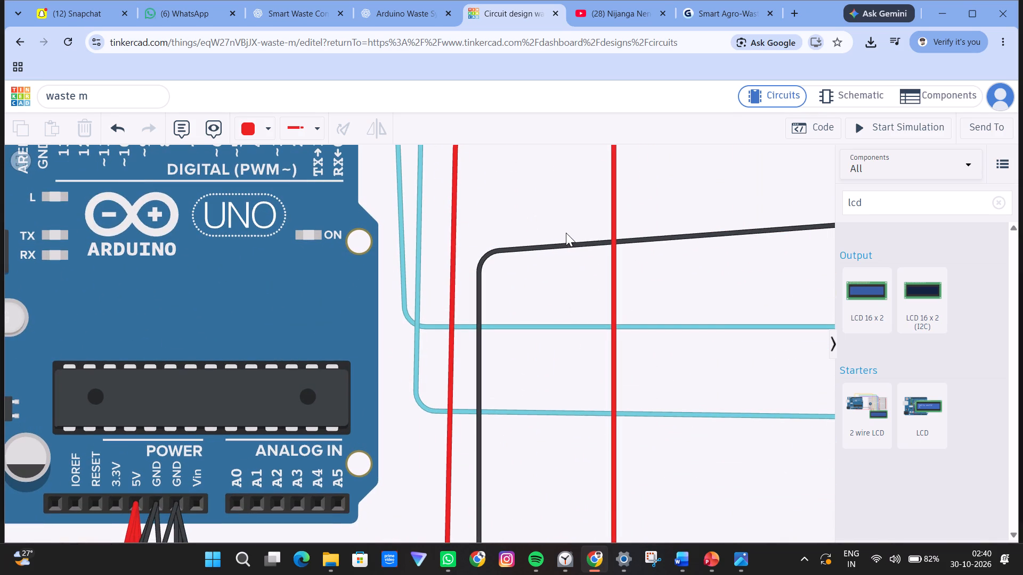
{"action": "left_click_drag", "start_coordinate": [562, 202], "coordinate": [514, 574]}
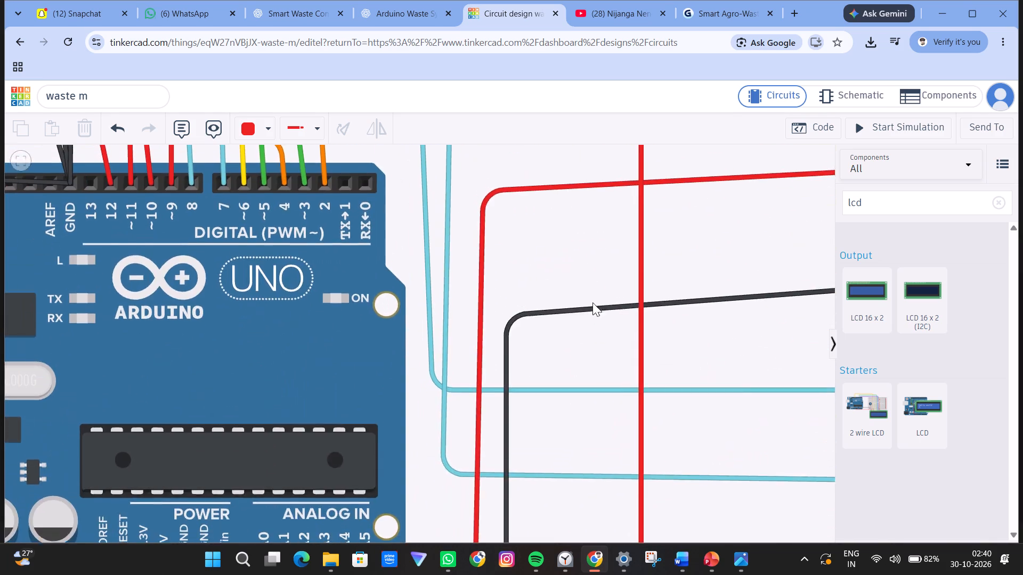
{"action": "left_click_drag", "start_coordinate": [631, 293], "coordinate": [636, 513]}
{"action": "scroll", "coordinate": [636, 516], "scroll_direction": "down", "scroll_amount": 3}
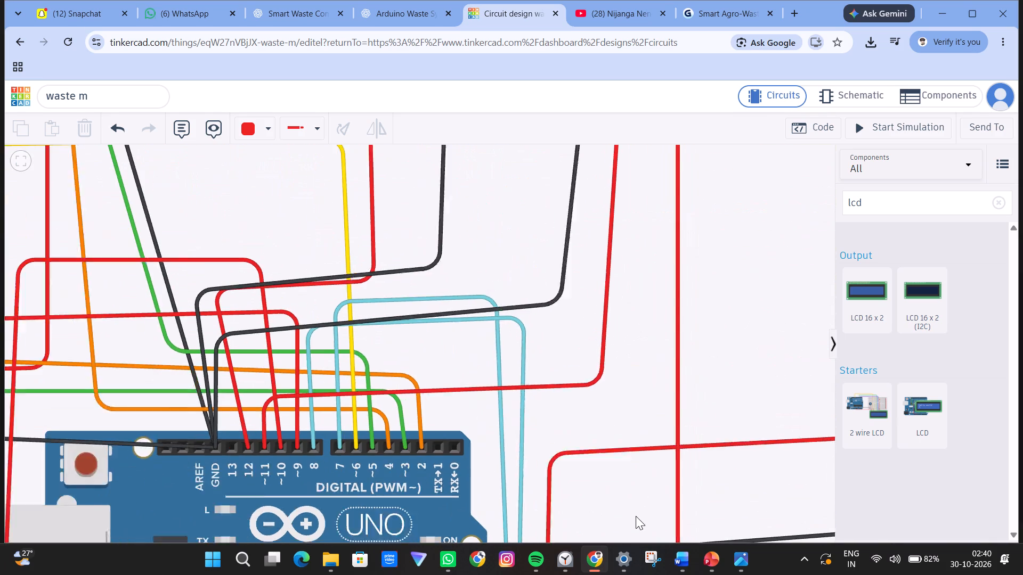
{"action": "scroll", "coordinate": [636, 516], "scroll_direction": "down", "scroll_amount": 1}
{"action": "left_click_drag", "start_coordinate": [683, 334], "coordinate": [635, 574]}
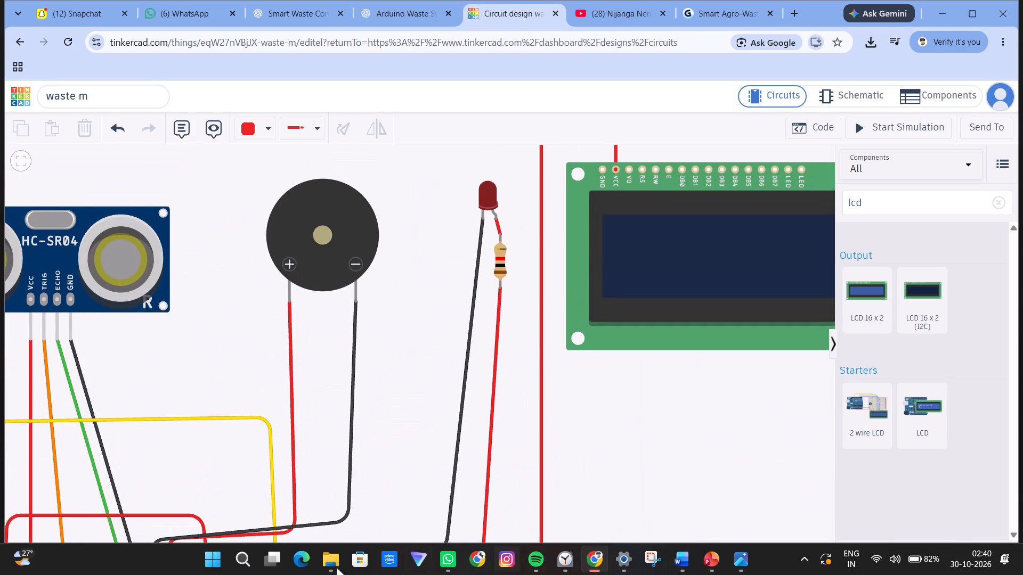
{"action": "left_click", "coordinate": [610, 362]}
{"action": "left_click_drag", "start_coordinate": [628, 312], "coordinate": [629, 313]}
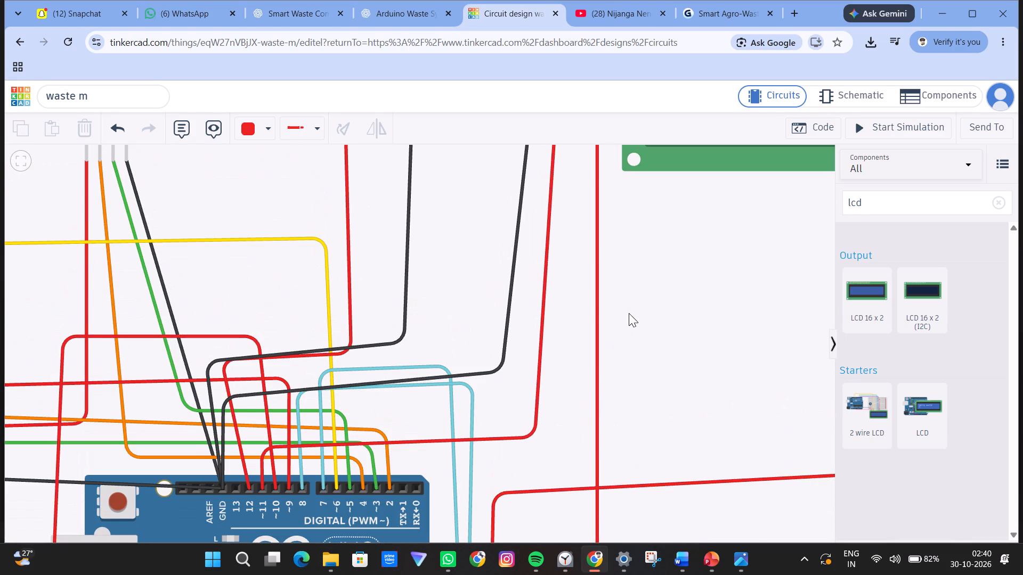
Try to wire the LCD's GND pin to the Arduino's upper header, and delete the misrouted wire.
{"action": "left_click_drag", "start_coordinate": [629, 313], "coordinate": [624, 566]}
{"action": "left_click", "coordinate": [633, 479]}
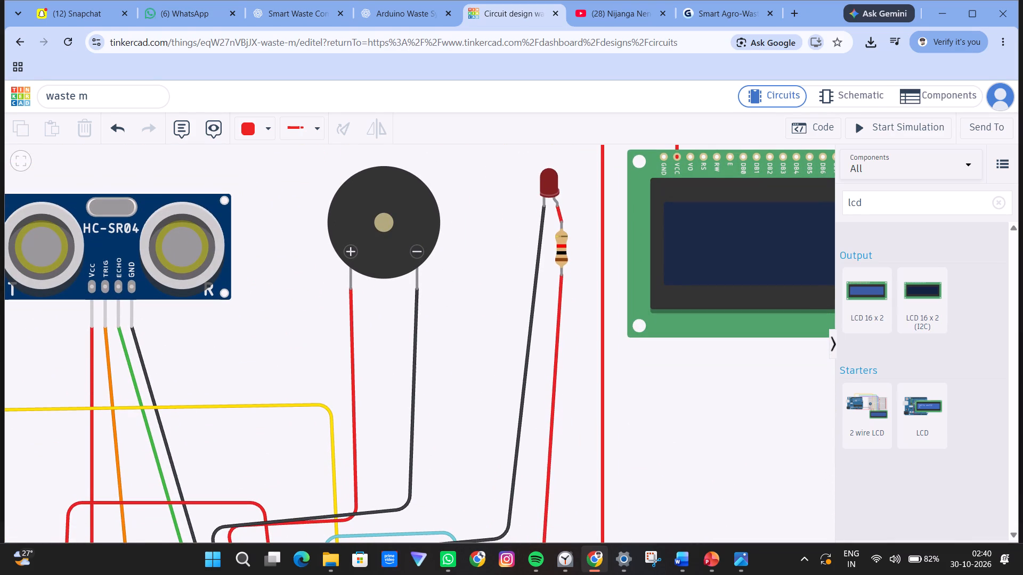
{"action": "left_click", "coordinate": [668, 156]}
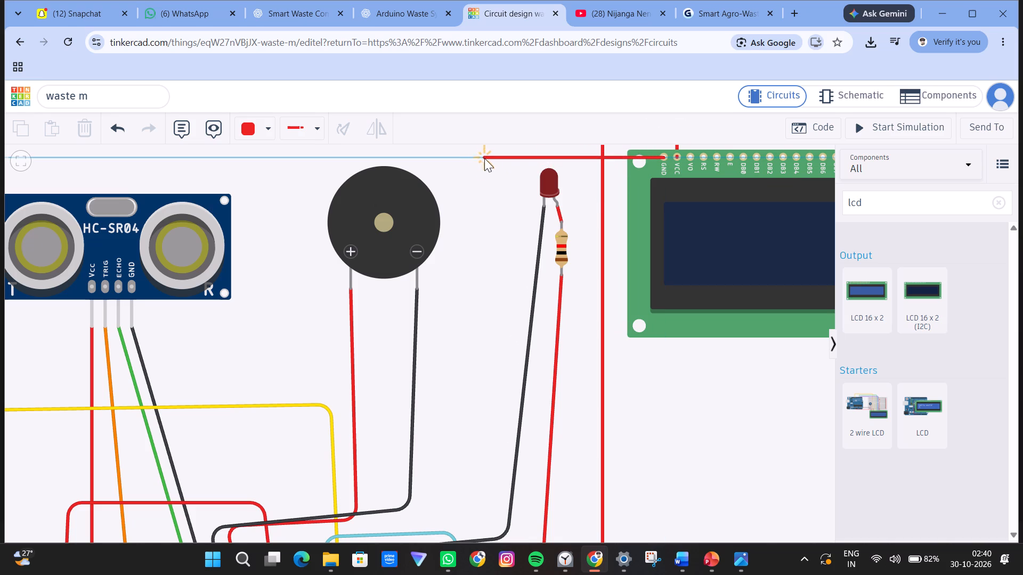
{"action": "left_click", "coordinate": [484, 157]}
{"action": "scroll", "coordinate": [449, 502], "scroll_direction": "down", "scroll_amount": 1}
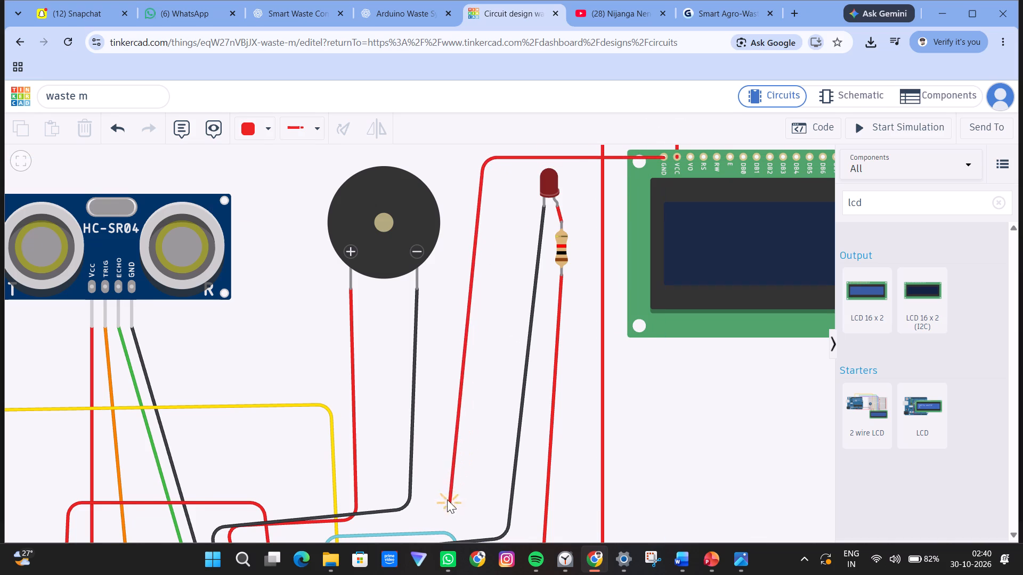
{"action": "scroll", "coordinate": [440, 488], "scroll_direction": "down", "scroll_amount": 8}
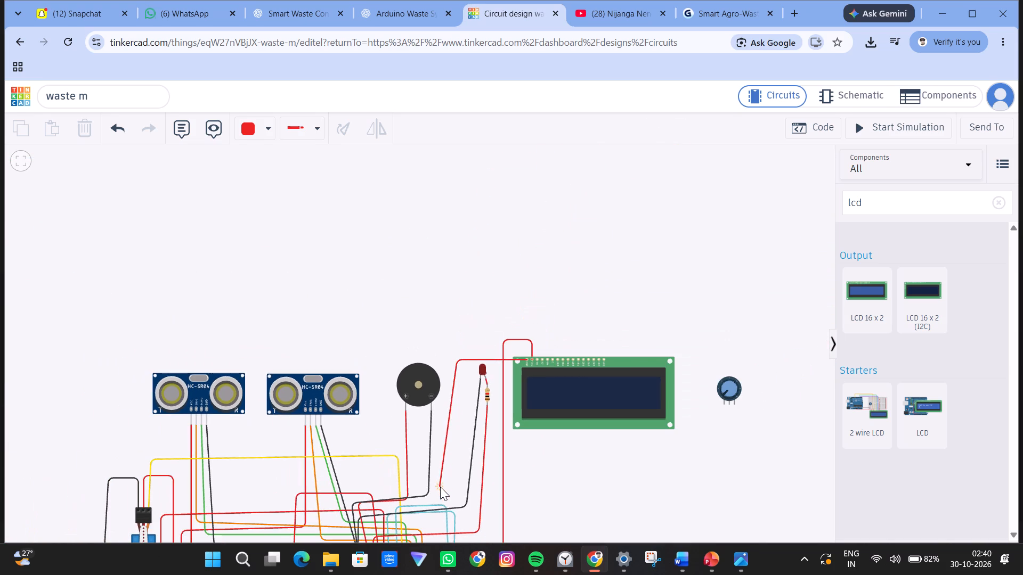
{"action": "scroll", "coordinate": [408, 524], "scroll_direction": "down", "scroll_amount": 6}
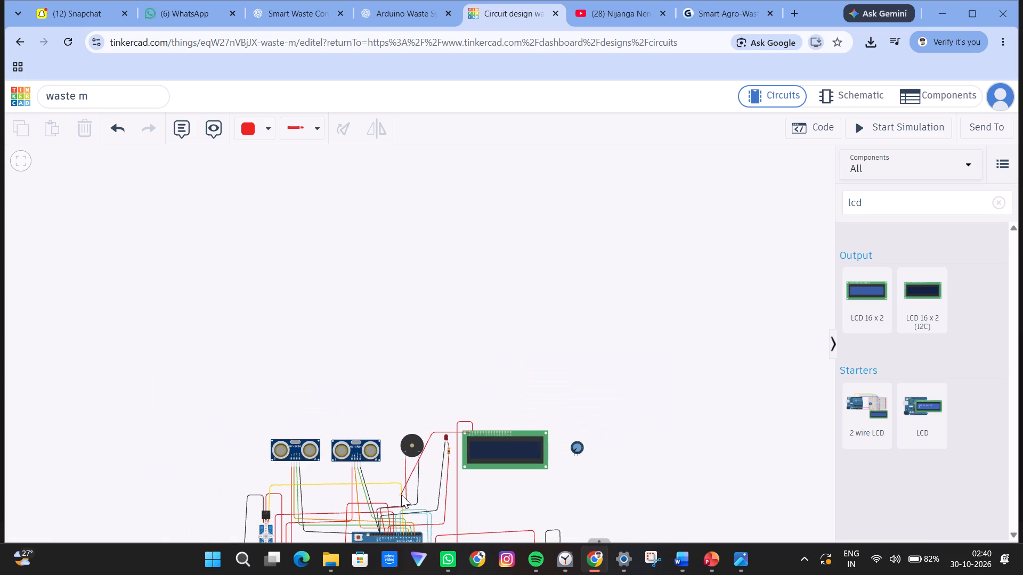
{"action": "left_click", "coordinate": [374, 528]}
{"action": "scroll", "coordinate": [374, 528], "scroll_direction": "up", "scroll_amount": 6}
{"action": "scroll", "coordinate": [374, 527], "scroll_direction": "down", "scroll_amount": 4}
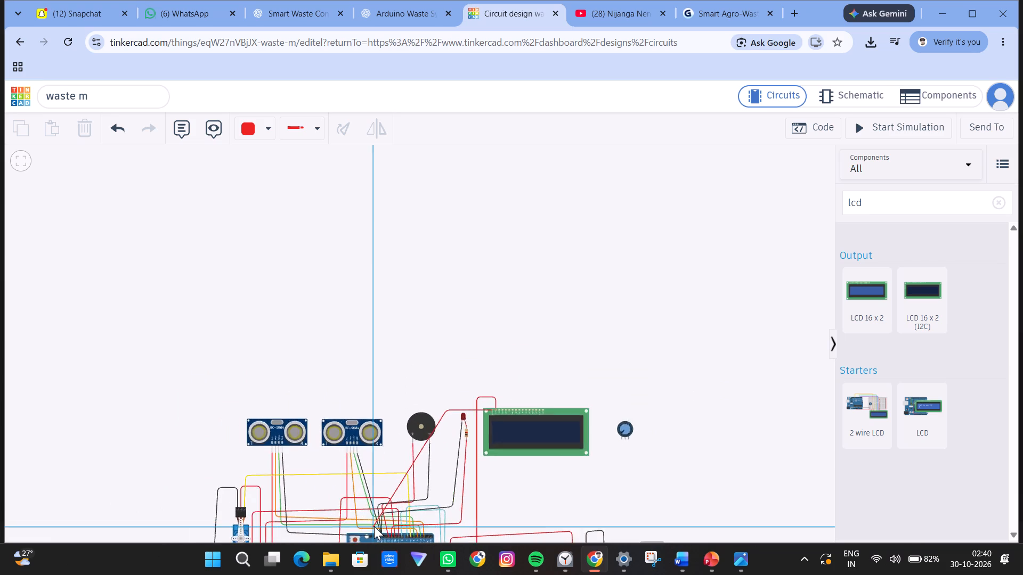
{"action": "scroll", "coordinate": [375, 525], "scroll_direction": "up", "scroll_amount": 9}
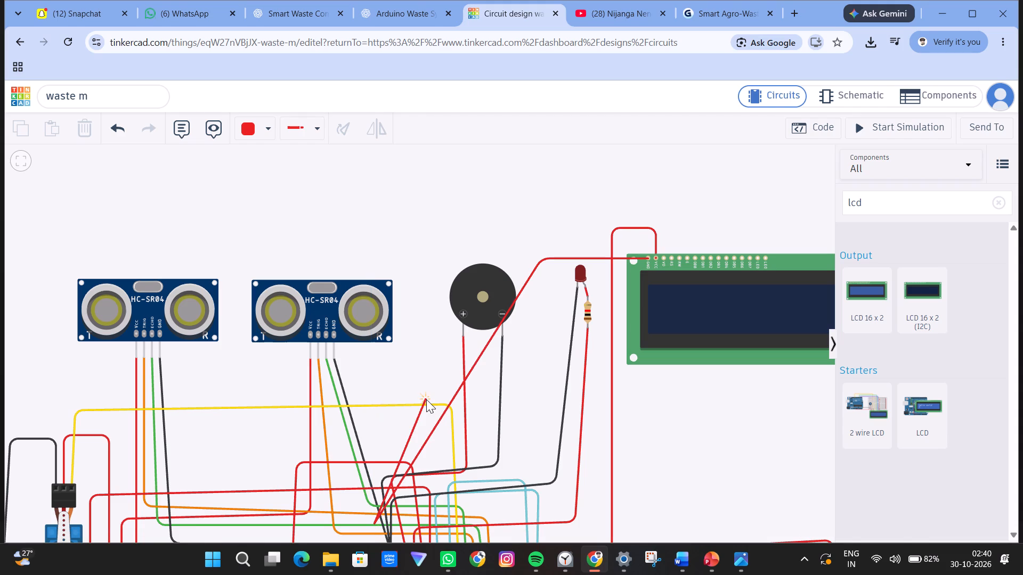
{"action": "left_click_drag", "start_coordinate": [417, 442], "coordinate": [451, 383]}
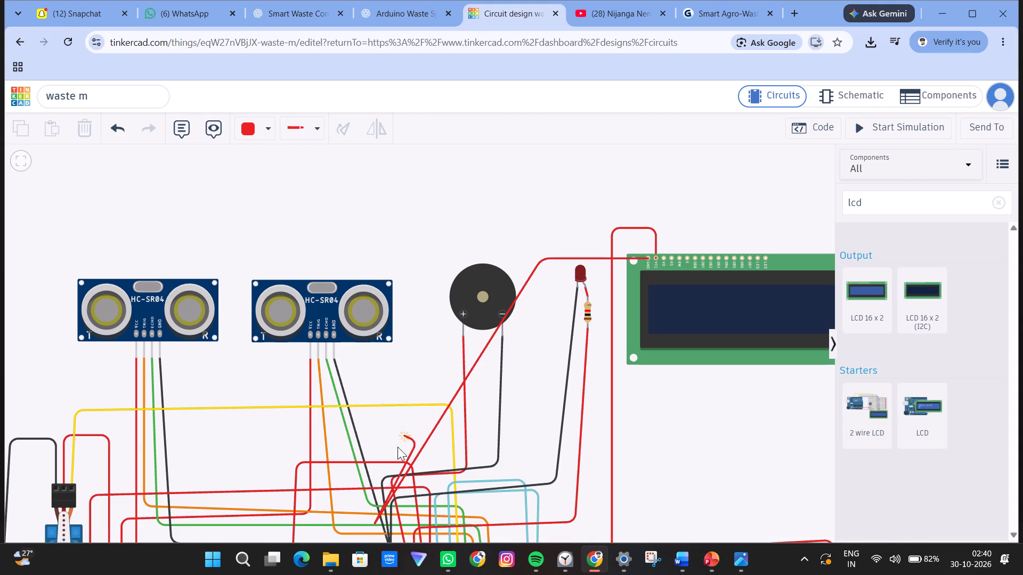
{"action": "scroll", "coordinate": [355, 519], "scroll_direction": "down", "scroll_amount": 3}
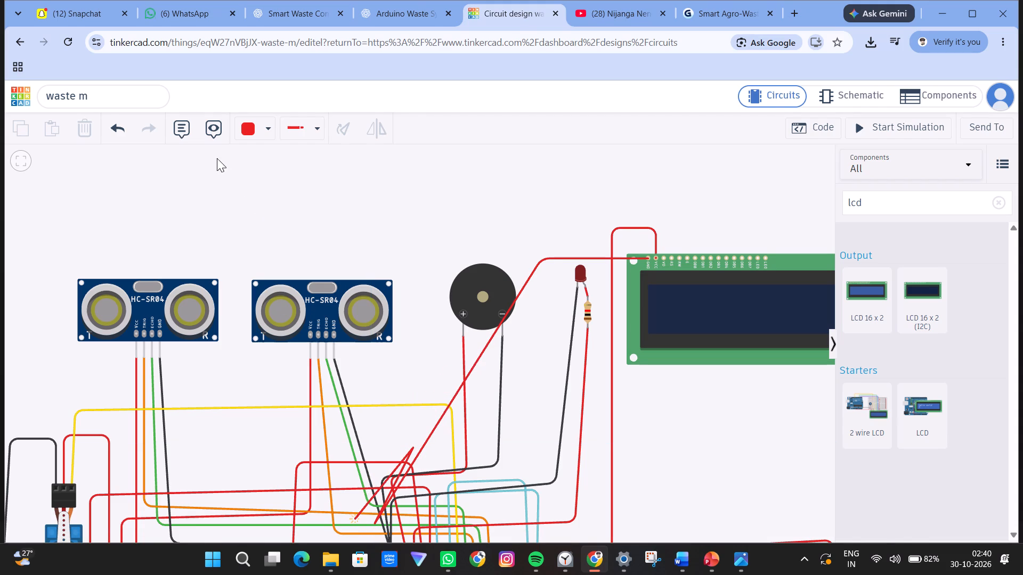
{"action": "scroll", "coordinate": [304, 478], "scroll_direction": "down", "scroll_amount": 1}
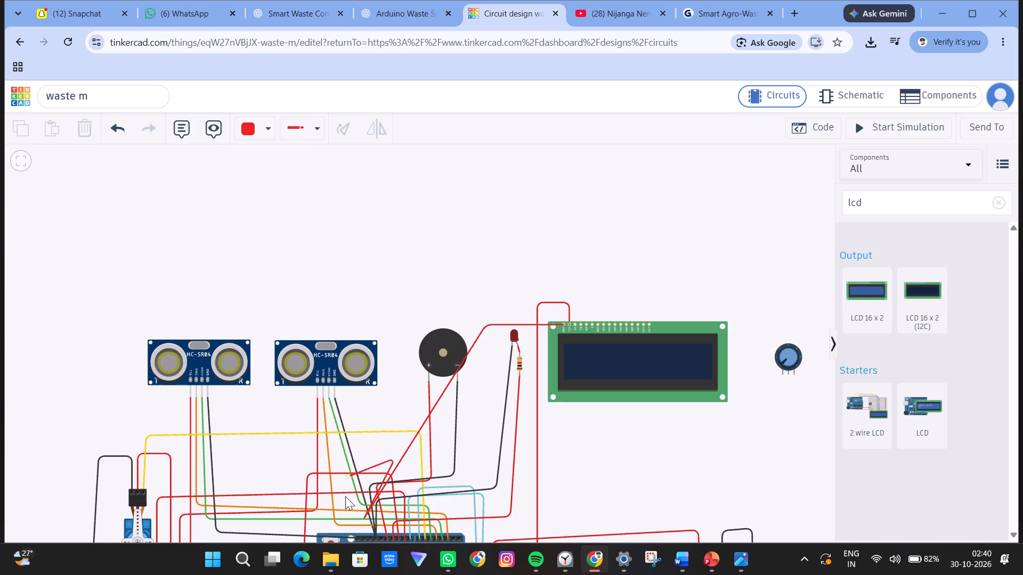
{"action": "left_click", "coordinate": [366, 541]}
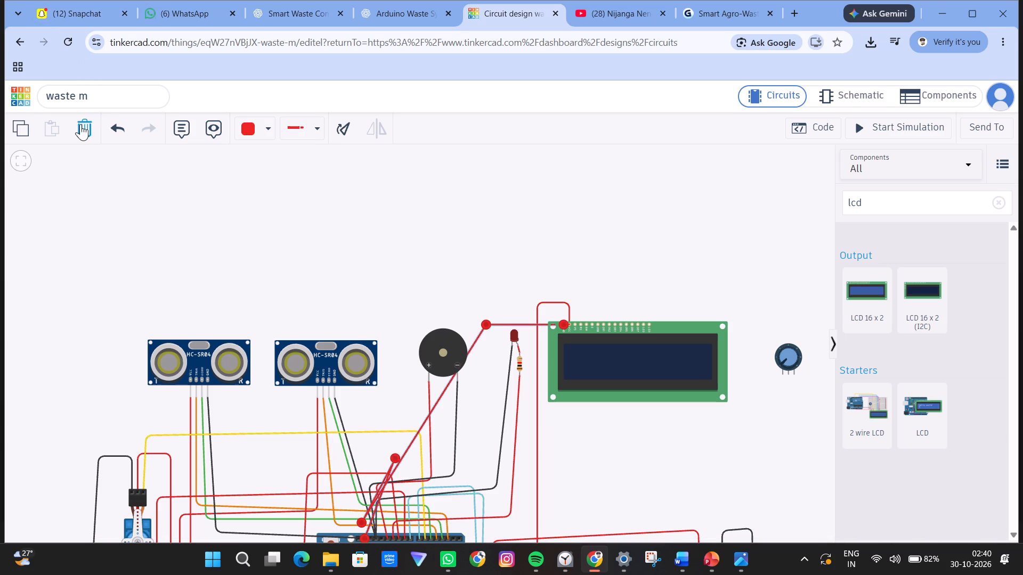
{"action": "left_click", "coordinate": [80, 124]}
Wire the LCD's GND pin to the Arduino's GND pin beside pin 13, routed across above the buzzer.
{"action": "left_click_drag", "start_coordinate": [391, 389], "coordinate": [423, 278]}
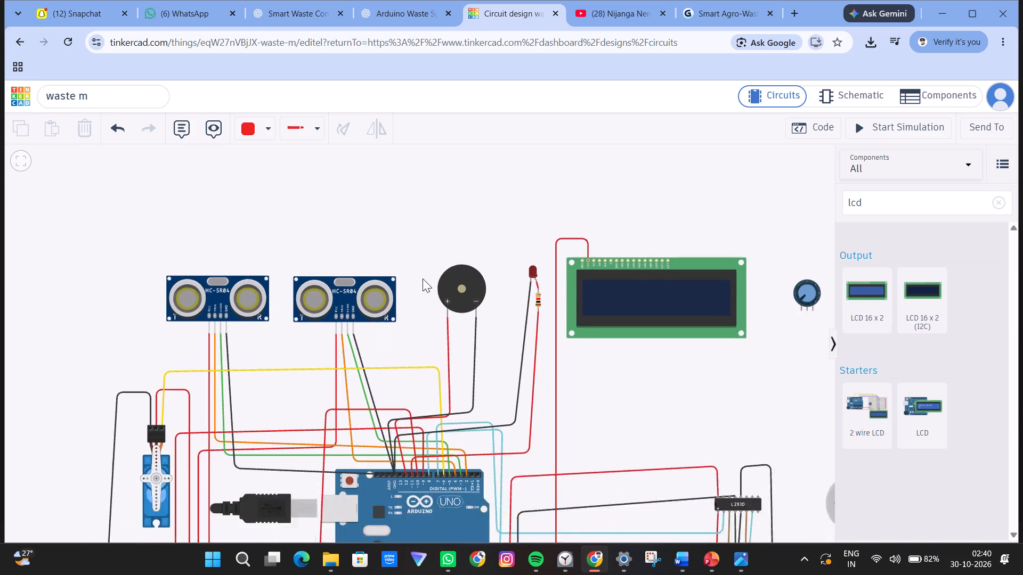
{"action": "left_click_drag", "start_coordinate": [423, 278], "coordinate": [333, 236]}
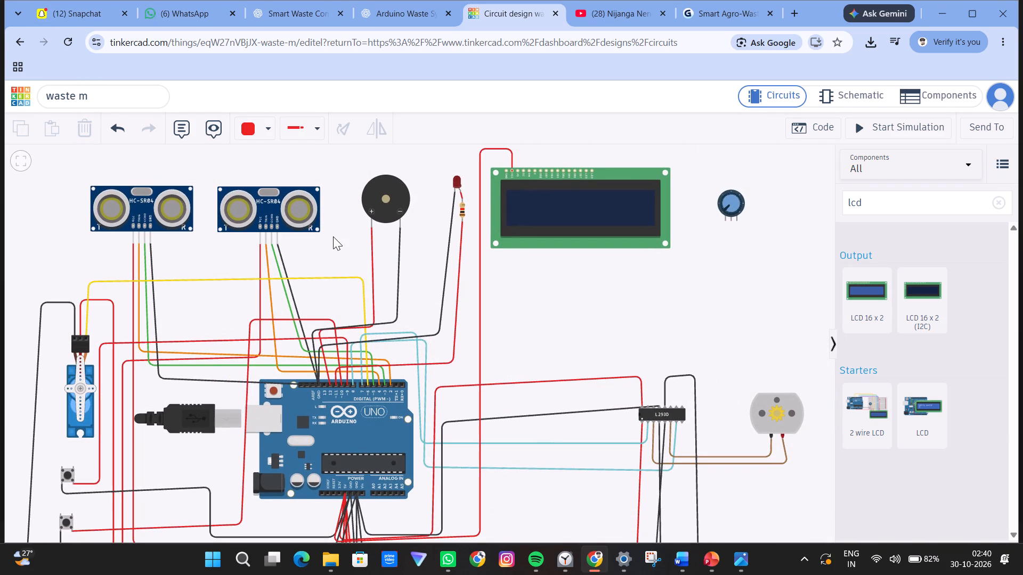
{"action": "left_click", "coordinate": [504, 170]}
{"action": "left_click", "coordinate": [338, 172]}
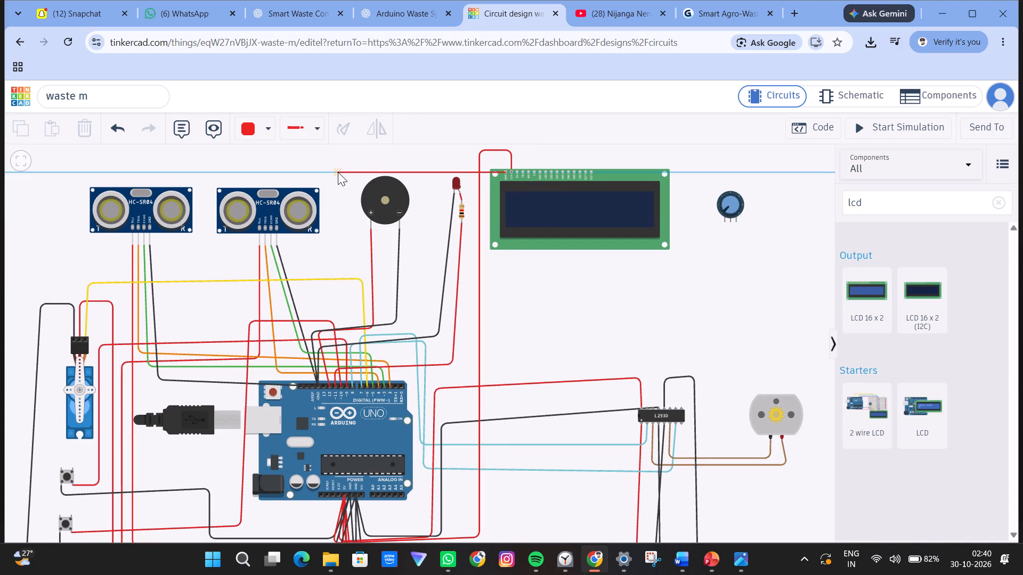
{"action": "scroll", "coordinate": [321, 377], "scroll_direction": "up", "scroll_amount": 3}
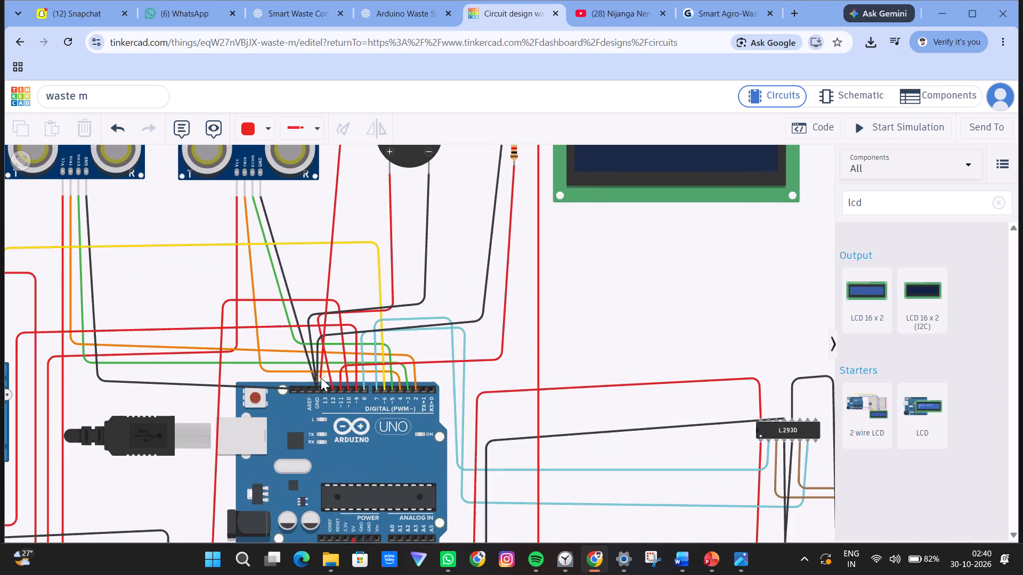
{"action": "scroll", "coordinate": [321, 377], "scroll_direction": "up", "scroll_amount": 2}
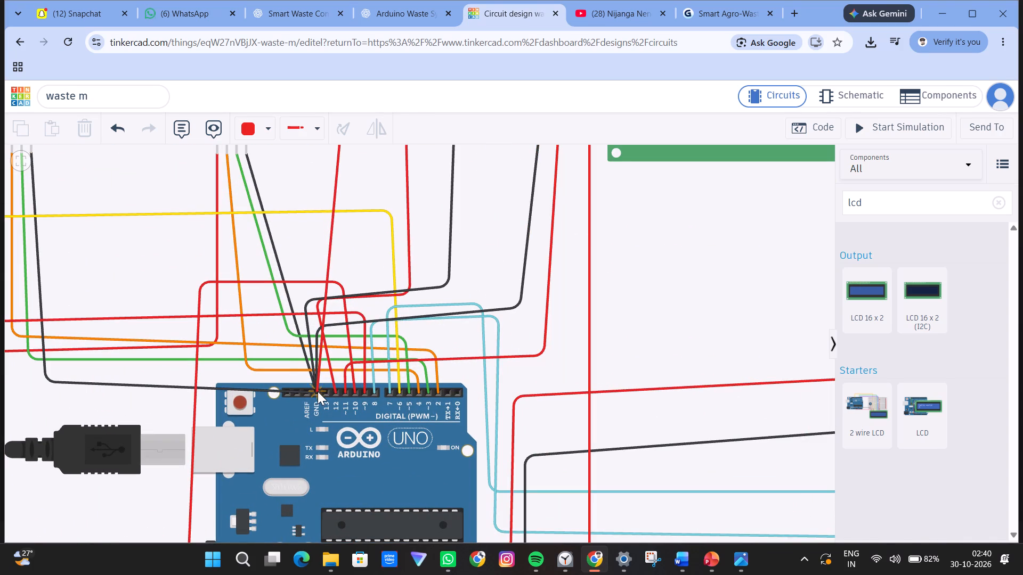
{"action": "left_click", "coordinate": [318, 396]}
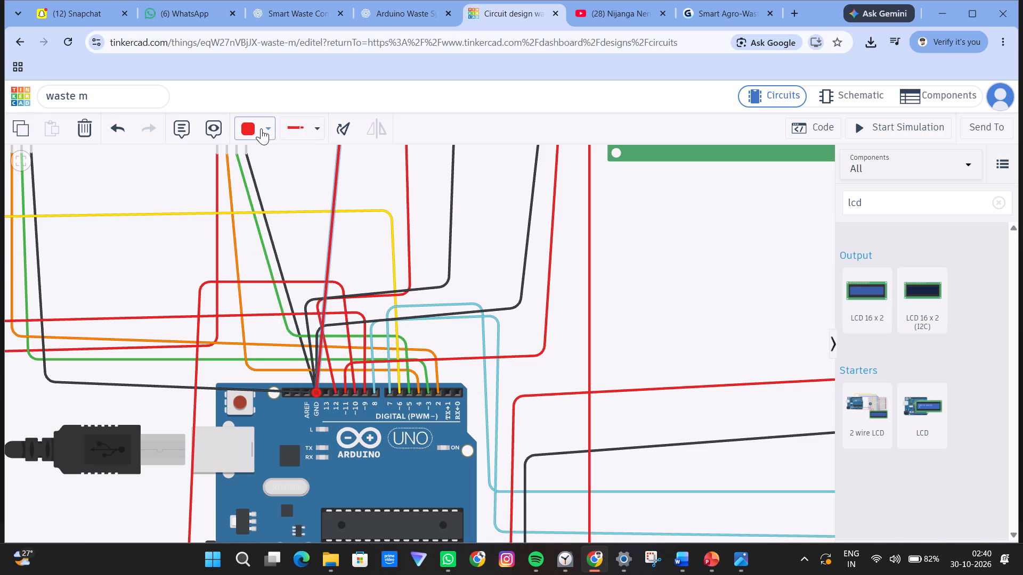
Colour the LCD's GND wire black.
{"action": "left_click", "coordinate": [261, 128]}
{"action": "left_click", "coordinate": [270, 170]}
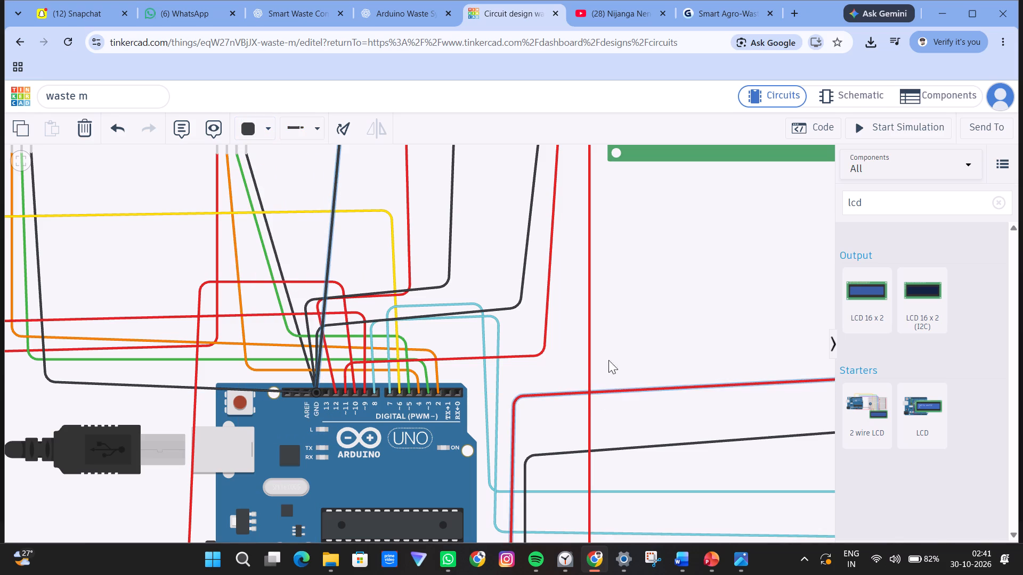
Check the LCD and potentiometer connections in the Smart Agriculture Circuit Diagram image.
{"action": "scroll", "coordinate": [607, 327], "scroll_direction": "up", "scroll_amount": 4}
{"action": "scroll", "coordinate": [607, 327], "scroll_direction": "down", "scroll_amount": 8}
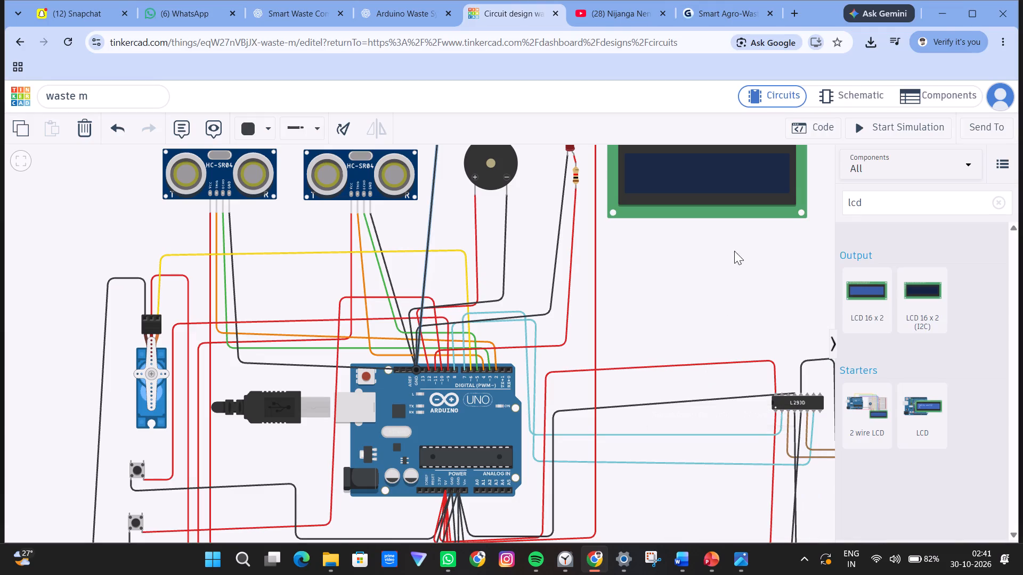
{"action": "left_click_drag", "start_coordinate": [742, 246], "coordinate": [592, 383]}
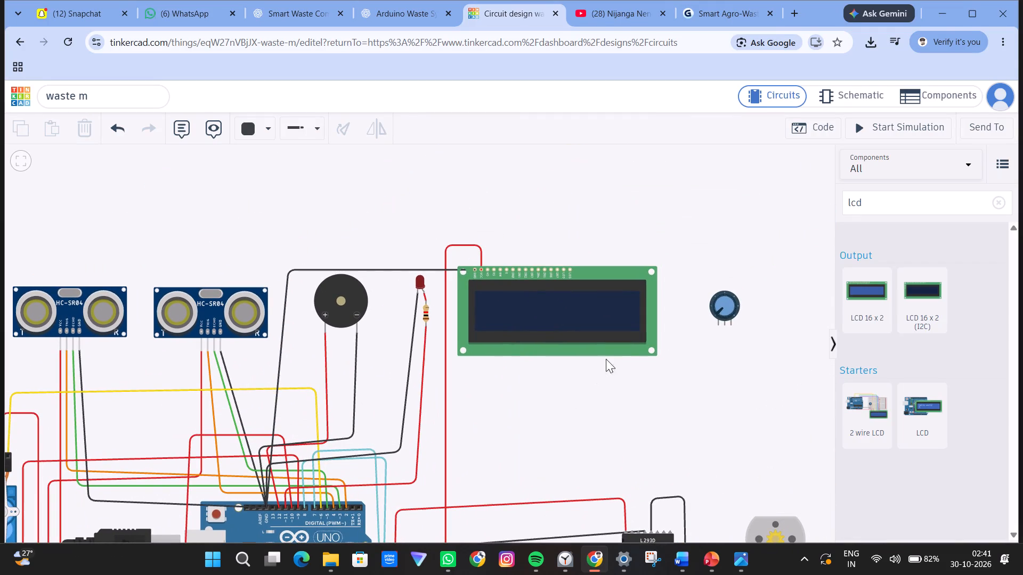
{"action": "scroll", "coordinate": [673, 349], "scroll_direction": "up", "scroll_amount": 3}
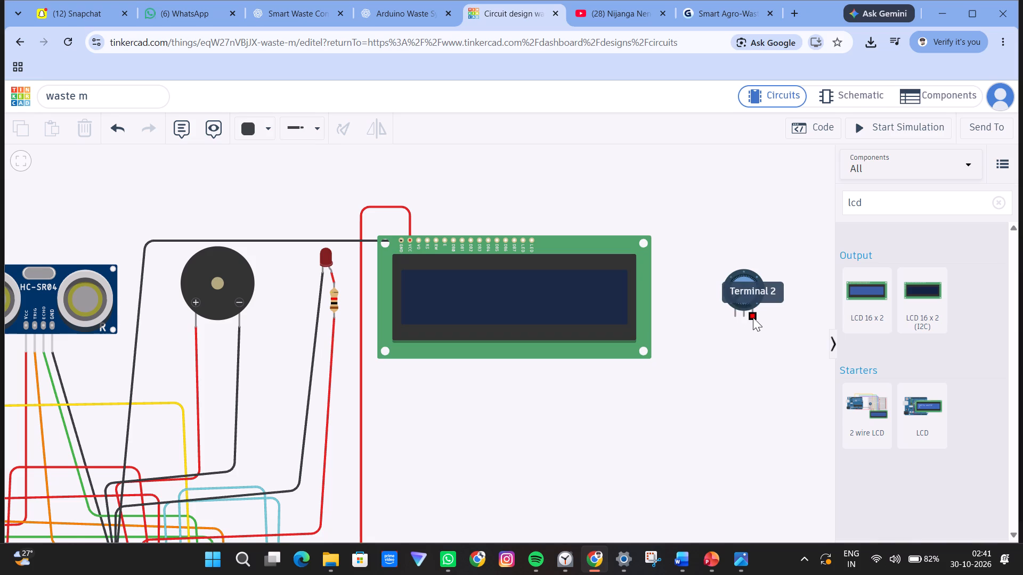
{"action": "left_click", "coordinate": [736, 522]}
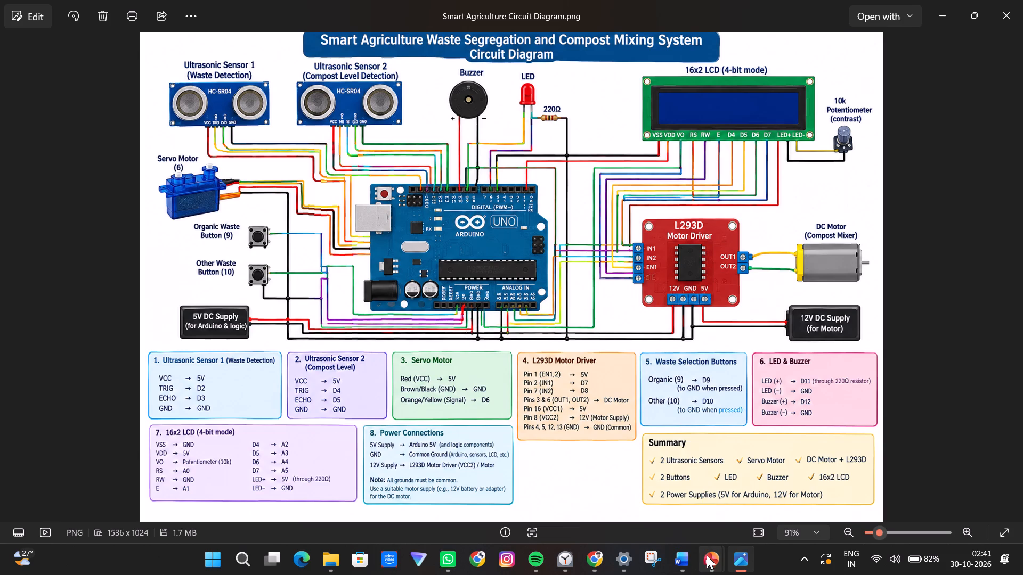
{"action": "left_click", "coordinate": [597, 563]}
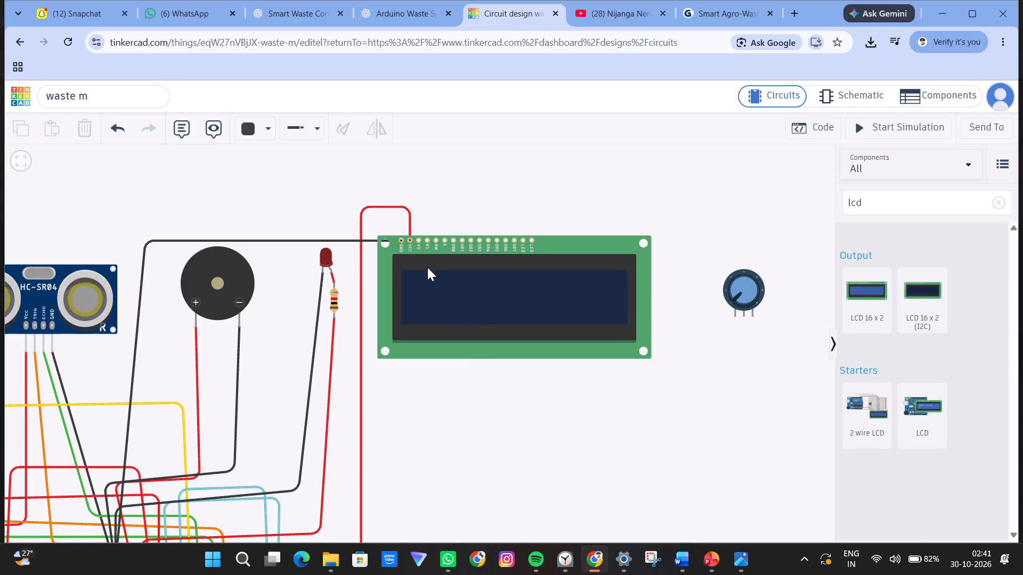
Start a wire from the LCD's VO pin, with a bend above the display.
{"action": "left_click", "coordinate": [417, 238]}
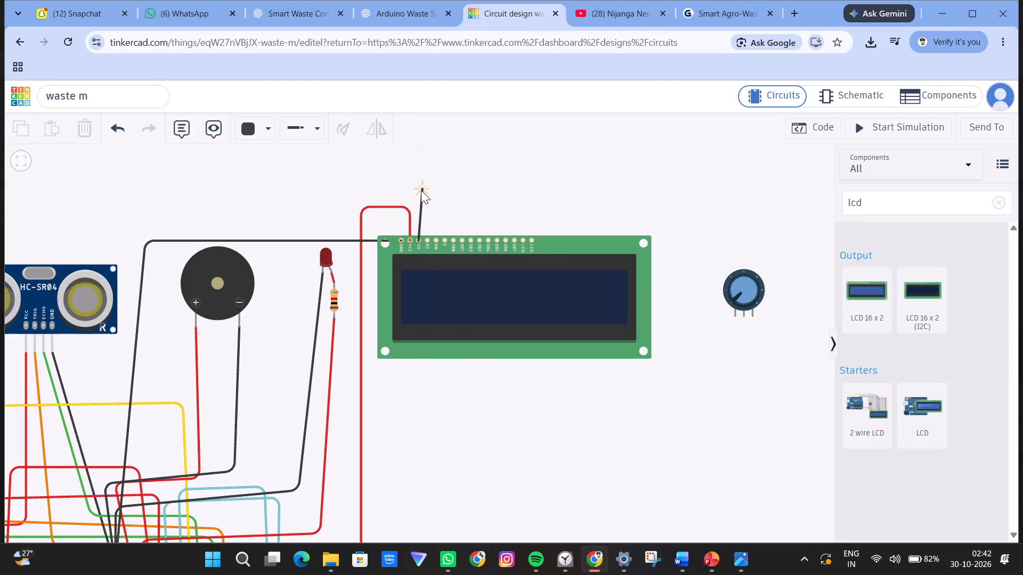
{"action": "left_click", "coordinate": [420, 190]}
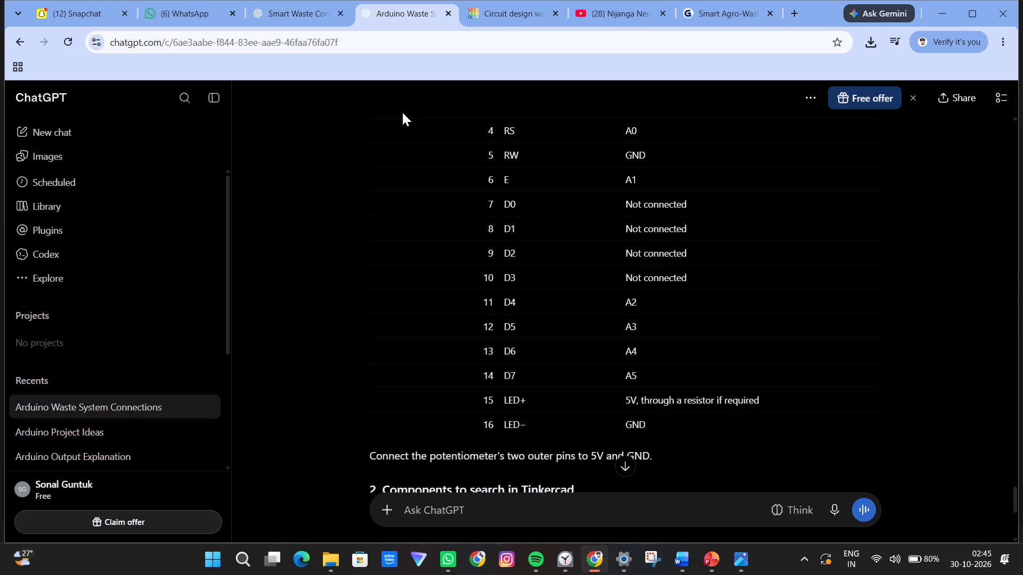
{"action": "left_click", "coordinate": [490, 6]}
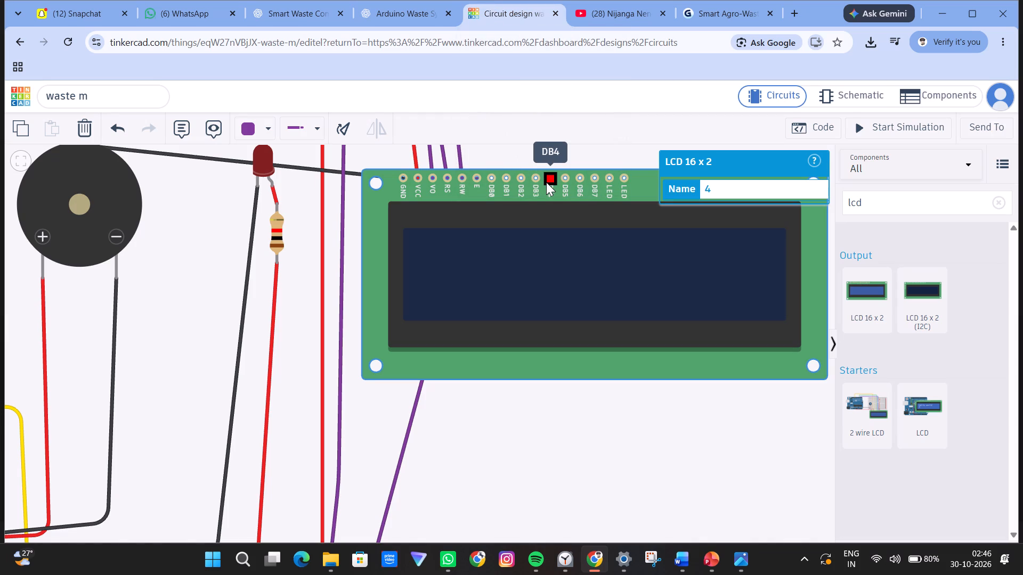
Wire the LCD's DB4 pin to Arduino analog pin A2 in purple, with bends above the display and near its upper-left corner.
{"action": "scroll", "coordinate": [547, 182], "scroll_direction": "down", "scroll_amount": 4}
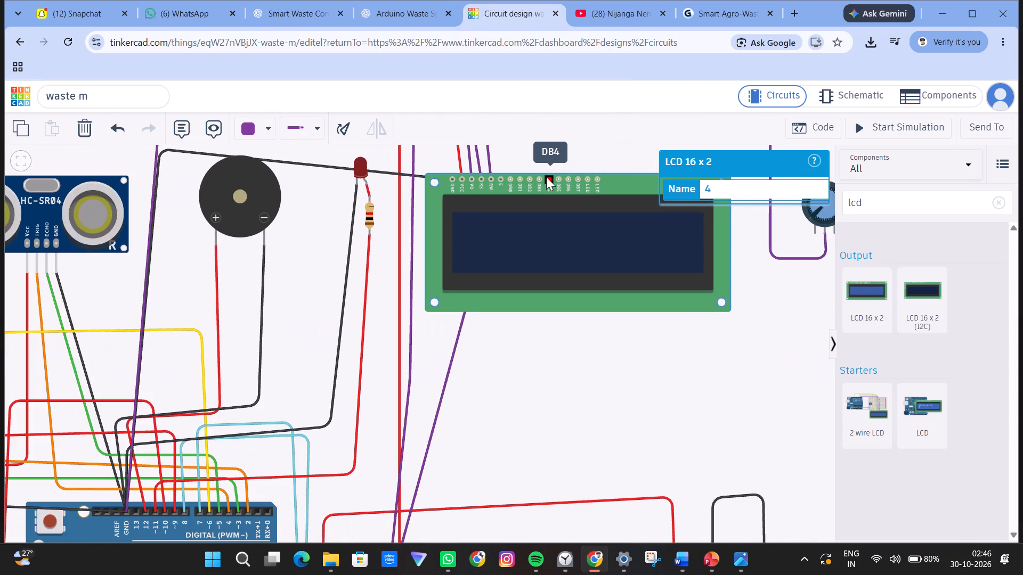
{"action": "scroll", "coordinate": [546, 177], "scroll_direction": "down", "scroll_amount": 1}
{"action": "left_click", "coordinate": [546, 171]}
{"action": "left_click", "coordinate": [546, 178]}
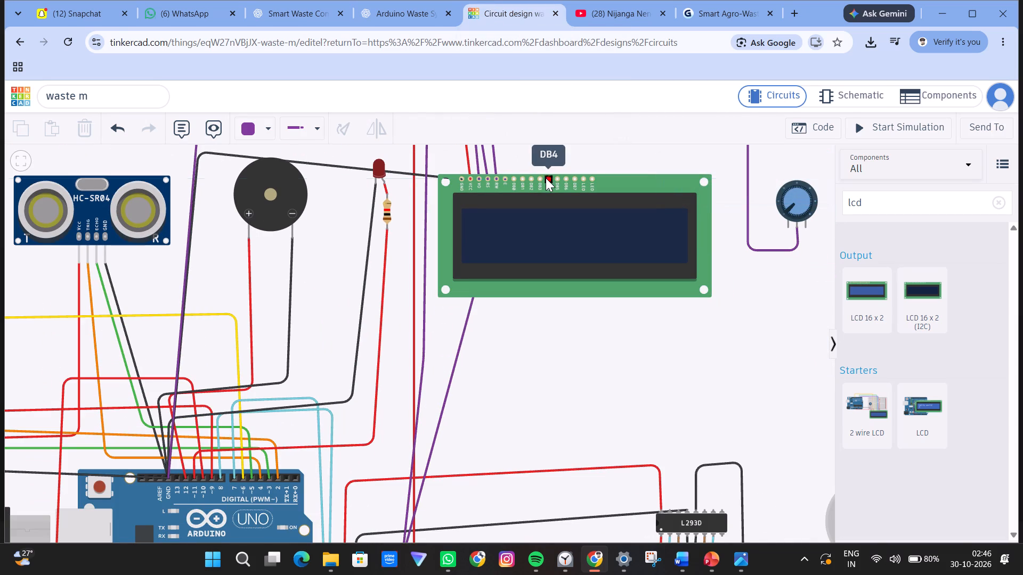
{"action": "left_click", "coordinate": [547, 146]}
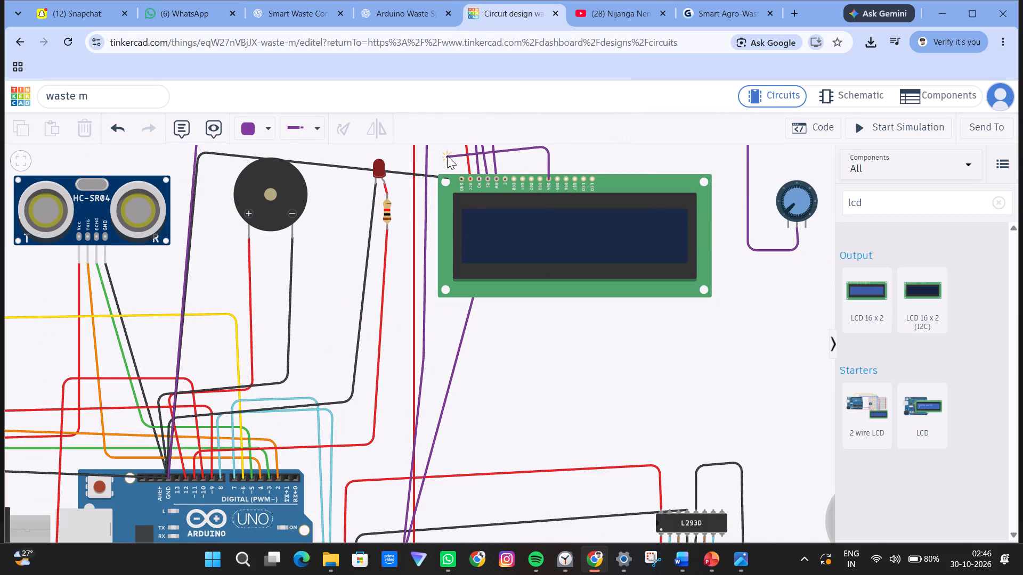
{"action": "left_click", "coordinate": [444, 151]}
{"action": "scroll", "coordinate": [386, 372], "scroll_direction": "down", "scroll_amount": 2}
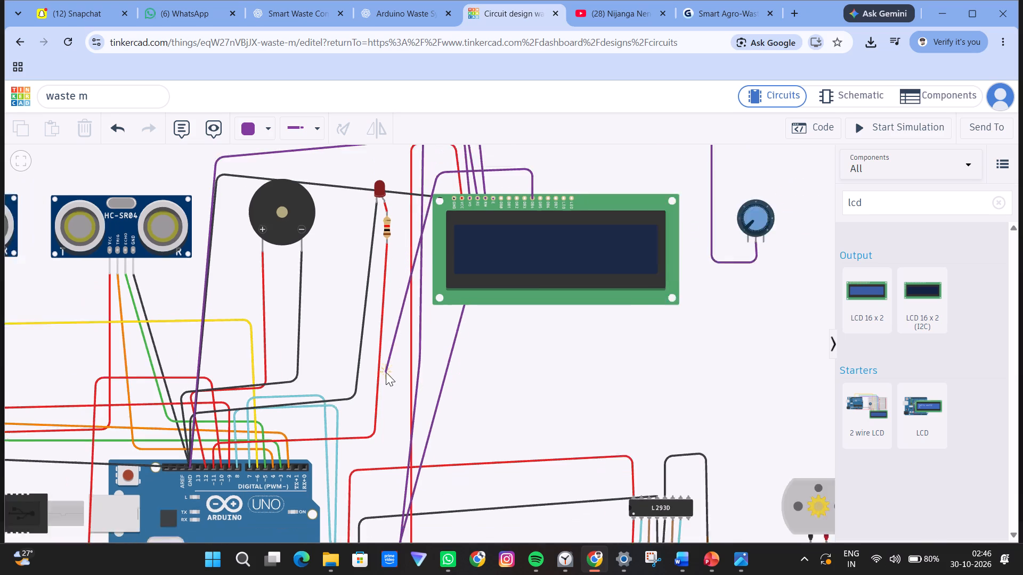
{"action": "scroll", "coordinate": [386, 372], "scroll_direction": "down", "scroll_amount": 5}
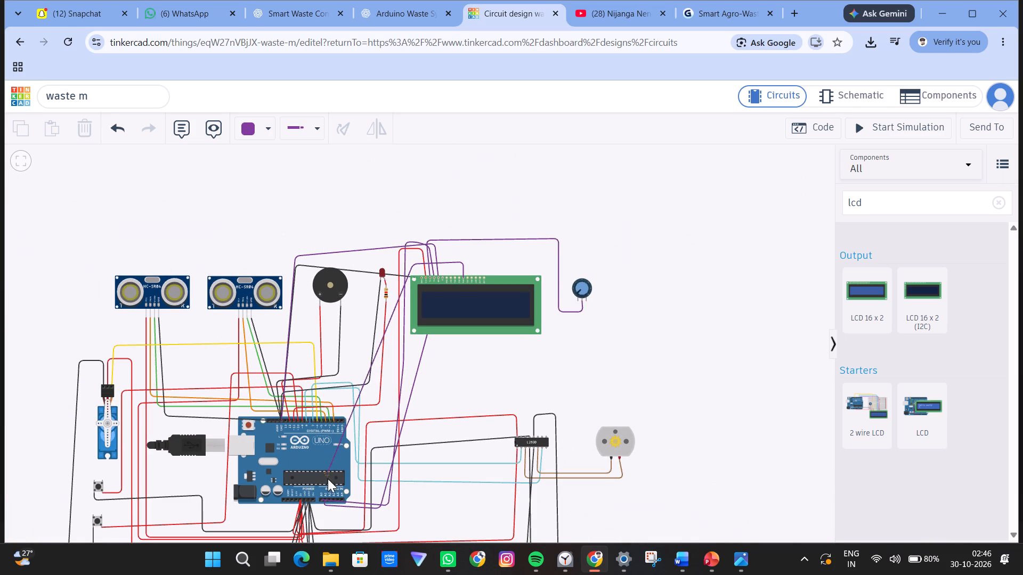
{"action": "scroll", "coordinate": [325, 517], "scroll_direction": "up", "scroll_amount": 7}
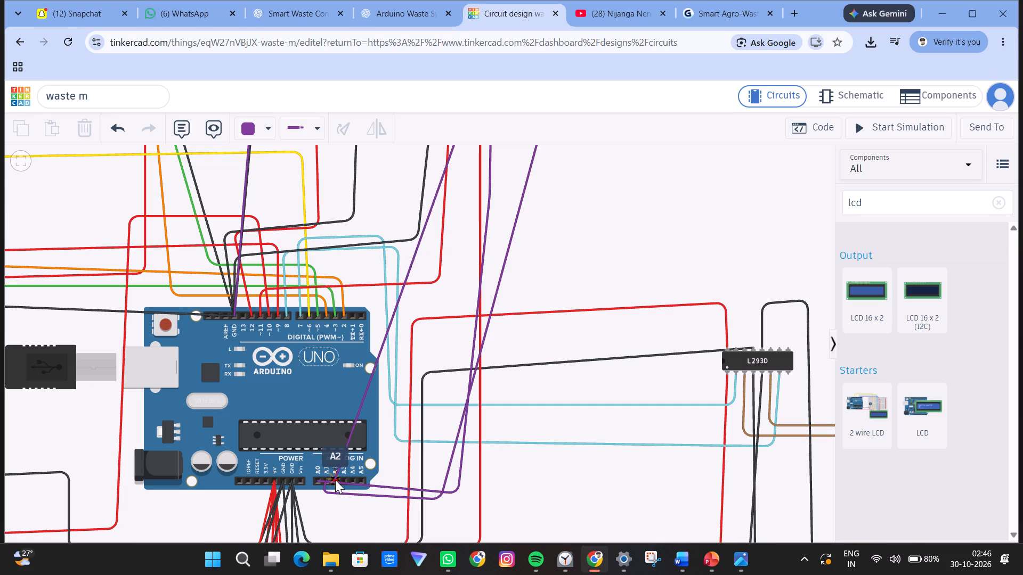
{"action": "left_click", "coordinate": [335, 480]}
Wire the LCD's DB5 pin to Arduino analog pin A3 in purple, with bends above the display and near its upper-left corner.
{"action": "scroll", "coordinate": [581, 319], "scroll_direction": "up", "scroll_amount": 4}
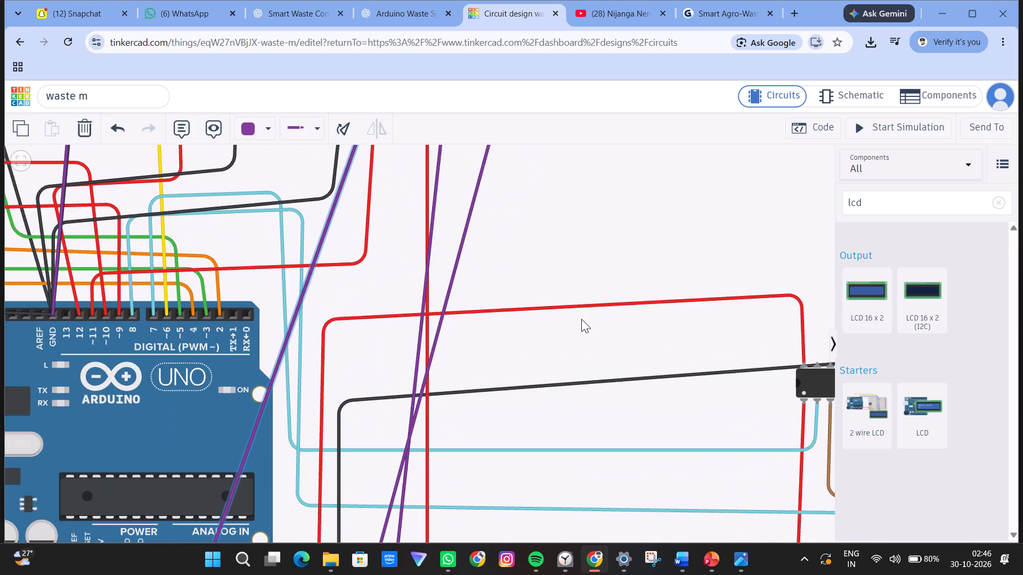
{"action": "left_click_drag", "start_coordinate": [575, 199], "coordinate": [490, 515]}
{"action": "left_click", "coordinate": [557, 174]}
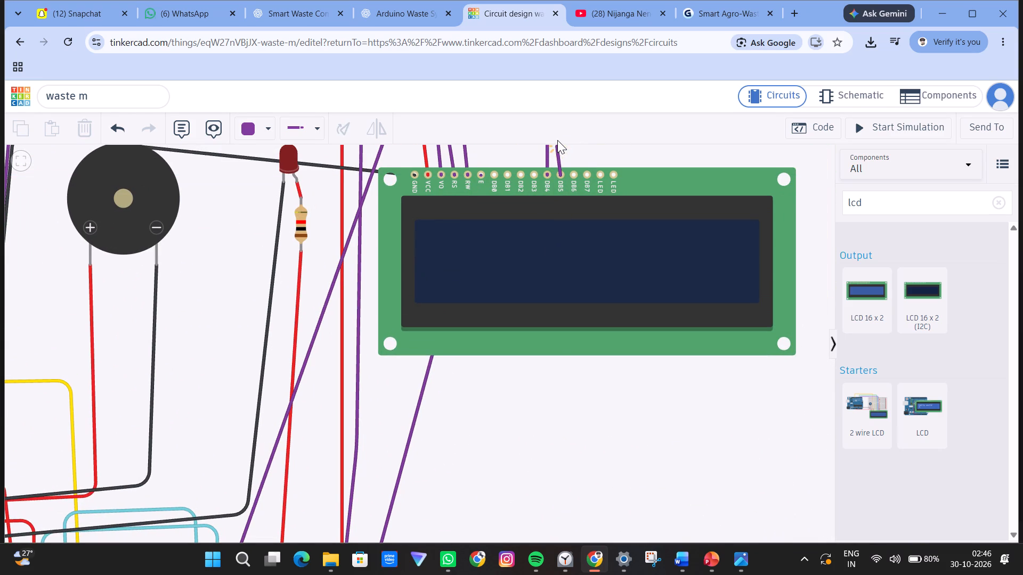
{"action": "scroll", "coordinate": [557, 153], "scroll_direction": "down", "scroll_amount": 8}
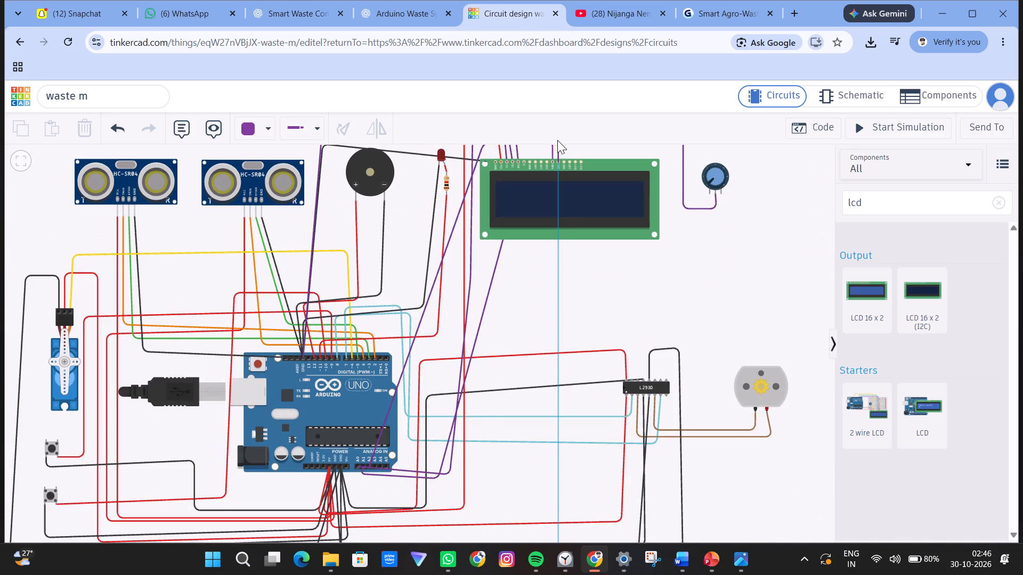
{"action": "left_click", "coordinate": [561, 150]}
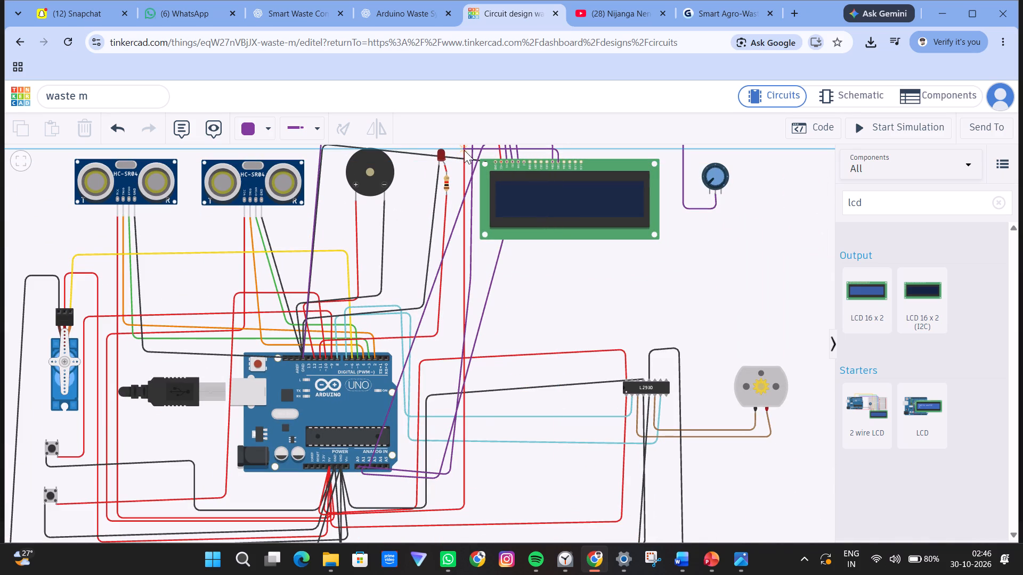
{"action": "left_click", "coordinate": [468, 152]}
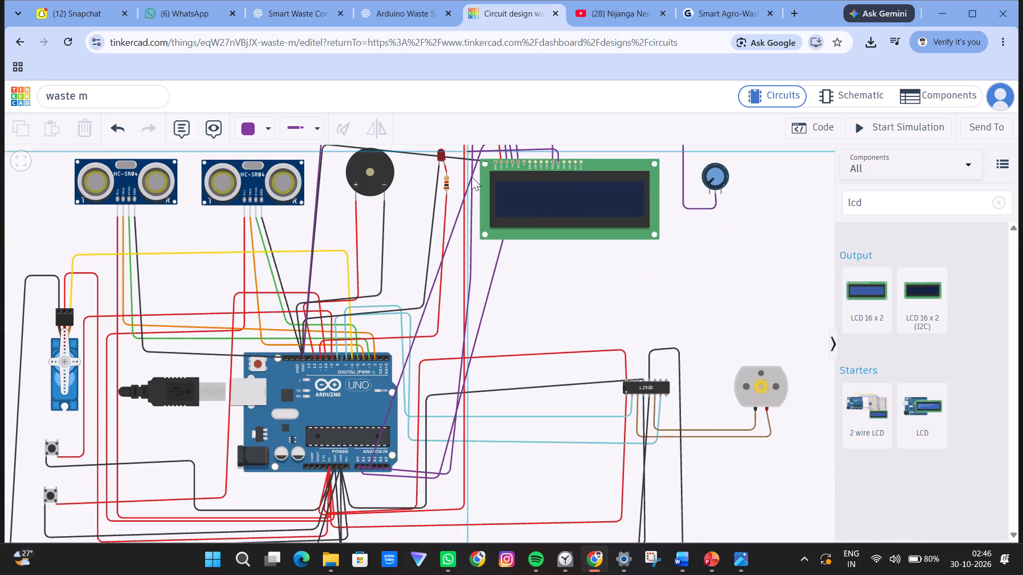
{"action": "scroll", "coordinate": [368, 530], "scroll_direction": "up", "scroll_amount": 5}
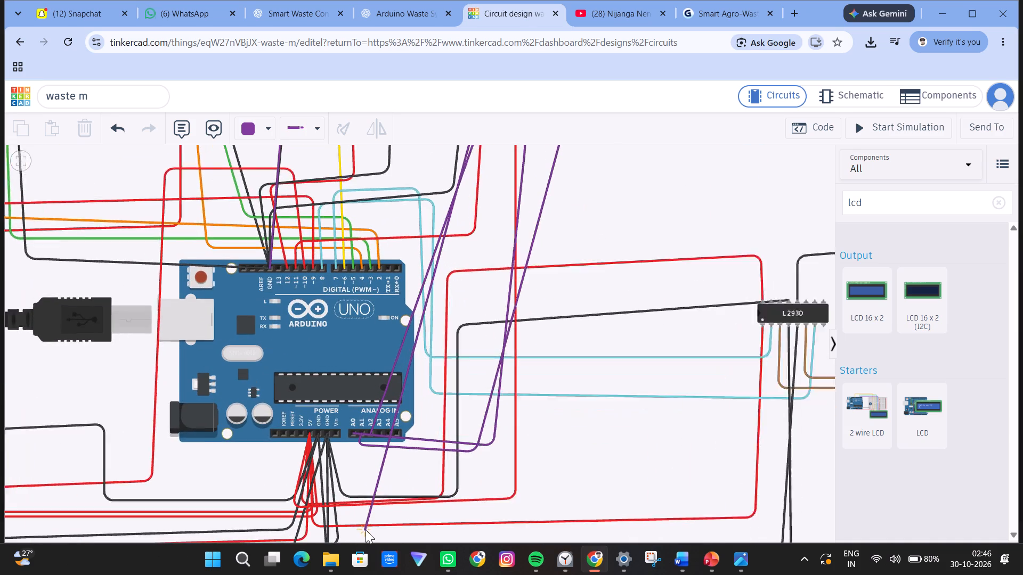
{"action": "scroll", "coordinate": [366, 530], "scroll_direction": "up", "scroll_amount": 1}
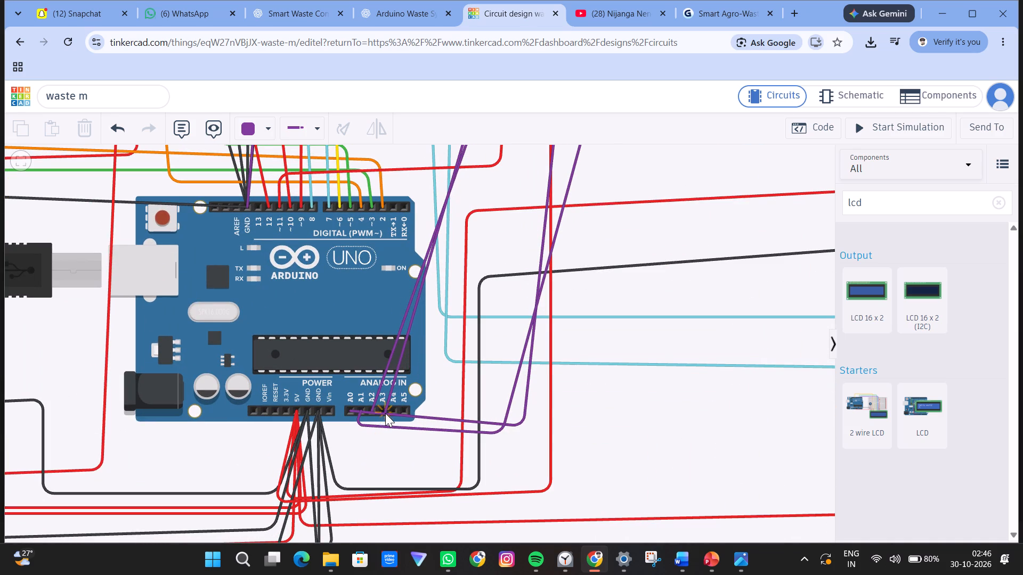
{"action": "left_click", "coordinate": [384, 410]}
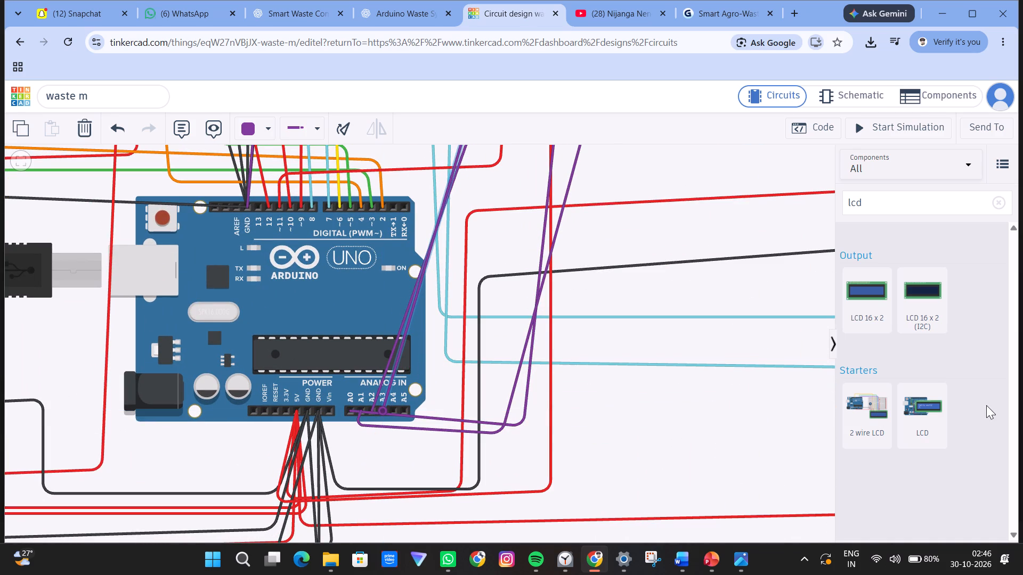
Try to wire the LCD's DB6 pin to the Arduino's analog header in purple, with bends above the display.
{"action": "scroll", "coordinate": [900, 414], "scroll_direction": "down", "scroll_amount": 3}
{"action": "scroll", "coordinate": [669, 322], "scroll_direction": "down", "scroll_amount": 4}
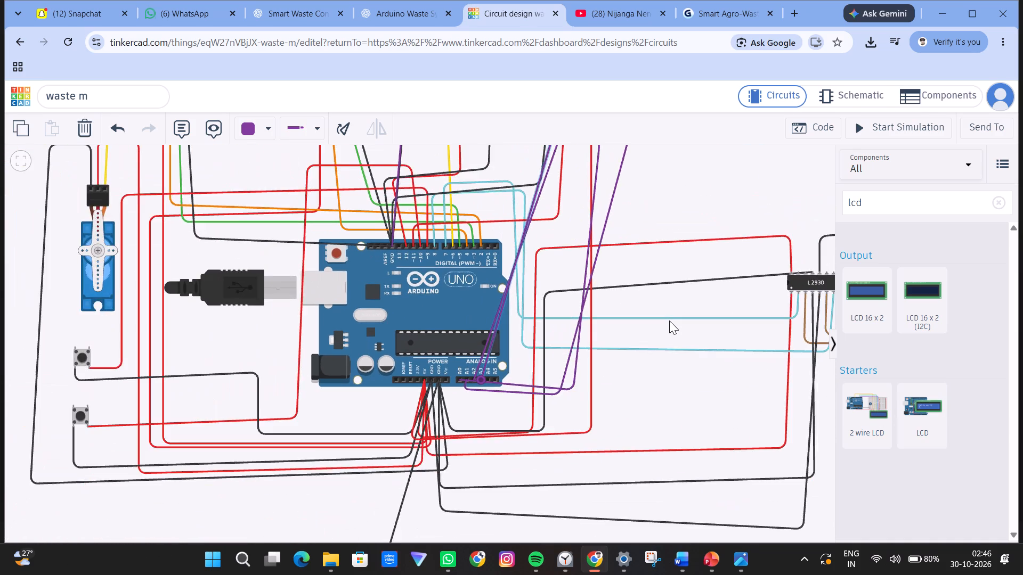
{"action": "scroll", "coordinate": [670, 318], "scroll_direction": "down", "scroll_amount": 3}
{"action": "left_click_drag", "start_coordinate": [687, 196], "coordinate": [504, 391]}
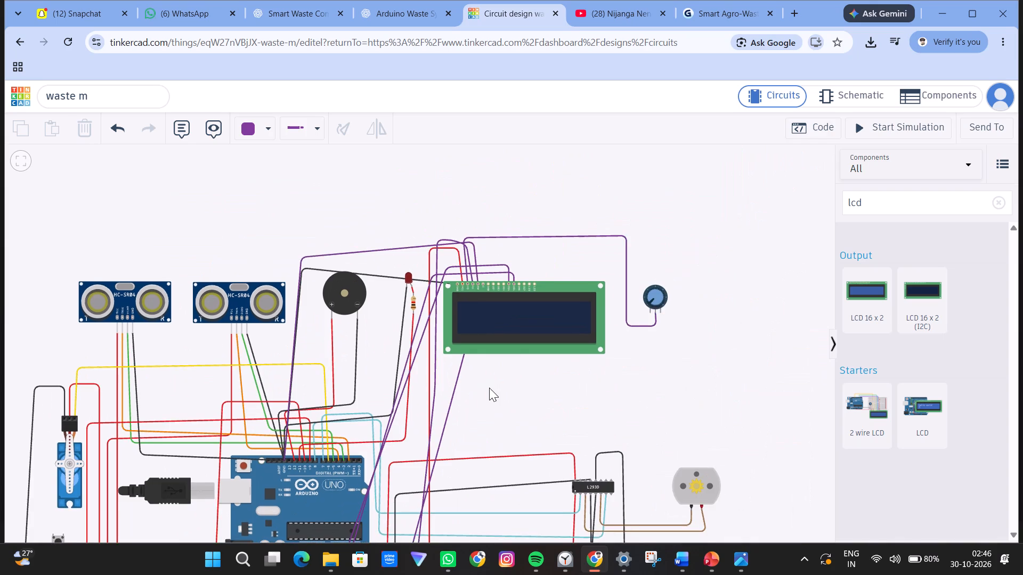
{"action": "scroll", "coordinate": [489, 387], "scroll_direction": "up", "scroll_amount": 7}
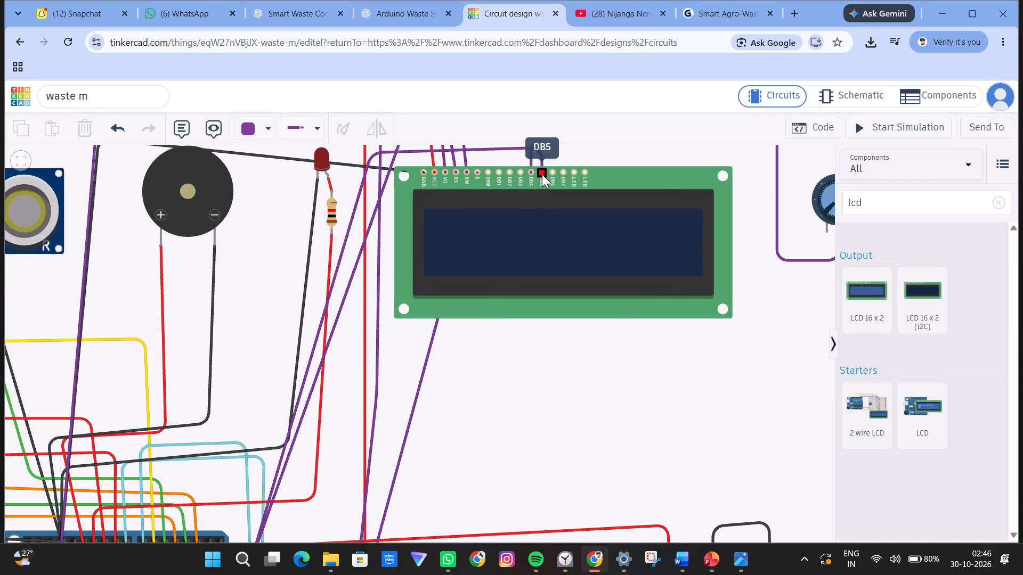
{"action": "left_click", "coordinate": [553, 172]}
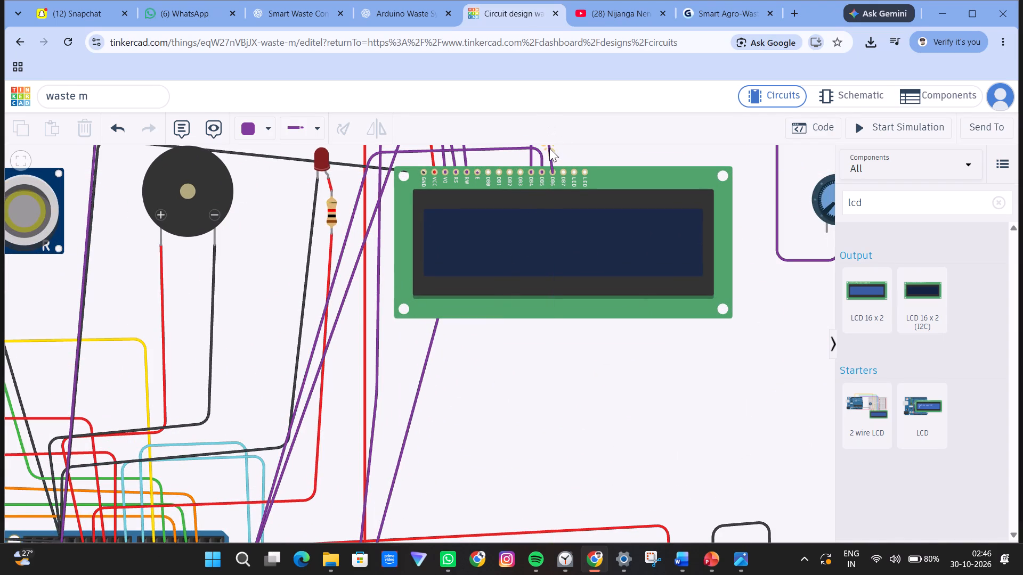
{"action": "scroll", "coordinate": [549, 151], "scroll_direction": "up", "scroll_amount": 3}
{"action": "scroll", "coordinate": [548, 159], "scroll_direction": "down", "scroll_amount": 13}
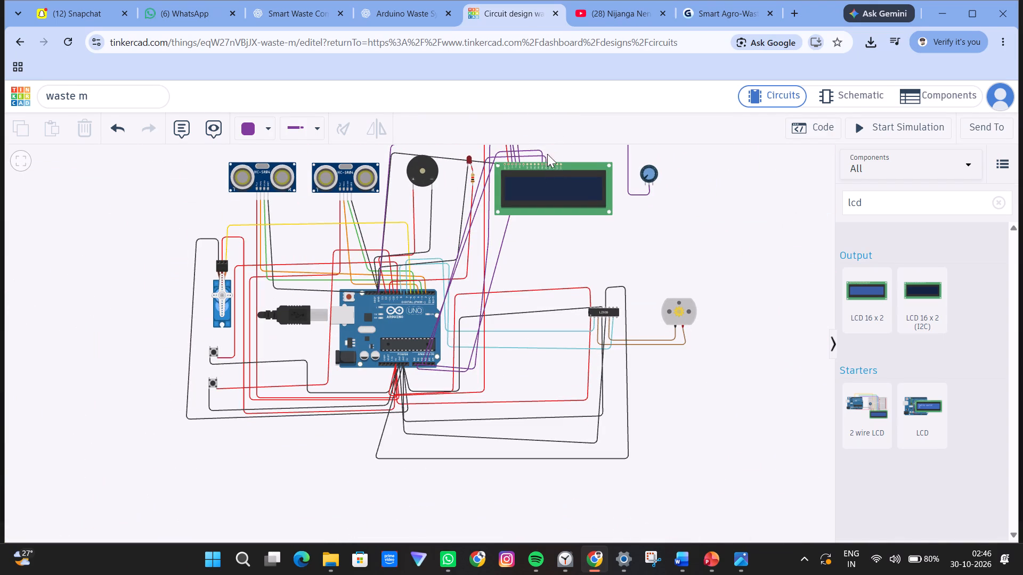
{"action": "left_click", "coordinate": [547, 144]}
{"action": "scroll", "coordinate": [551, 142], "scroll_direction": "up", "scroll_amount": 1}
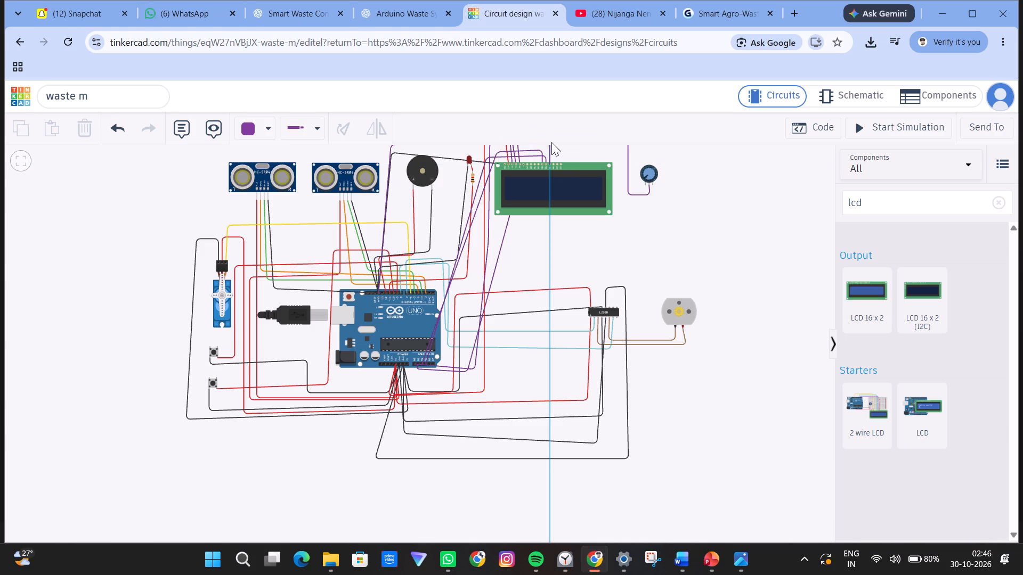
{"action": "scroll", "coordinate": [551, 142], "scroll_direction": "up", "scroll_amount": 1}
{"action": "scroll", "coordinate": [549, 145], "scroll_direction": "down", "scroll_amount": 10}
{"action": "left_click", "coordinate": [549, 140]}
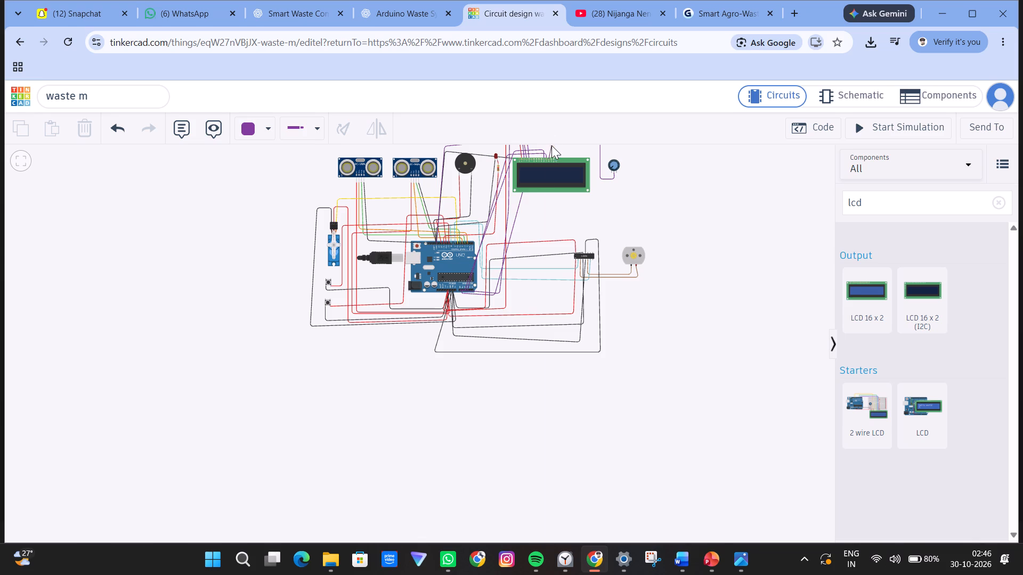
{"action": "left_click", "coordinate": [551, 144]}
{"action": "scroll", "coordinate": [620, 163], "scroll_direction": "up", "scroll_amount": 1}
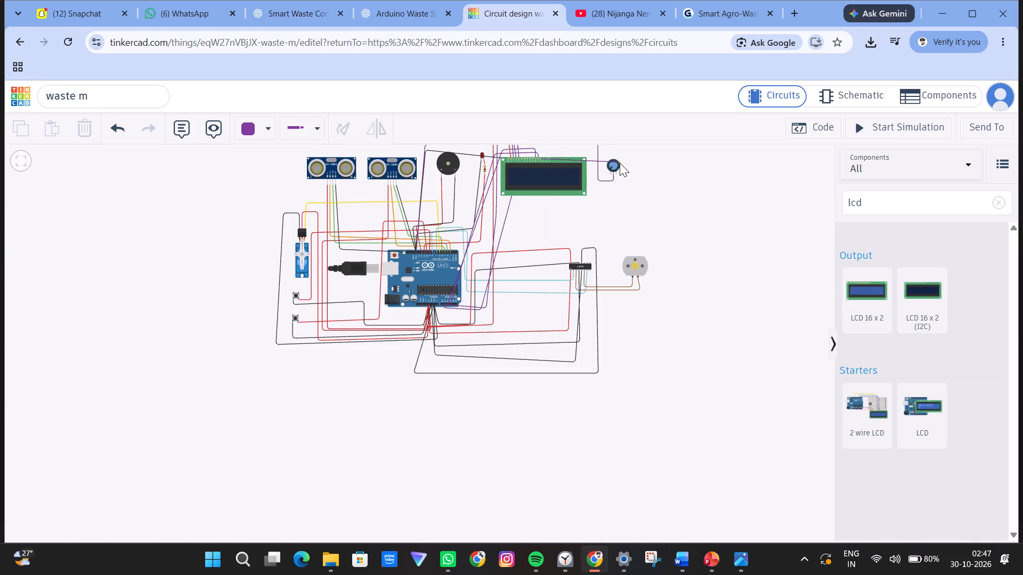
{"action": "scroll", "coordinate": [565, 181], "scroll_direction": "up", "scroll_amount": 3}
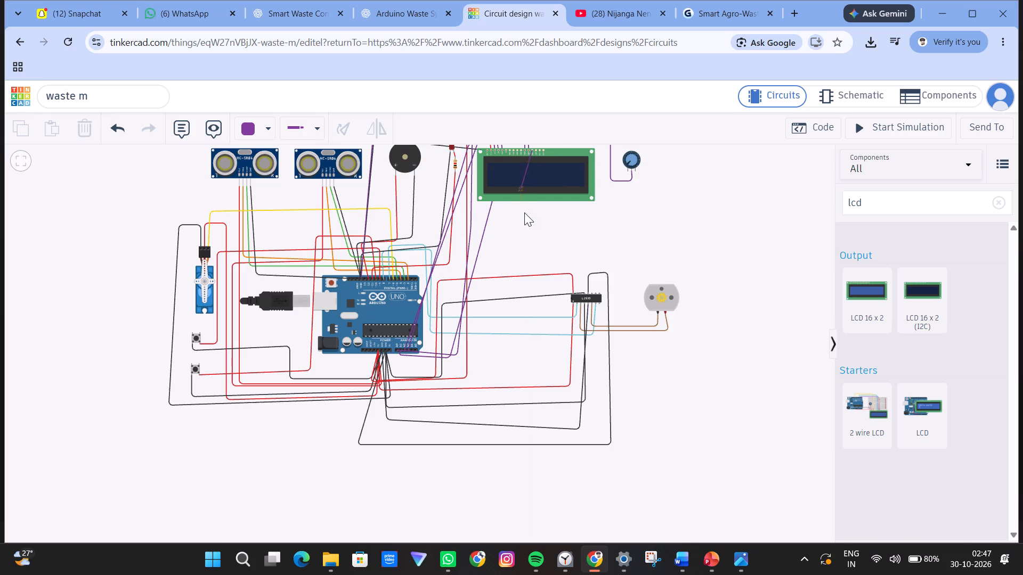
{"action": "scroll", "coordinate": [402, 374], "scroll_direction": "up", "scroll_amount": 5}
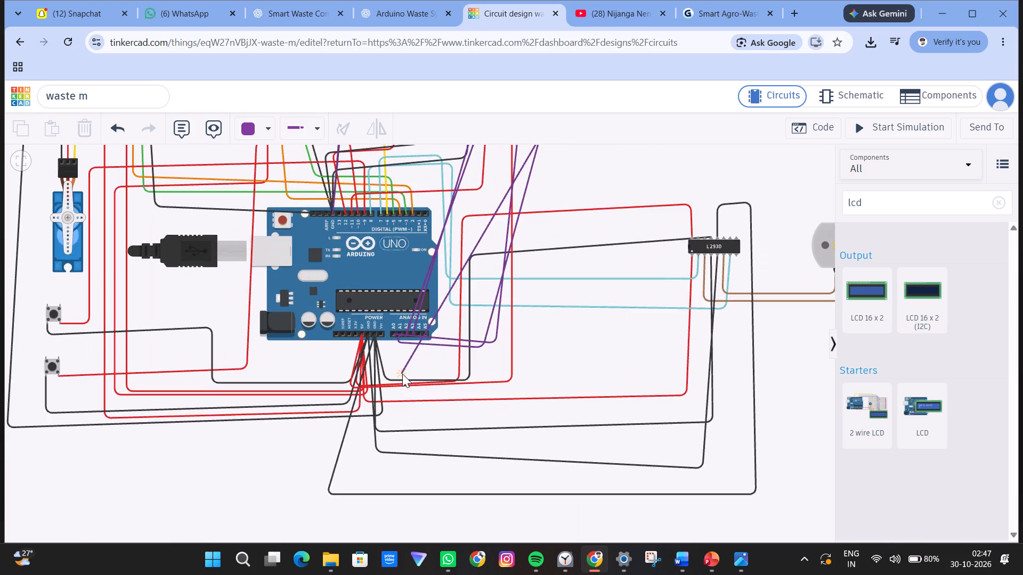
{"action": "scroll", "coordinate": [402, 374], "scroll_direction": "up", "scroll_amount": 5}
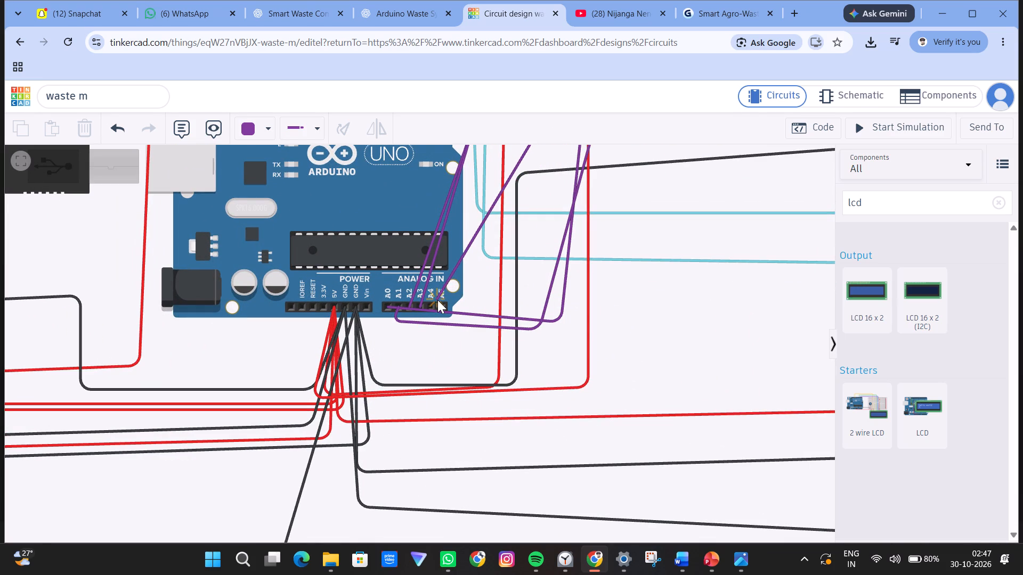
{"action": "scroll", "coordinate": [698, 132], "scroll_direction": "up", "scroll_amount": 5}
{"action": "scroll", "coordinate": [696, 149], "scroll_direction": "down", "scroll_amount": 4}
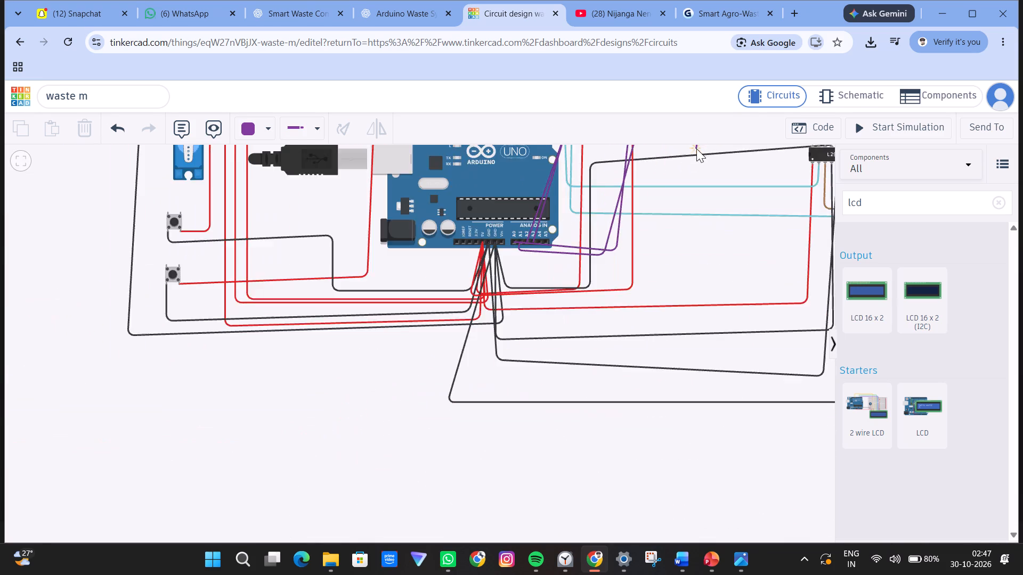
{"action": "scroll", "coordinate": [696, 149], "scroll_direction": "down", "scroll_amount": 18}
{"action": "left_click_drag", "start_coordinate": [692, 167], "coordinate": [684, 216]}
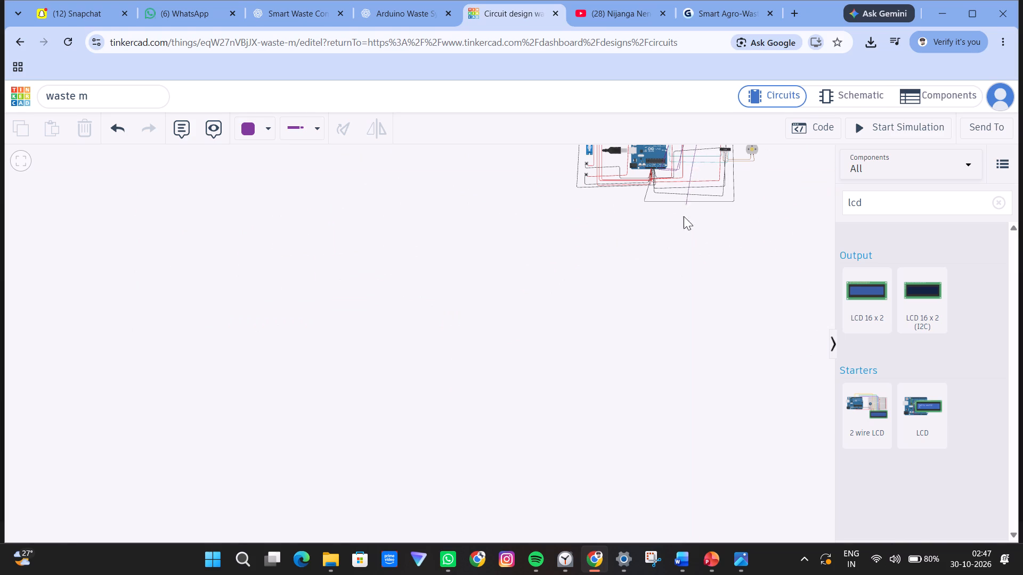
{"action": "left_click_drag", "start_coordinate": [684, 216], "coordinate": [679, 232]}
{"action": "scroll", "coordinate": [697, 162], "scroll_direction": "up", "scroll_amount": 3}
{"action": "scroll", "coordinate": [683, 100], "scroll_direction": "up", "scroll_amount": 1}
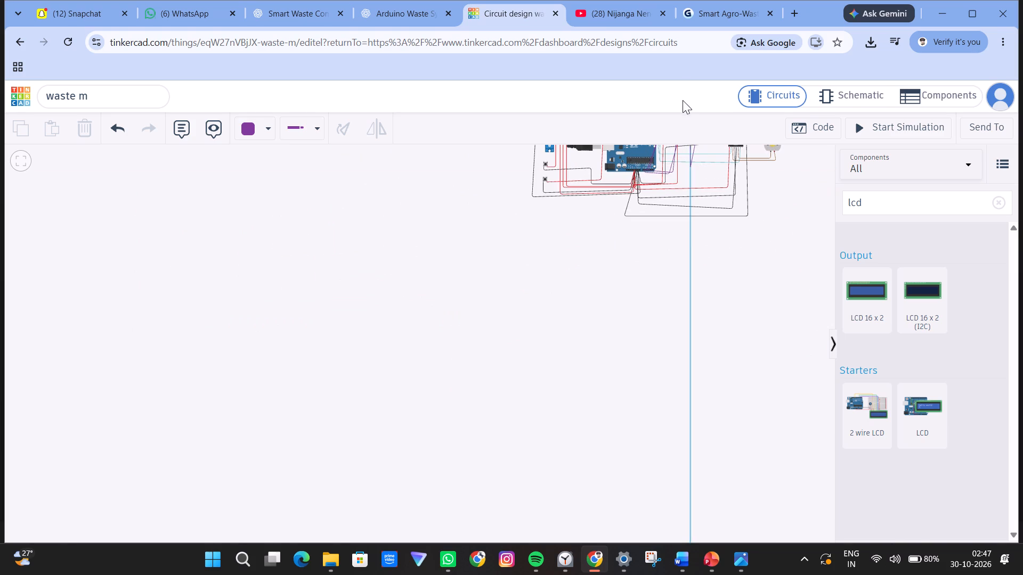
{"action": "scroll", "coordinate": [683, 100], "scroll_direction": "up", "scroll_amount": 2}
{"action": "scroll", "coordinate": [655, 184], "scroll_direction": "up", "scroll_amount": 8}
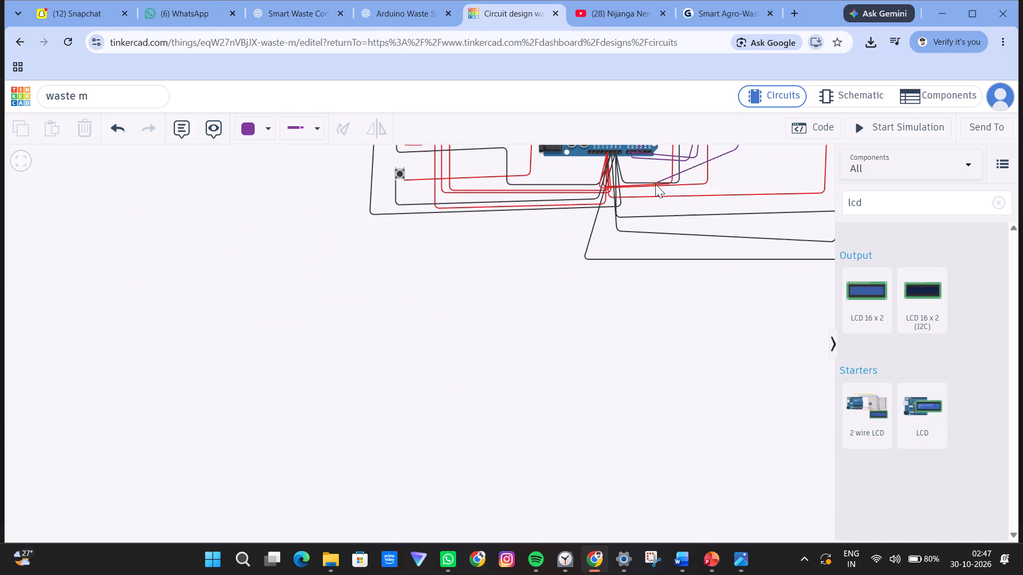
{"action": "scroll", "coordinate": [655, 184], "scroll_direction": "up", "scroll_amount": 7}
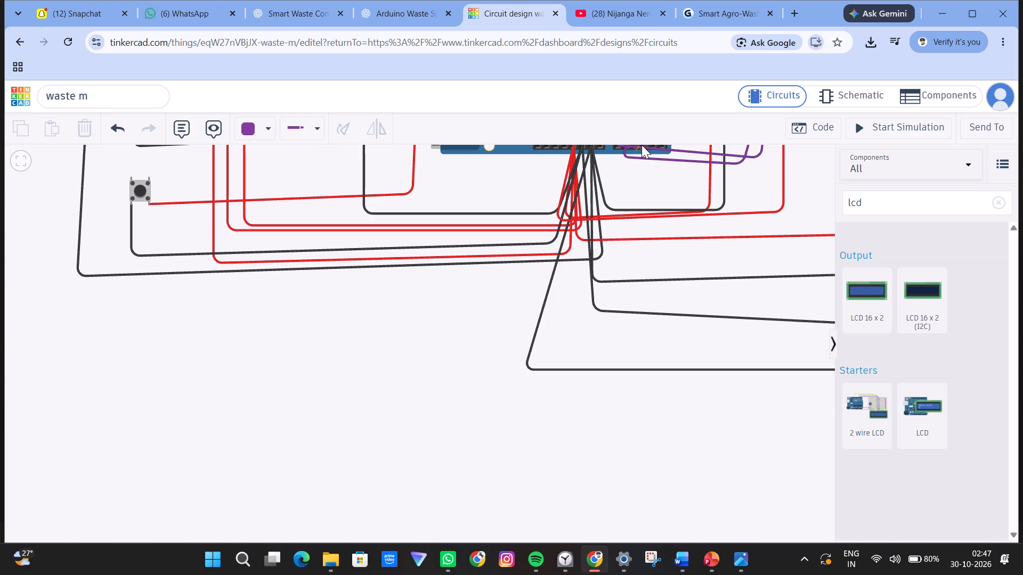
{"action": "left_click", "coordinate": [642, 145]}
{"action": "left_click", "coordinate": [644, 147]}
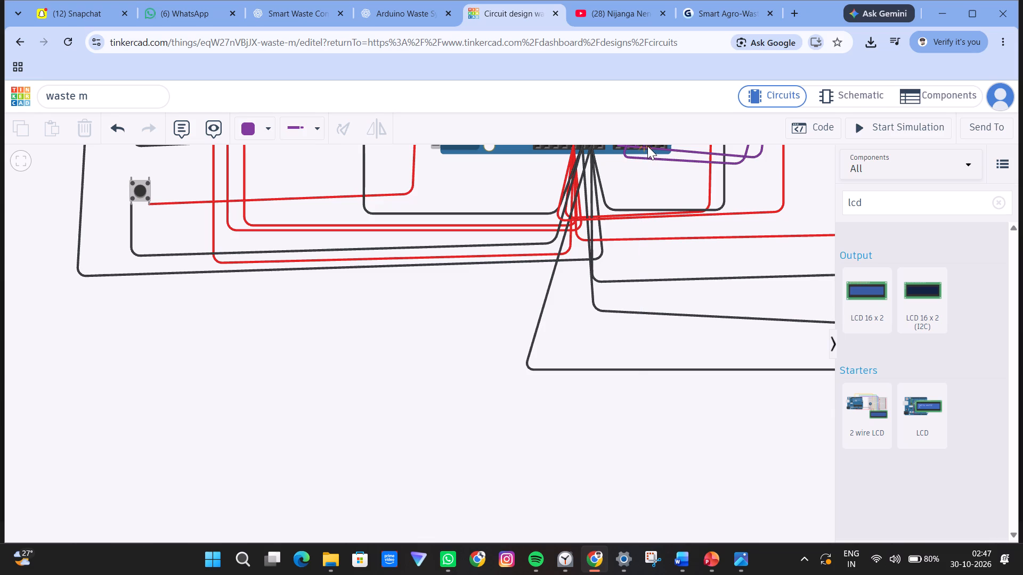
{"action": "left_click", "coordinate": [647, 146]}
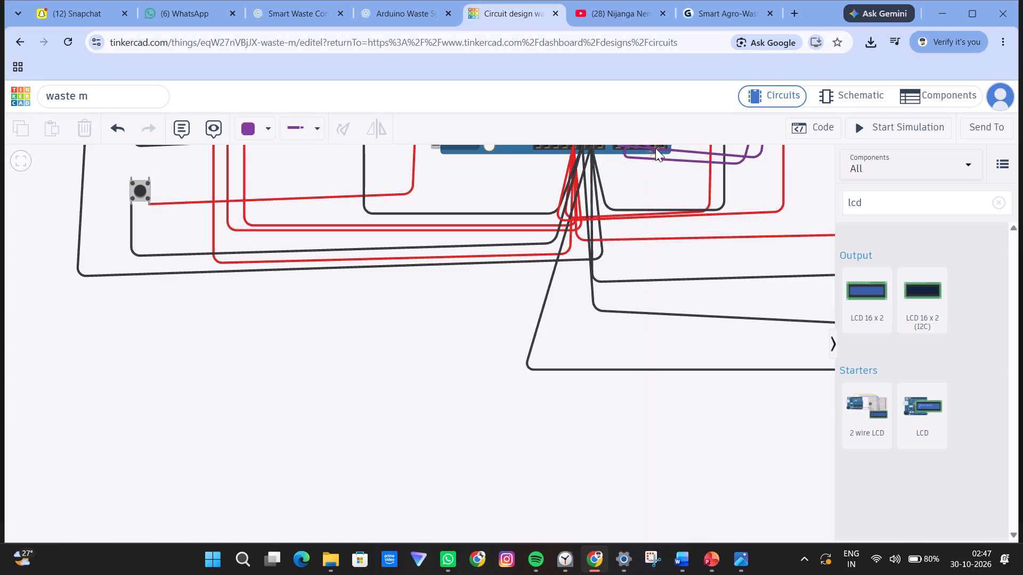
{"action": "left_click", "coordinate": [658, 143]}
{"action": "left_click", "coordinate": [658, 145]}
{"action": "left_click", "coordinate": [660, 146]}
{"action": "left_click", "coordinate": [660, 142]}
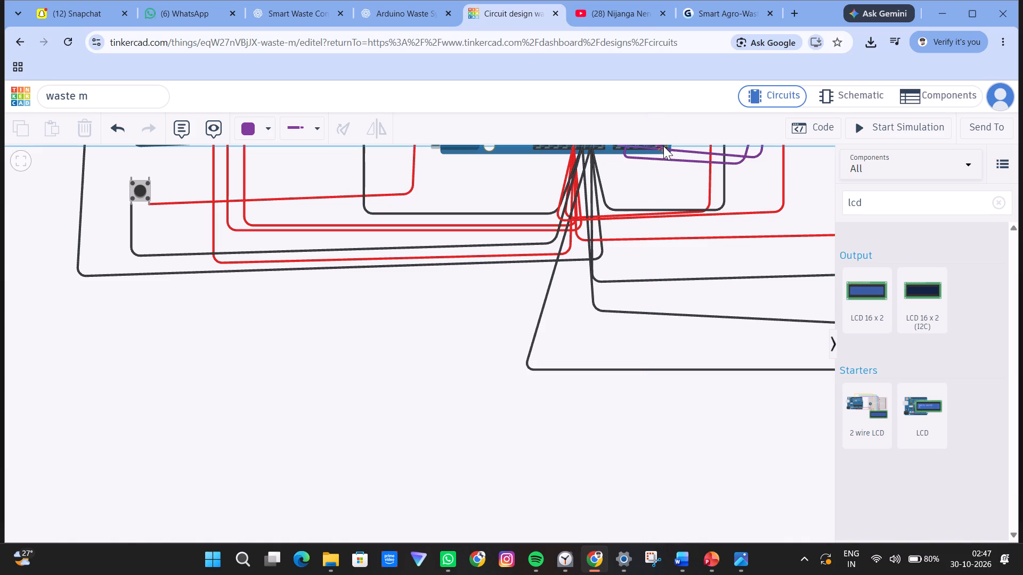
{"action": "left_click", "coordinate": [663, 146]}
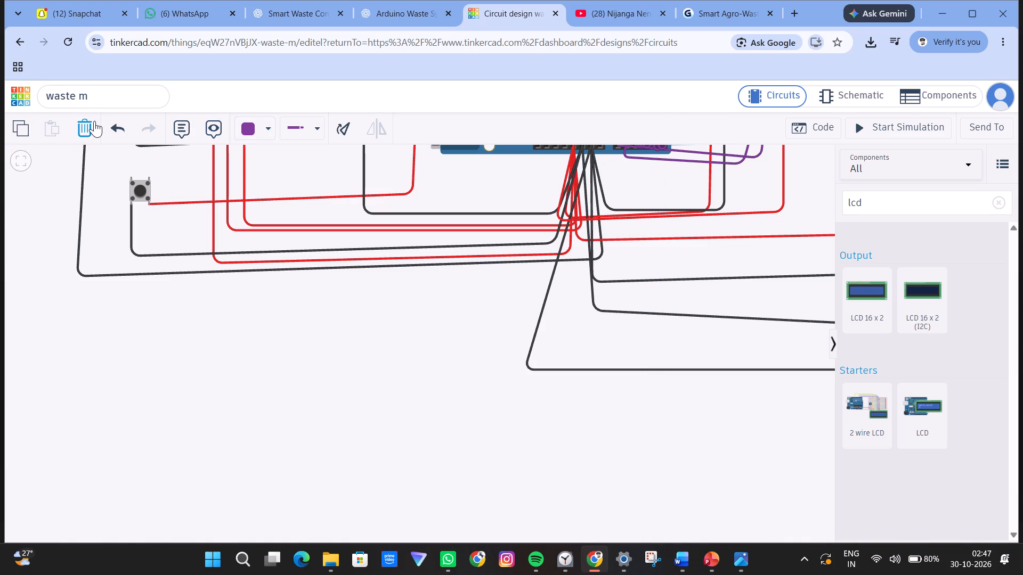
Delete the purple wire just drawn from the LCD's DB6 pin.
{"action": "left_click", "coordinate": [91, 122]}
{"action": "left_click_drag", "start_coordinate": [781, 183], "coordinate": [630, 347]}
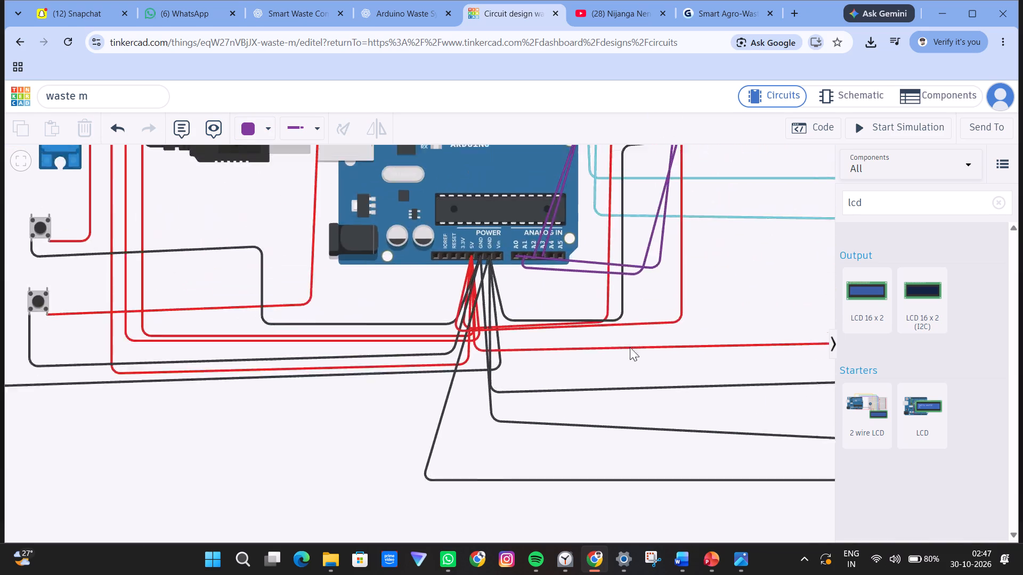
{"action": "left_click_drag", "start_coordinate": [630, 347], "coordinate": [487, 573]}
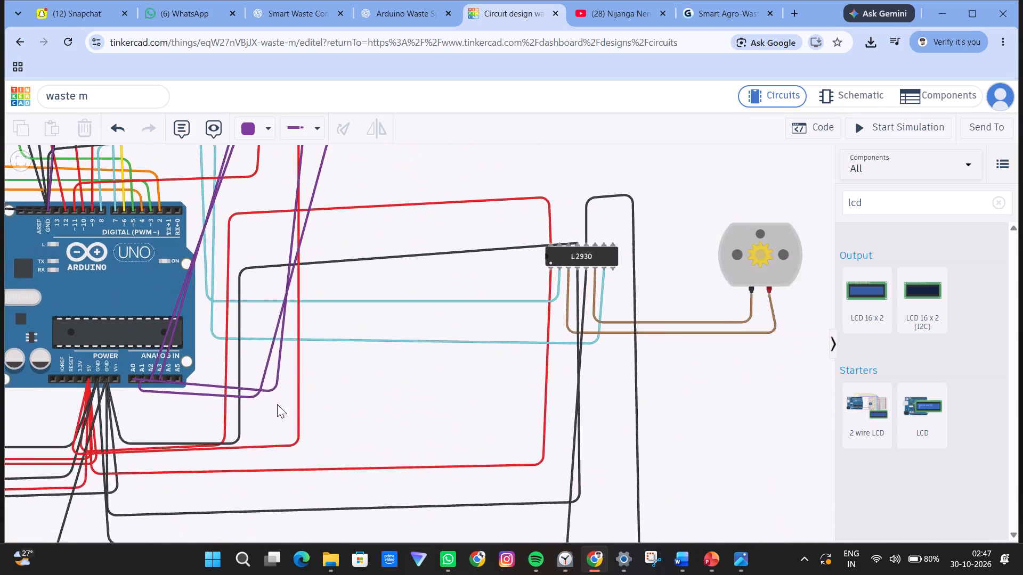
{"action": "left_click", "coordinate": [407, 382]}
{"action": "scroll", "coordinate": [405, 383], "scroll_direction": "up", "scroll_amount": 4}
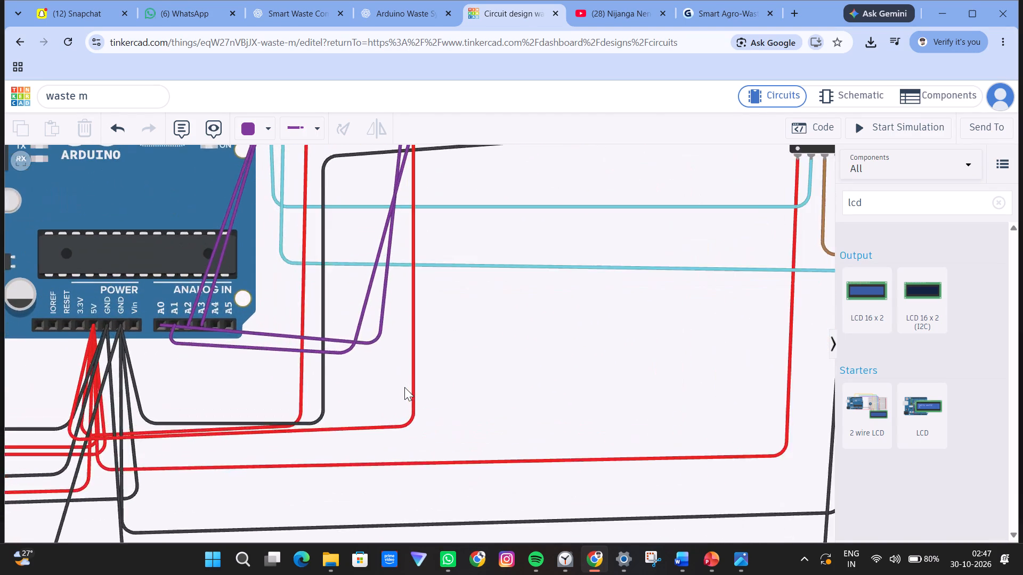
Wire the LCD's DB6 pin to Arduino analog pin A4 in purple, with bends above the display, near its upper-left corner and below the analog header.
{"action": "scroll", "coordinate": [404, 387], "scroll_direction": "down", "scroll_amount": 10}
{"action": "left_click_drag", "start_coordinate": [435, 266], "coordinate": [452, 317]}
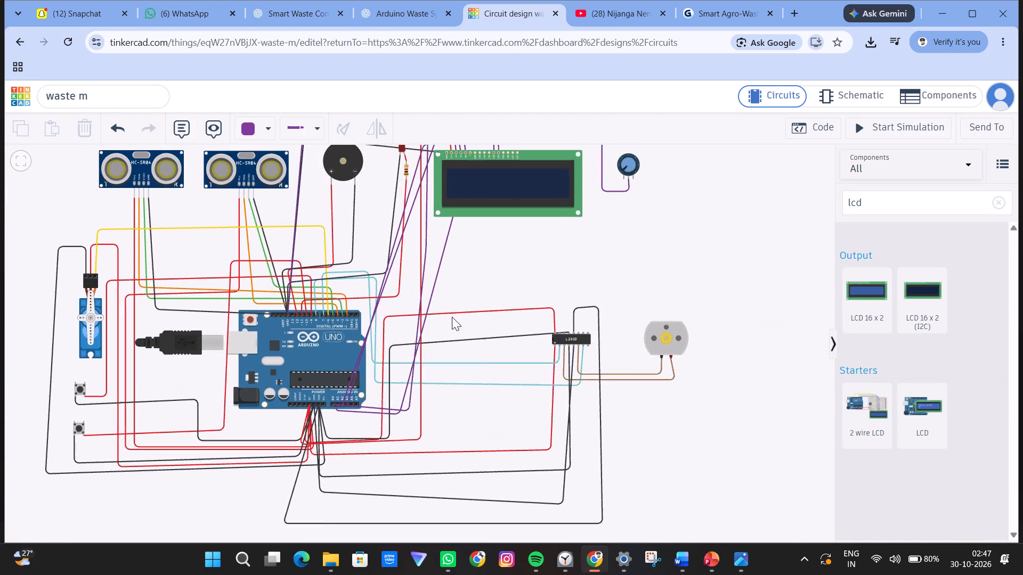
{"action": "left_click_drag", "start_coordinate": [452, 317], "coordinate": [457, 348]}
{"action": "left_click", "coordinate": [457, 348]}
{"action": "scroll", "coordinate": [518, 219], "scroll_direction": "up", "scroll_amount": 1}
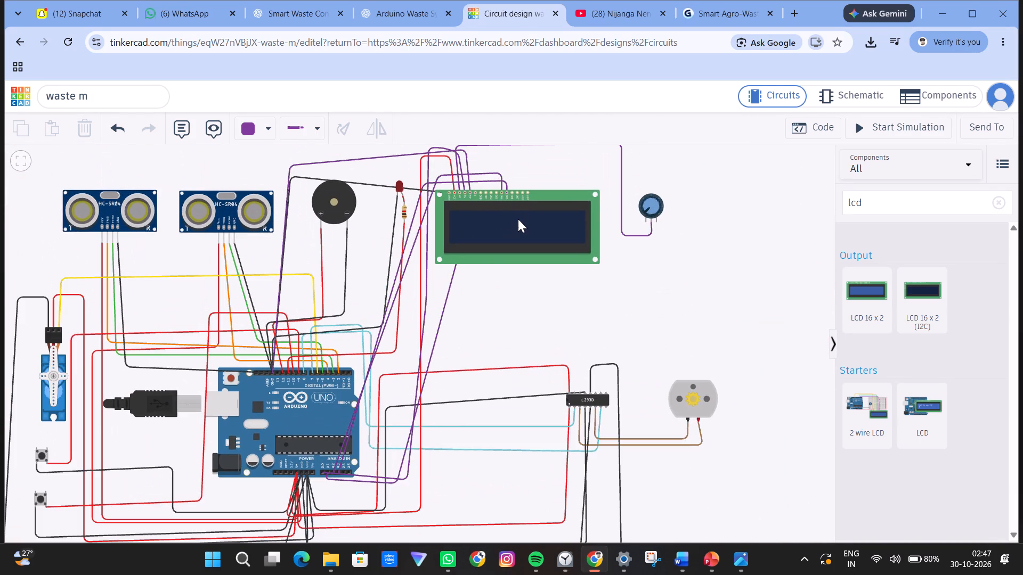
{"action": "scroll", "coordinate": [518, 220], "scroll_direction": "up", "scroll_amount": 1}
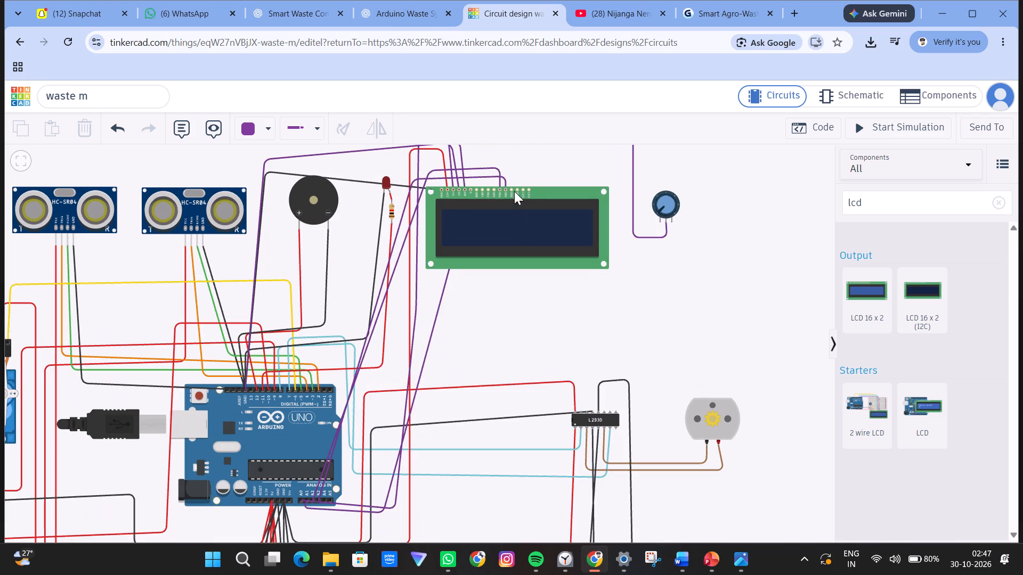
{"action": "left_click", "coordinate": [513, 187]}
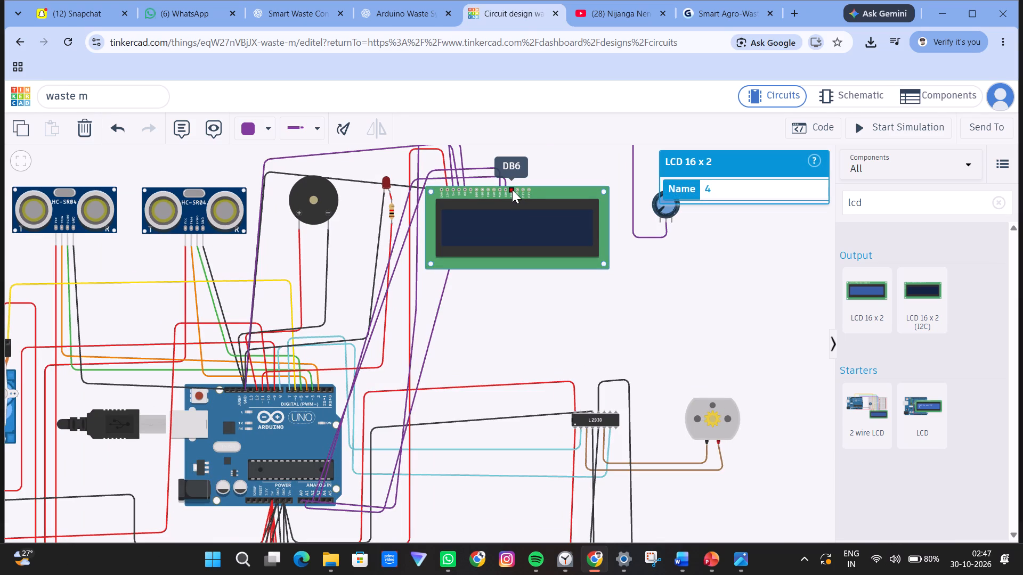
{"action": "left_click", "coordinate": [512, 190]}
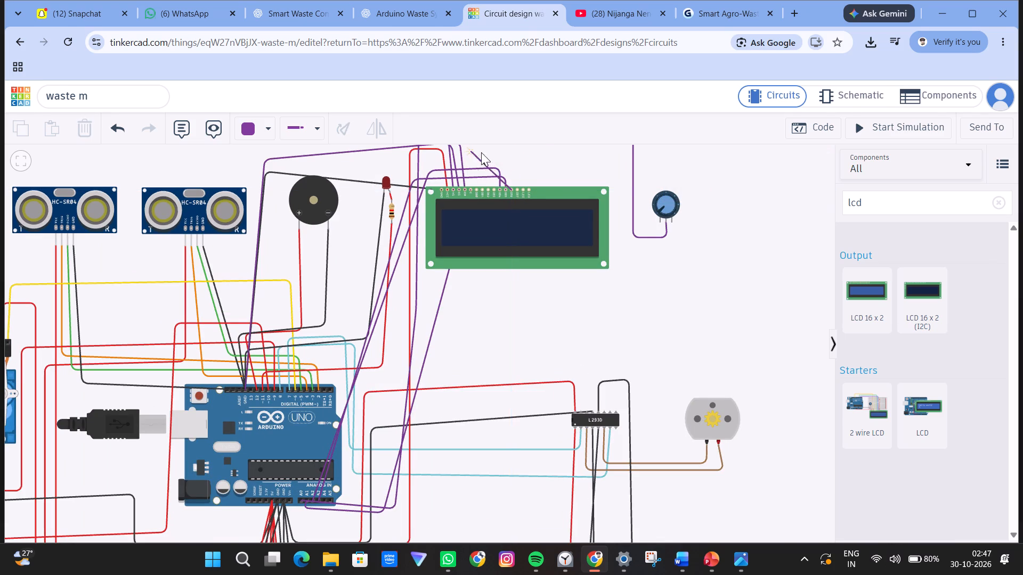
{"action": "left_click", "coordinate": [513, 161]}
{"action": "left_click", "coordinate": [404, 172]}
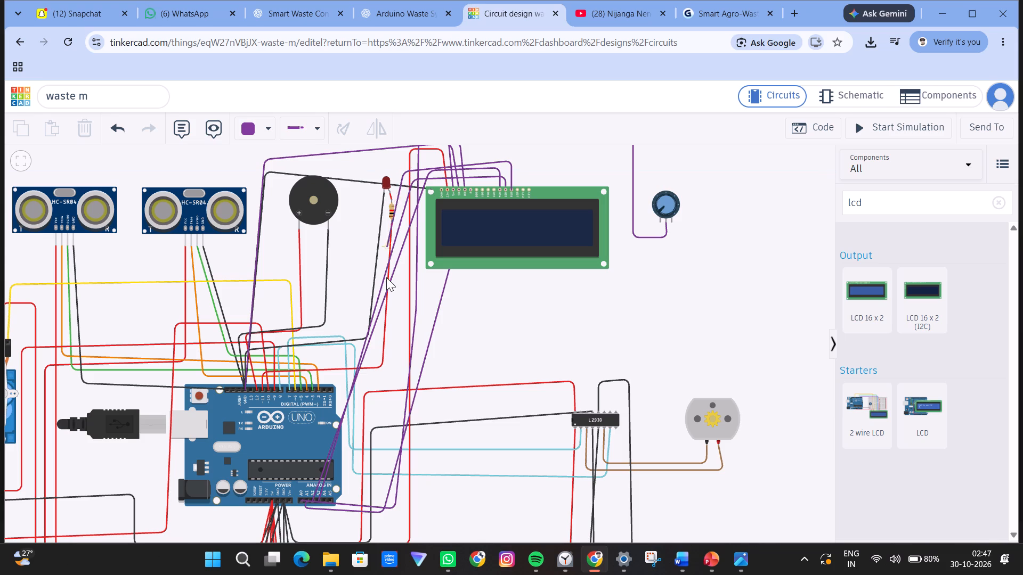
{"action": "left_click", "coordinate": [379, 494]}
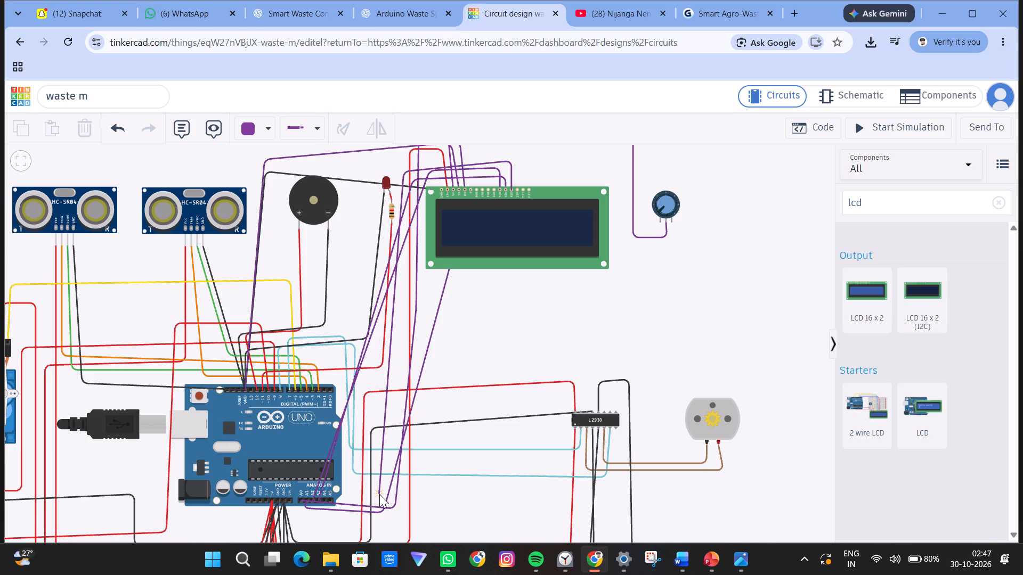
{"action": "left_click", "coordinate": [320, 520]}
{"action": "scroll", "coordinate": [320, 520], "scroll_direction": "up", "scroll_amount": 6}
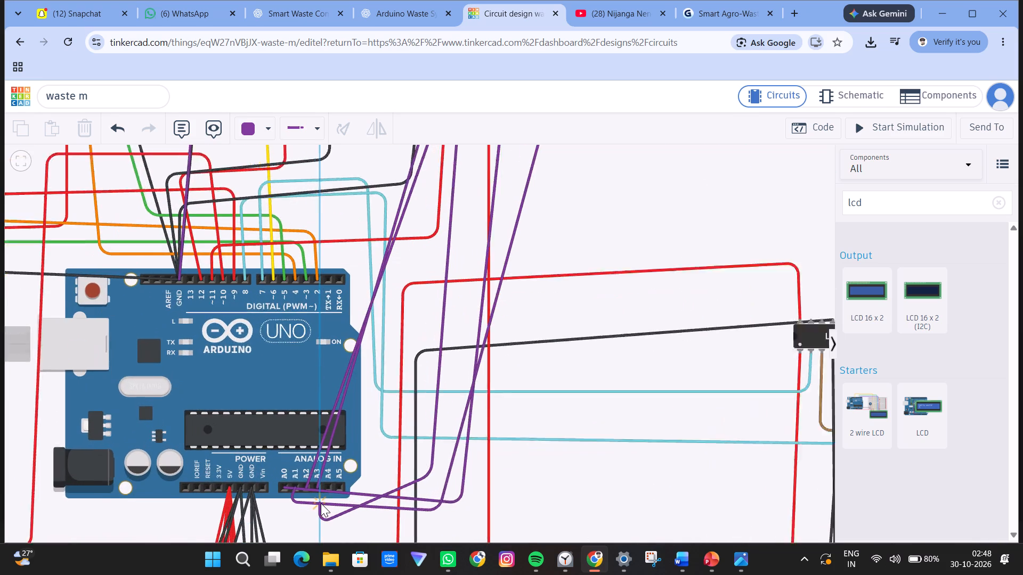
{"action": "scroll", "coordinate": [321, 503], "scroll_direction": "up", "scroll_amount": 2}
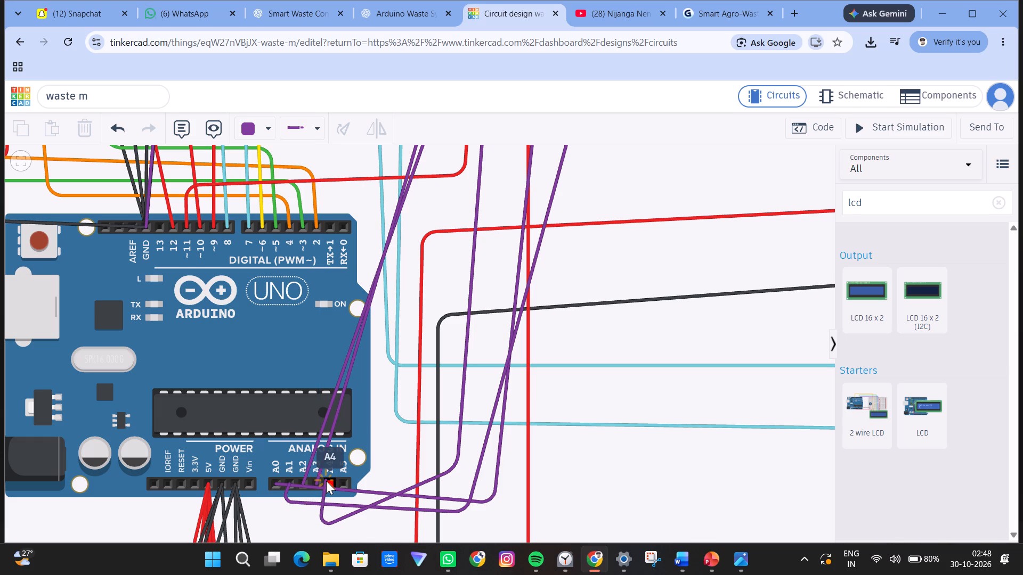
{"action": "left_click", "coordinate": [326, 481]}
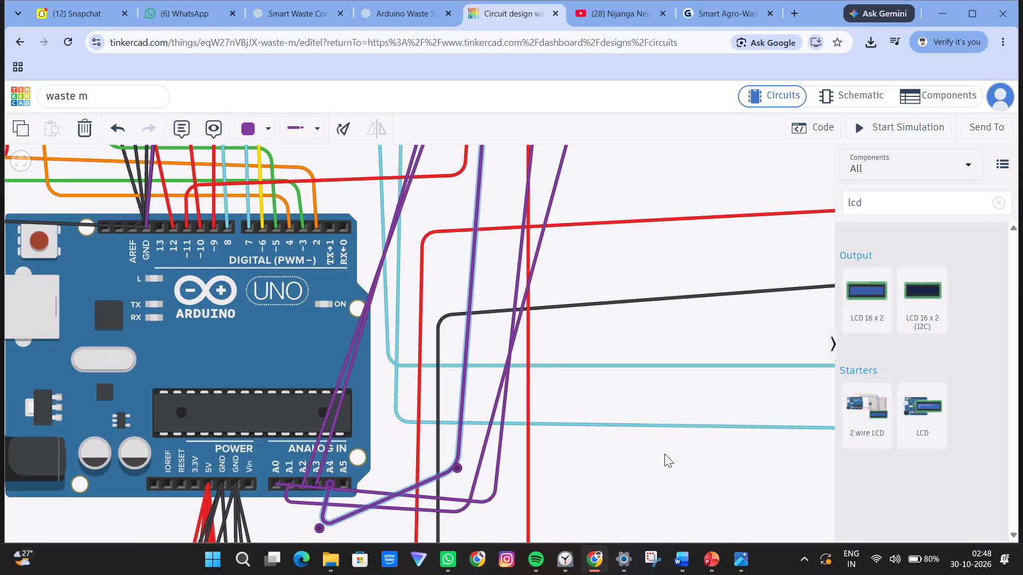
Check ChatGPT's pin table and wire the LCD's DB7 pin to Arduino analog pin A5 in purple, bending above the display and below the analog header.
{"action": "left_click", "coordinate": [377, 14]}
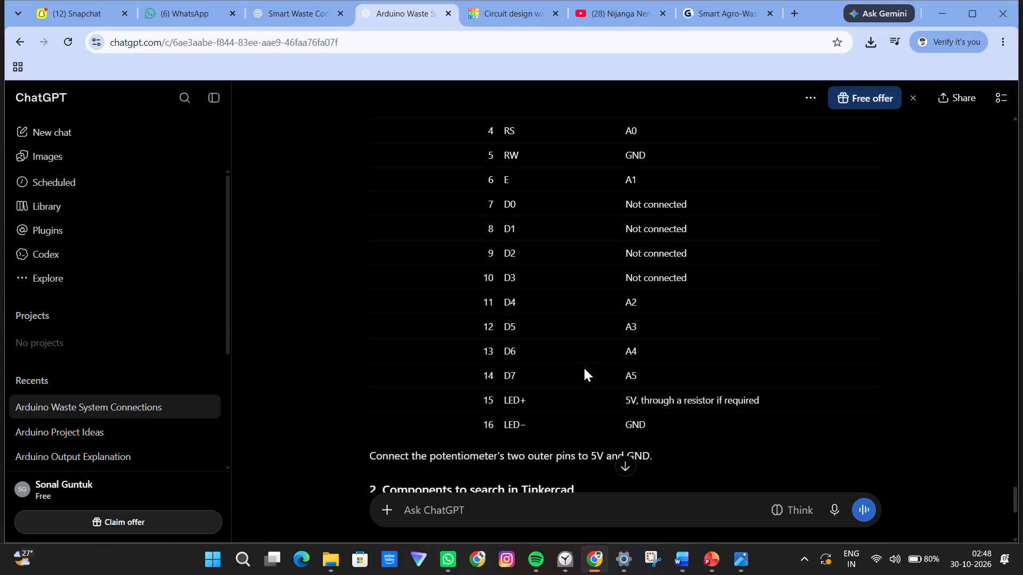
{"action": "left_click", "coordinate": [509, 12]}
{"action": "scroll", "coordinate": [644, 248], "scroll_direction": "down", "scroll_amount": 5}
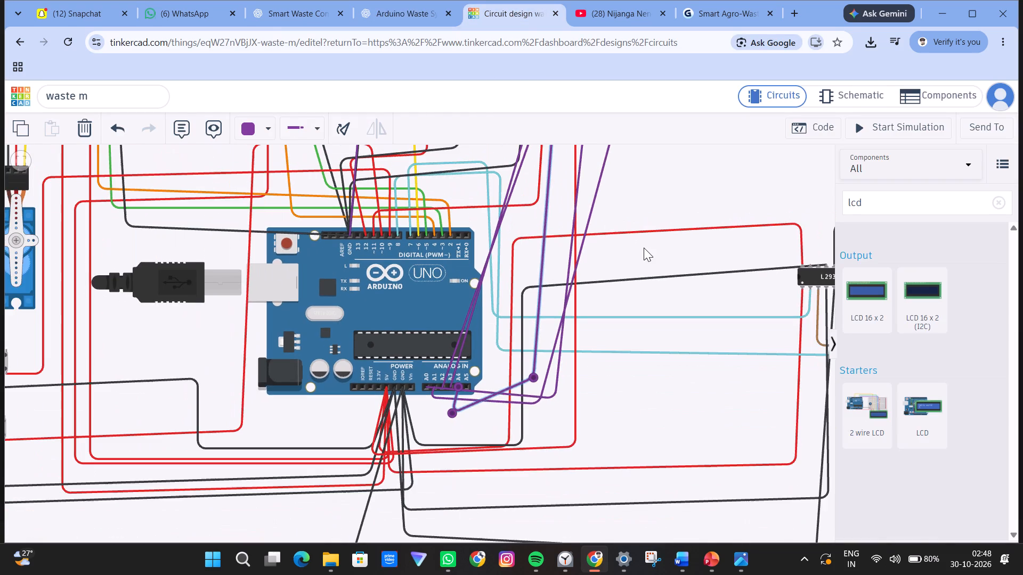
{"action": "left_click_drag", "start_coordinate": [649, 187], "coordinate": [497, 403]}
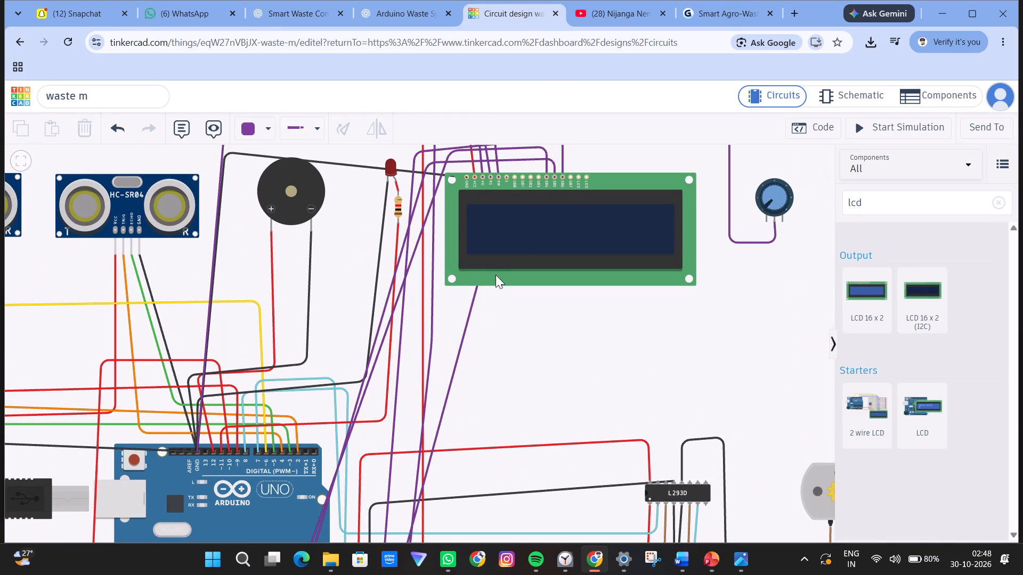
{"action": "scroll", "coordinate": [556, 213], "scroll_direction": "up", "scroll_amount": 3}
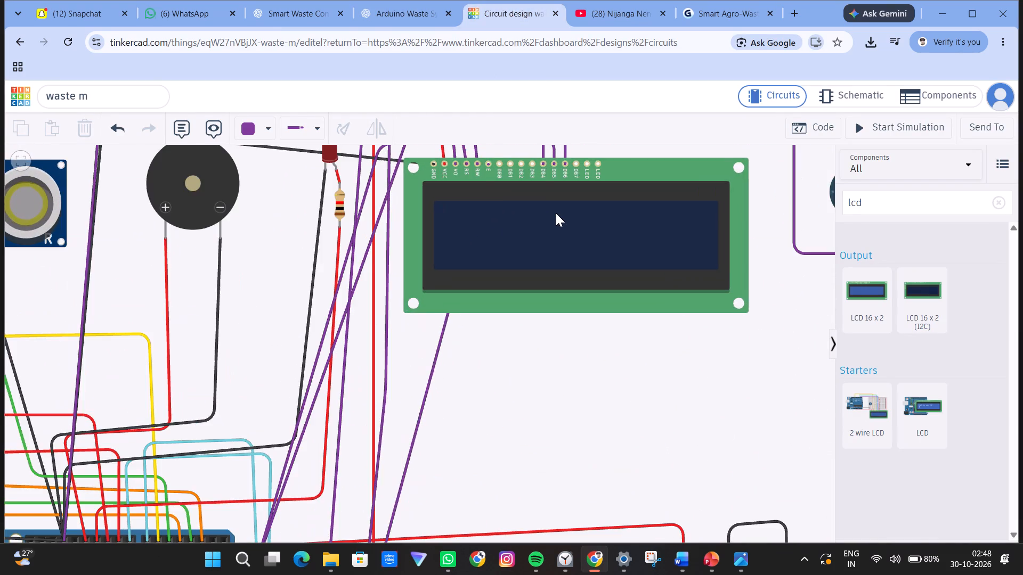
{"action": "scroll", "coordinate": [556, 213], "scroll_direction": "up", "scroll_amount": 3}
{"action": "scroll", "coordinate": [556, 213], "scroll_direction": "down", "scroll_amount": 9}
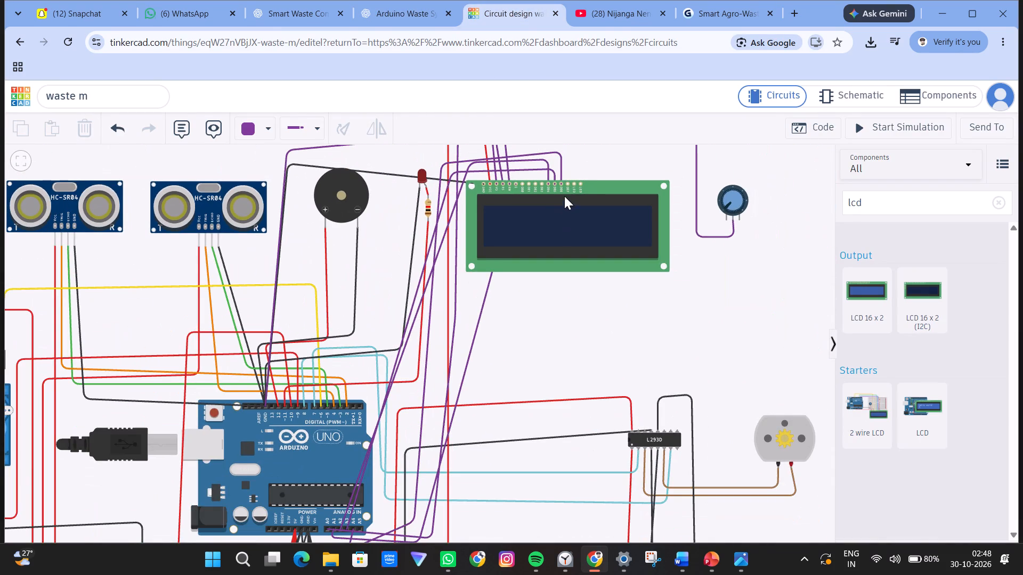
{"action": "left_click", "coordinate": [566, 187]}
{"action": "left_click", "coordinate": [566, 158]}
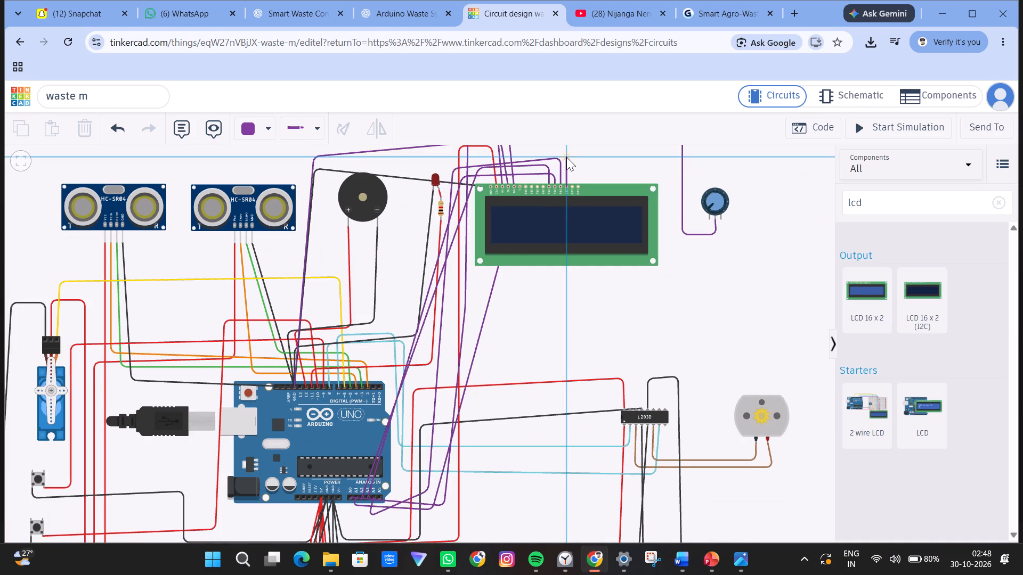
{"action": "left_click", "coordinate": [450, 160]}
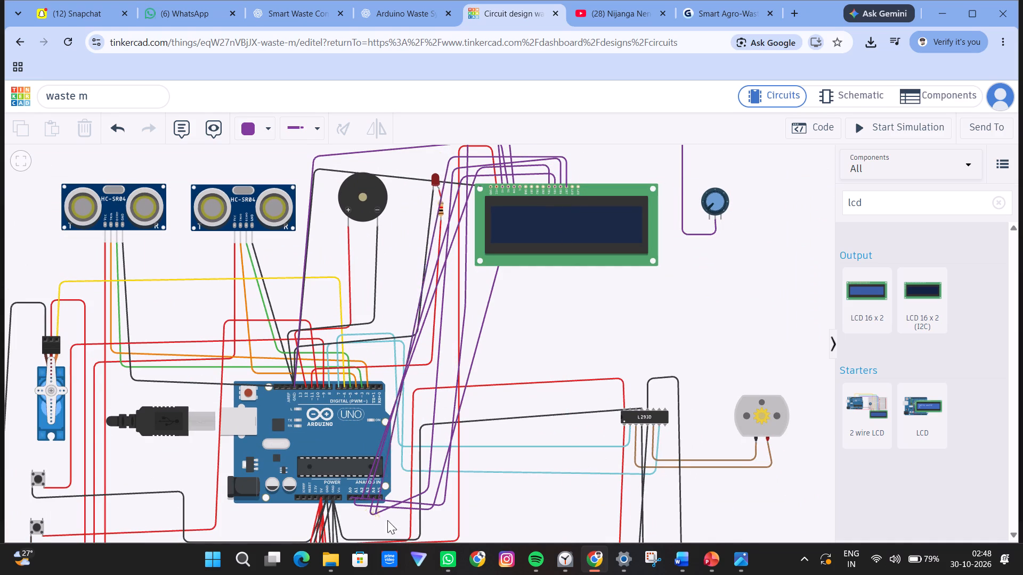
{"action": "left_click", "coordinate": [433, 529]}
{"action": "scroll", "coordinate": [433, 529], "scroll_direction": "up", "scroll_amount": 6}
{"action": "left_click", "coordinate": [326, 530]}
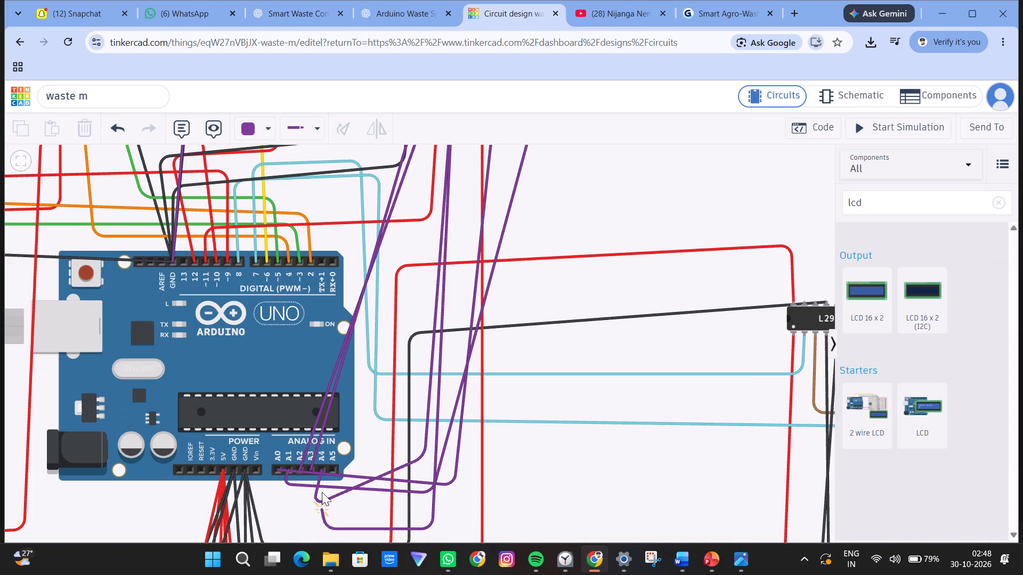
{"action": "left_click", "coordinate": [333, 467]}
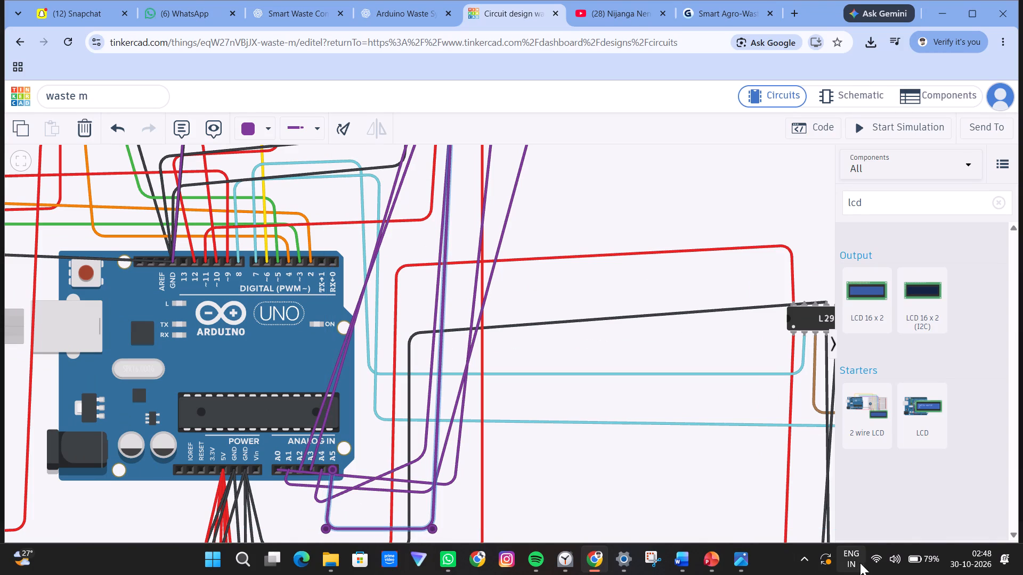
Recheck ChatGPT's pin table and wire the LCD's LED+ pin to the potentiometer's Terminal 1 in purple, routed above and around the display's right side.
{"action": "left_click", "coordinate": [419, 21]}
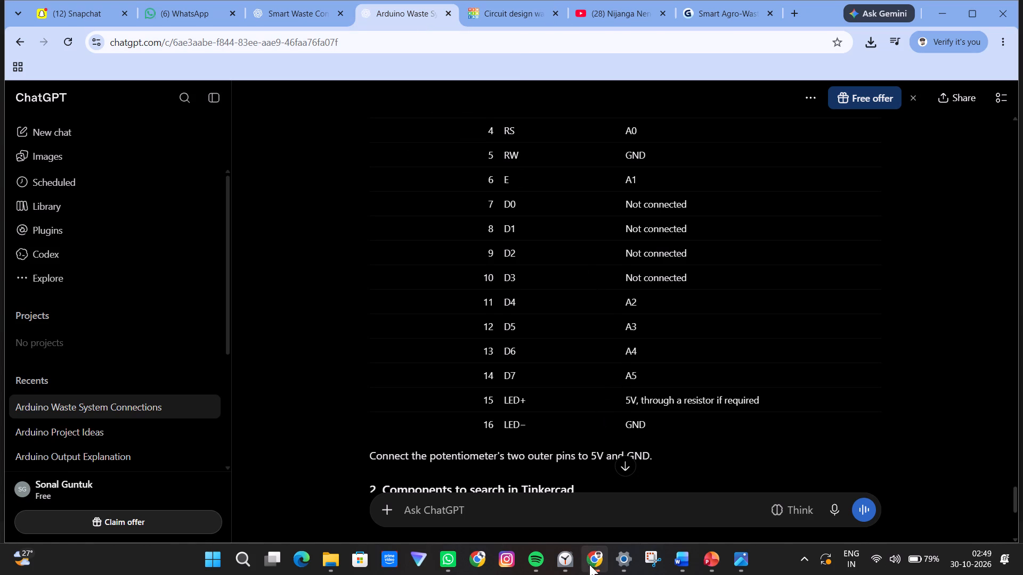
{"action": "left_click", "coordinate": [486, 15]}
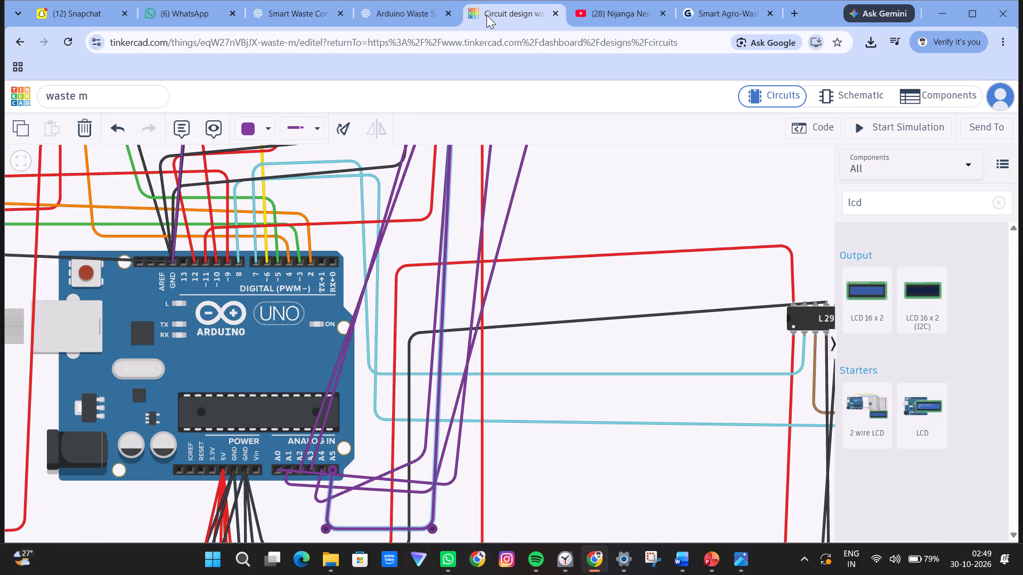
{"action": "left_click_drag", "start_coordinate": [773, 183], "coordinate": [599, 434]}
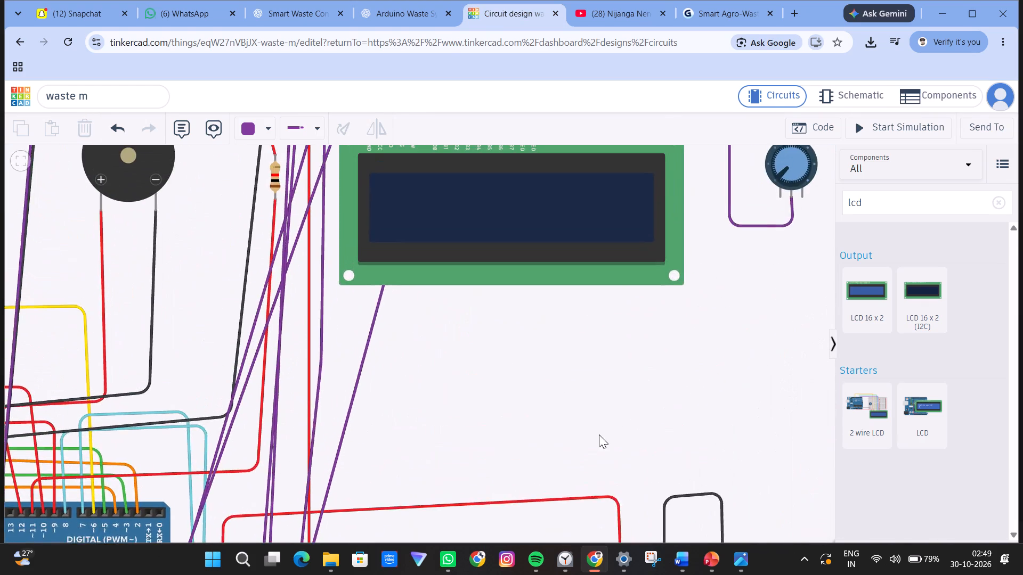
{"action": "left_click_drag", "start_coordinate": [599, 434], "coordinate": [509, 535]}
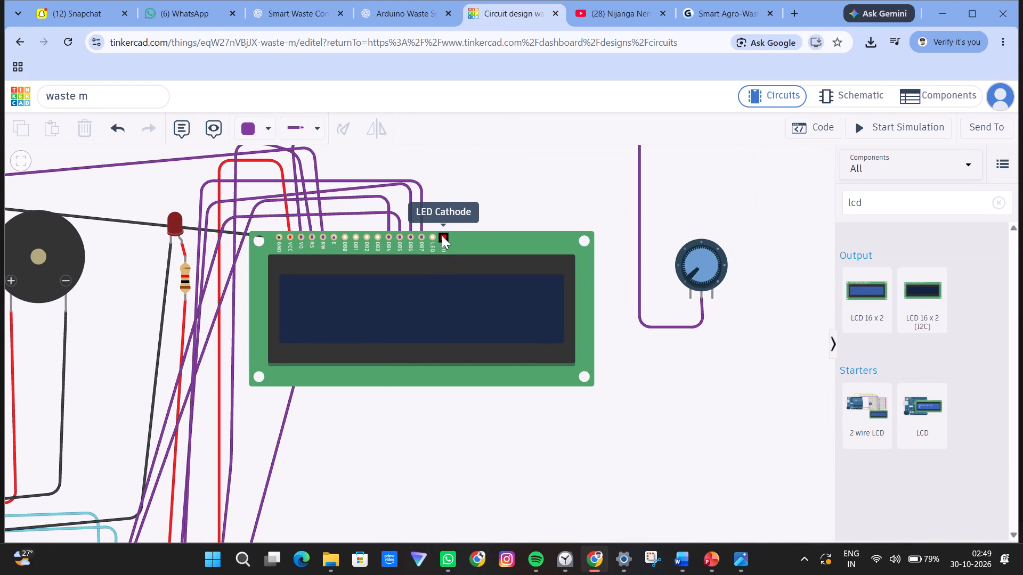
{"action": "left_click", "coordinate": [435, 236]}
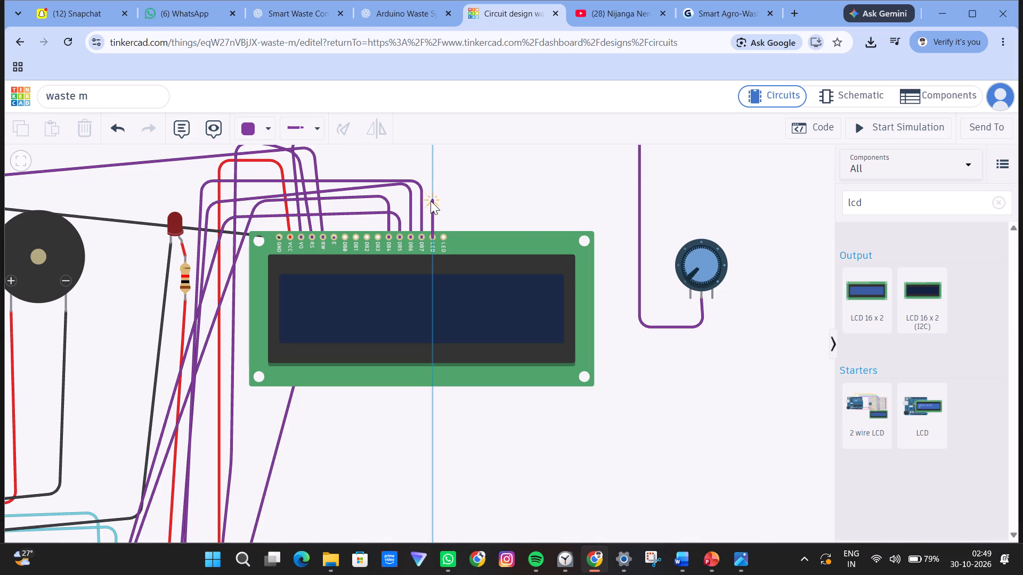
{"action": "left_click", "coordinate": [431, 200]}
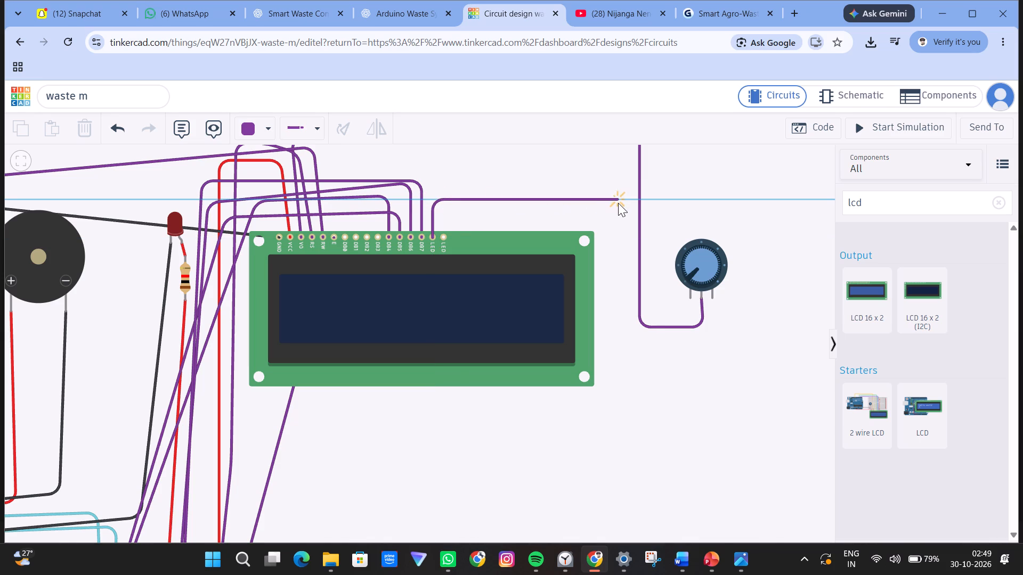
{"action": "left_click", "coordinate": [619, 202]}
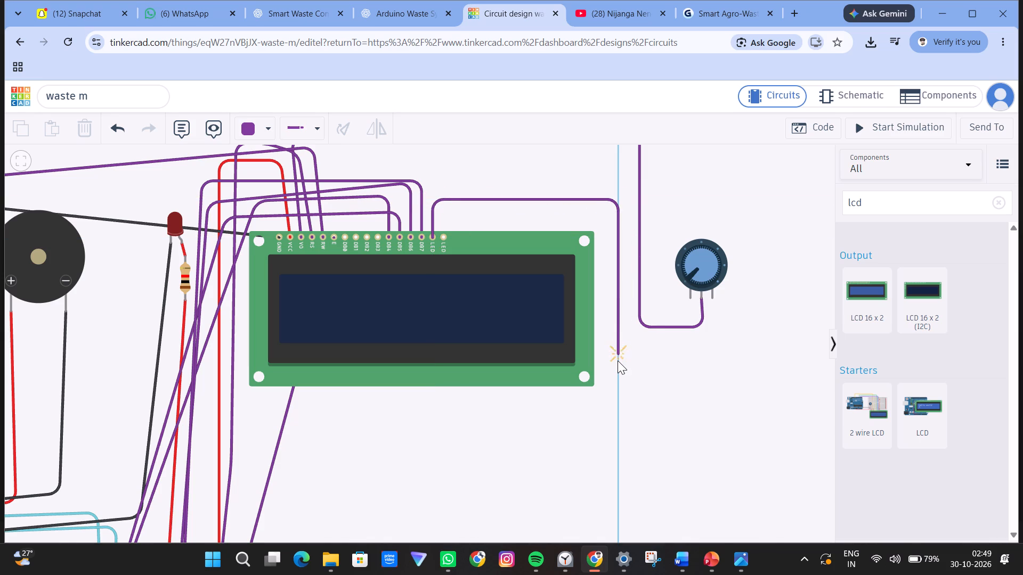
{"action": "left_click", "coordinate": [618, 362]}
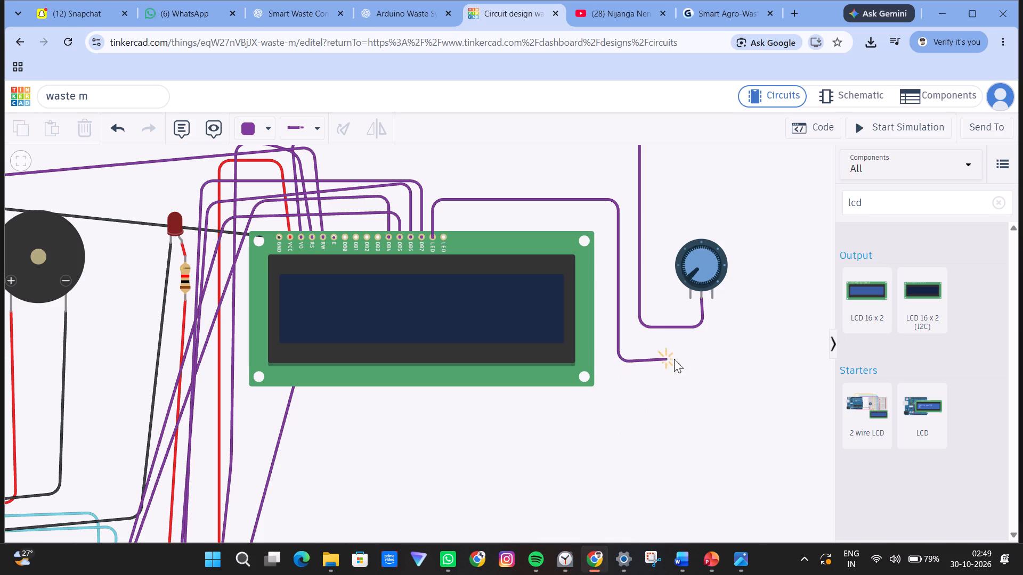
{"action": "left_click", "coordinate": [699, 363]}
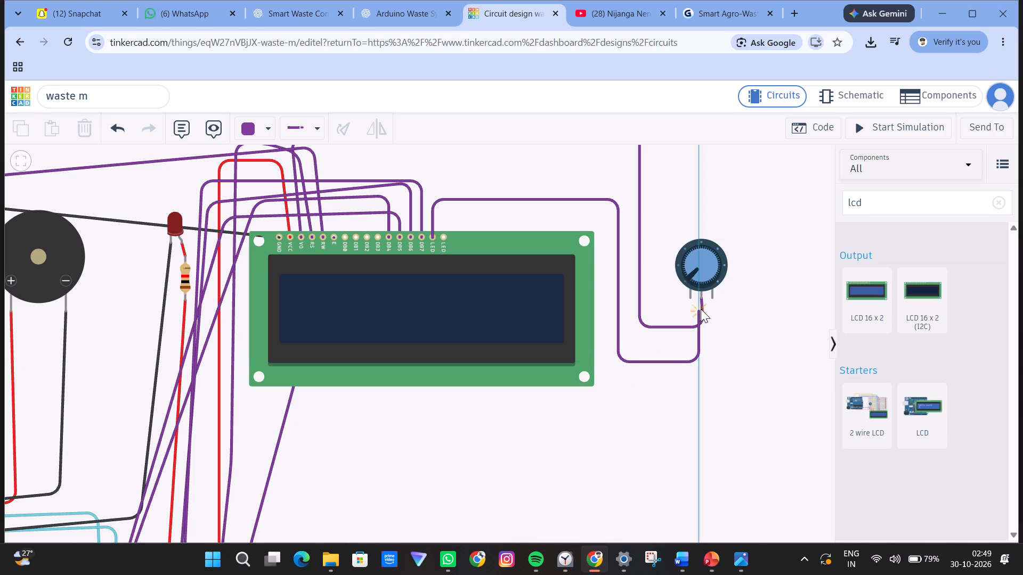
{"action": "left_click", "coordinate": [693, 300]}
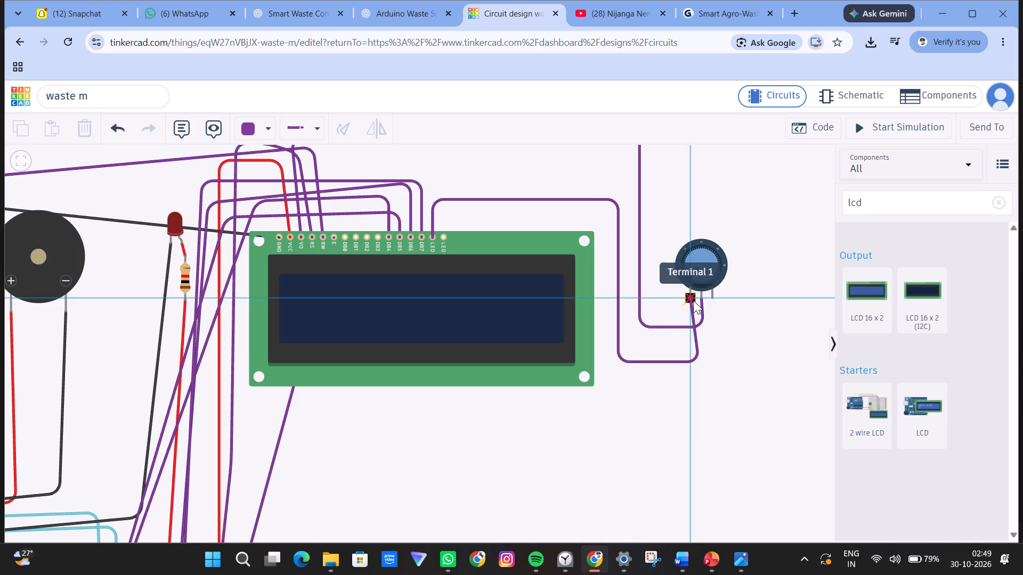
{"action": "left_click", "coordinate": [696, 361]}
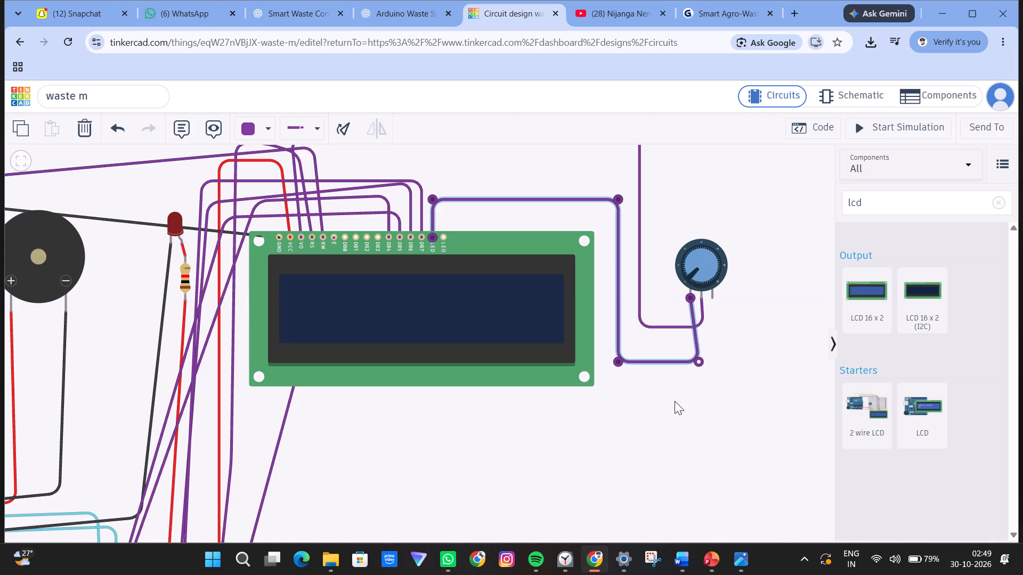
{"action": "left_click", "coordinate": [698, 360]}
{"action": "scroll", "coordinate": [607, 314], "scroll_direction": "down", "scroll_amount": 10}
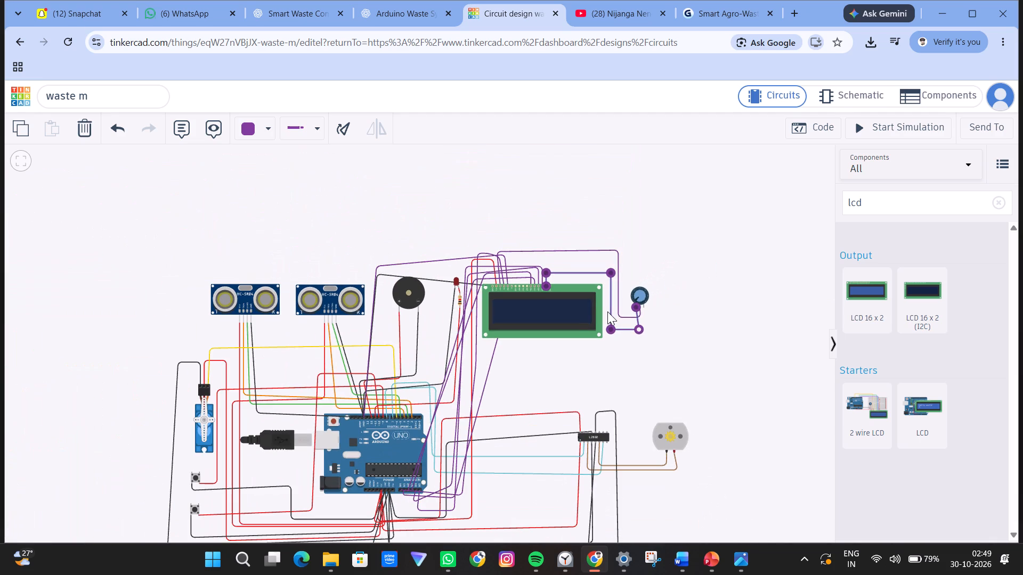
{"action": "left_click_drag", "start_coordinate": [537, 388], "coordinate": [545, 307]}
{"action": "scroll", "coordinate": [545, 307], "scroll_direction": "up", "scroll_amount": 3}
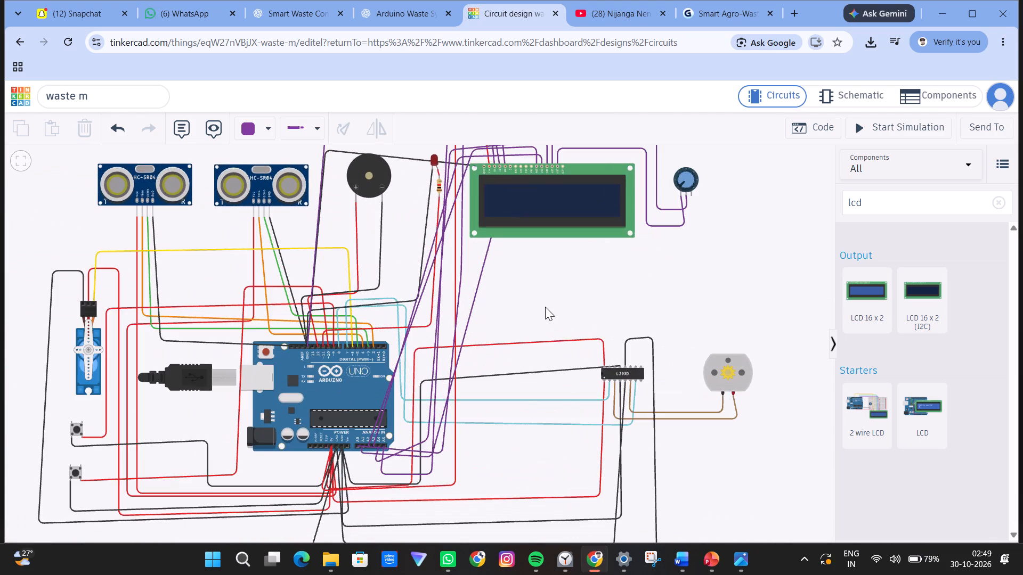
Review the waste m circuit's schematic view and return to the circuit view.
{"action": "scroll", "coordinate": [545, 307], "scroll_direction": "up", "scroll_amount": 4}
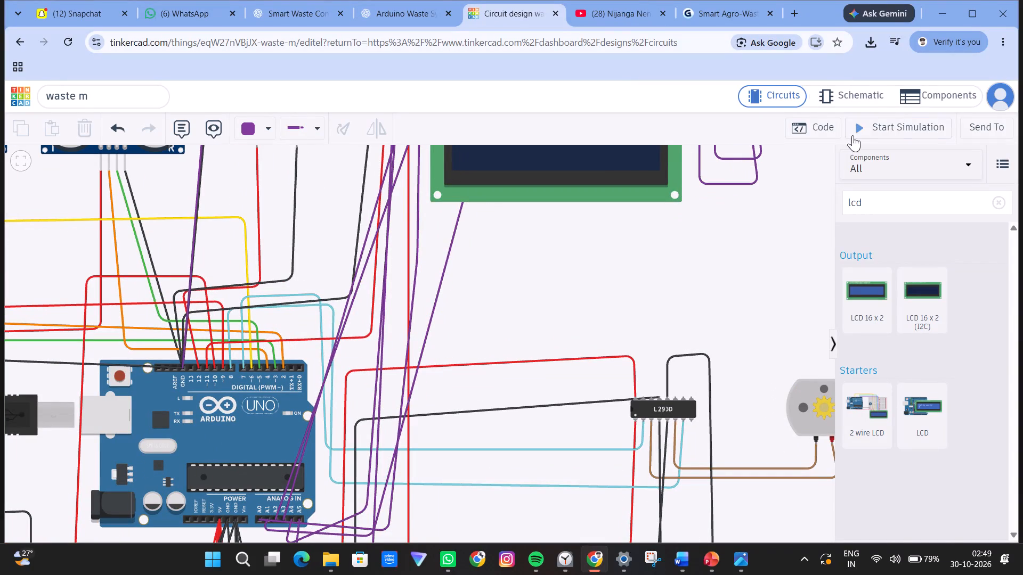
{"action": "left_click", "coordinate": [841, 99]}
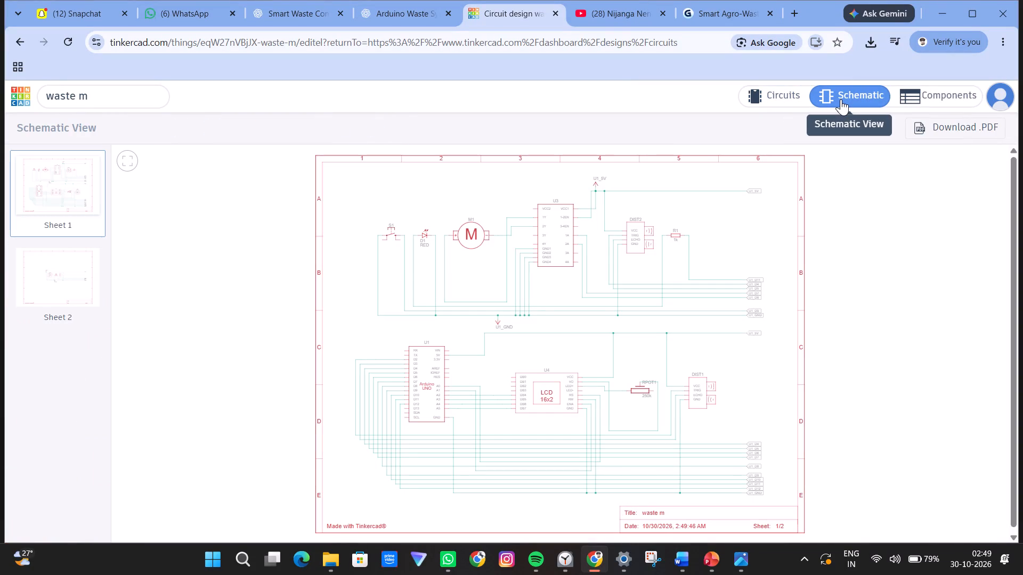
{"action": "left_click", "coordinate": [776, 97]}
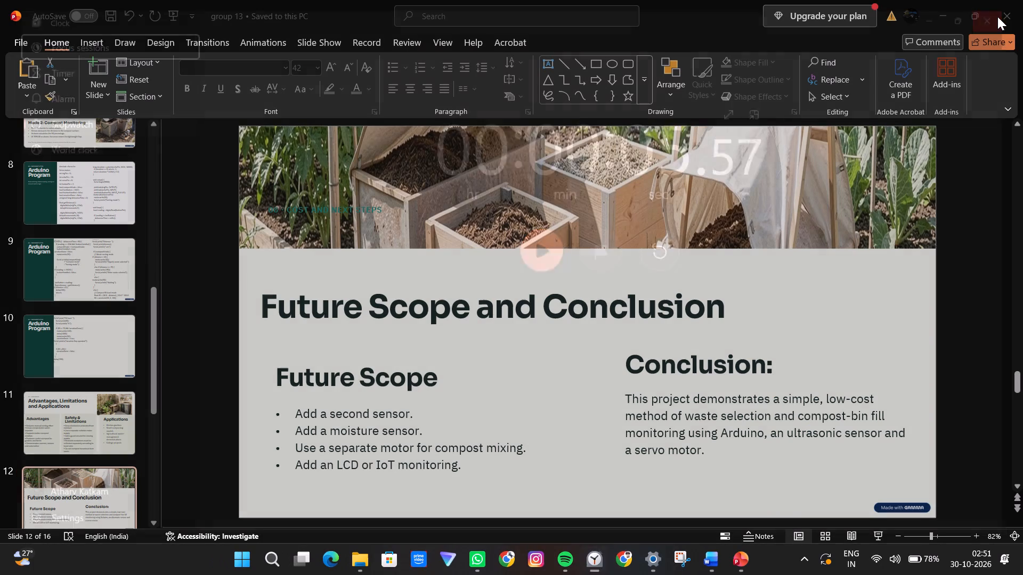
{"action": "left_click", "coordinate": [997, 17]}
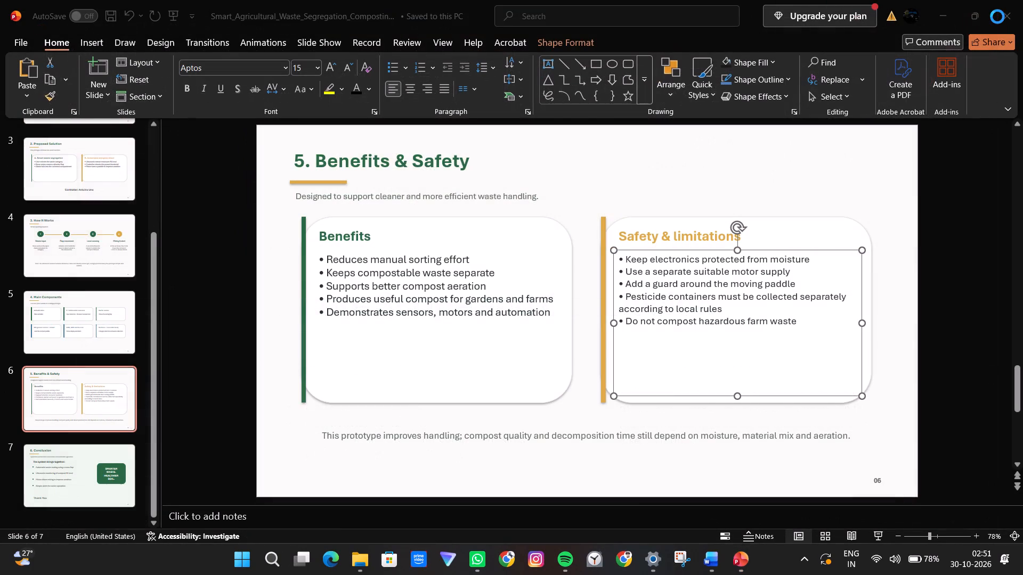
{"action": "left_click", "coordinate": [997, 17]}
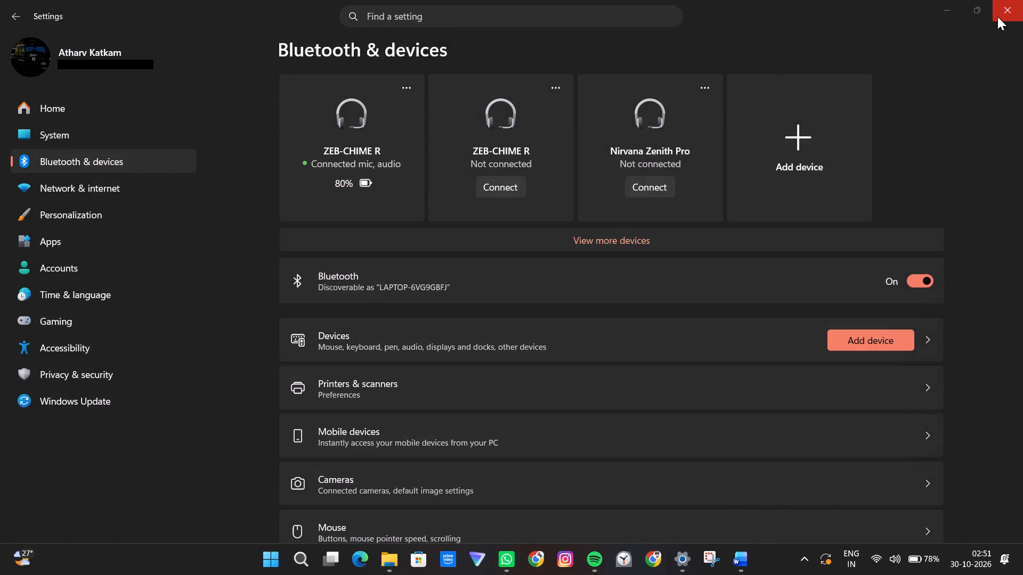
{"action": "left_click", "coordinate": [997, 17]}
{"action": "left_click", "coordinate": [997, 17]}
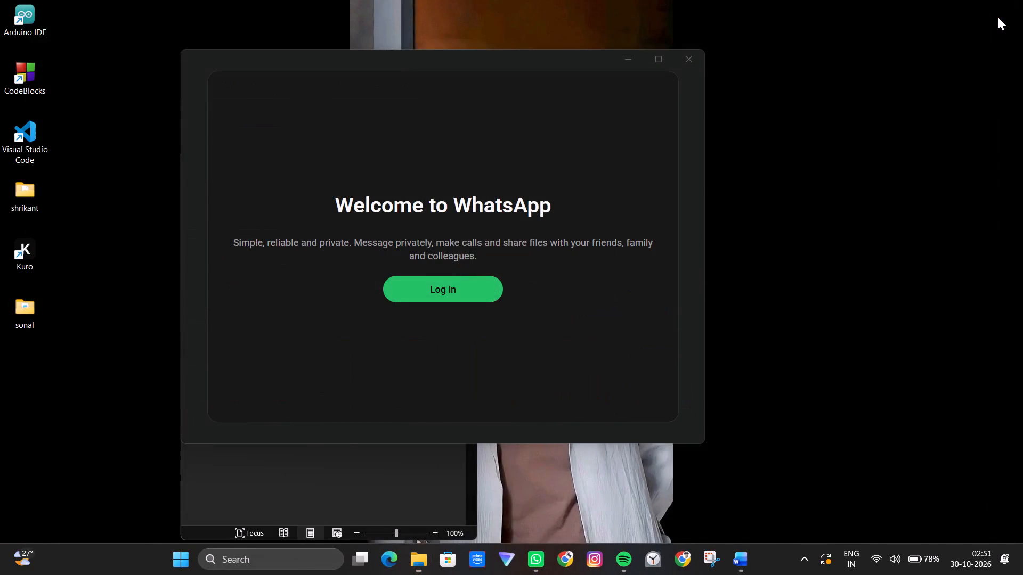
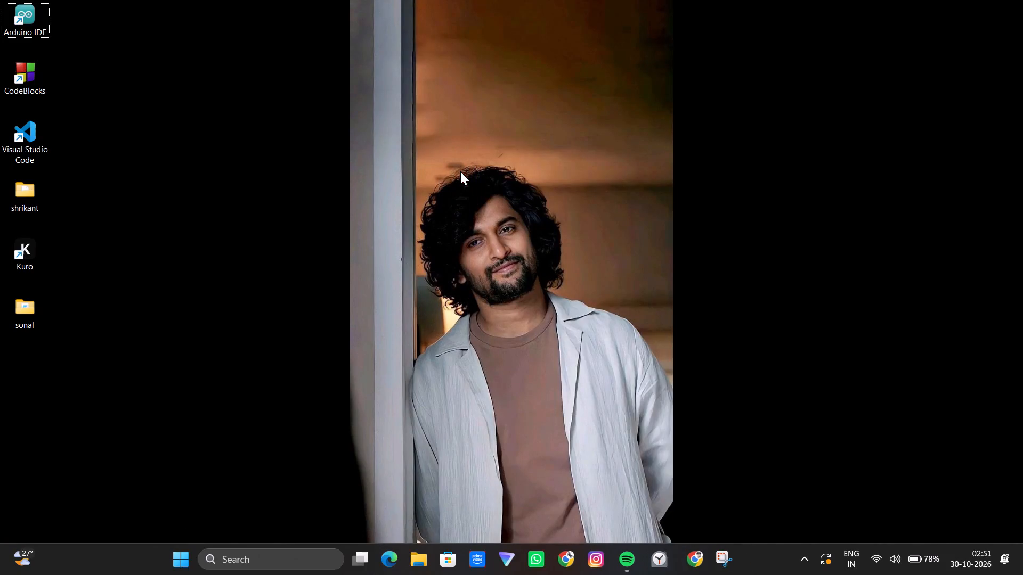
Shut down the computer without installing the pending update.
{"action": "left_click", "coordinate": [215, 548]}
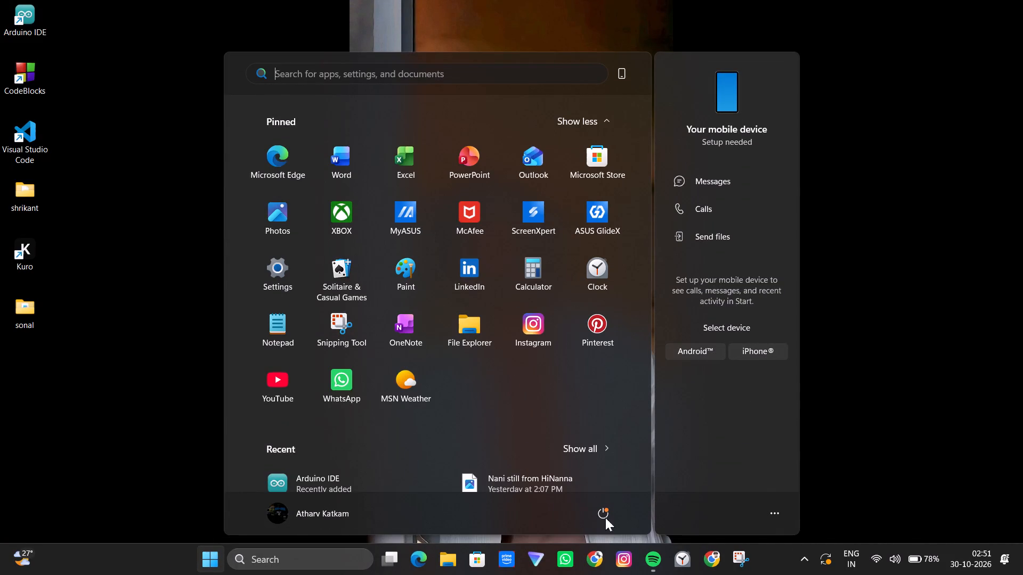
{"action": "left_click", "coordinate": [599, 511]}
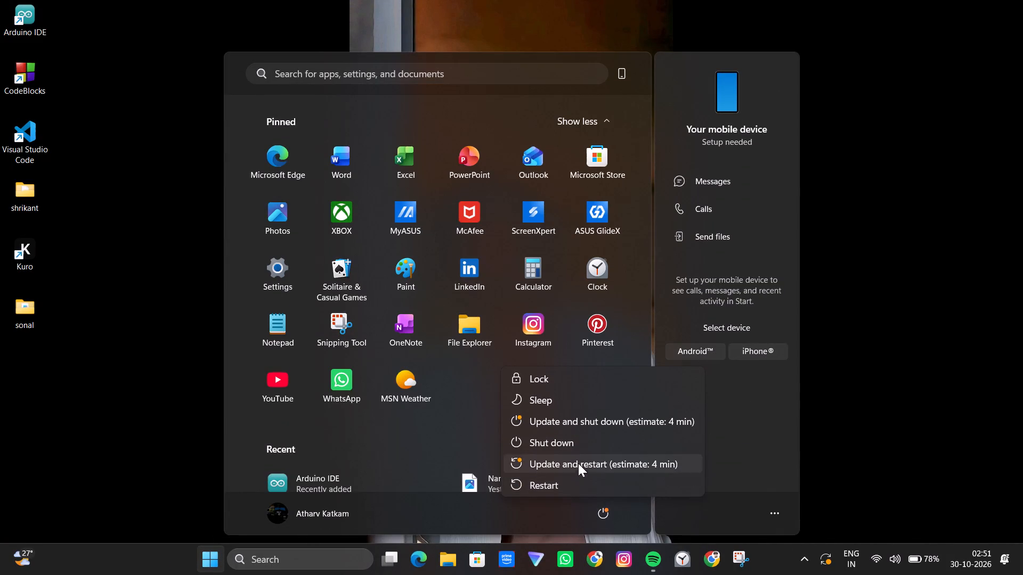
{"action": "left_click", "coordinate": [570, 442]}
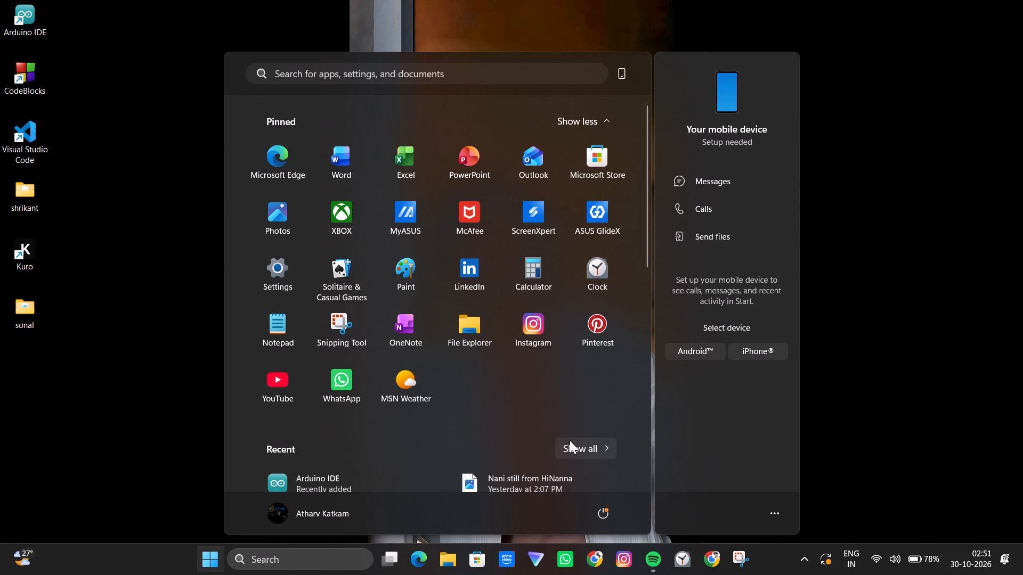